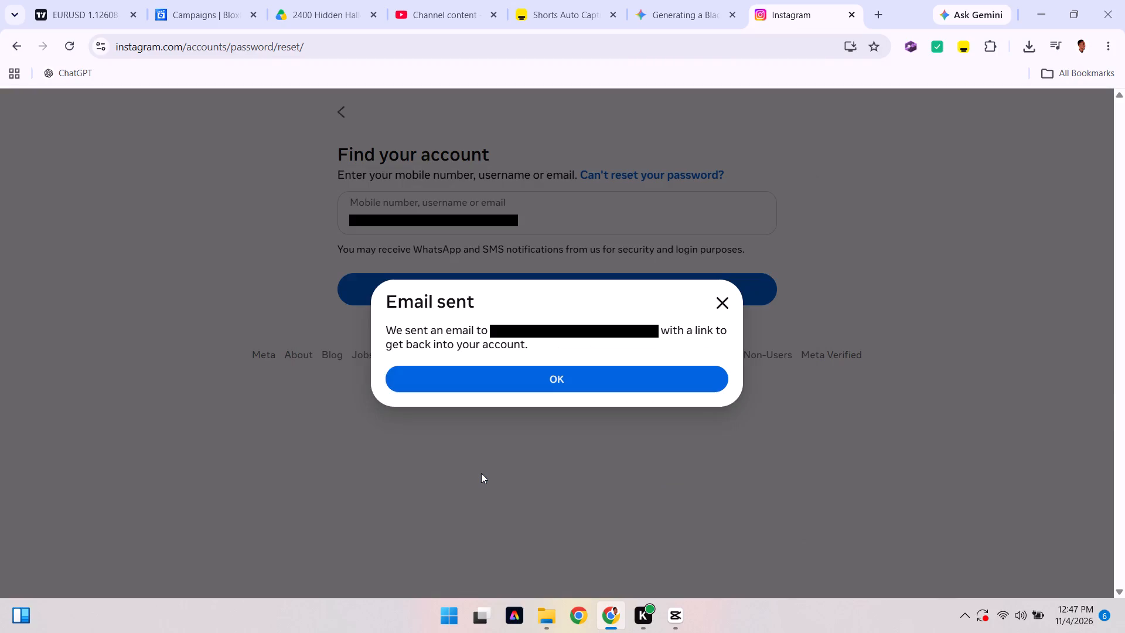
Dismiss the notice about the Instagram password reset email.
left_click(565, 380)
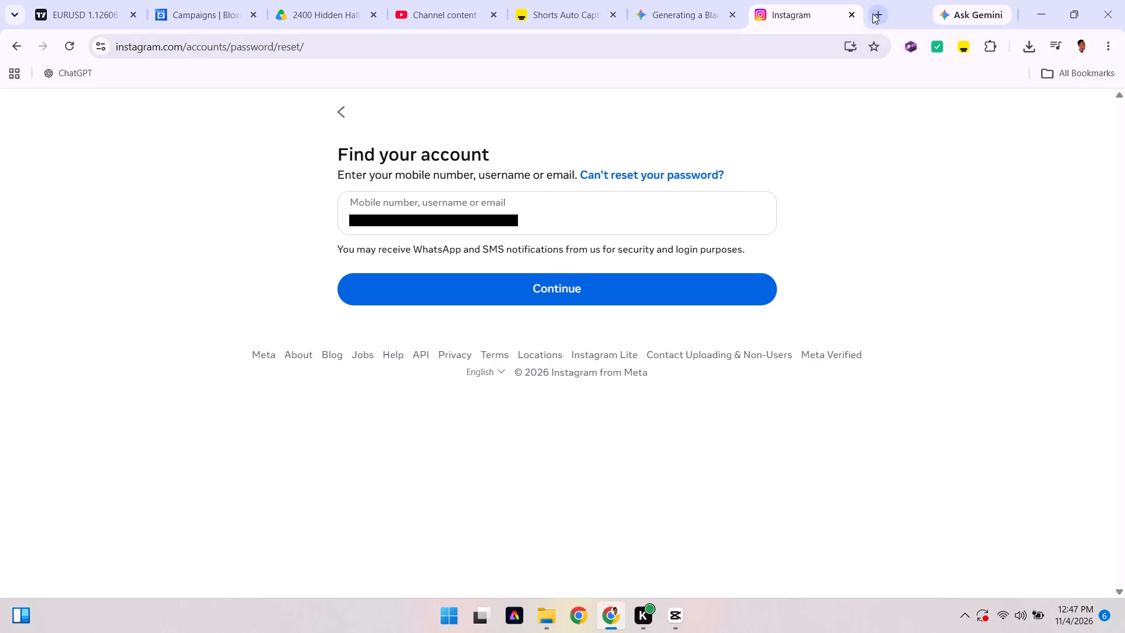
Open the Google apps launcher from a new browser tab.
left_click(872, 13)
left_click(1068, 113)
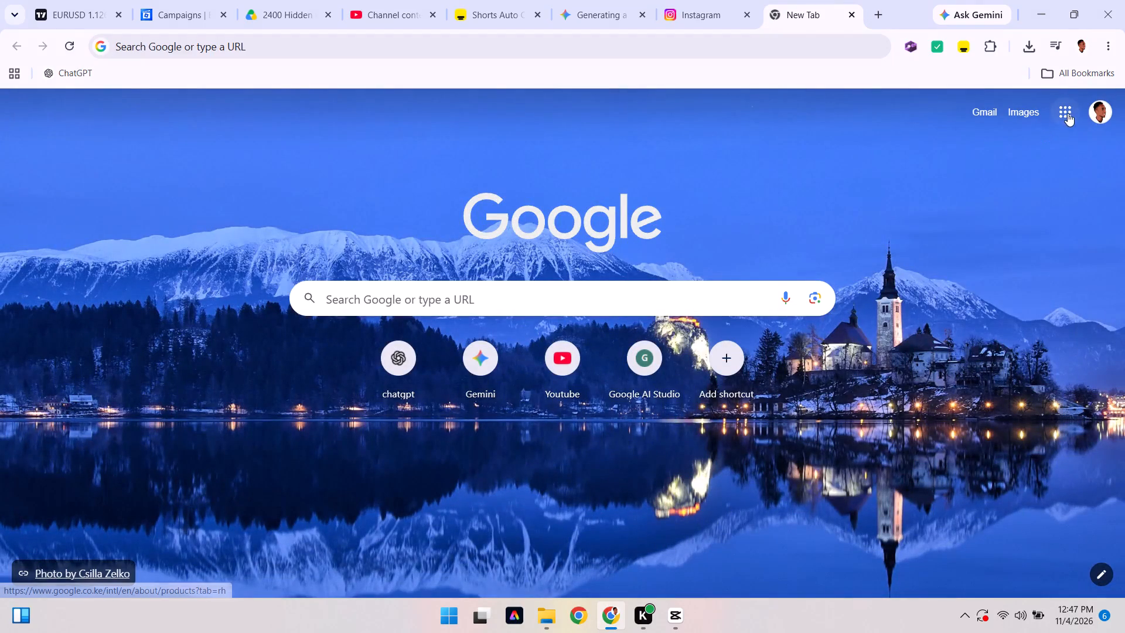
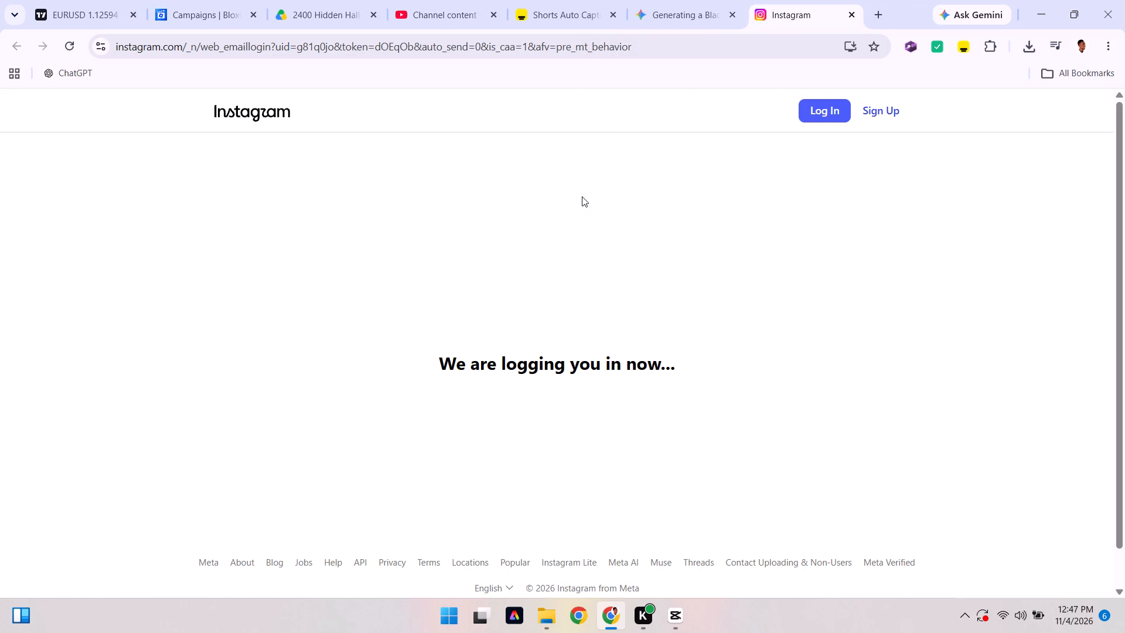
Switch to the CapCut project, move the playhead to 00:00:18:26, and select the short logo overlay clip at the start of the timeline.
left_click(674, 618)
left_click(620, 406)
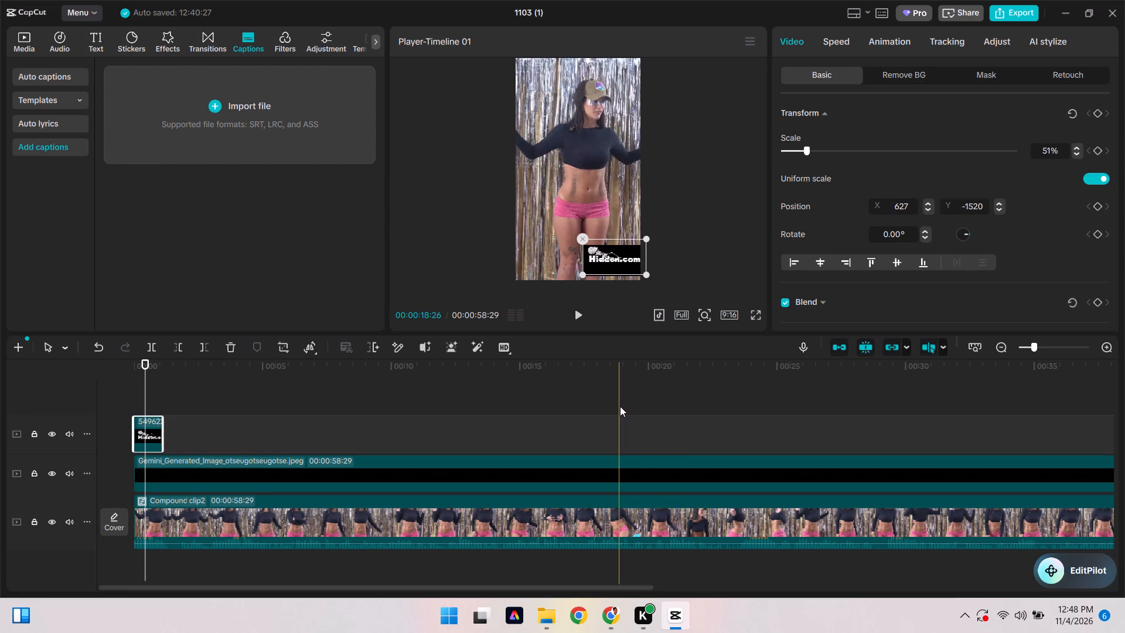
left_click(144, 435)
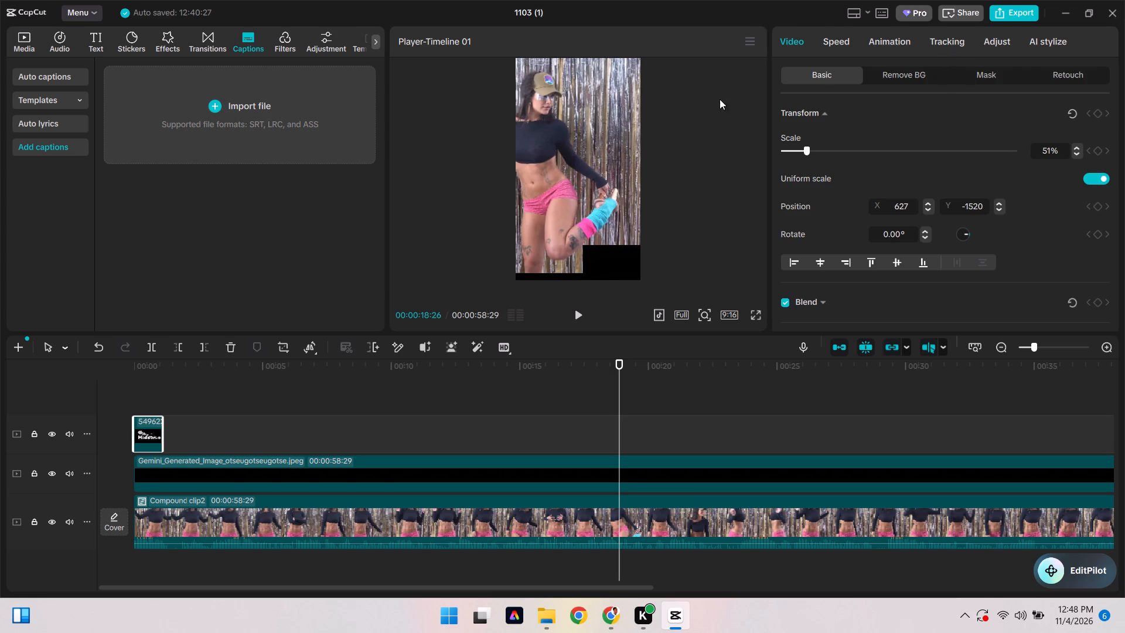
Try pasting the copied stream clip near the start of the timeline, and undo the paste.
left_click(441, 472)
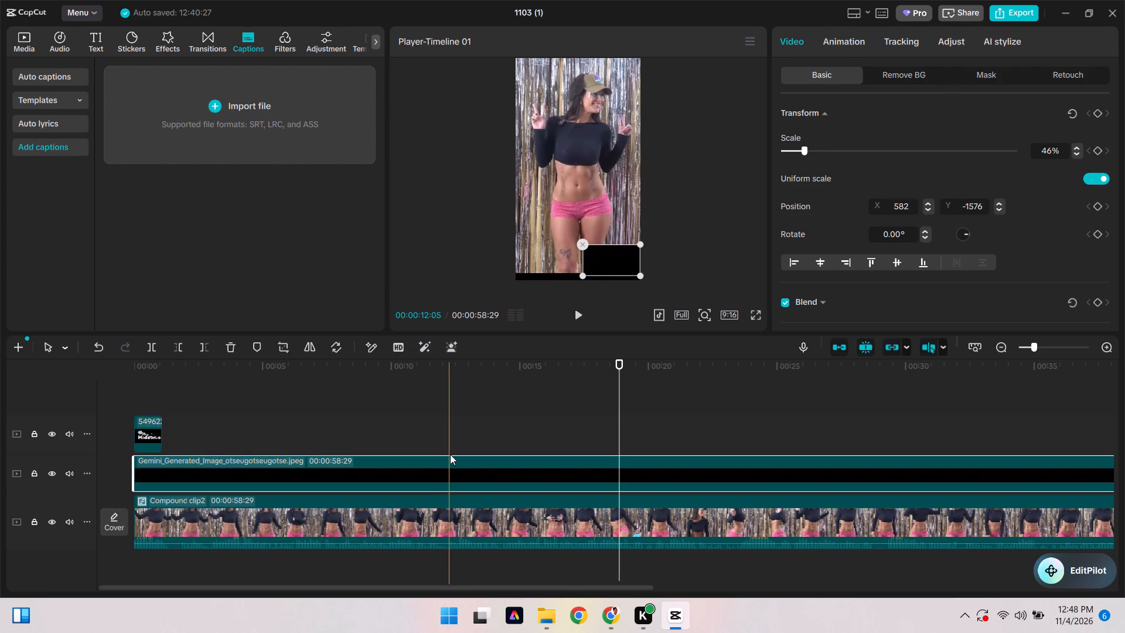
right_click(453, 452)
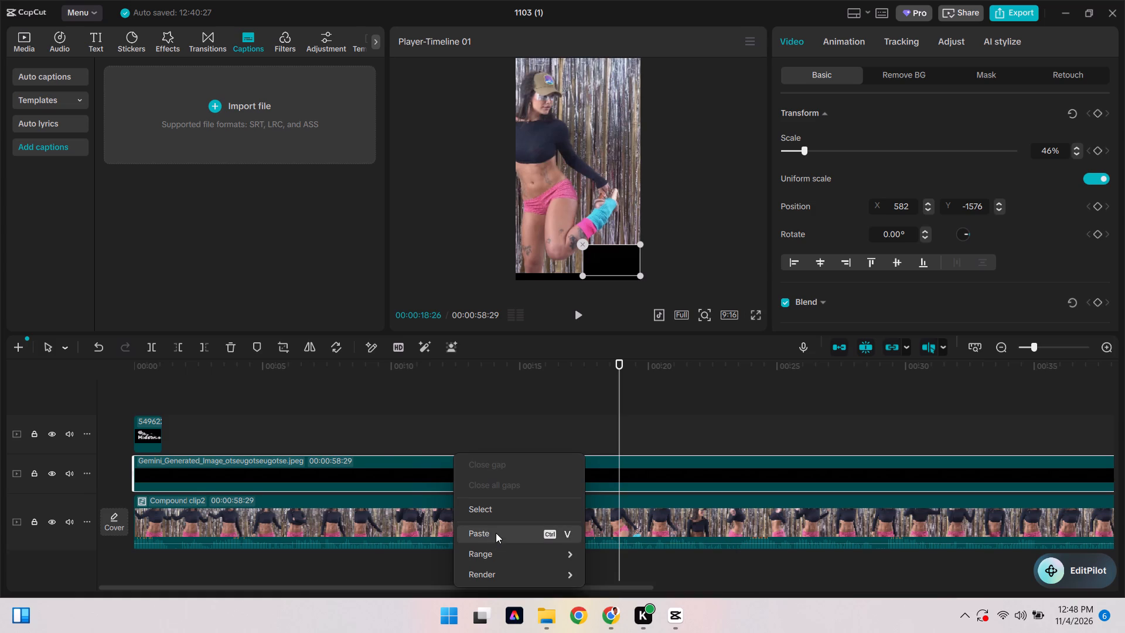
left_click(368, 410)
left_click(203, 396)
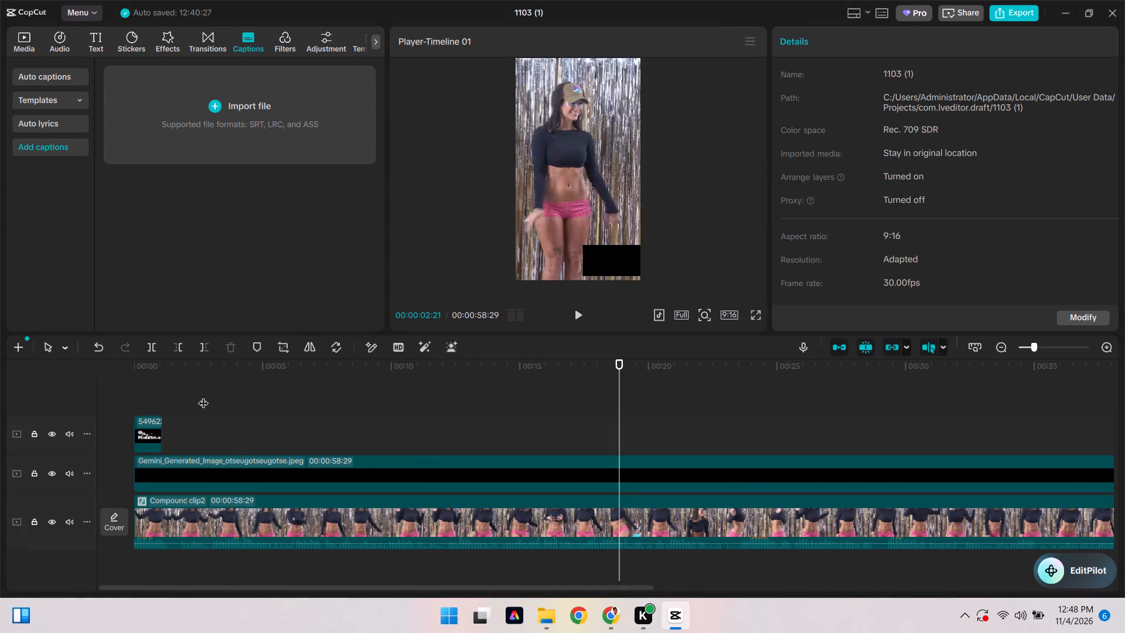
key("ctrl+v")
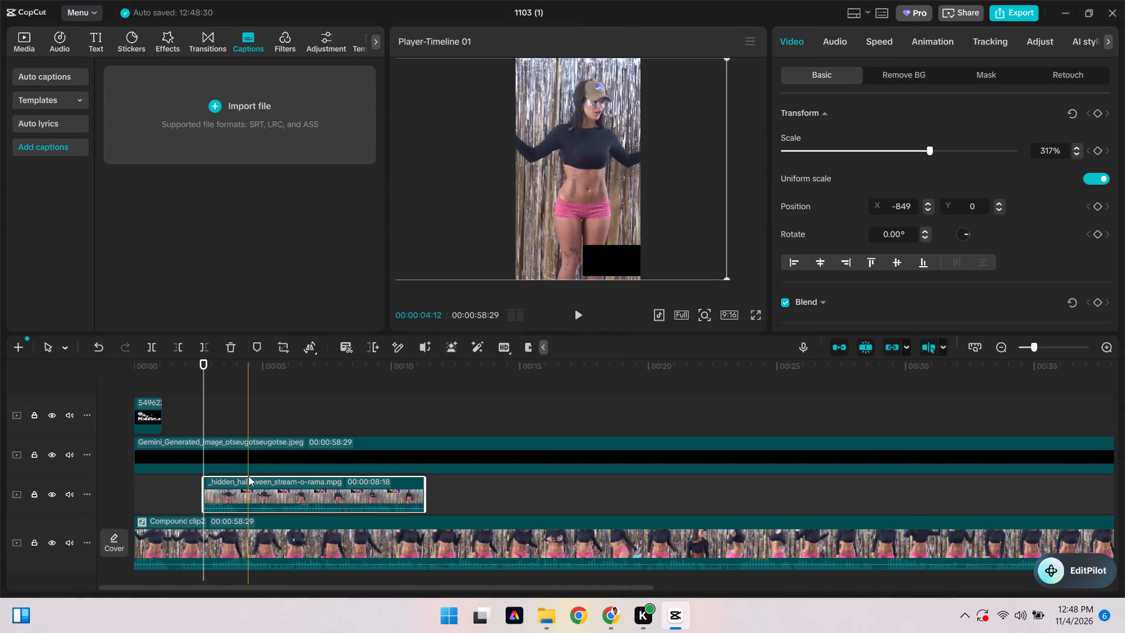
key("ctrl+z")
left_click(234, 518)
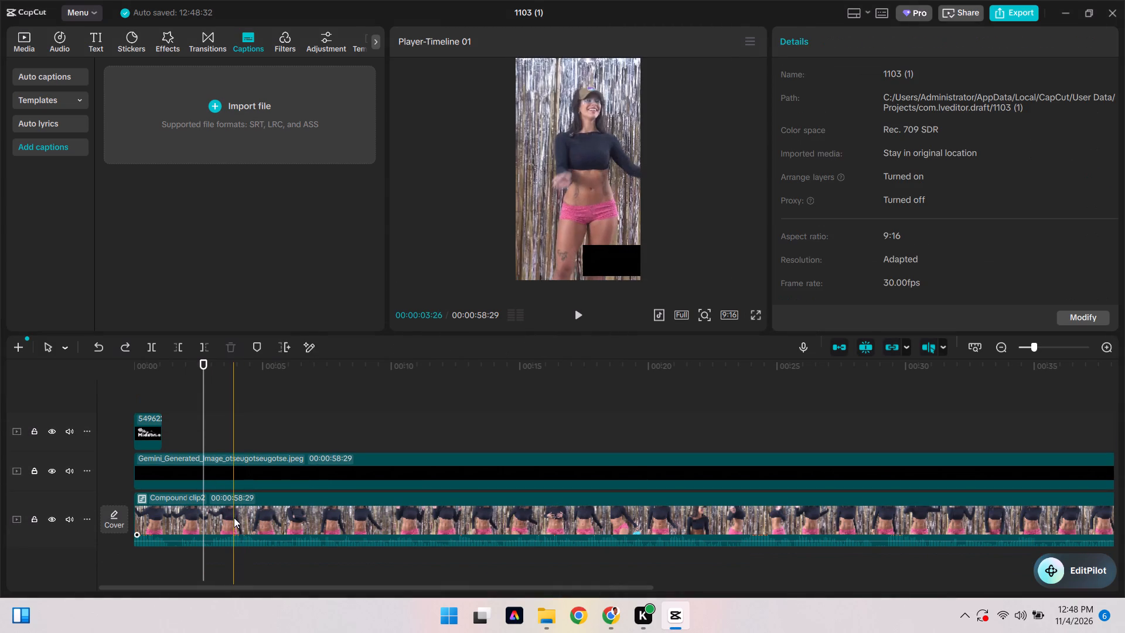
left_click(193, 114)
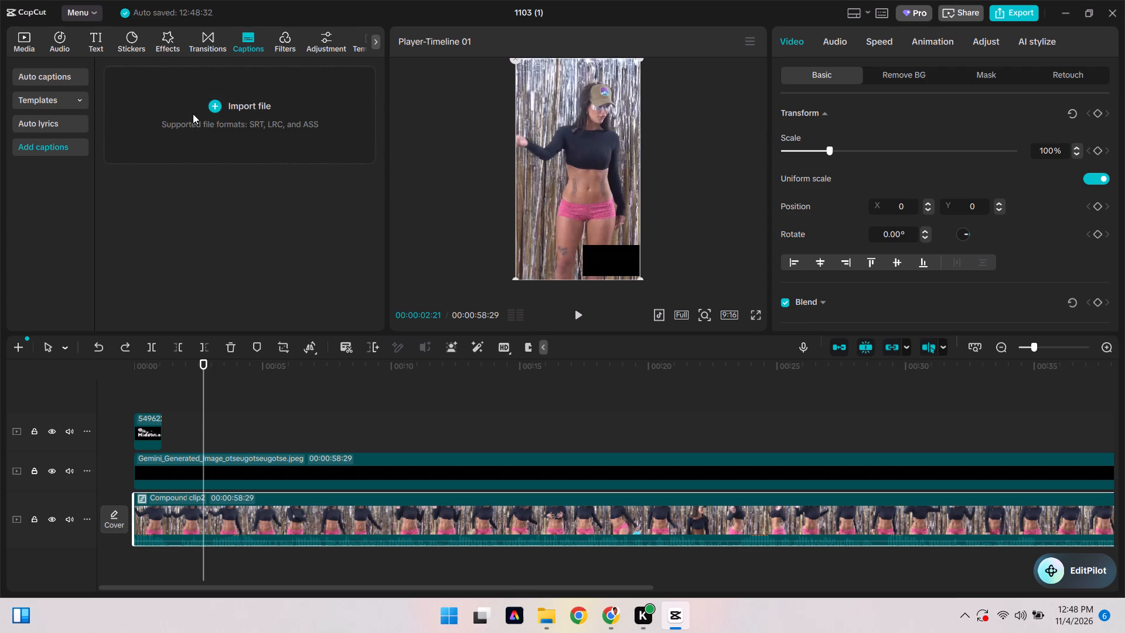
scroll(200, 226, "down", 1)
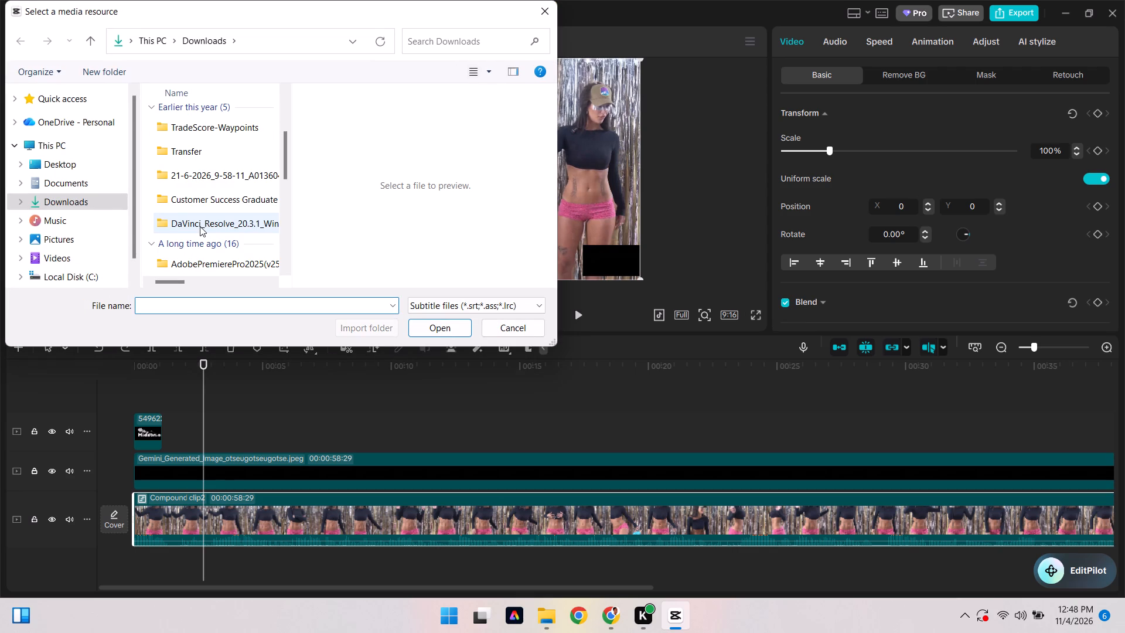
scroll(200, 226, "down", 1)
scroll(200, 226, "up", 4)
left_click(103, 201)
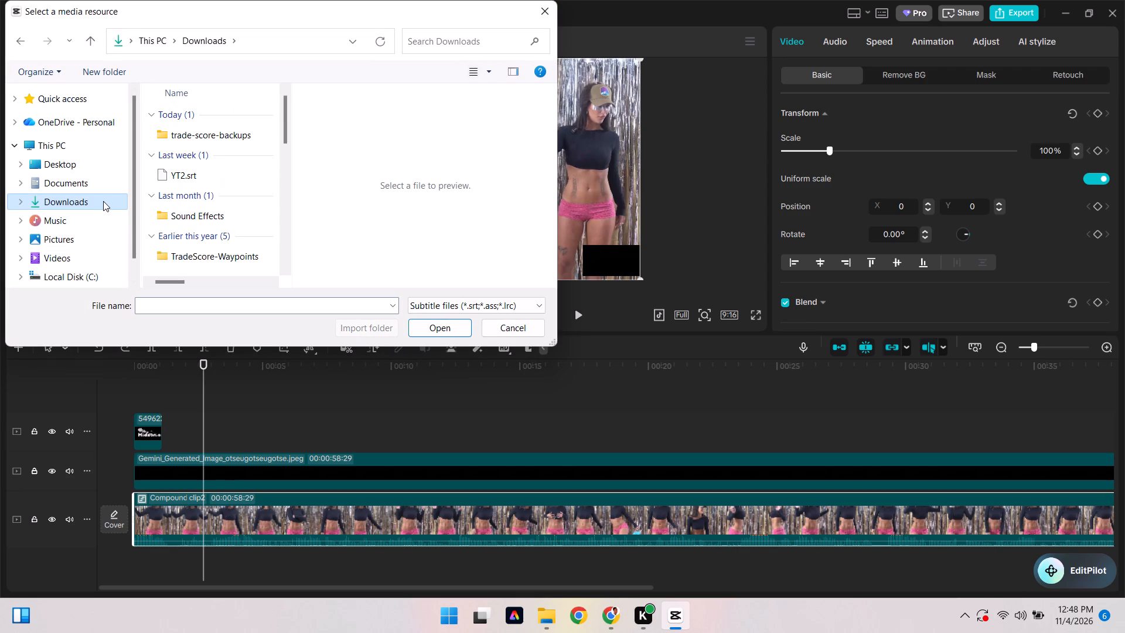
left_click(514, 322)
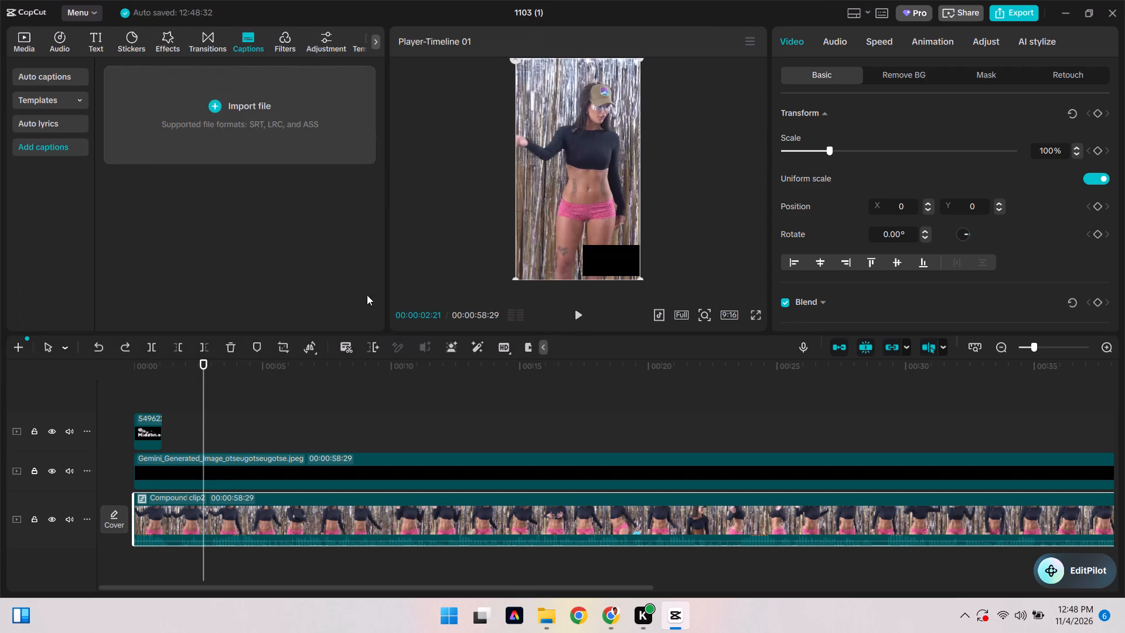
Add the imported _hidden_halloween_stream-o-rama.mpg video on a new top track, starting at 00:00.
left_click(30, 44)
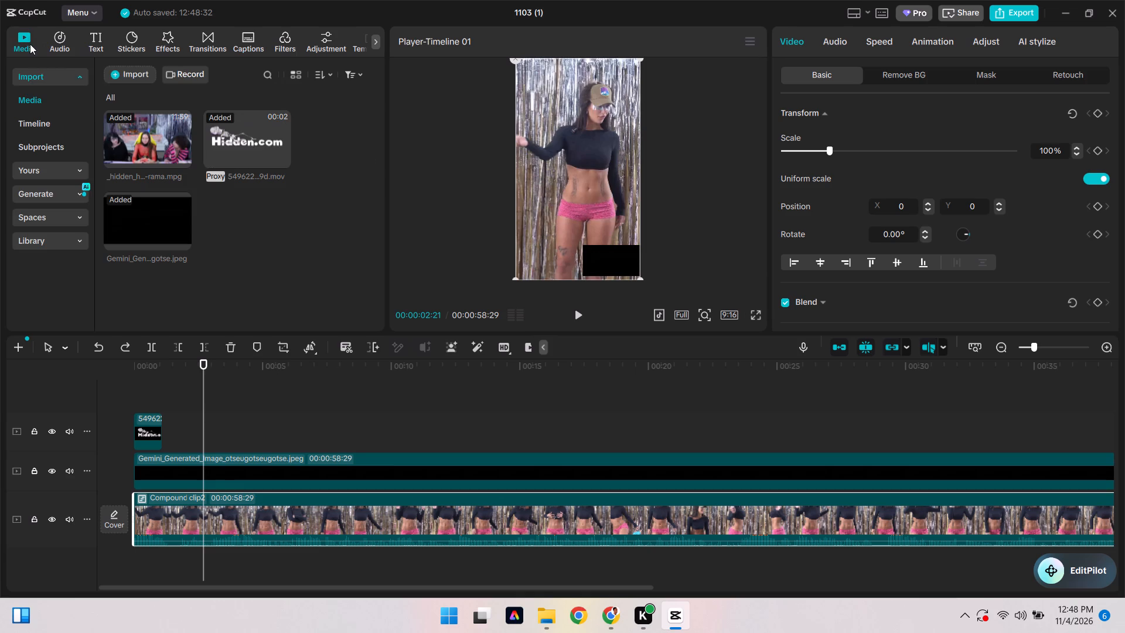
left_click_drag(138, 131, 179, 404)
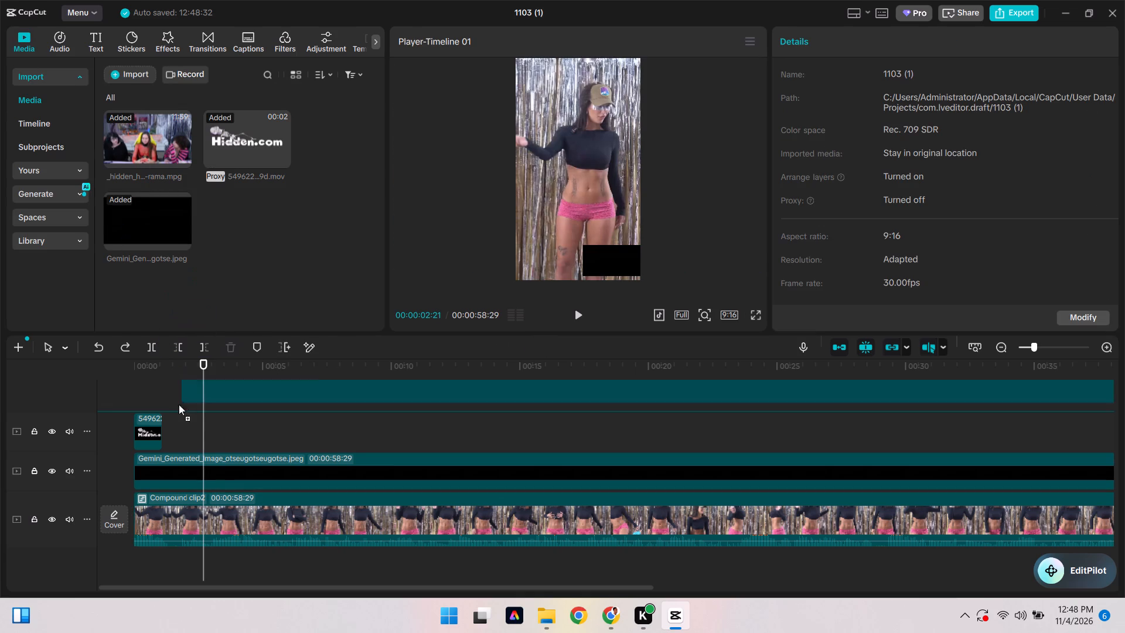
left_click_drag(179, 404, 137, 384)
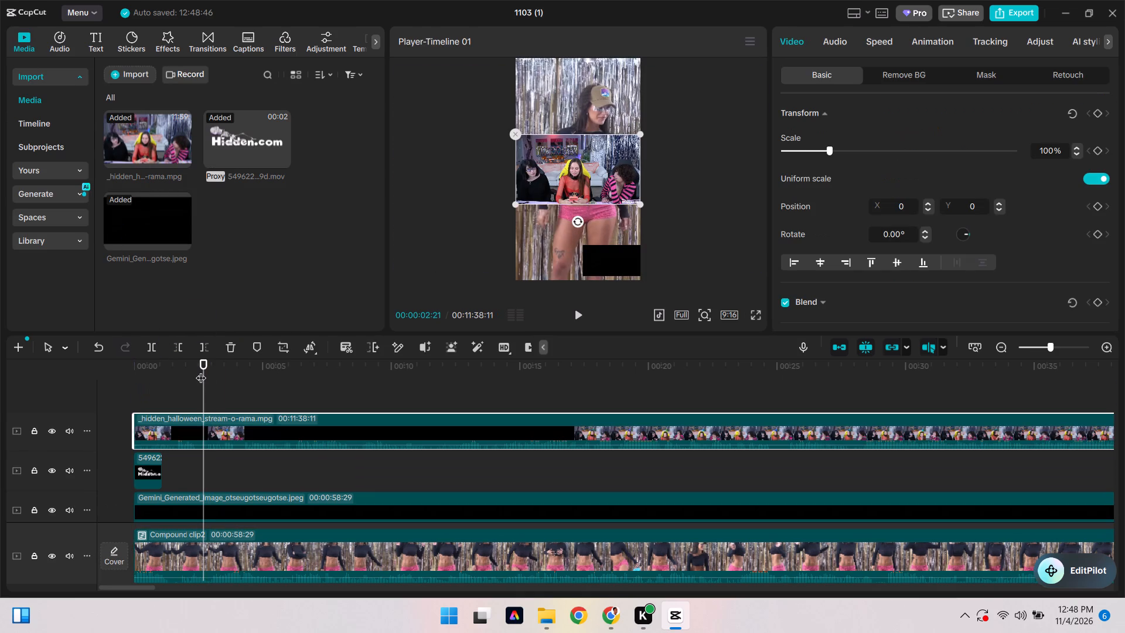
Play the opening seconds from 00:00 and mute the audio of the Compound clip2 track.
left_click_drag(201, 370, 69, 390)
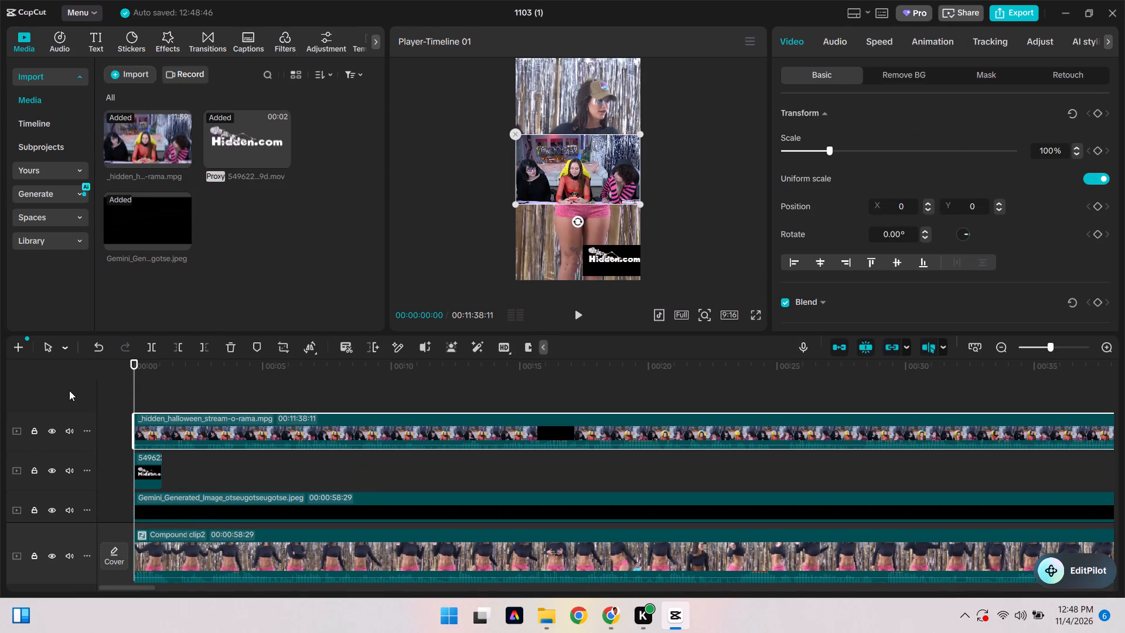
key("space")
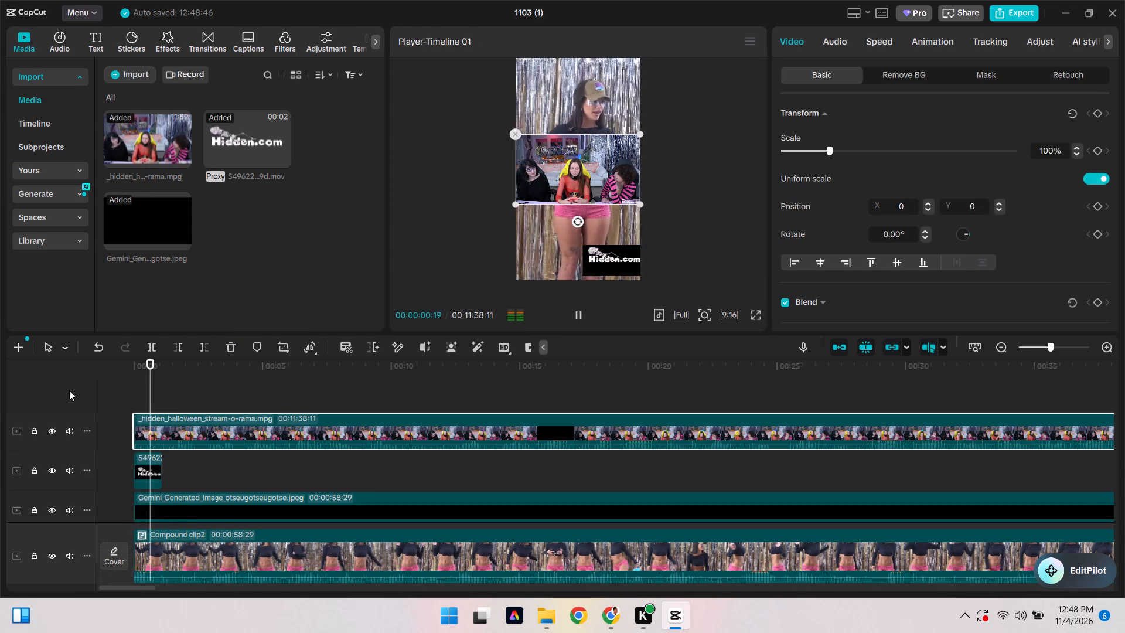
key("space")
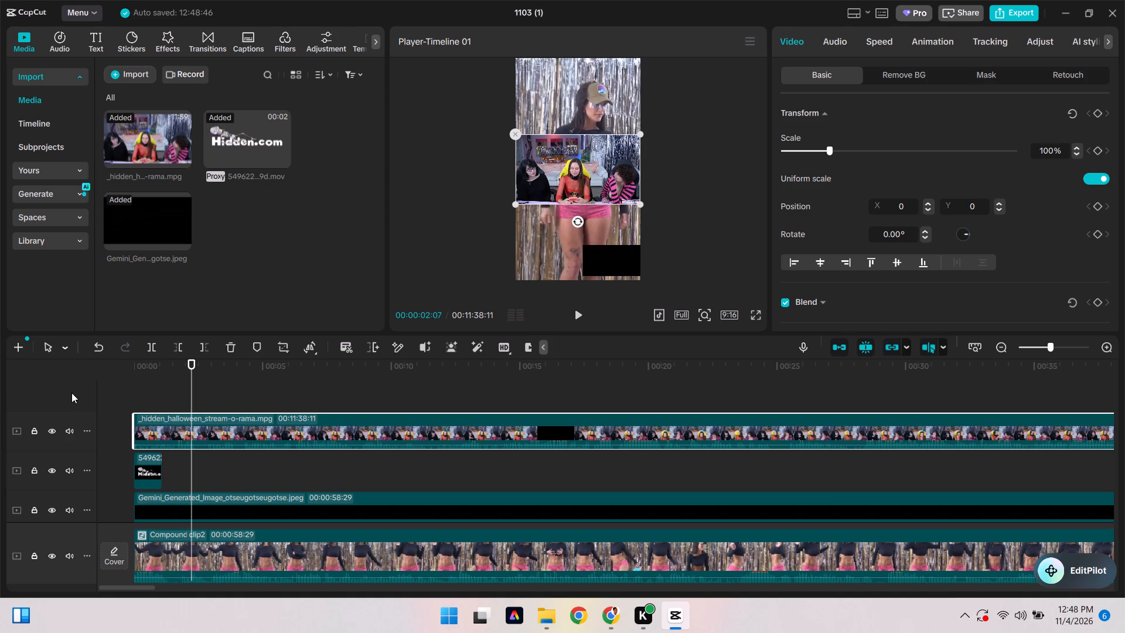
left_click(70, 556)
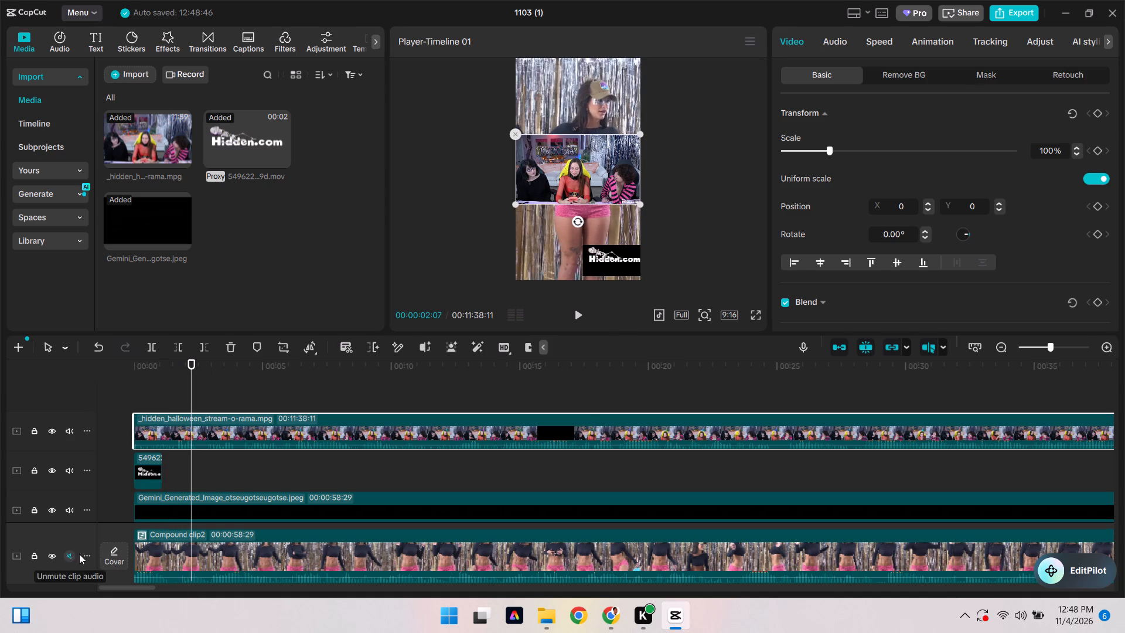
Play and scrub through the stream video, examining it along the timeline up to the end of Compound clip2.
key("space")
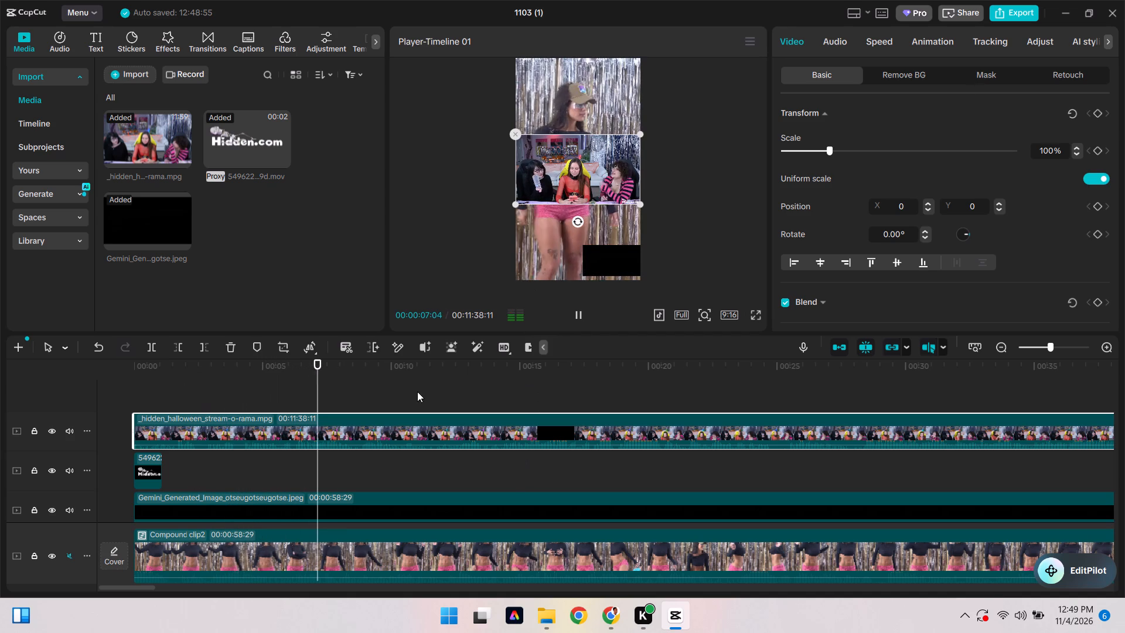
left_click_drag(330, 376, 623, 416)
scroll(577, 394, "left", 1)
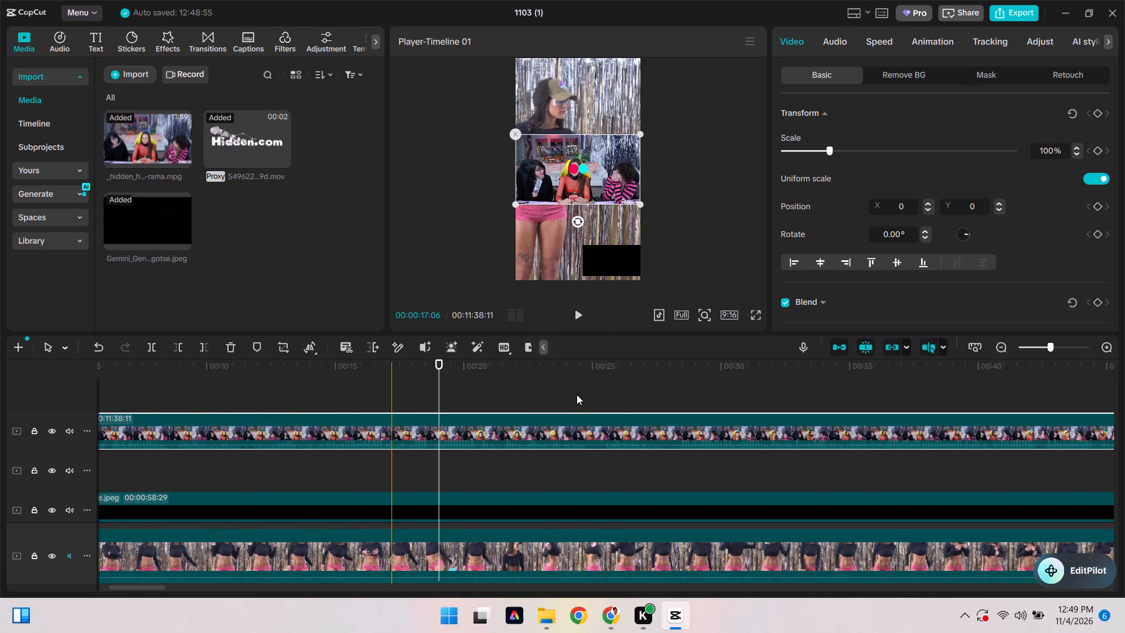
scroll(577, 394, "left", 1)
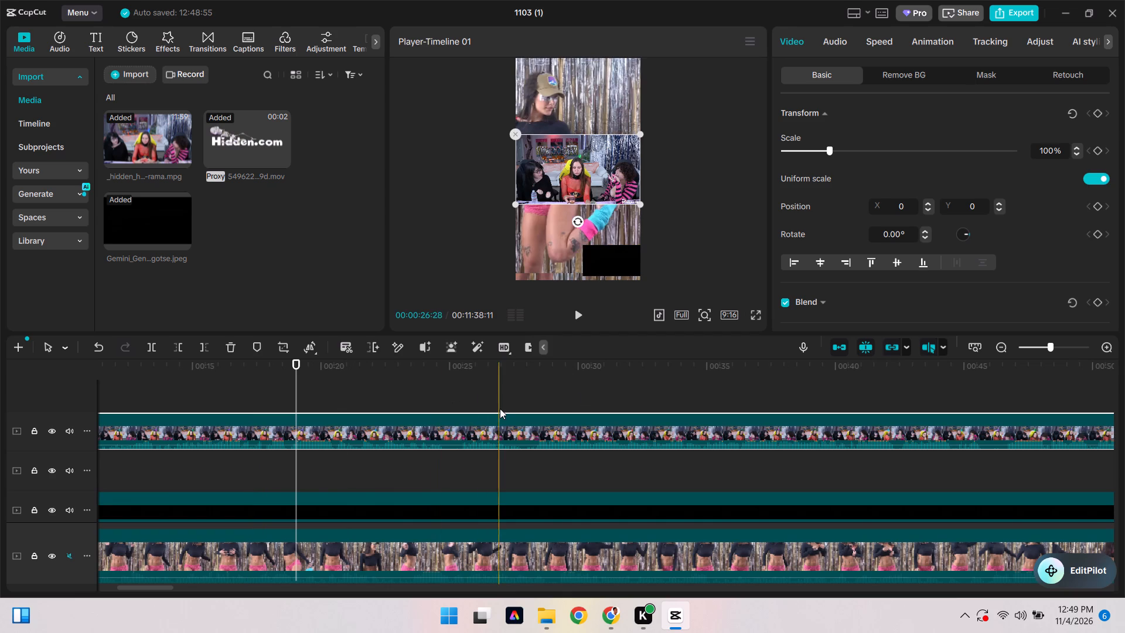
left_click_drag(292, 372, 436, 362)
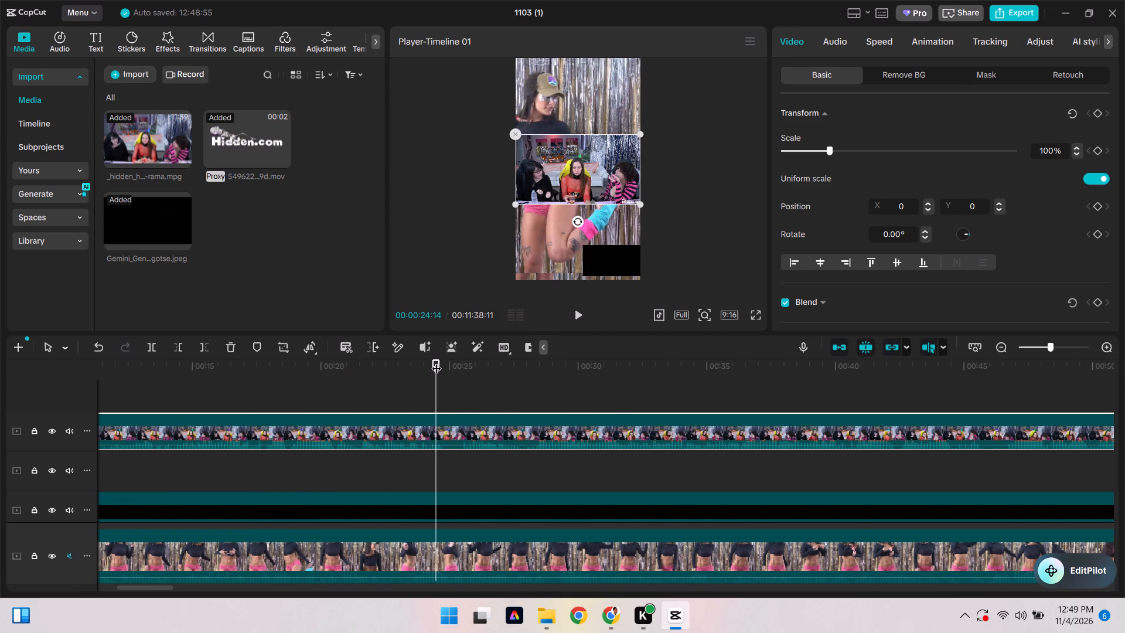
scroll(629, 402, "left", 4)
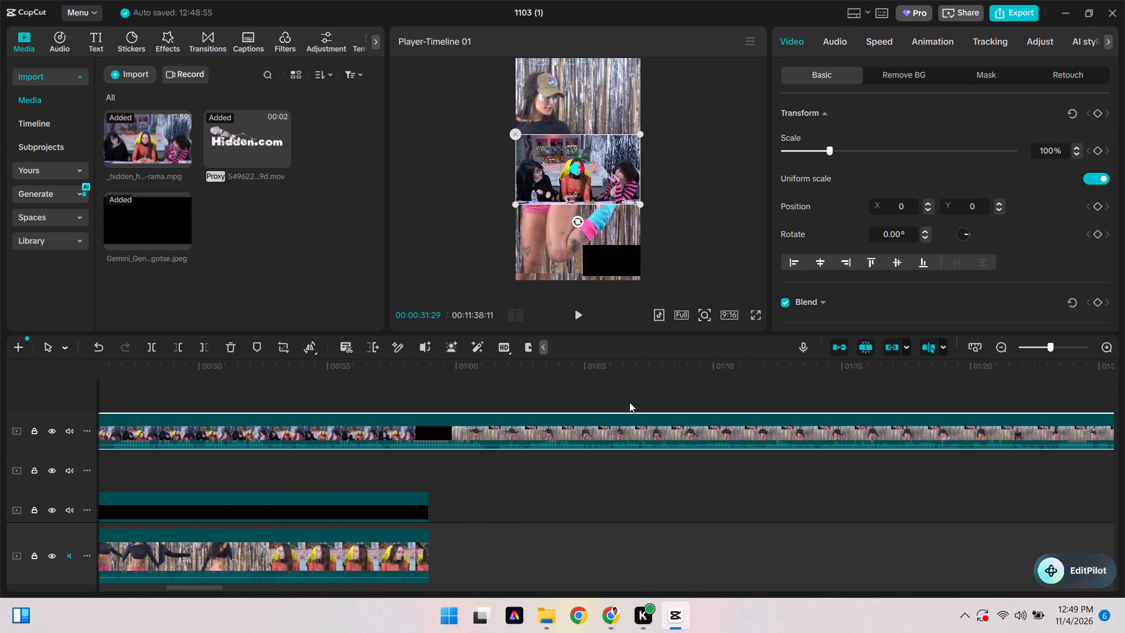
scroll(220, 400, "right", 1)
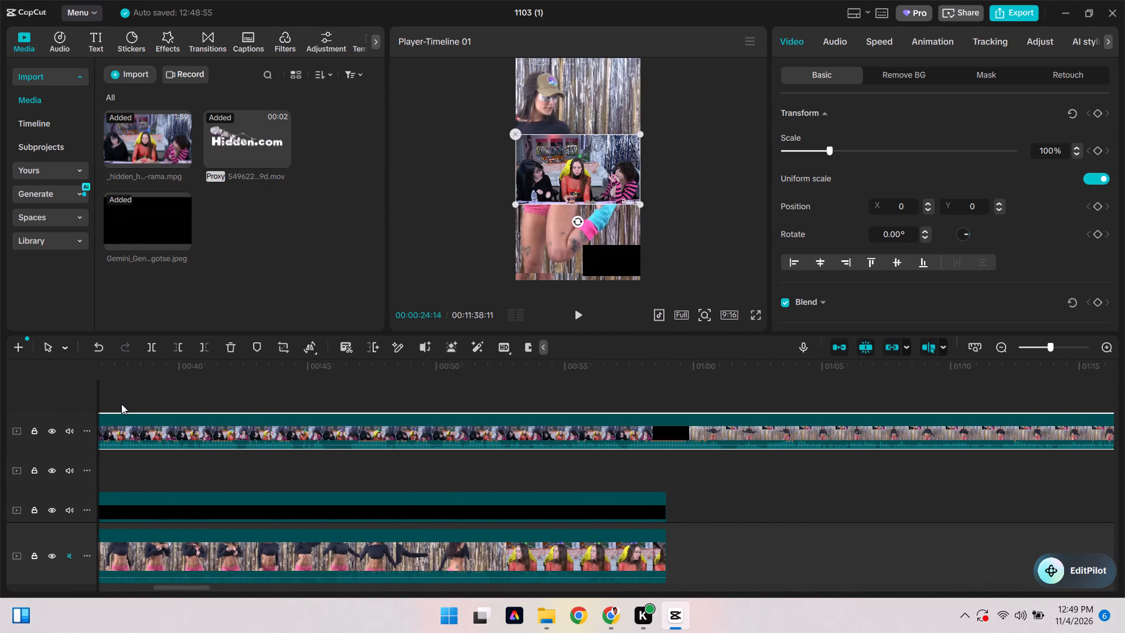
Preview the stream video around the one-minute mark to examine the footage just past the end of Compound clip2.
left_click(655, 447)
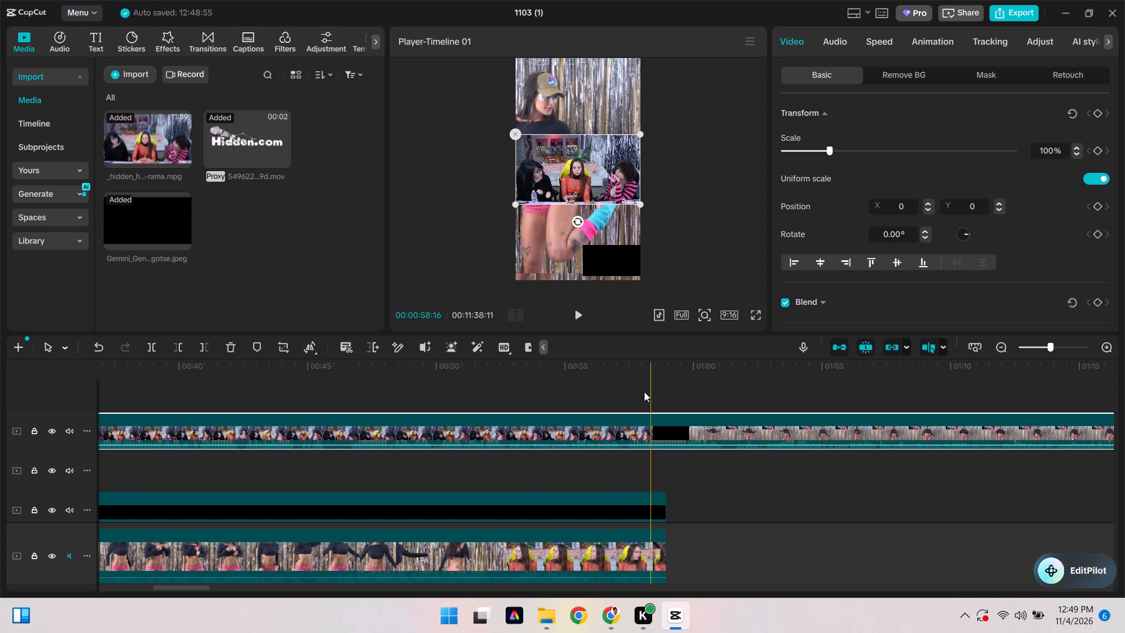
left_click(625, 379)
key("space")
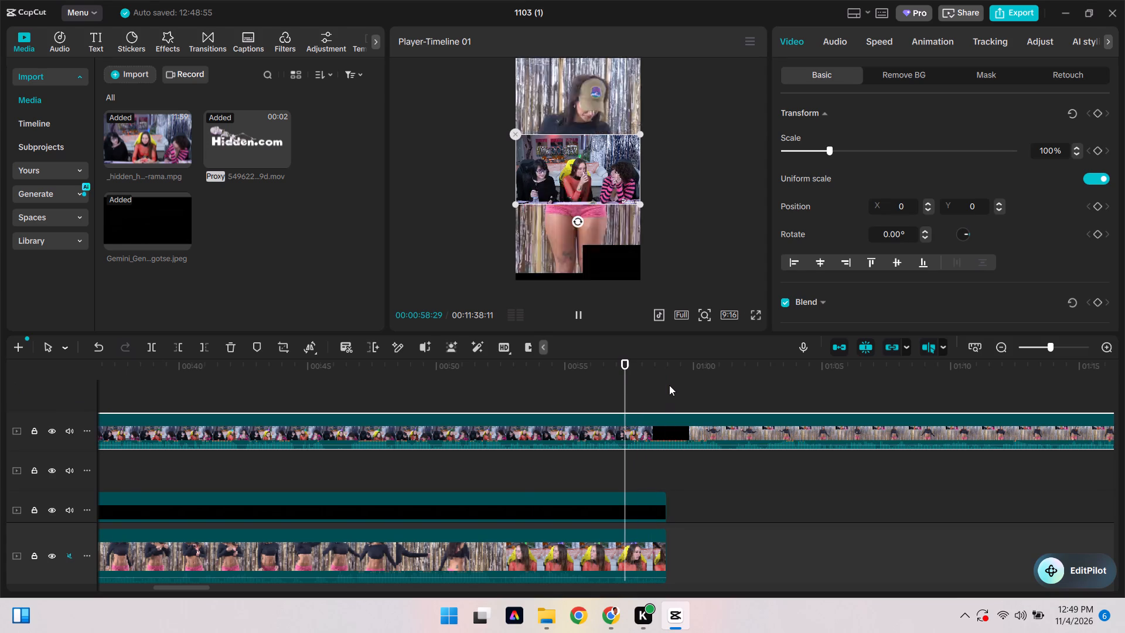
key("space")
key("space")
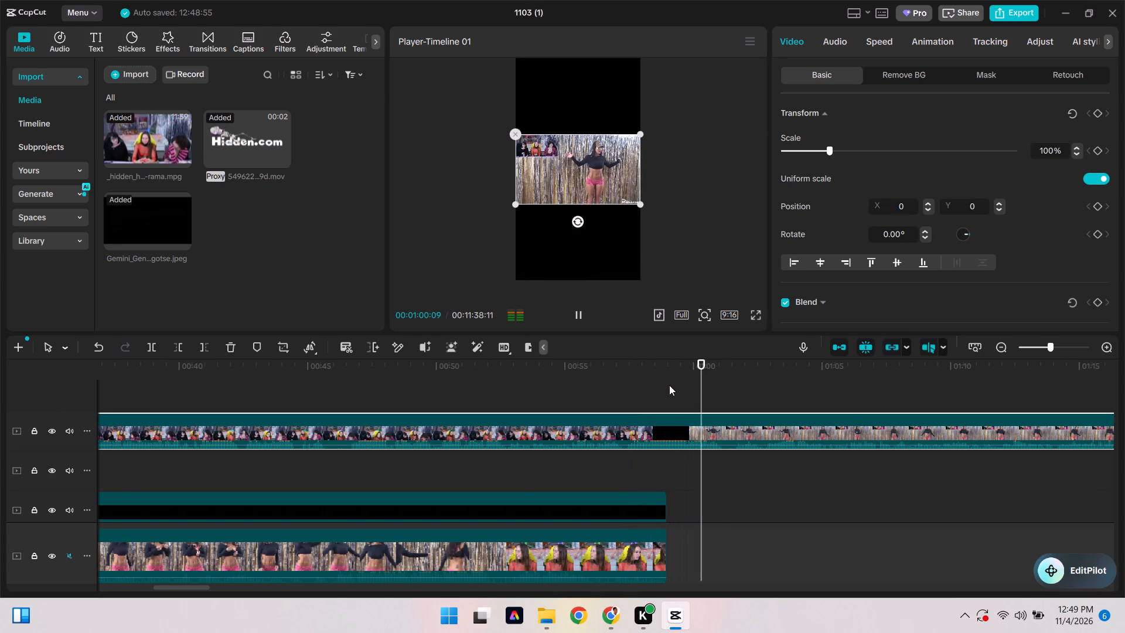
key("space")
key("space")
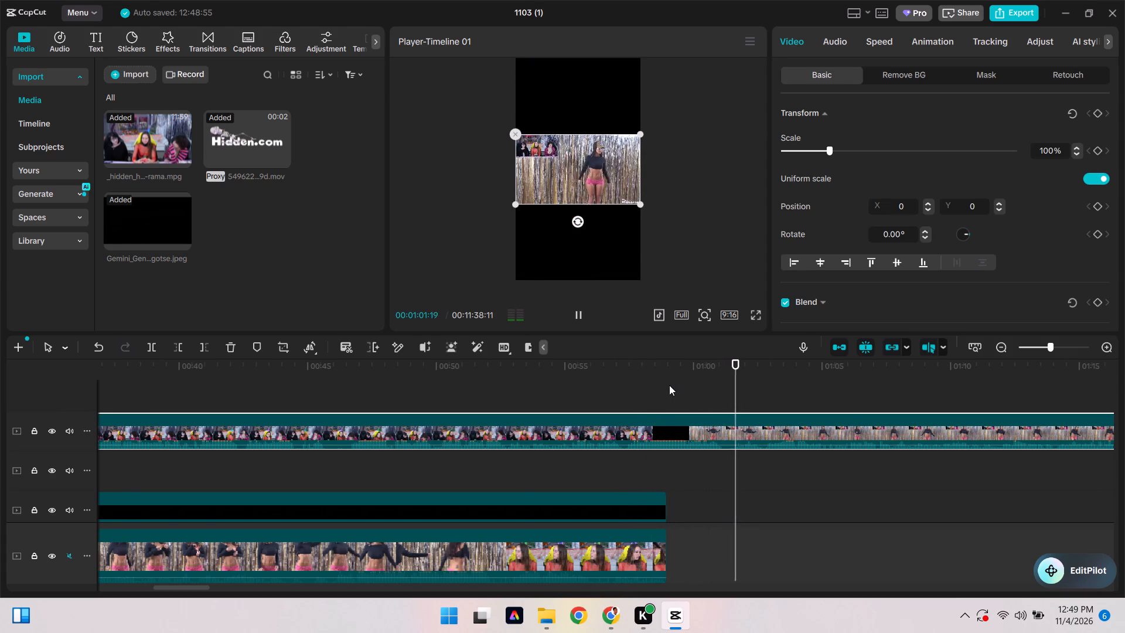
key("space")
left_click_drag(746, 385, 721, 383)
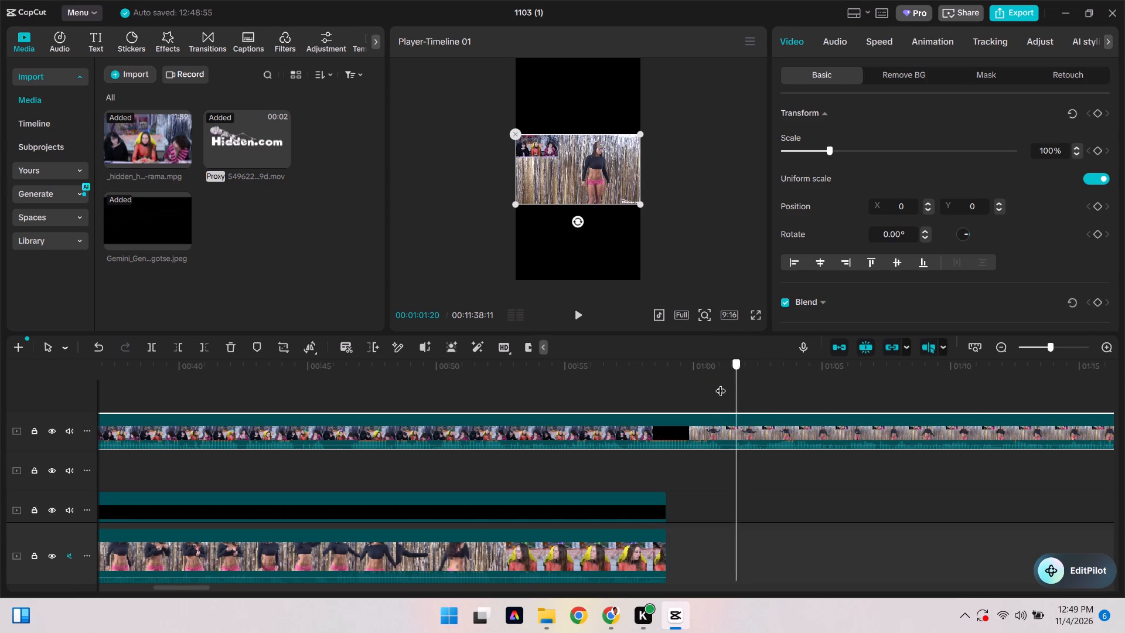
left_click_drag(721, 383, 678, 375)
key("space")
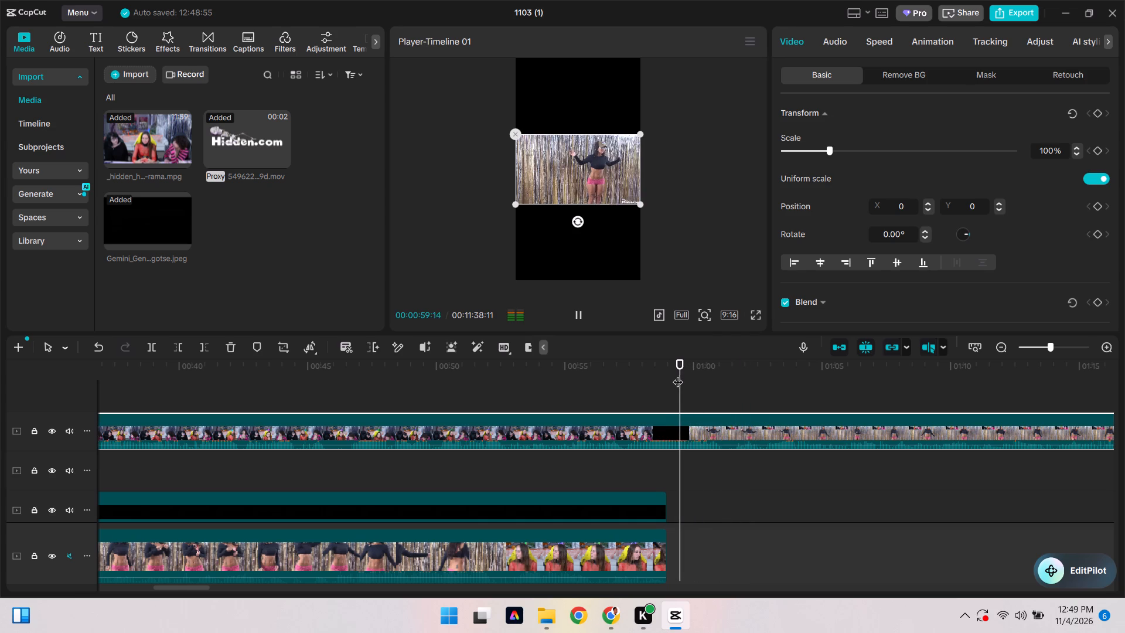
key("space")
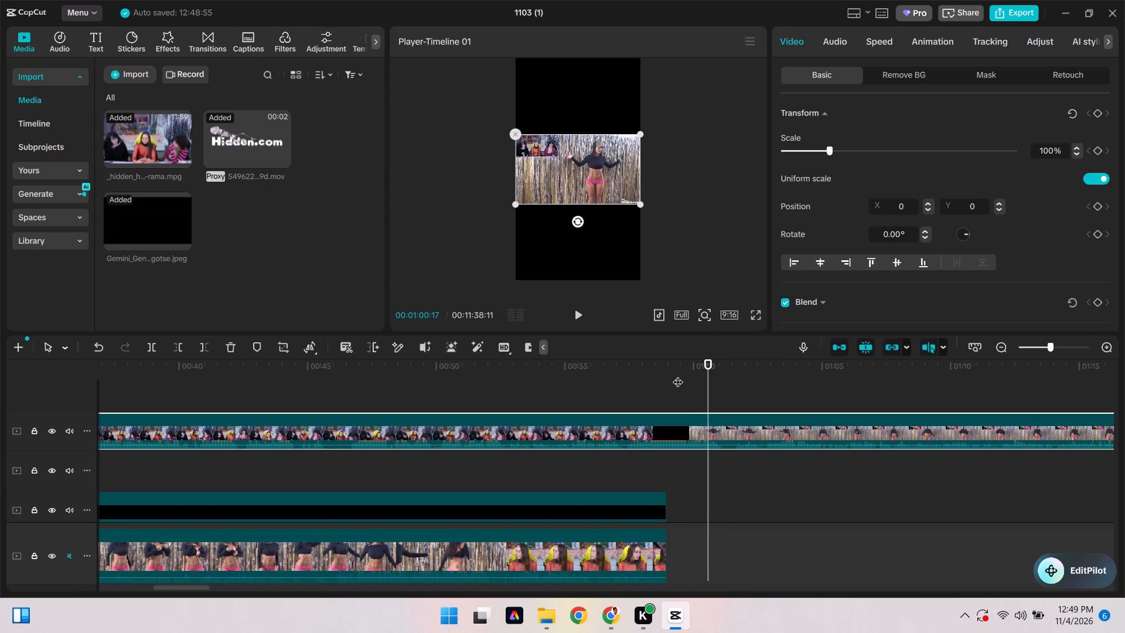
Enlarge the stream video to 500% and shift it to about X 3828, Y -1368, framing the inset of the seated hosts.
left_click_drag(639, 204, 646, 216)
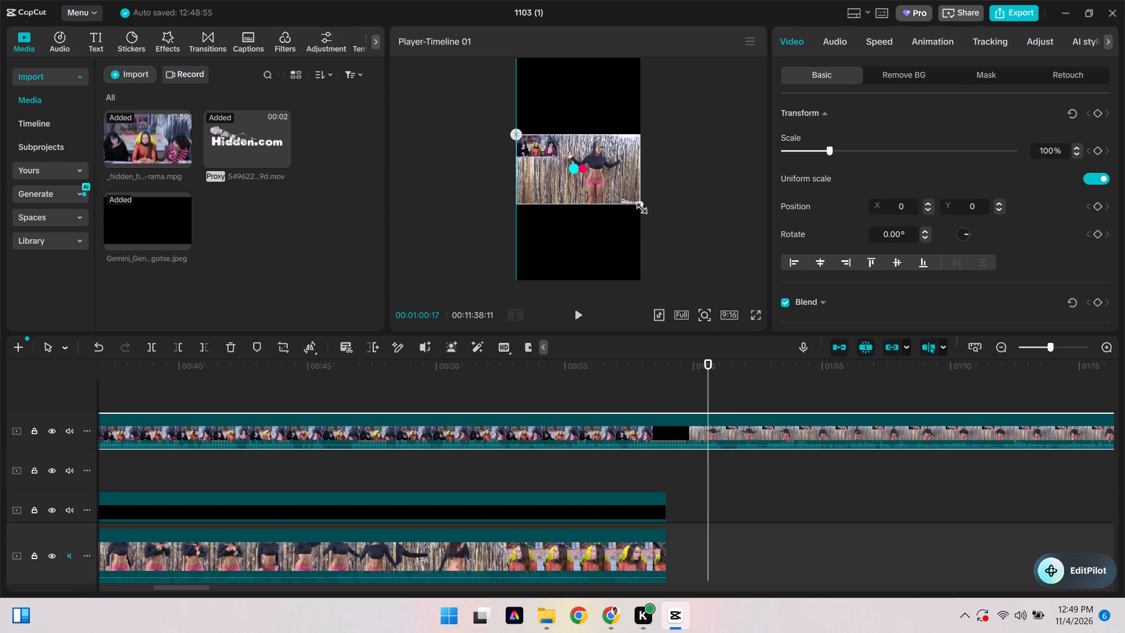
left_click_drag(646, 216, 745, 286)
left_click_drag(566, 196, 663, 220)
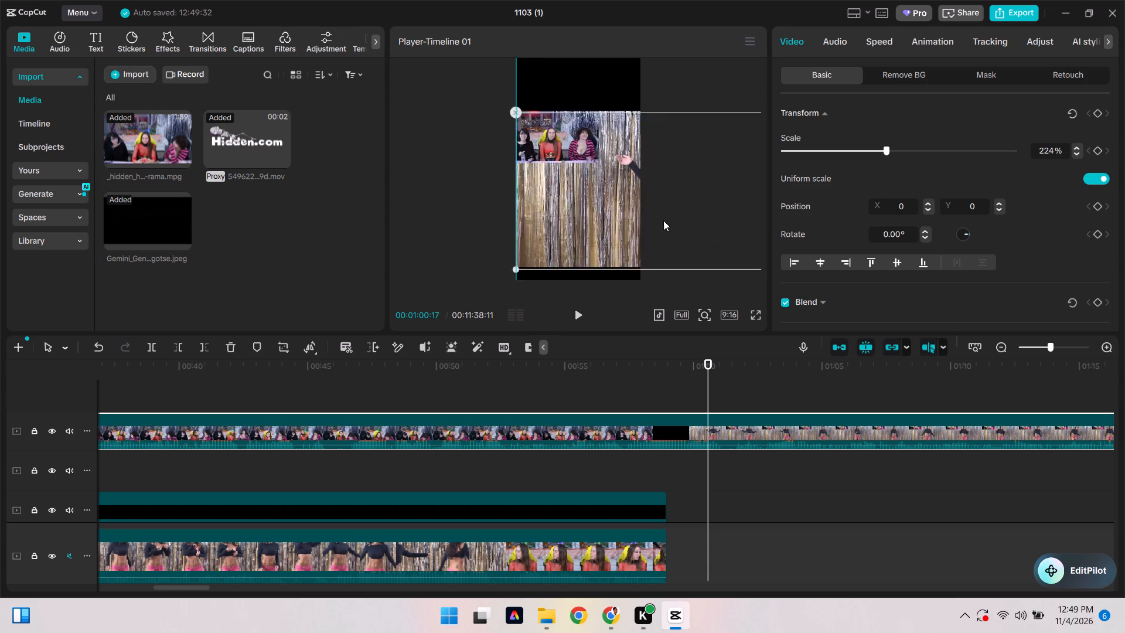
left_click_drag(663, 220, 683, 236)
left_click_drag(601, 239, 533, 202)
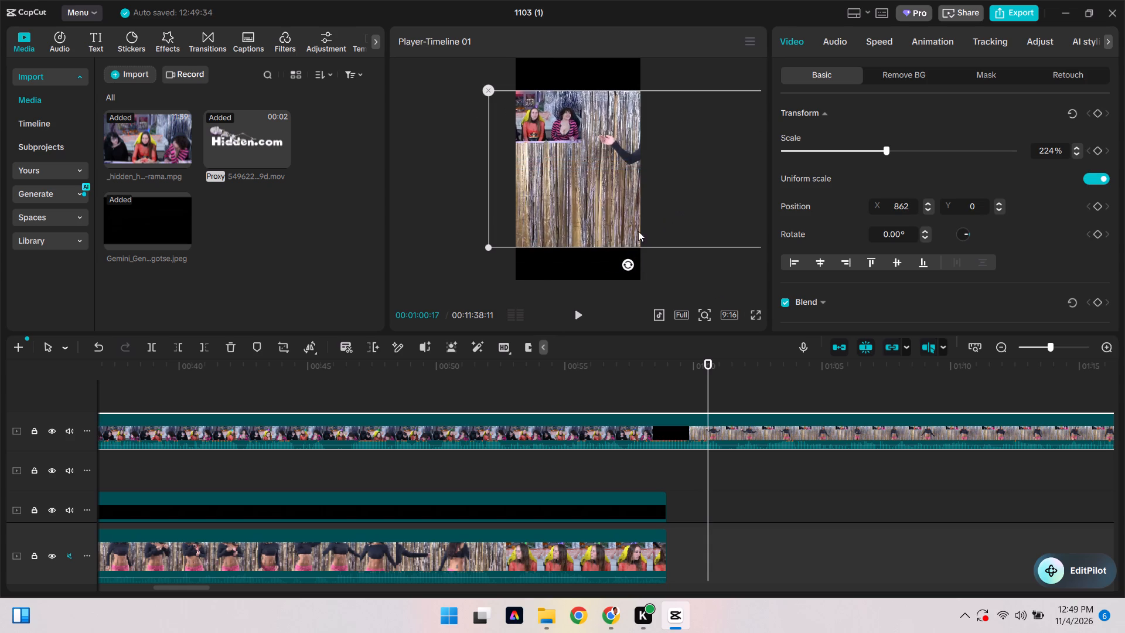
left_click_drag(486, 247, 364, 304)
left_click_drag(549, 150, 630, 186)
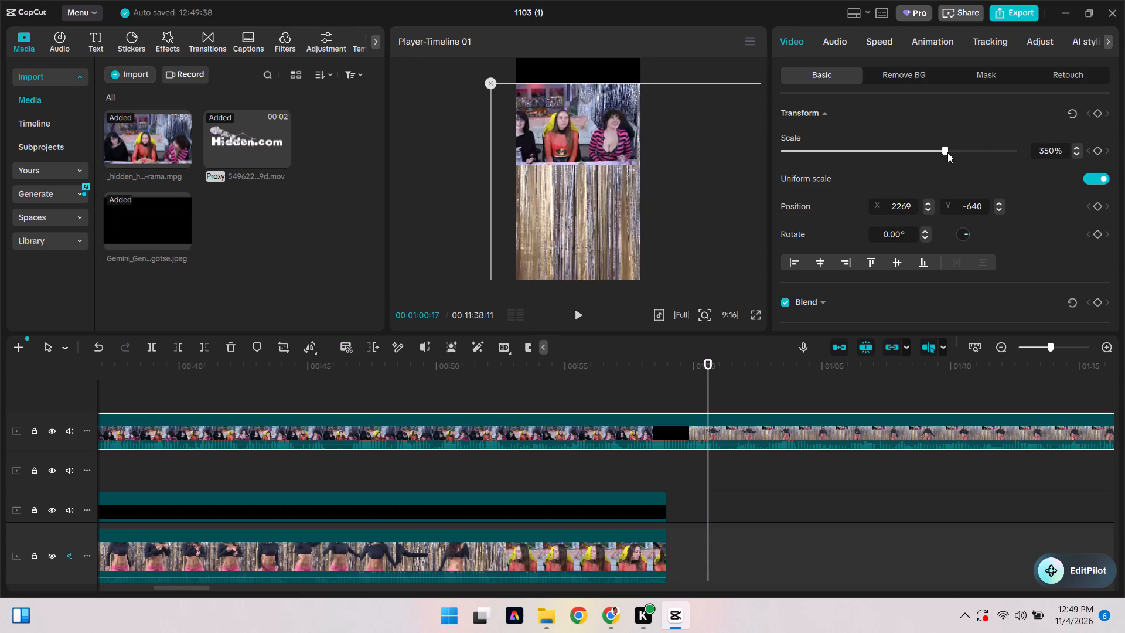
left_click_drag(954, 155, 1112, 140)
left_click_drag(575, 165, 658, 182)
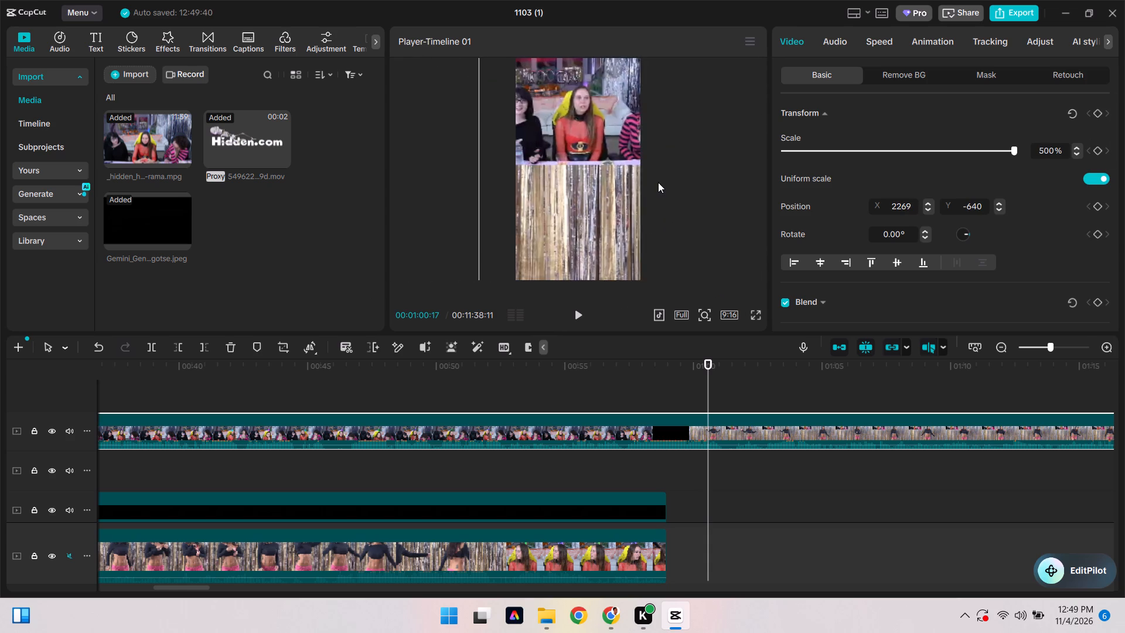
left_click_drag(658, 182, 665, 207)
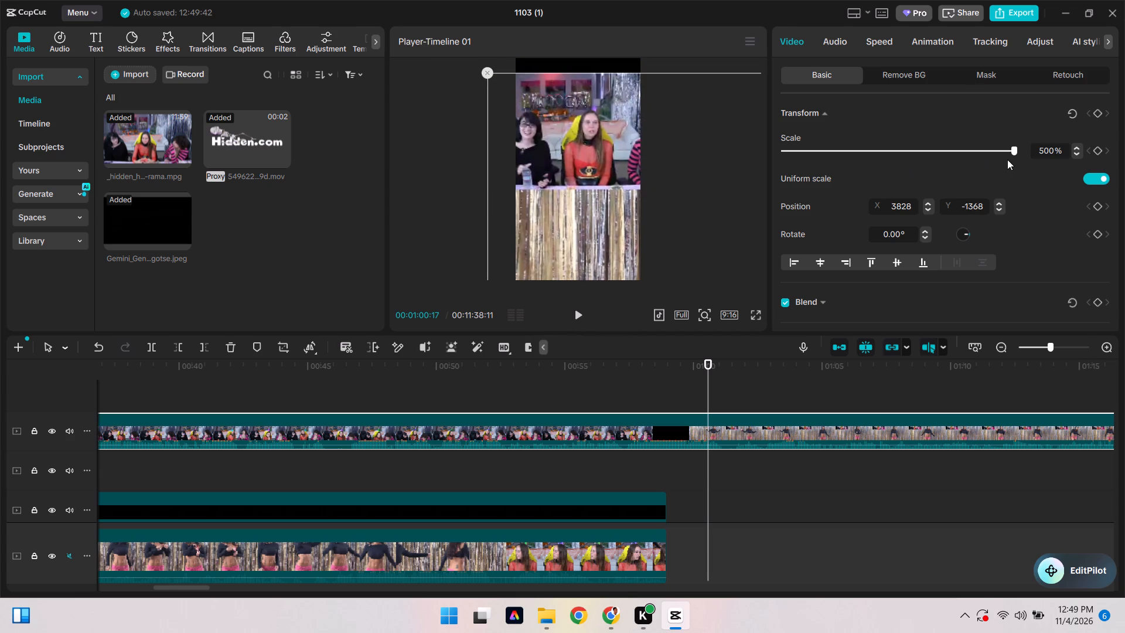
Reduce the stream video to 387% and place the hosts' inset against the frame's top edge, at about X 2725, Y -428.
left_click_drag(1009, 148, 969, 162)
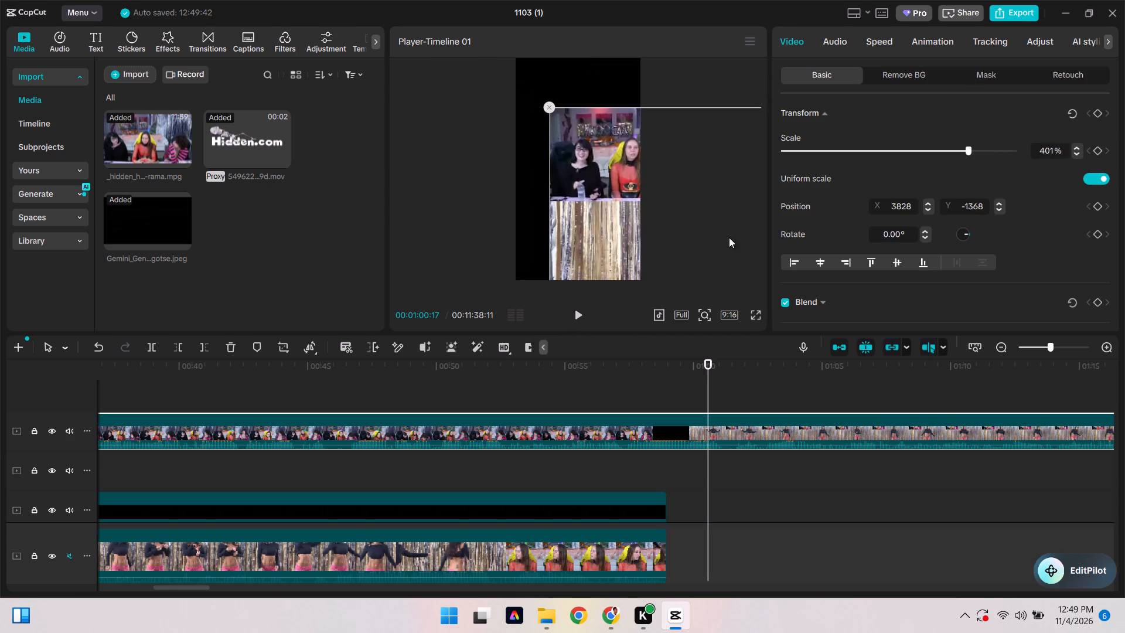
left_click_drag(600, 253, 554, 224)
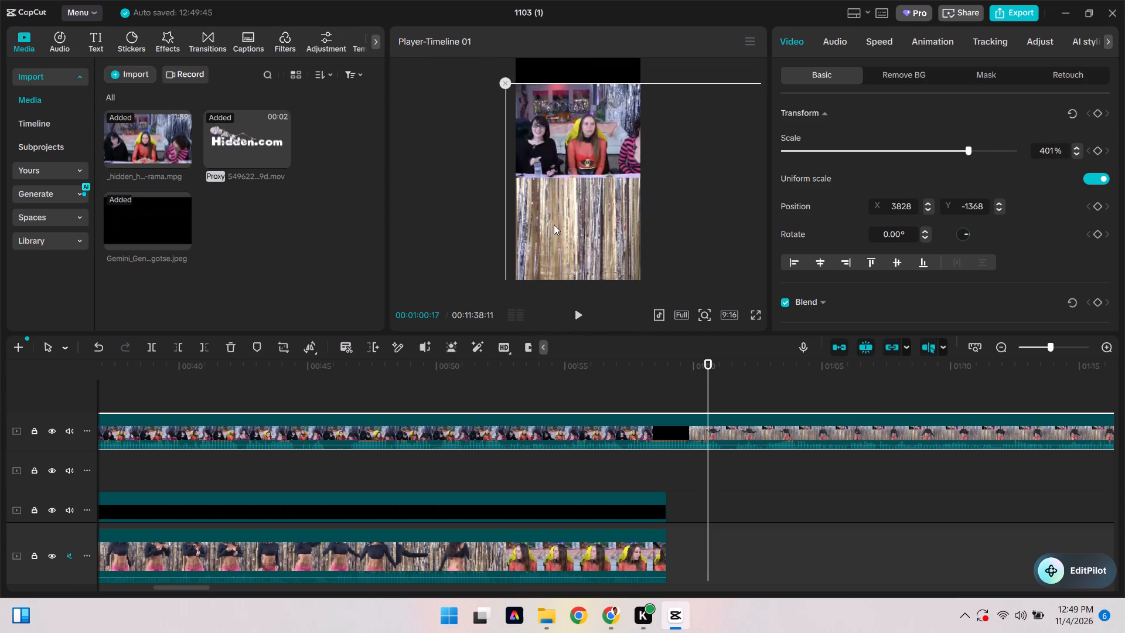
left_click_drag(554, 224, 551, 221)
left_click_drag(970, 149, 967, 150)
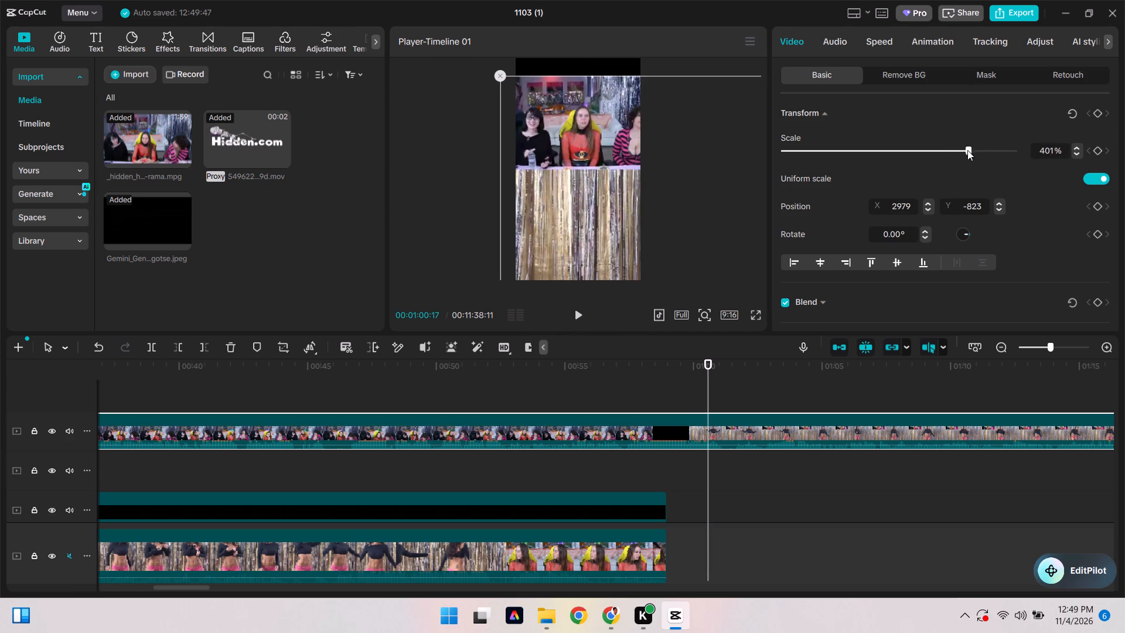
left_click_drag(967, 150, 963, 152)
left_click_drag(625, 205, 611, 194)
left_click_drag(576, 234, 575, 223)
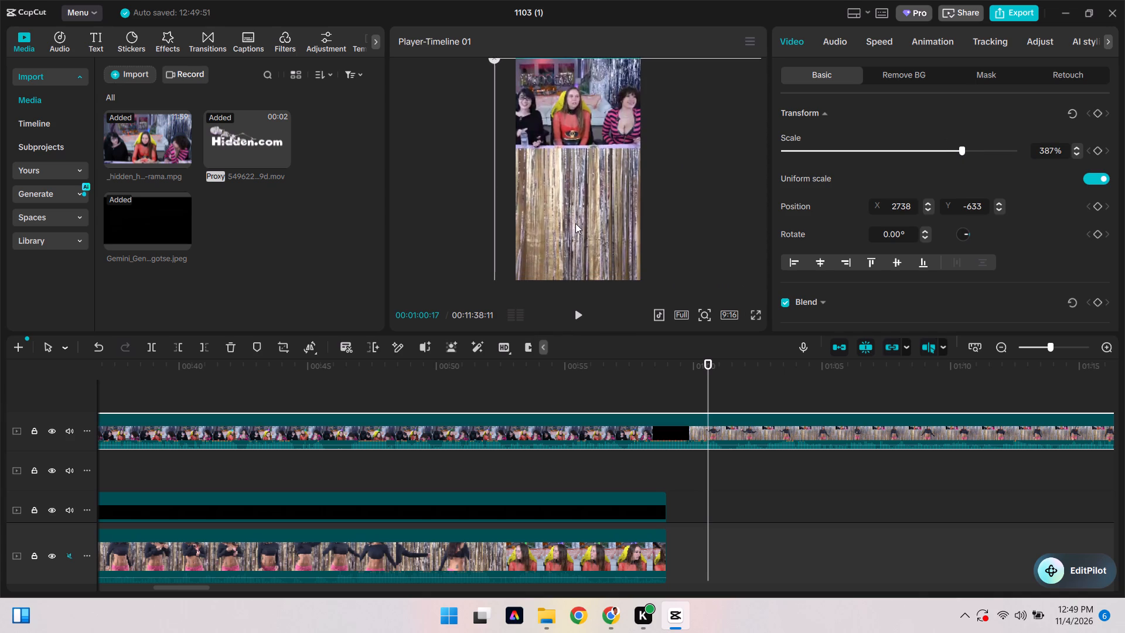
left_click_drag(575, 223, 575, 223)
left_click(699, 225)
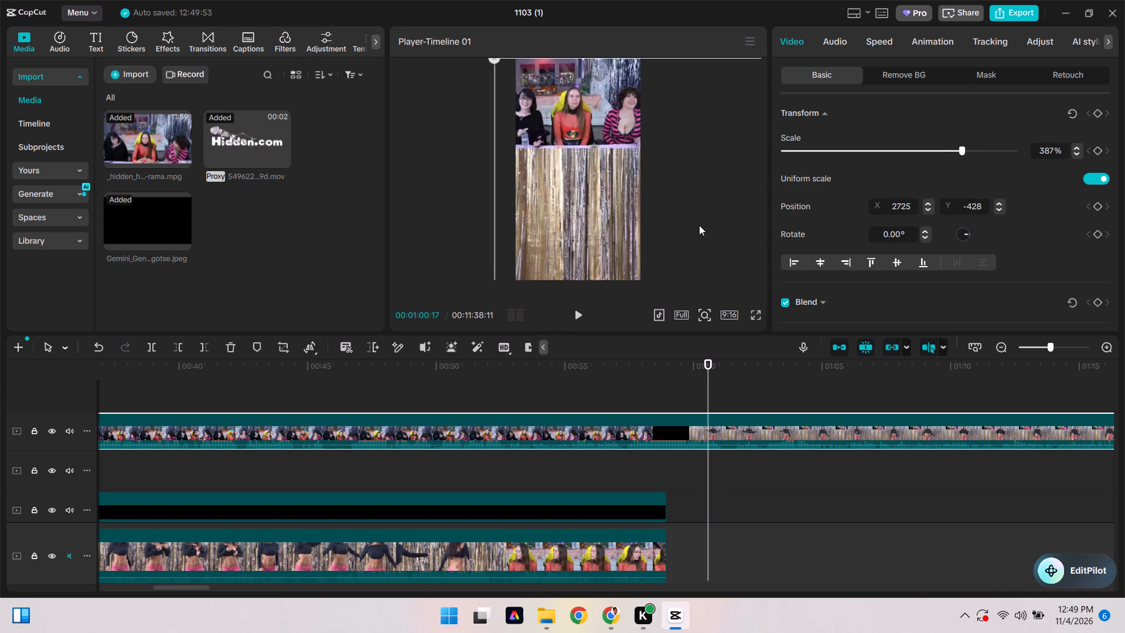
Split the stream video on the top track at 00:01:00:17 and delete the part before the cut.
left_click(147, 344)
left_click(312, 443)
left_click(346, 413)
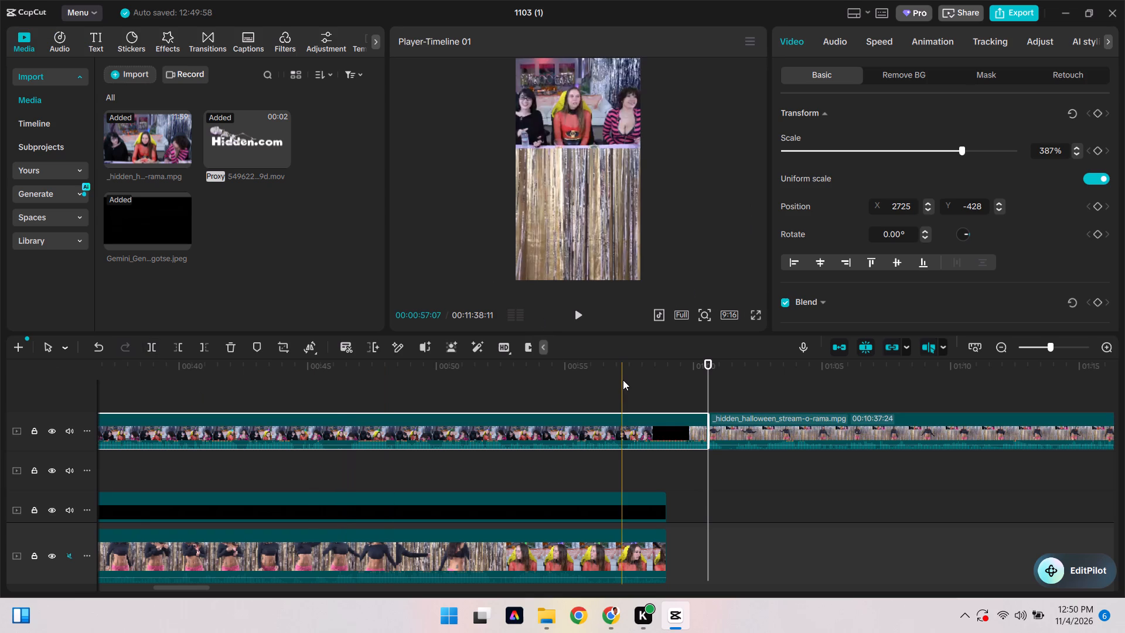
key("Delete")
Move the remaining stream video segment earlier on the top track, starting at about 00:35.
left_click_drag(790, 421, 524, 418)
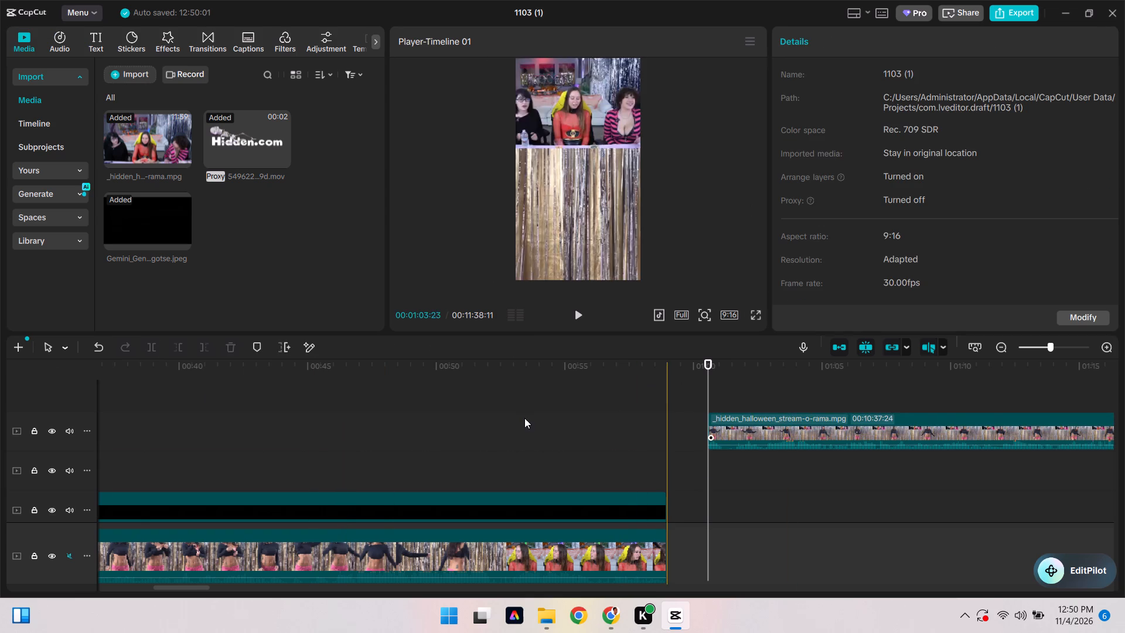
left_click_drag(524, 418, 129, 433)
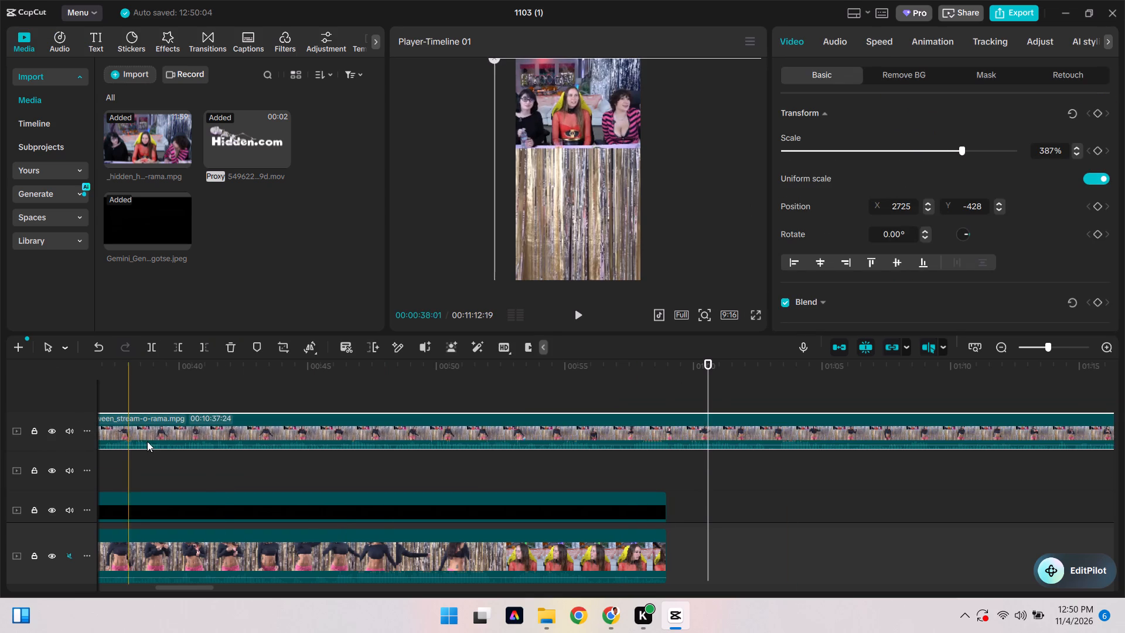
Delete the stream video segment from the top track.
scroll(225, 484, "right", 11)
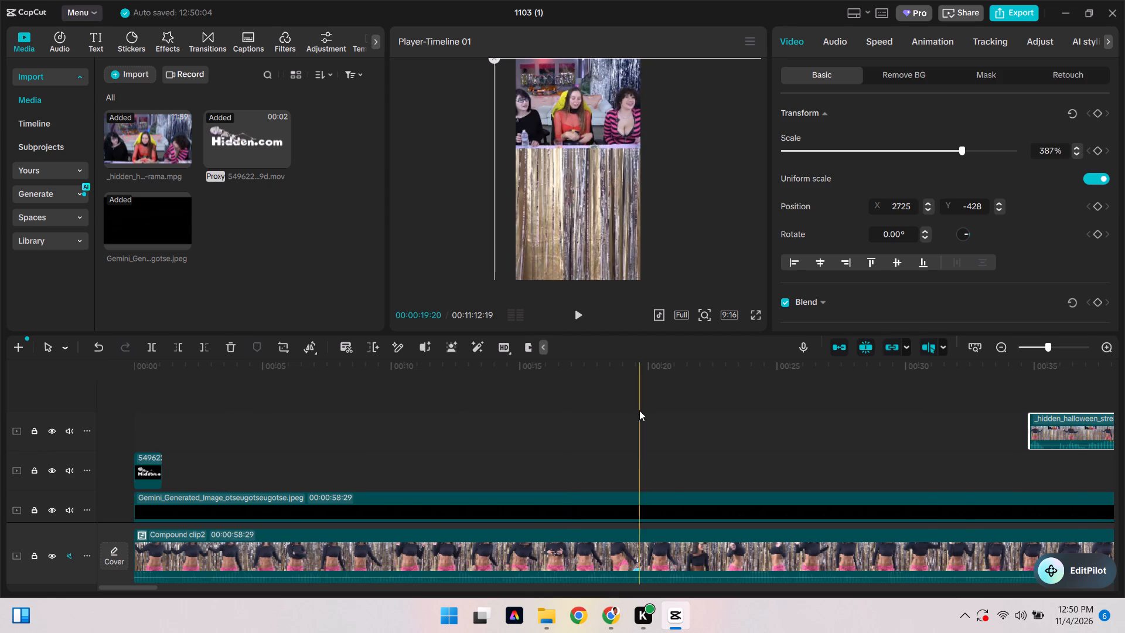
left_click(1085, 418)
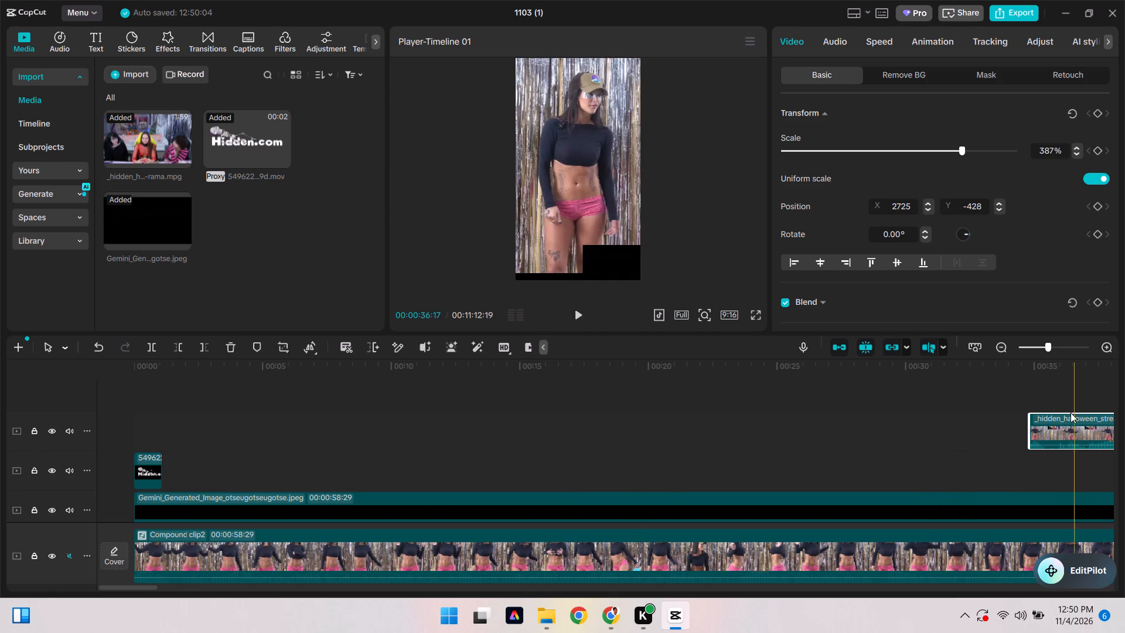
left_click(1068, 423)
key("Delete")
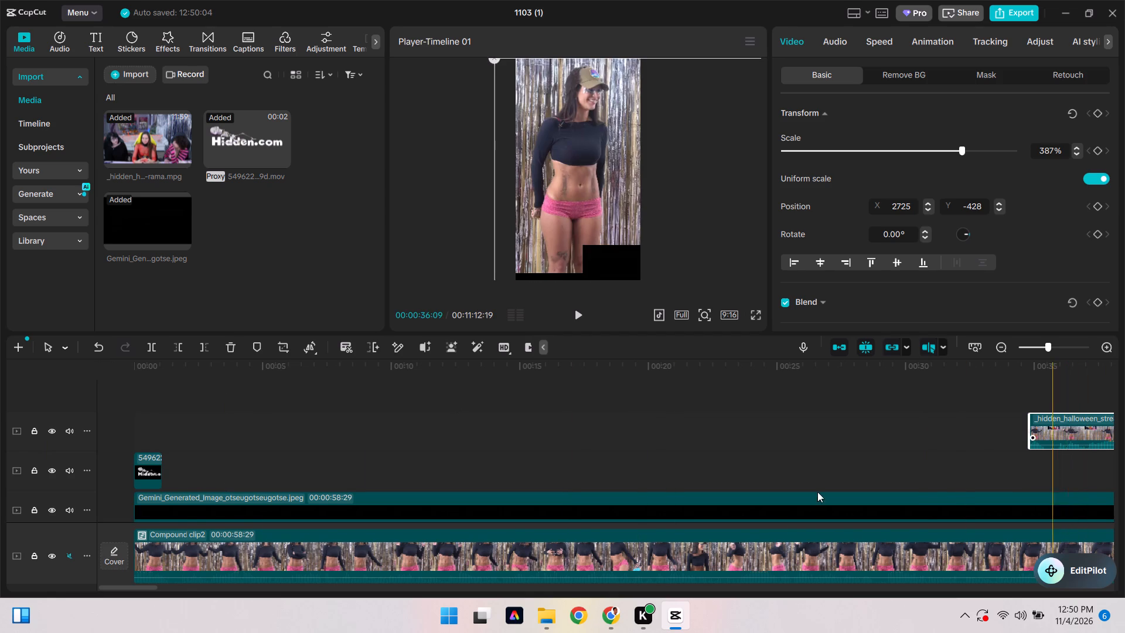
Undo the compound clip on Compound clip2 to break it back into its separate stream clips.
scroll(230, 534, "right", 6)
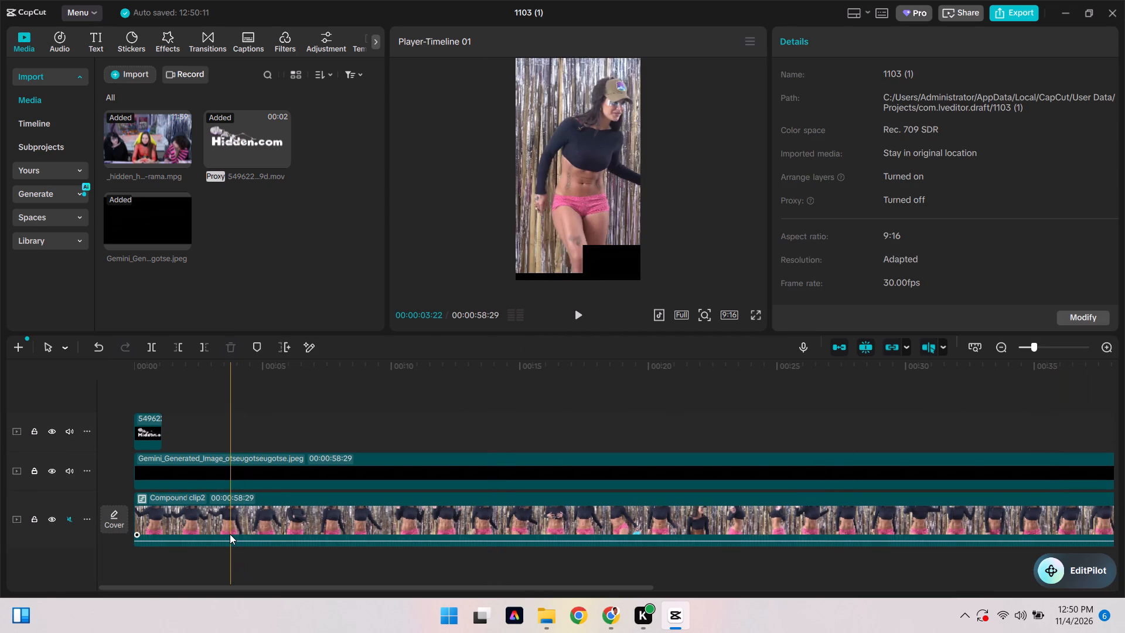
scroll(230, 534, "right", 4)
left_click(235, 519)
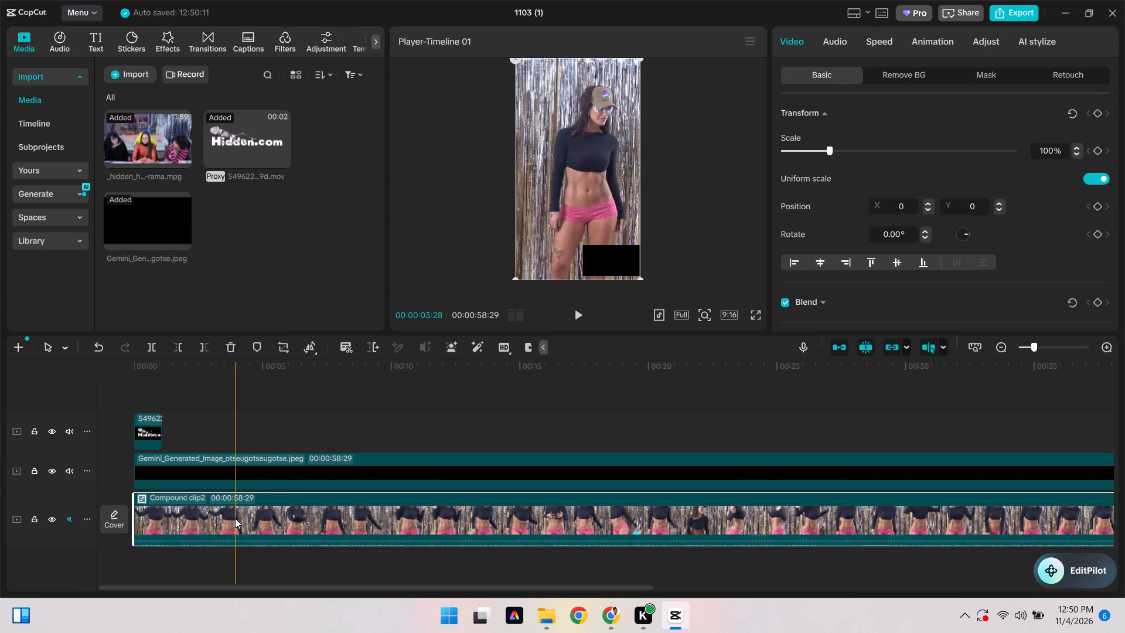
right_click(235, 518)
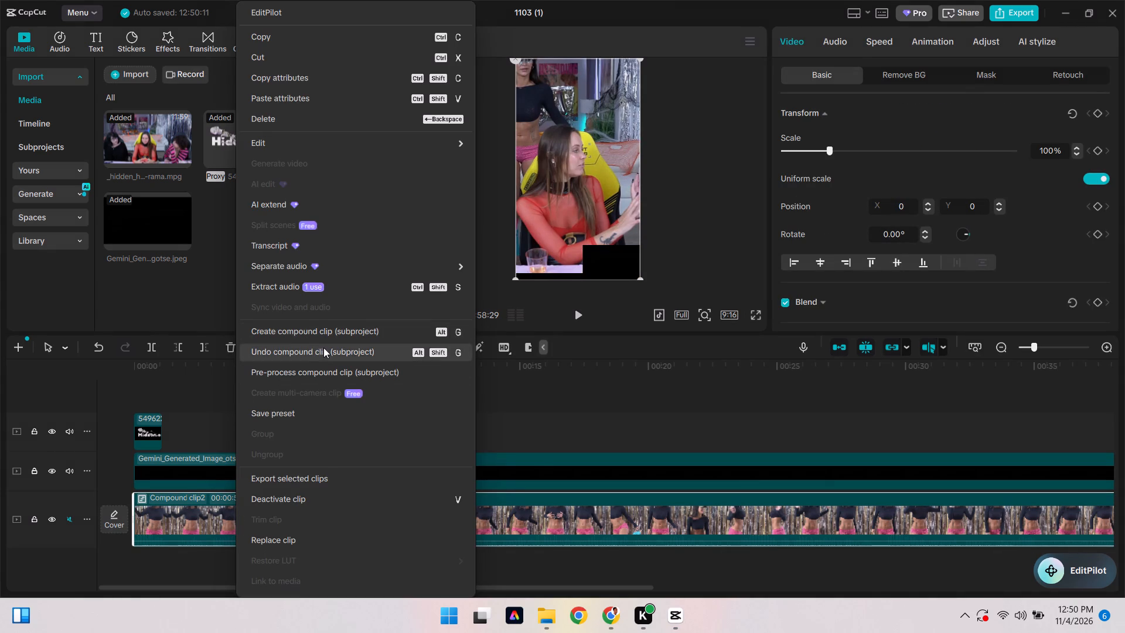
left_click(323, 348)
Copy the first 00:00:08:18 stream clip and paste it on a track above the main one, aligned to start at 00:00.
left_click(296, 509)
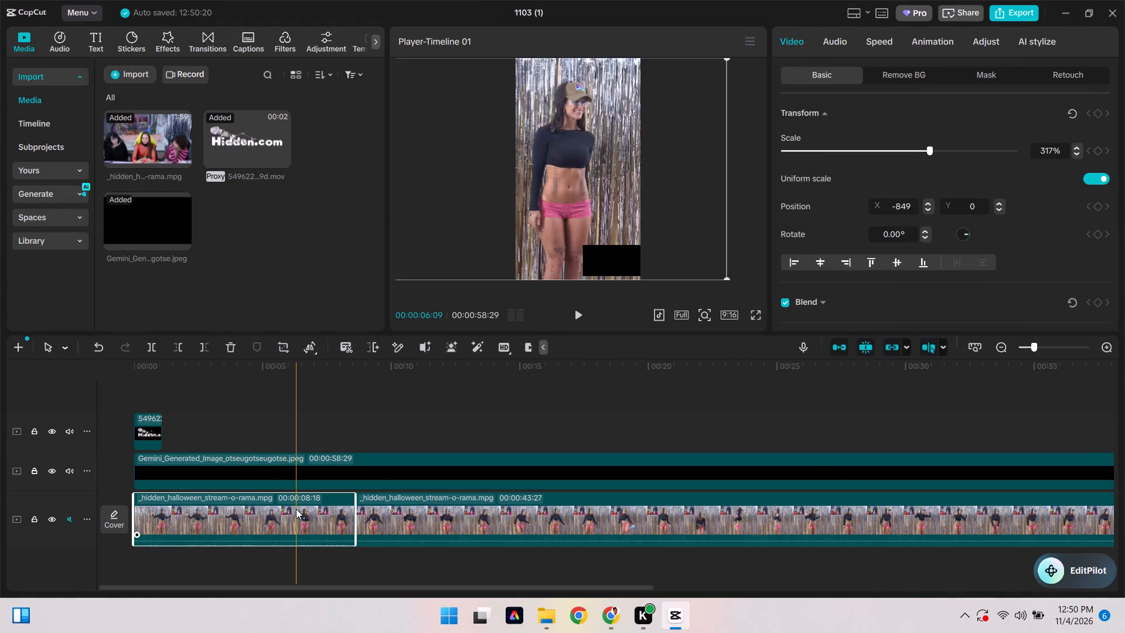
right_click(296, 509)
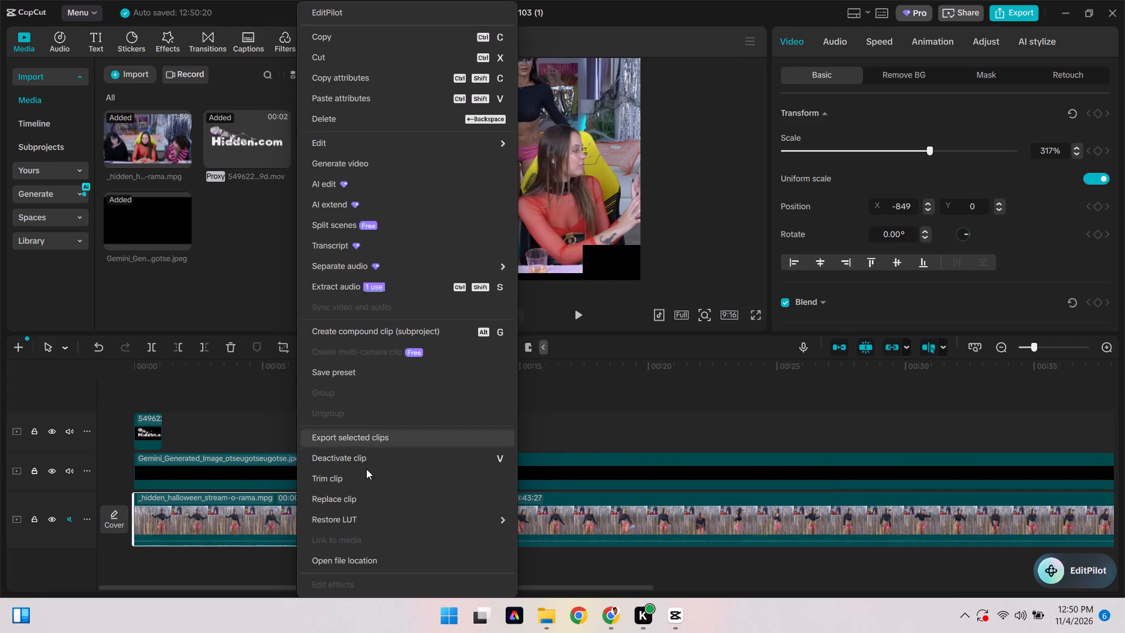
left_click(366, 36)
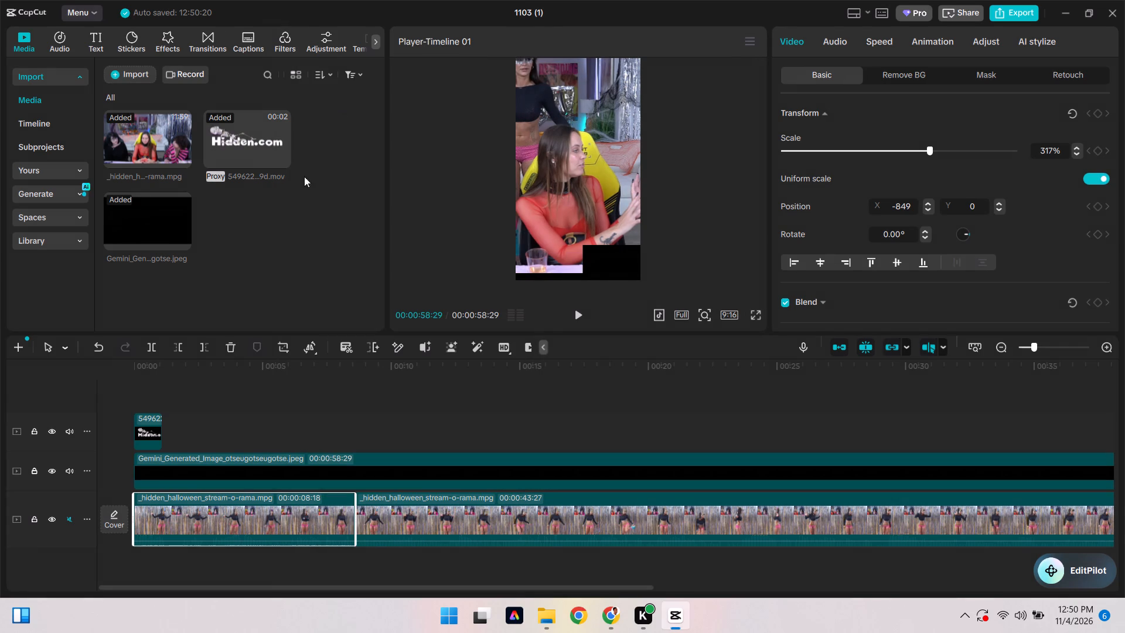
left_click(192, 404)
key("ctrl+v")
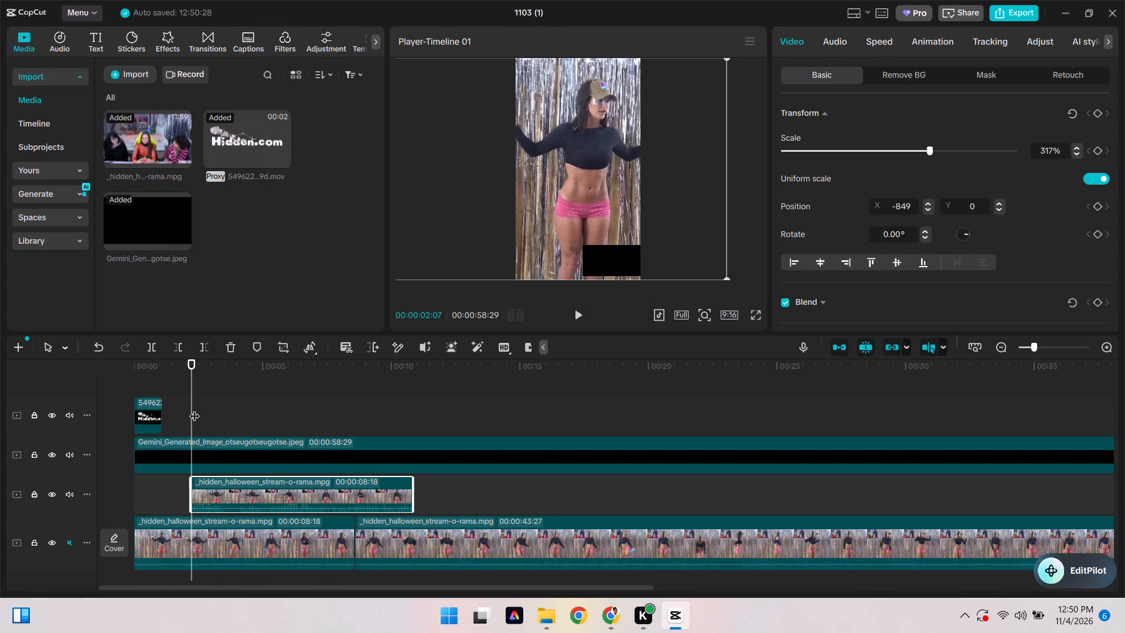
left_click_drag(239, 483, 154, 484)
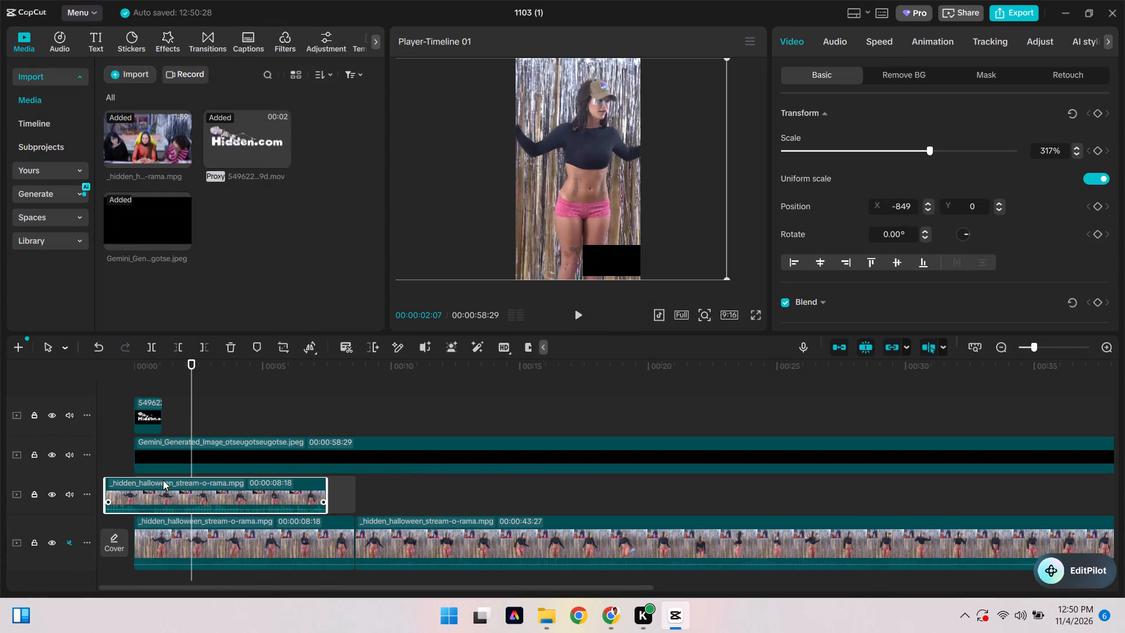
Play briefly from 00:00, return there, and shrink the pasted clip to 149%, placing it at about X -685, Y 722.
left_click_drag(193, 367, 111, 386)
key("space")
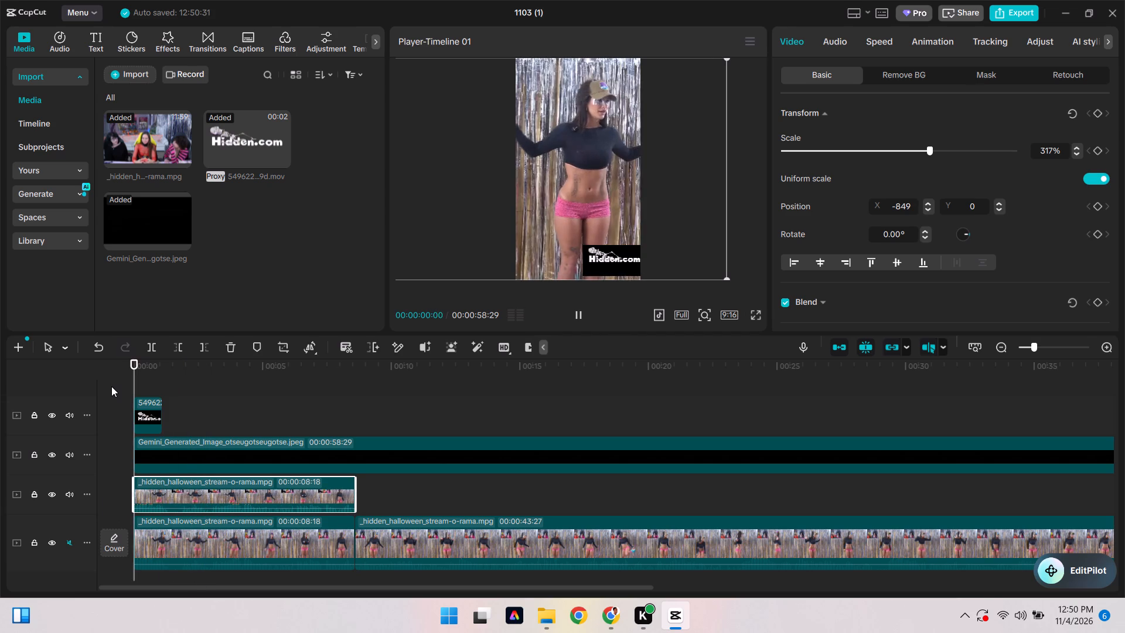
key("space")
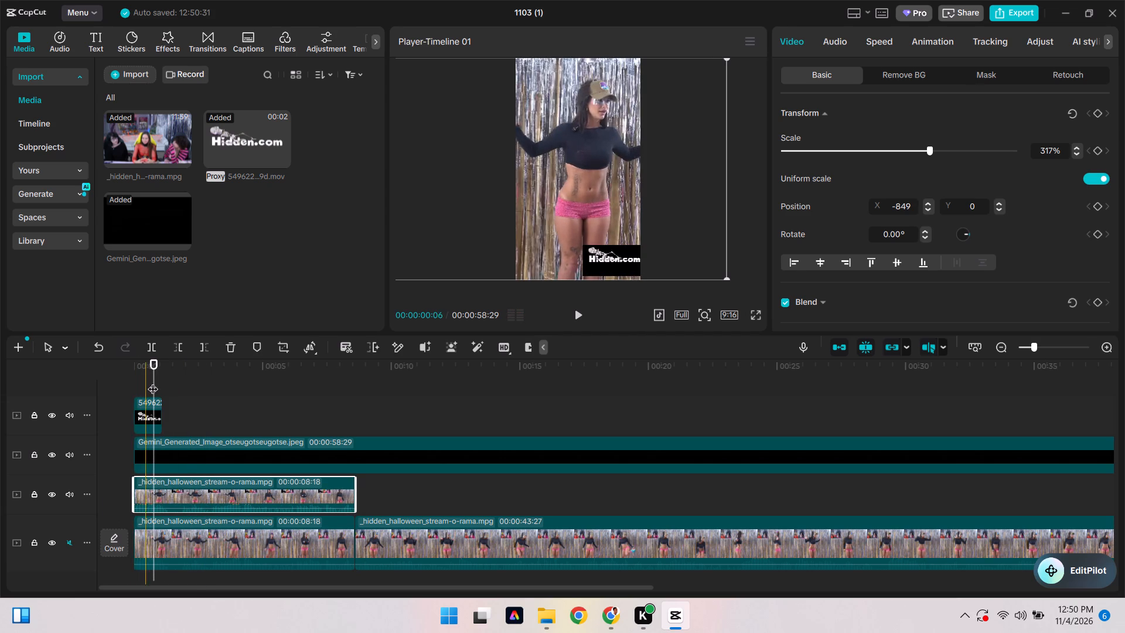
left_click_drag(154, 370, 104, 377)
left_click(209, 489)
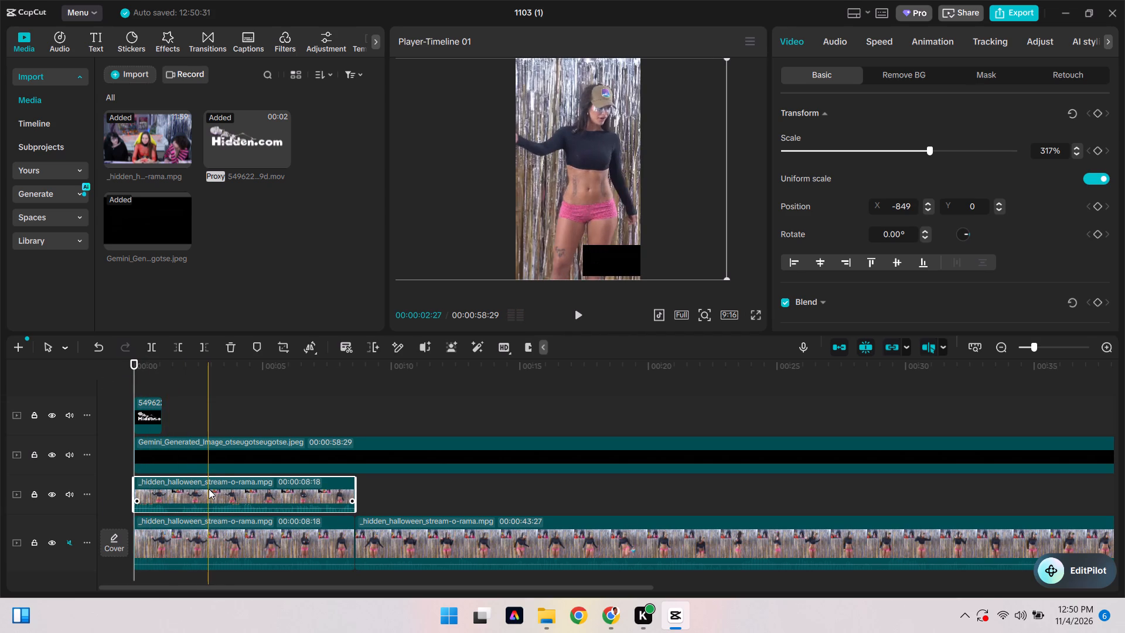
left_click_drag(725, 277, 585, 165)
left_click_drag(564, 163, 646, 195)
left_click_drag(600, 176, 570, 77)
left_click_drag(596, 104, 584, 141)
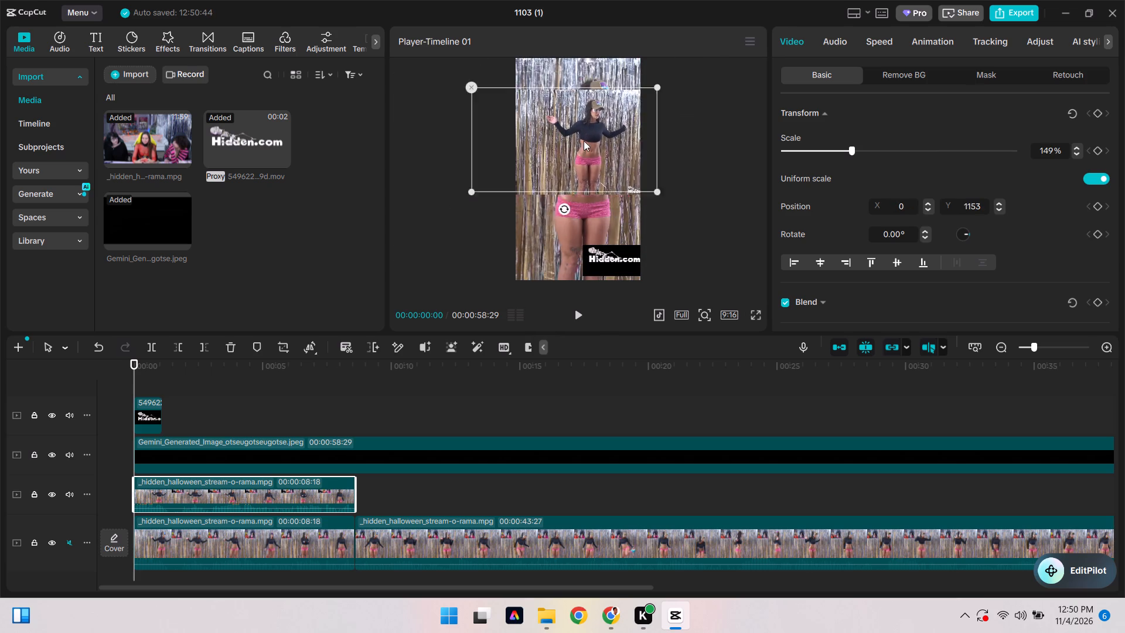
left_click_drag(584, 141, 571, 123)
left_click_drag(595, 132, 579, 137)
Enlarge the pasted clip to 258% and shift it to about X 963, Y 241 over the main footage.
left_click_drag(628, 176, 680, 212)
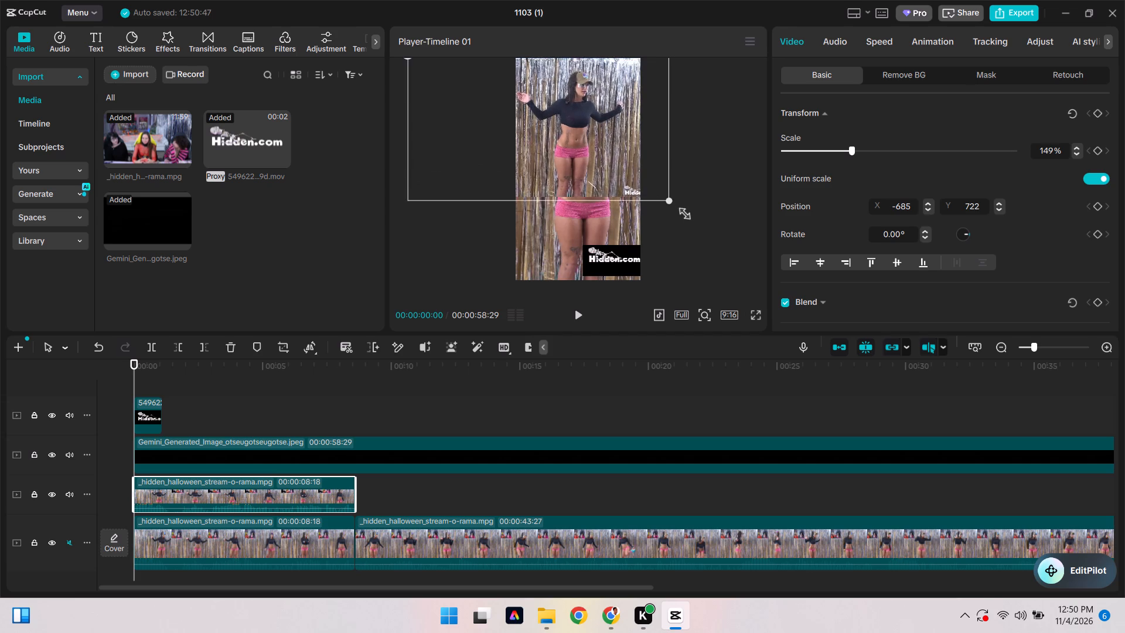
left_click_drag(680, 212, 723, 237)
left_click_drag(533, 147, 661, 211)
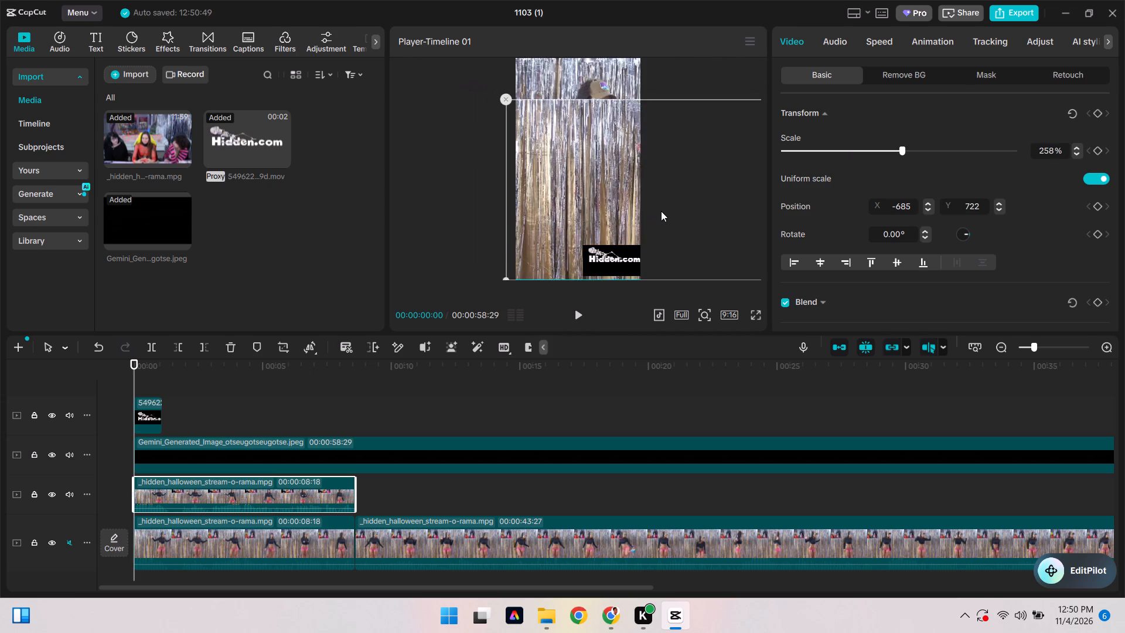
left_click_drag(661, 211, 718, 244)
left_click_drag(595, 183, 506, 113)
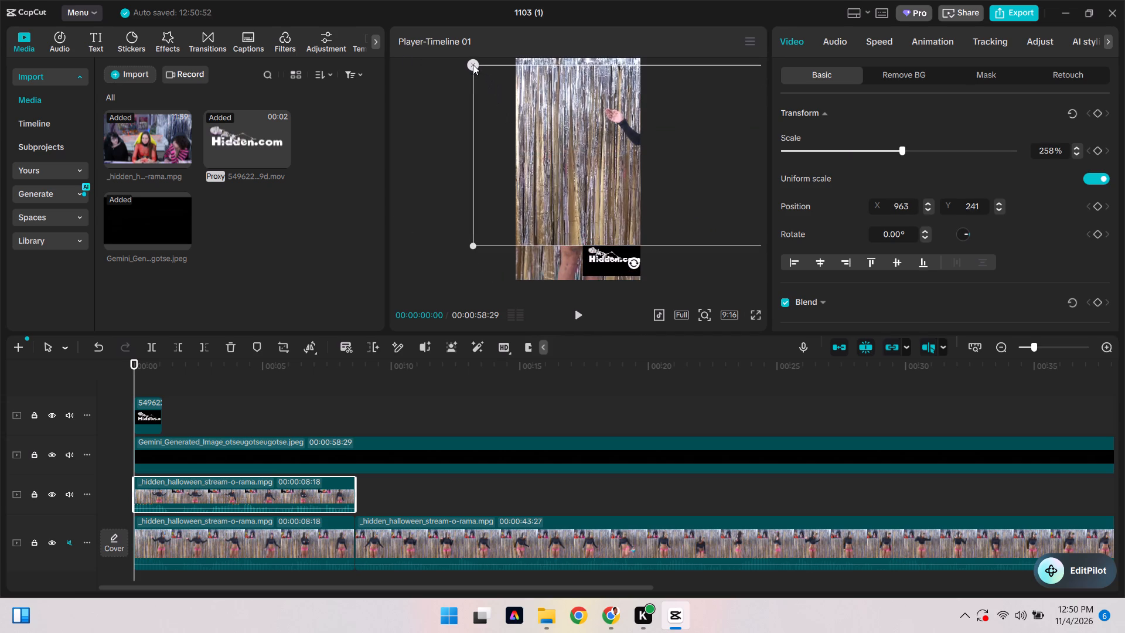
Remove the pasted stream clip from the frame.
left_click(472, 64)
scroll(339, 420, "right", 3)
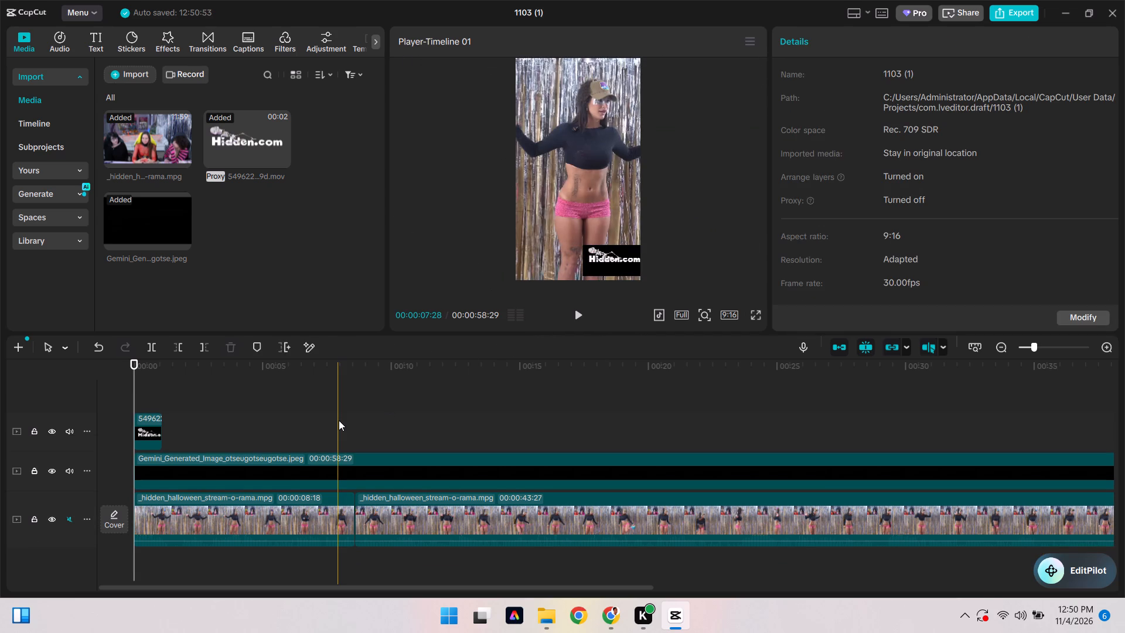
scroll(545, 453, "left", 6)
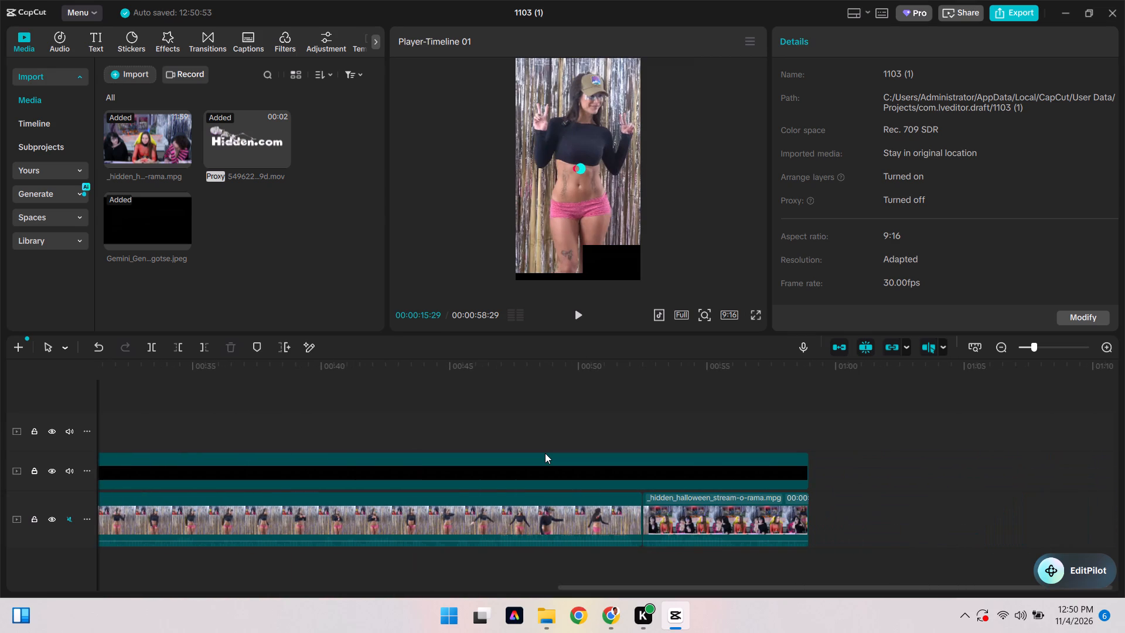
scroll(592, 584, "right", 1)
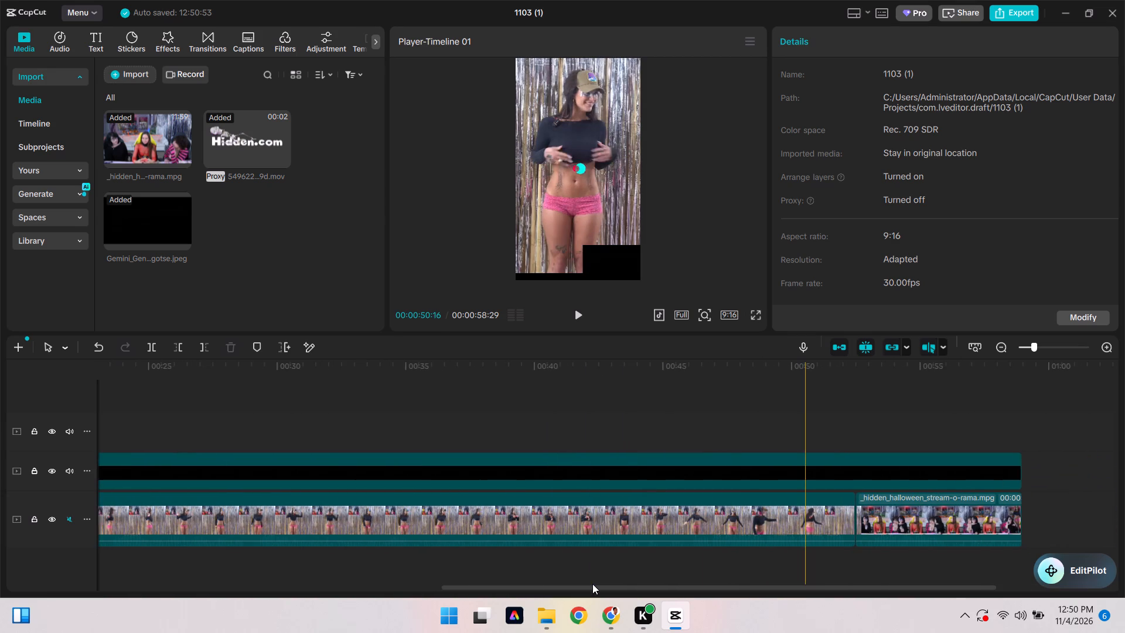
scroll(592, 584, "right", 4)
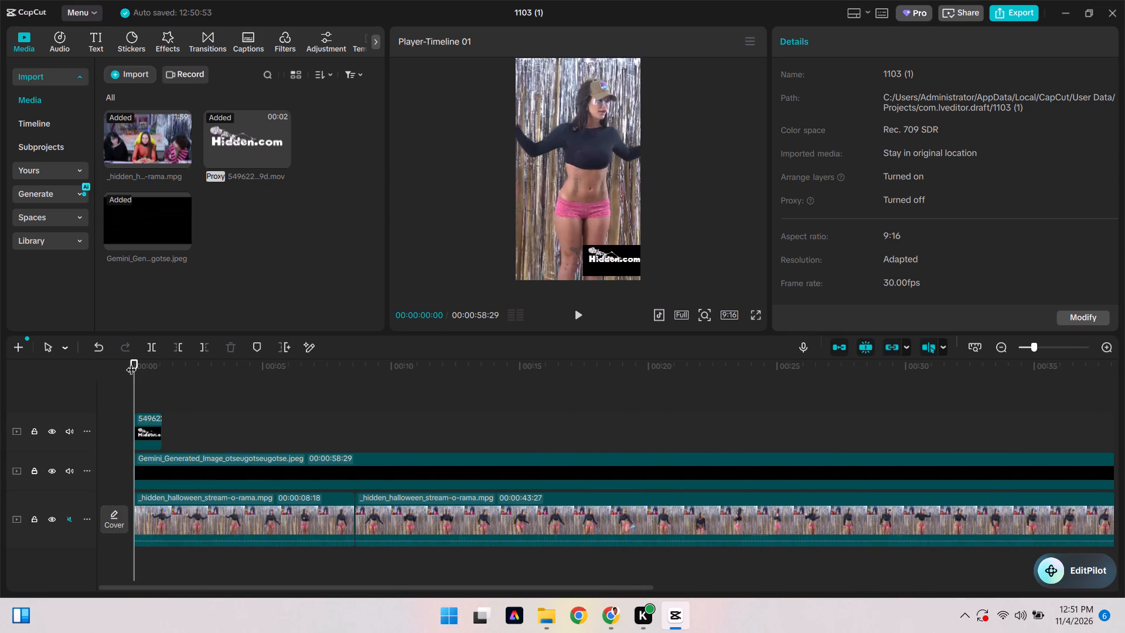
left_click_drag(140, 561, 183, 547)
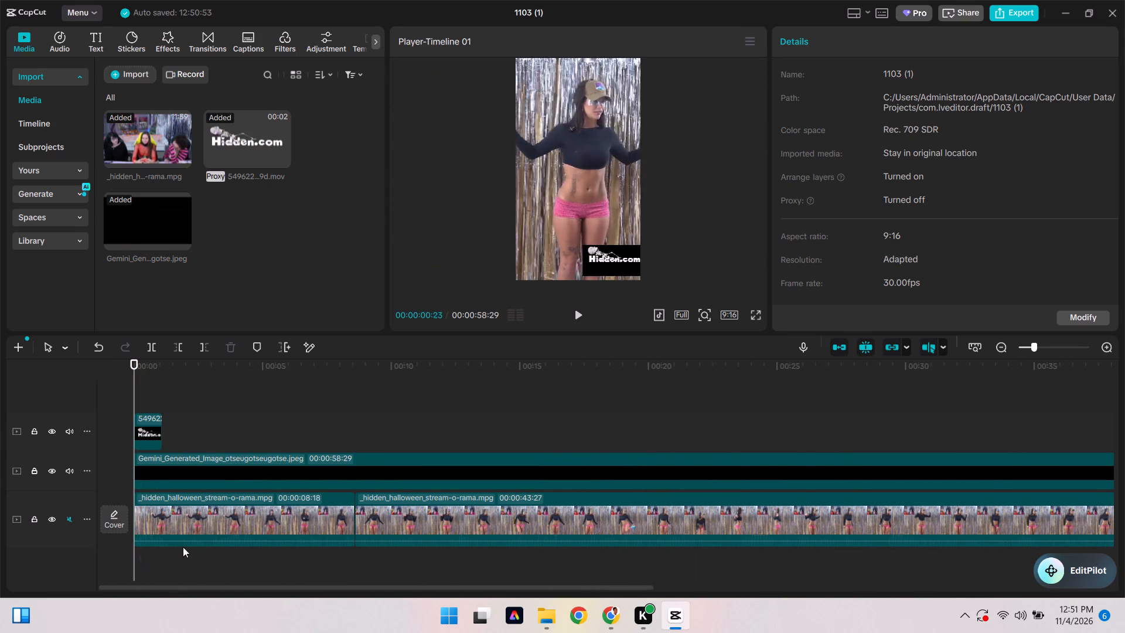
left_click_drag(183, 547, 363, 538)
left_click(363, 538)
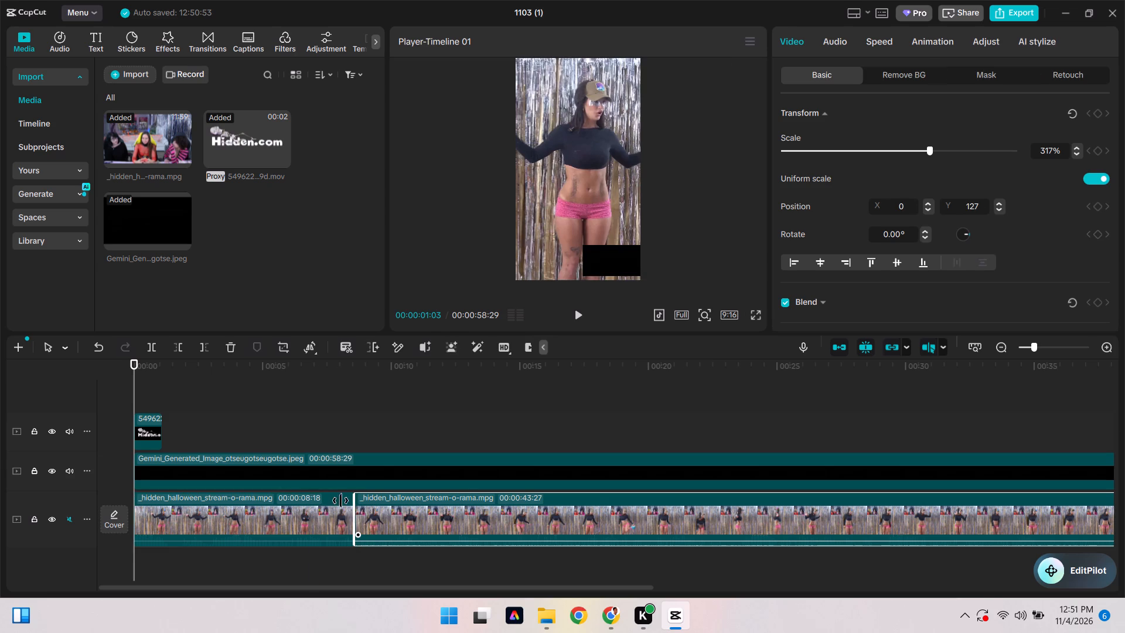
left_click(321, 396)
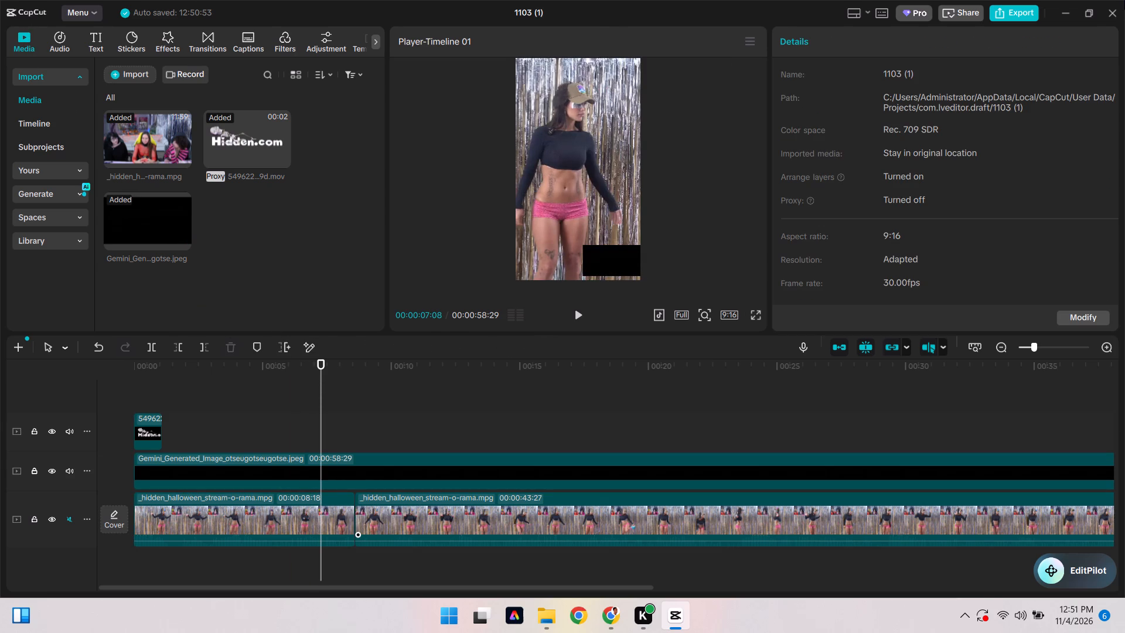
Close the 1103 (1) project and create a new empty project.
left_click(1115, 12)
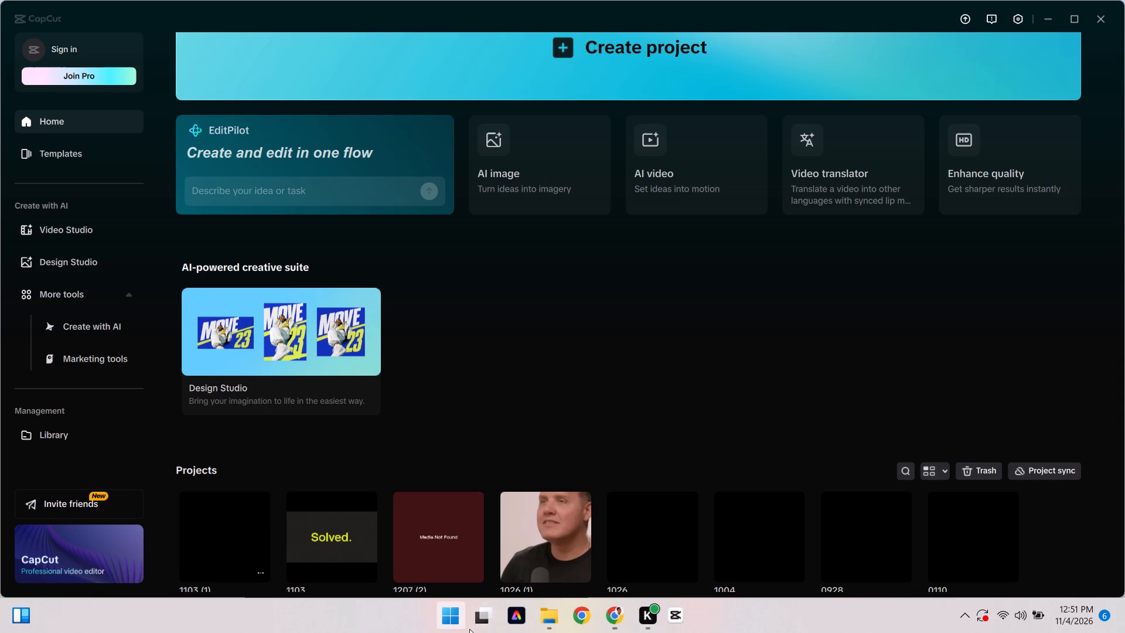
left_click(469, 629)
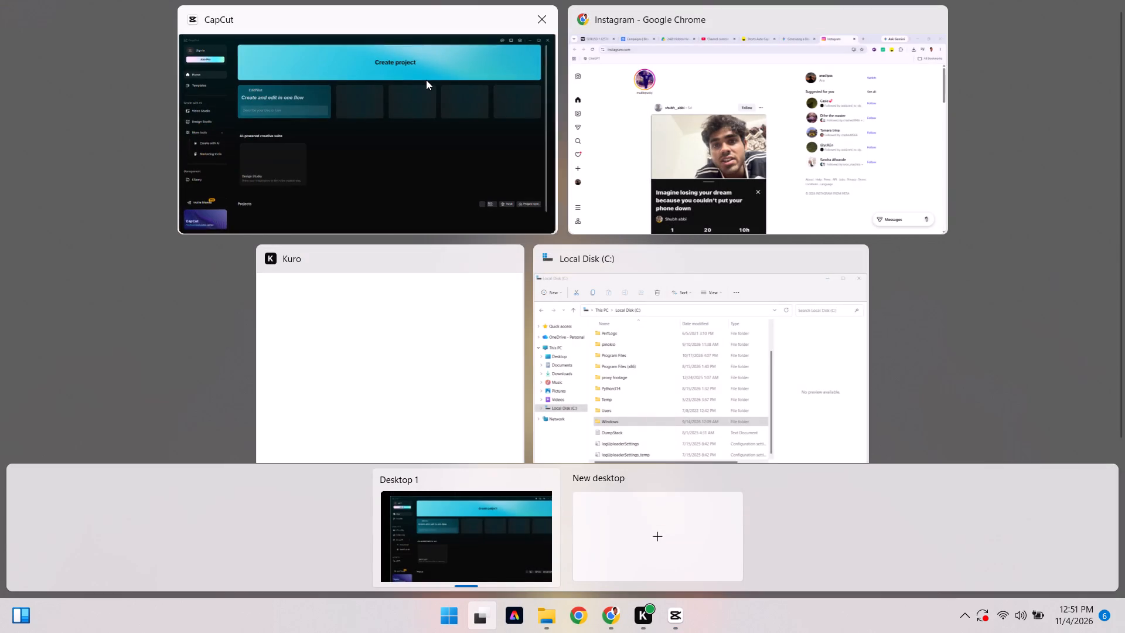
left_click(426, 80)
left_click(466, 43)
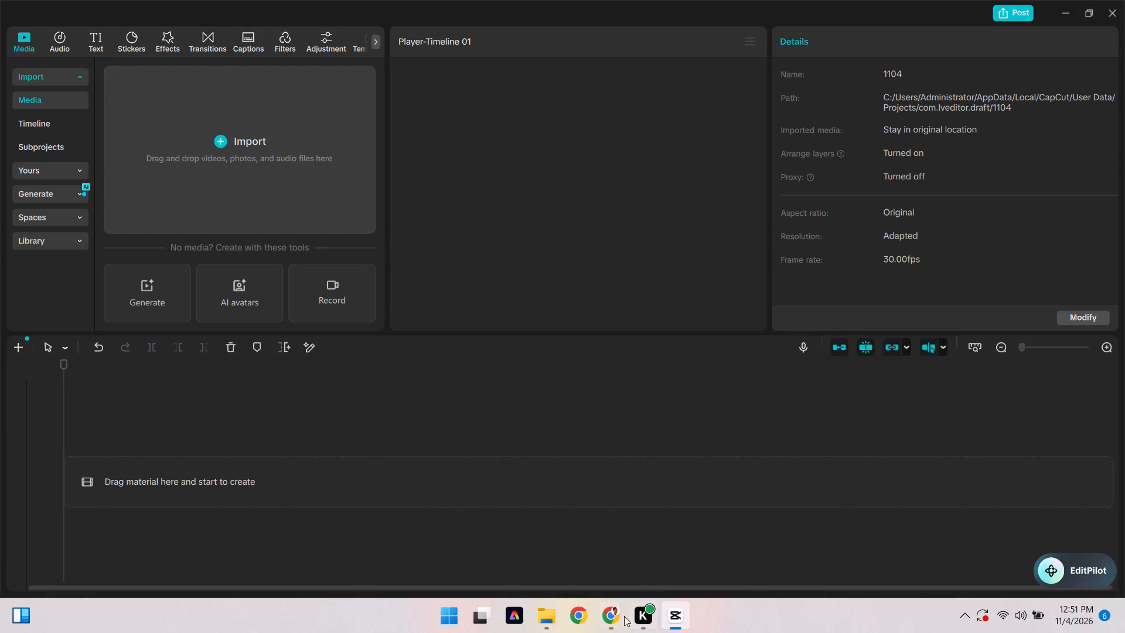
Switch to Chrome and look through the posts in the Instagram home feed.
left_click(623, 625)
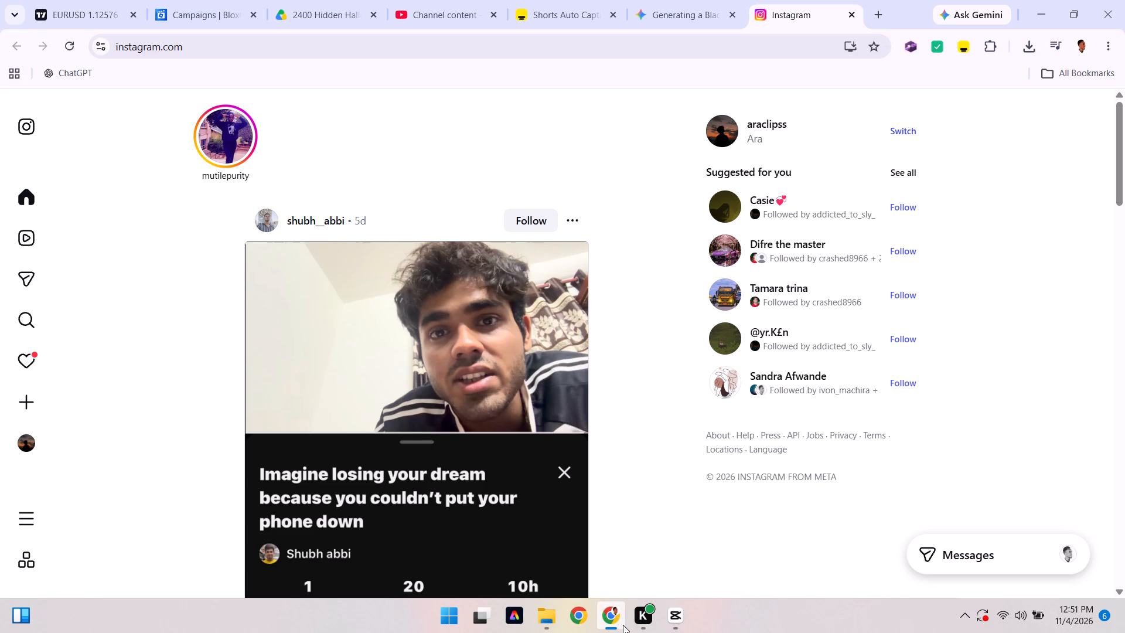
scroll(511, 399, "down", 2)
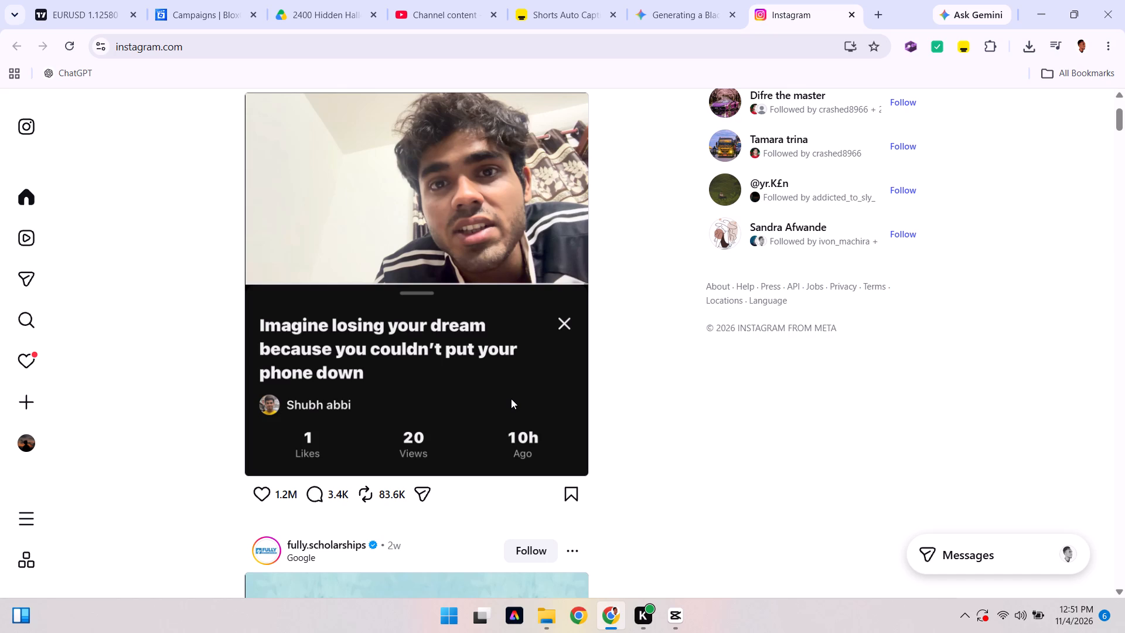
scroll(511, 399, "down", 4)
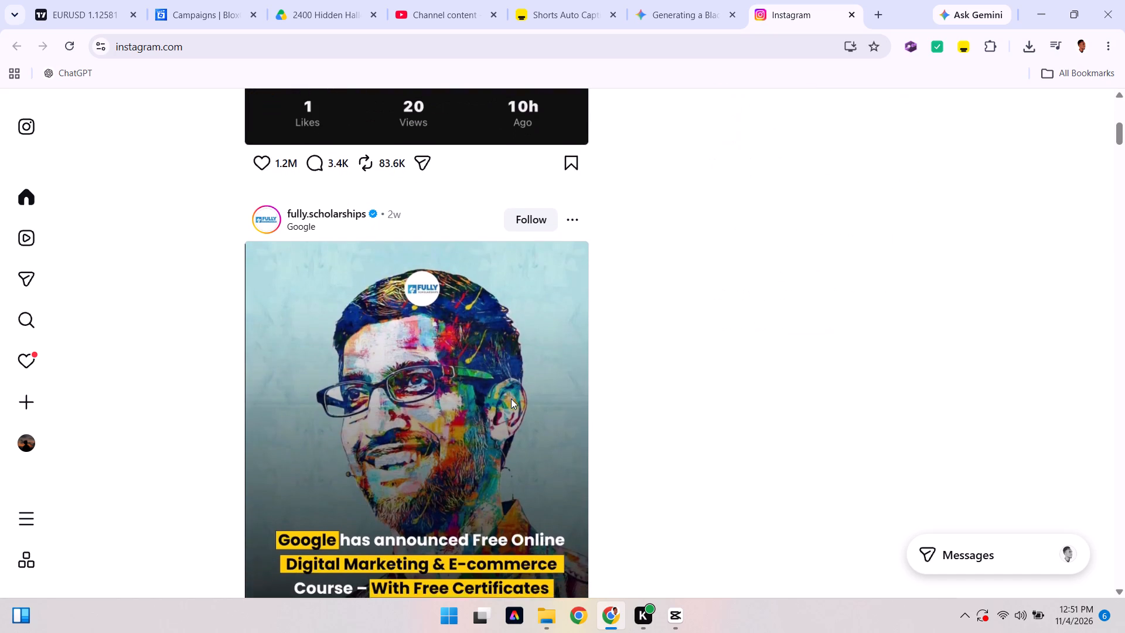
scroll(511, 399, "down", 3)
scroll(511, 399, "up", 2)
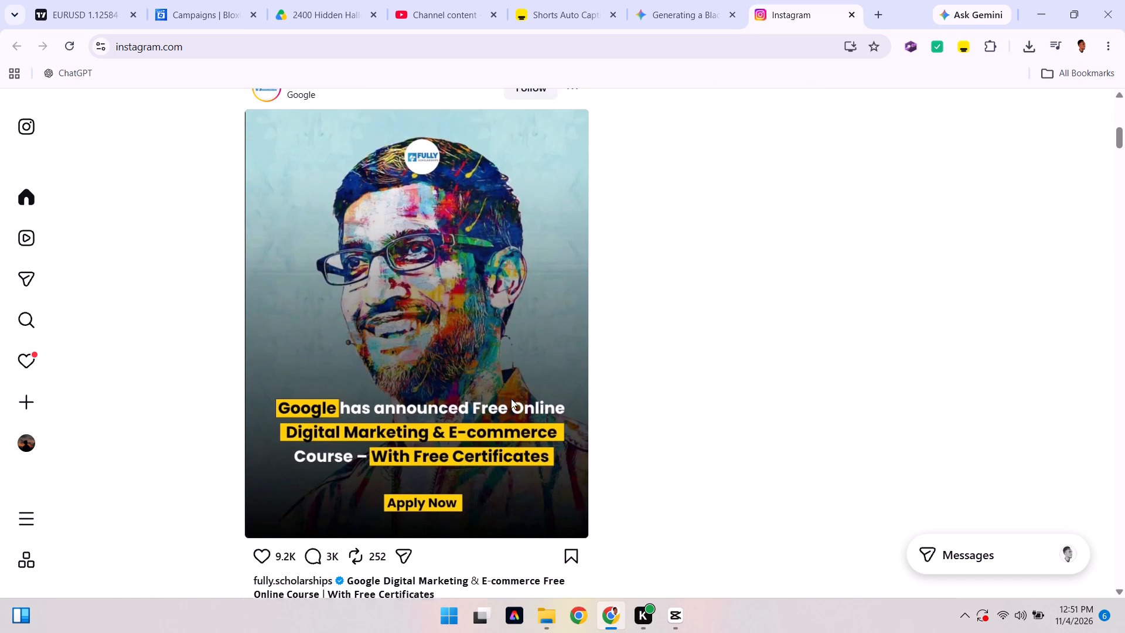
scroll(511, 399, "up", 7)
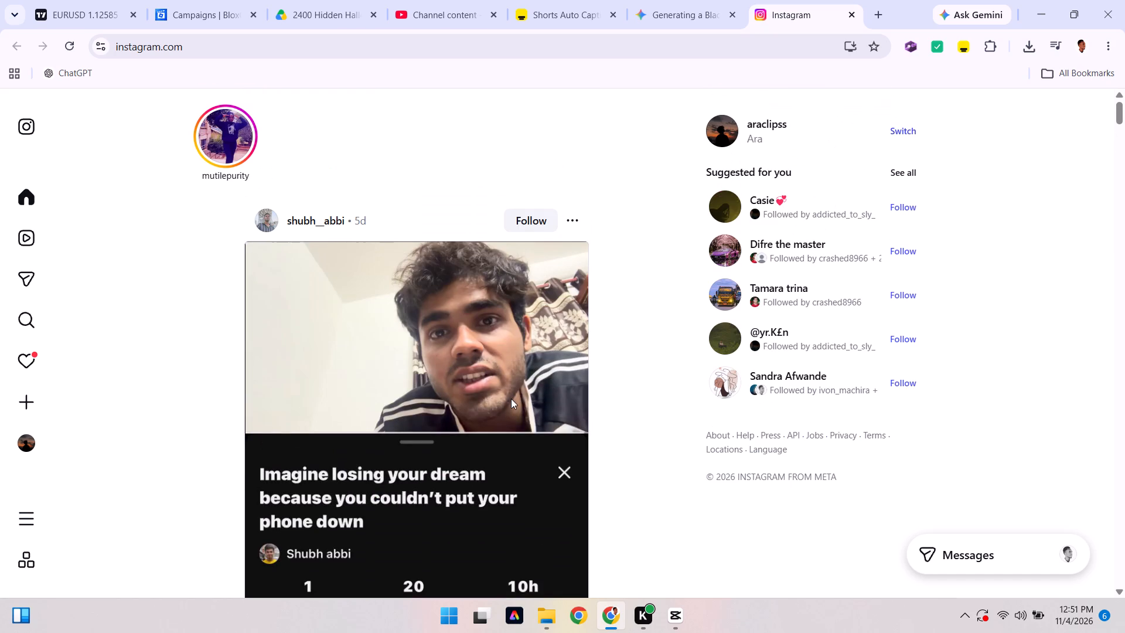
Switch back to CapCut and import the _hidden_halloween_stream-o-rama video from the device's Downloads folder into the new project.
left_click(670, 624)
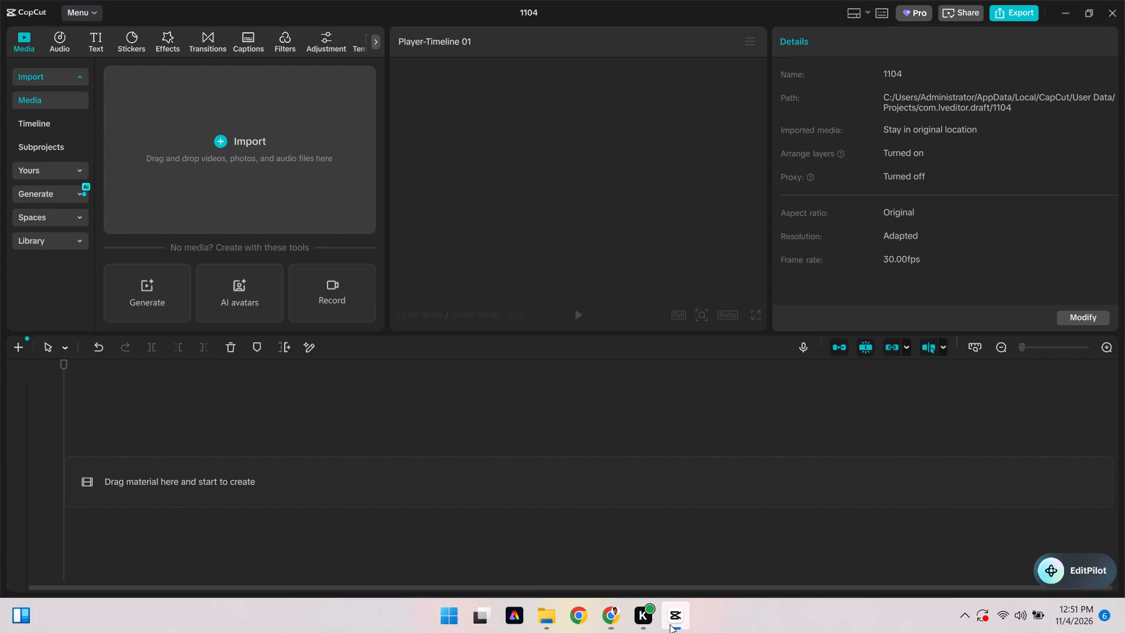
left_click(240, 159)
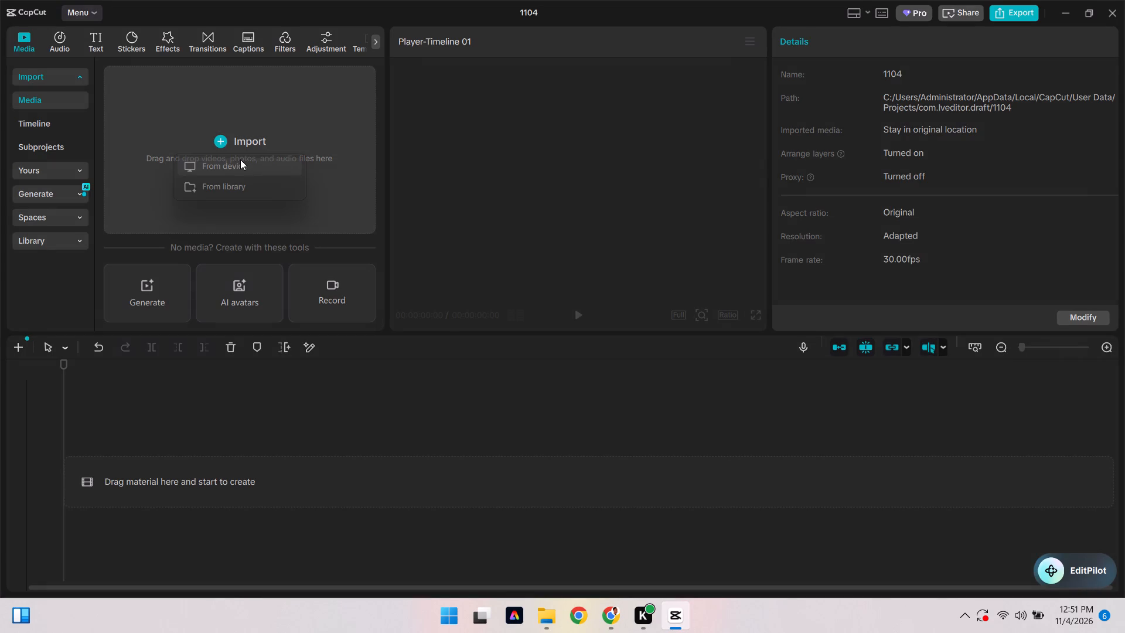
left_click(254, 174)
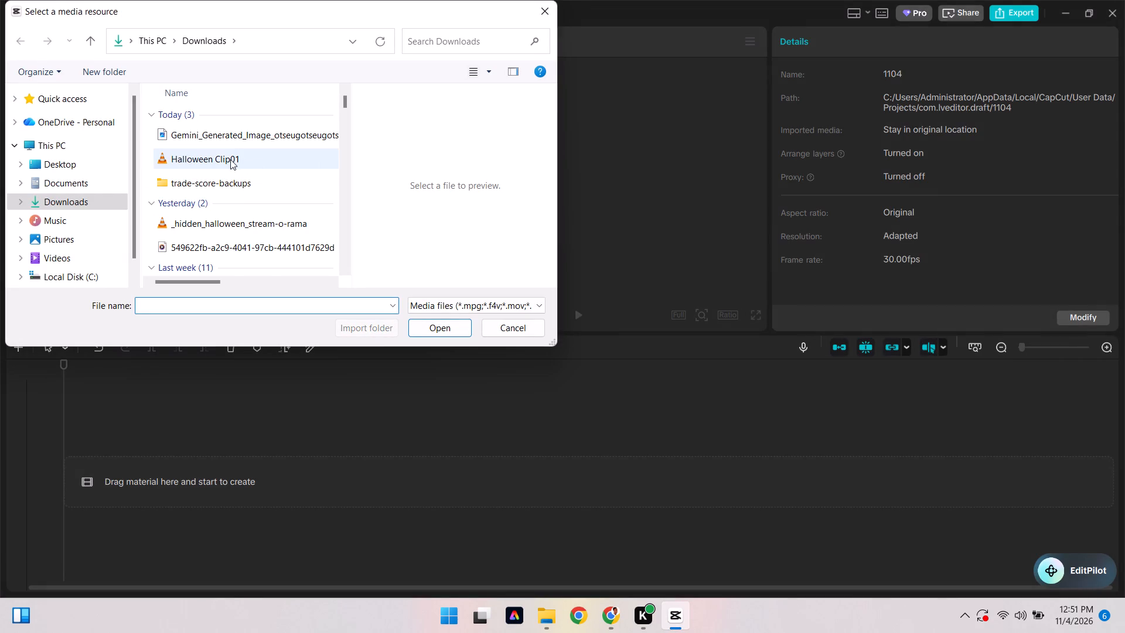
left_click(228, 159)
left_click(236, 217)
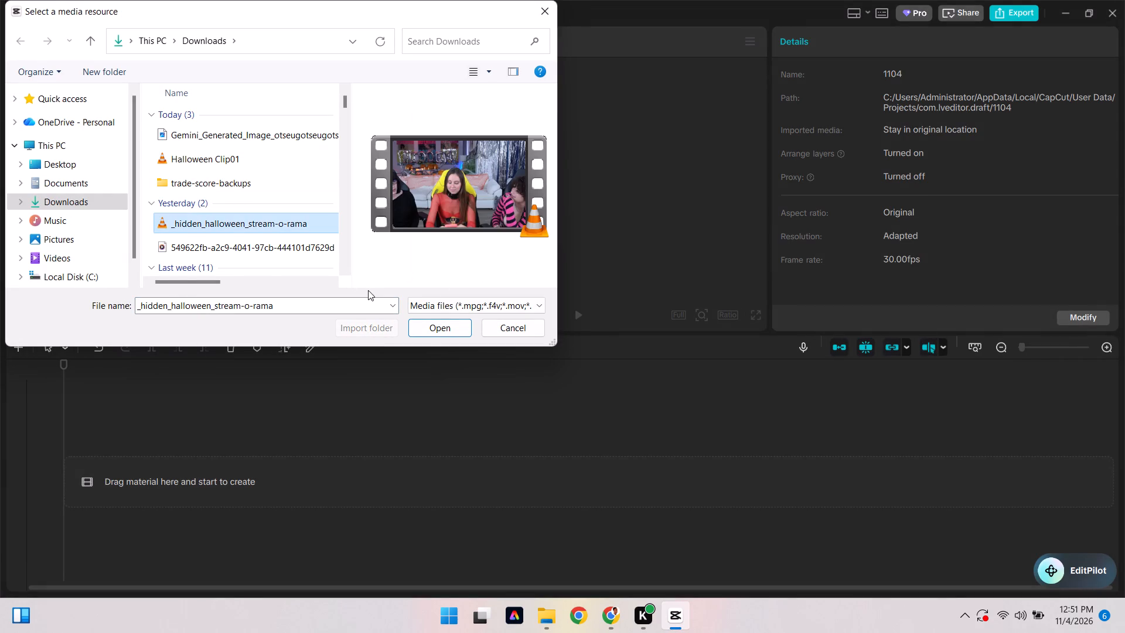
left_click(442, 328)
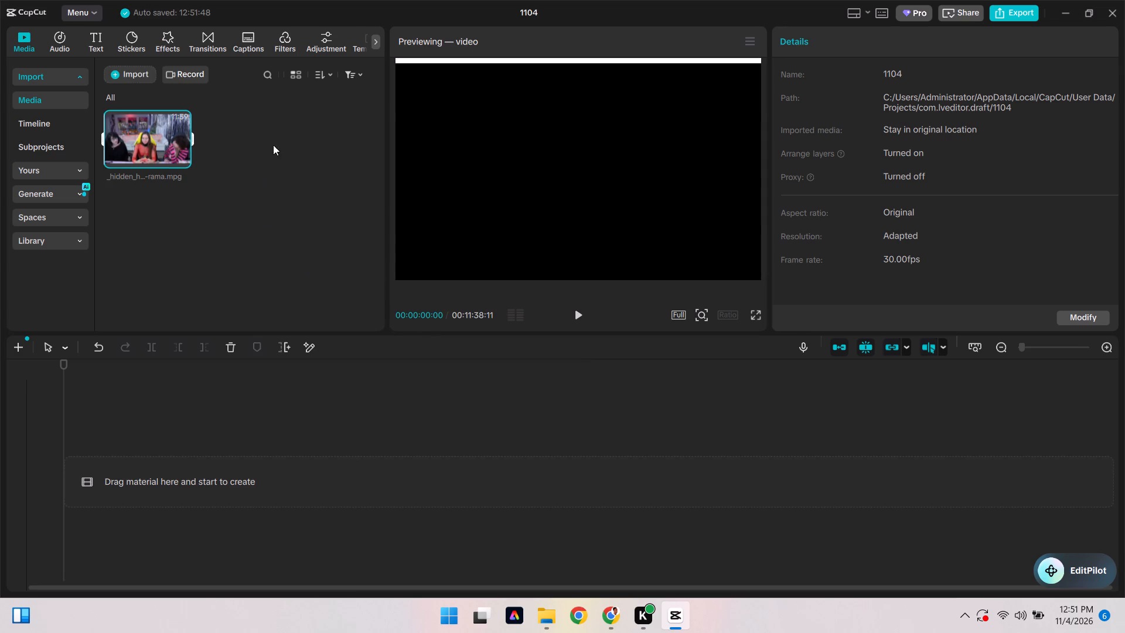
Import the Hidden.com logo clip 549622fb-a2c9-4041-97cb-444101d7629d from Downloads into project 1104.
left_click(135, 67)
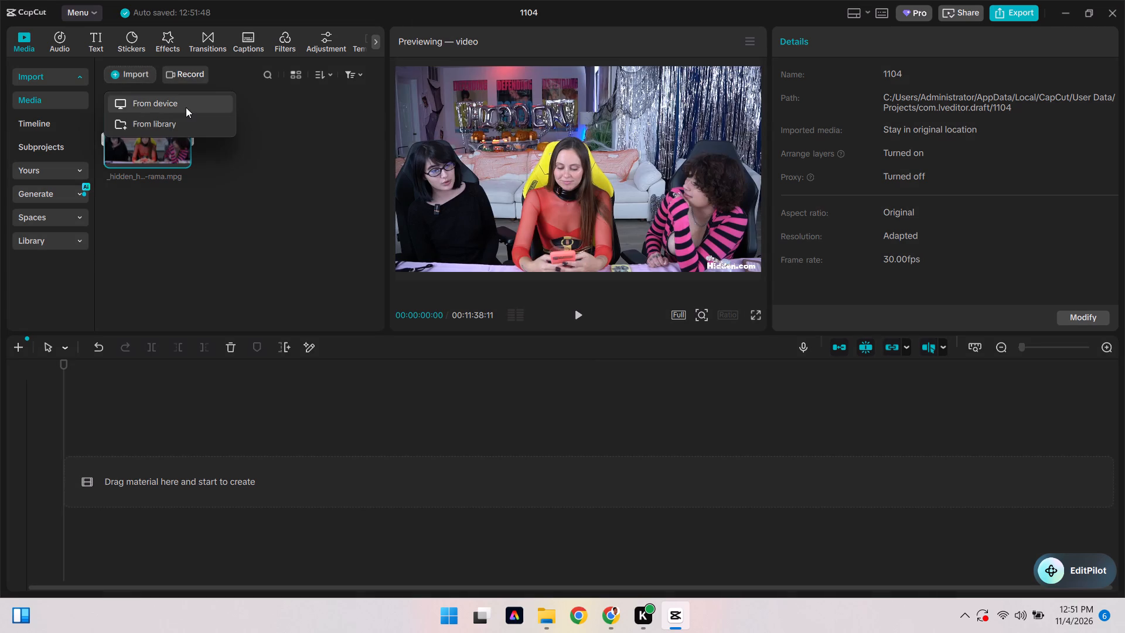
left_click(183, 107)
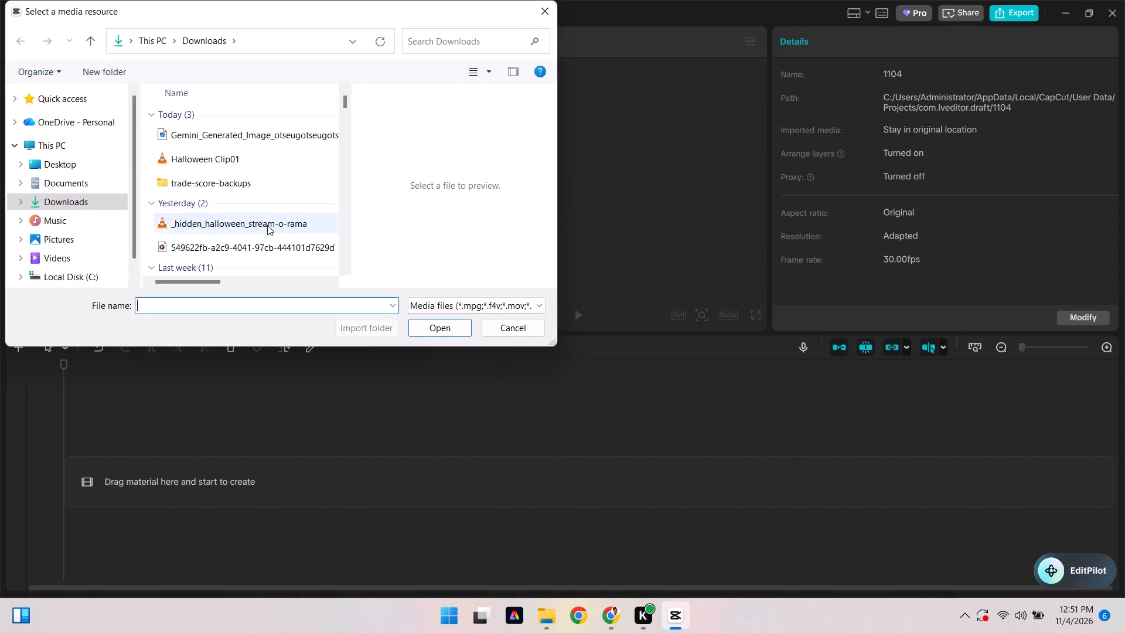
left_click(267, 225)
left_click(285, 250)
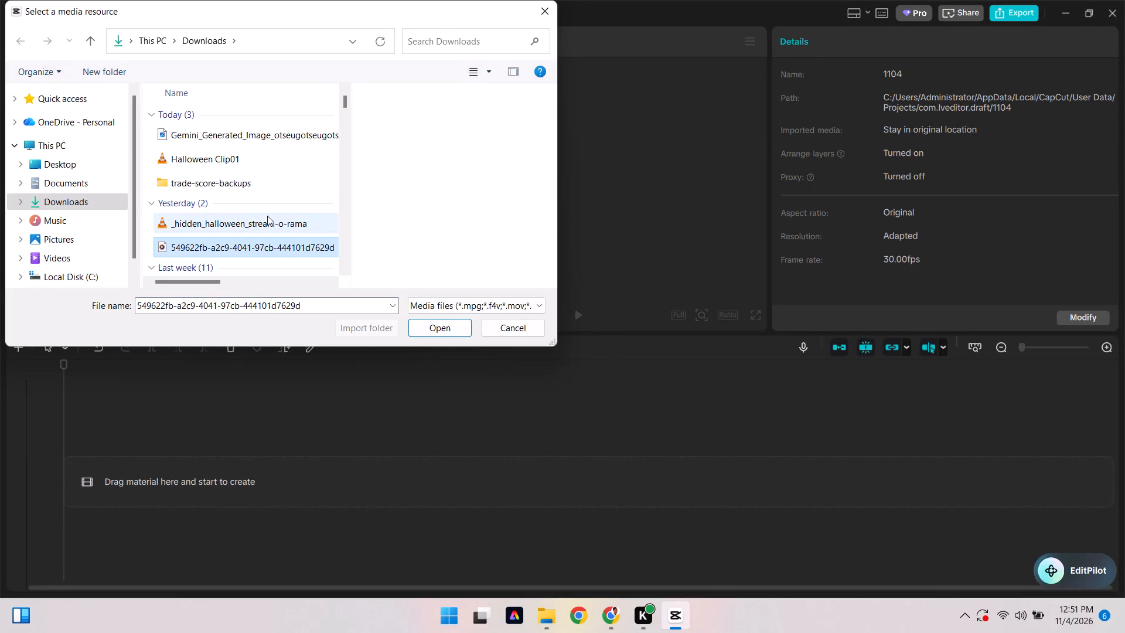
left_click(452, 325)
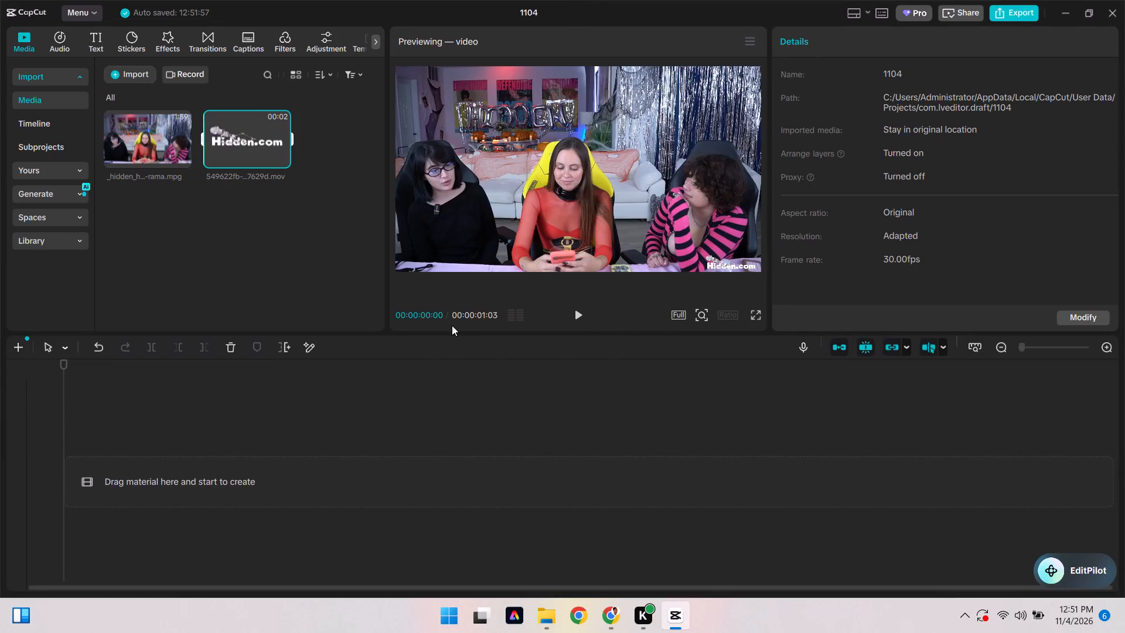
Place the _hidden_halloween_stream-o-rama.mpg footage at the start of the empty timeline.
left_click_drag(134, 135, 151, 389)
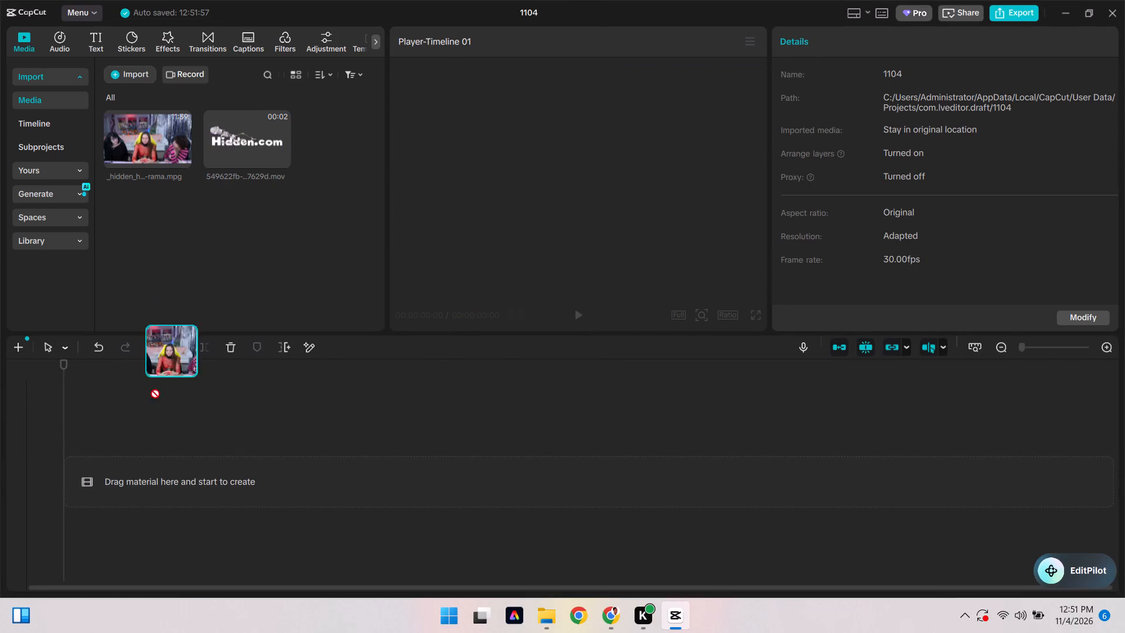
left_click_drag(151, 389, 116, 461)
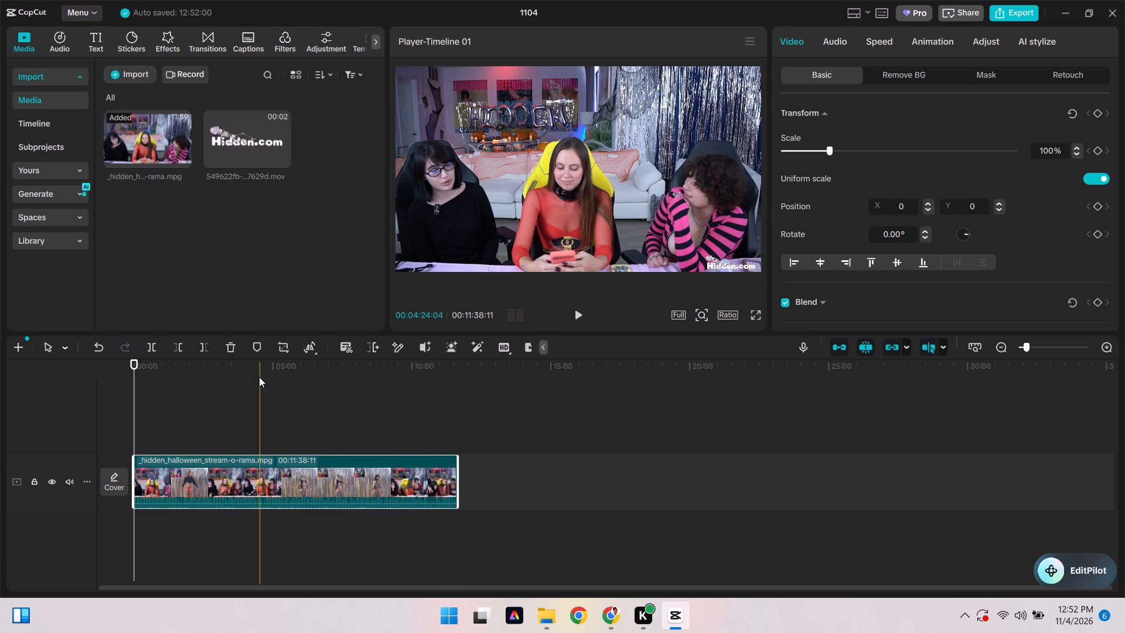
Skim through the full Halloween stream footage to examine the table and tinsel-curtain scenes.
key("space")
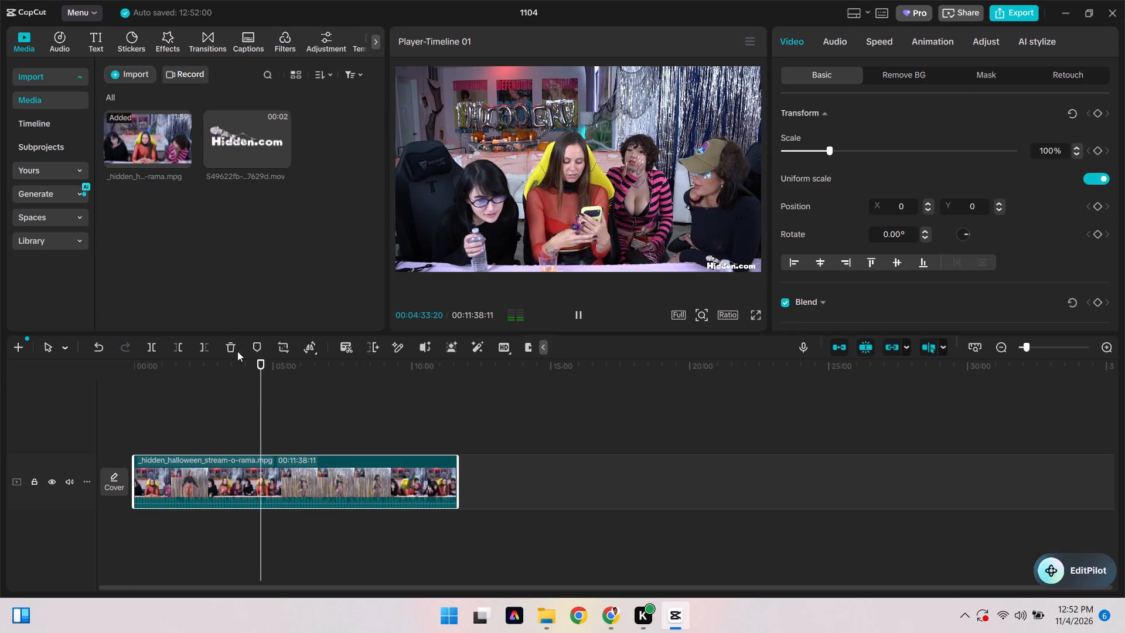
left_click_drag(265, 381, 161, 382)
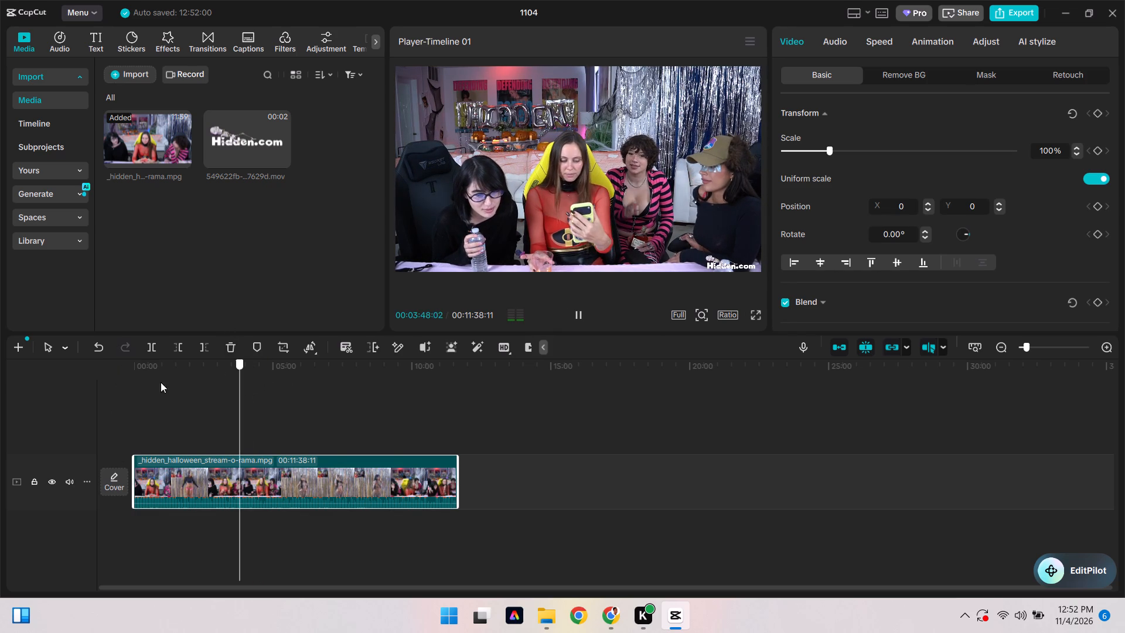
left_click_drag(161, 382, 144, 386)
key("space")
left_click_drag(144, 386, 215, 393)
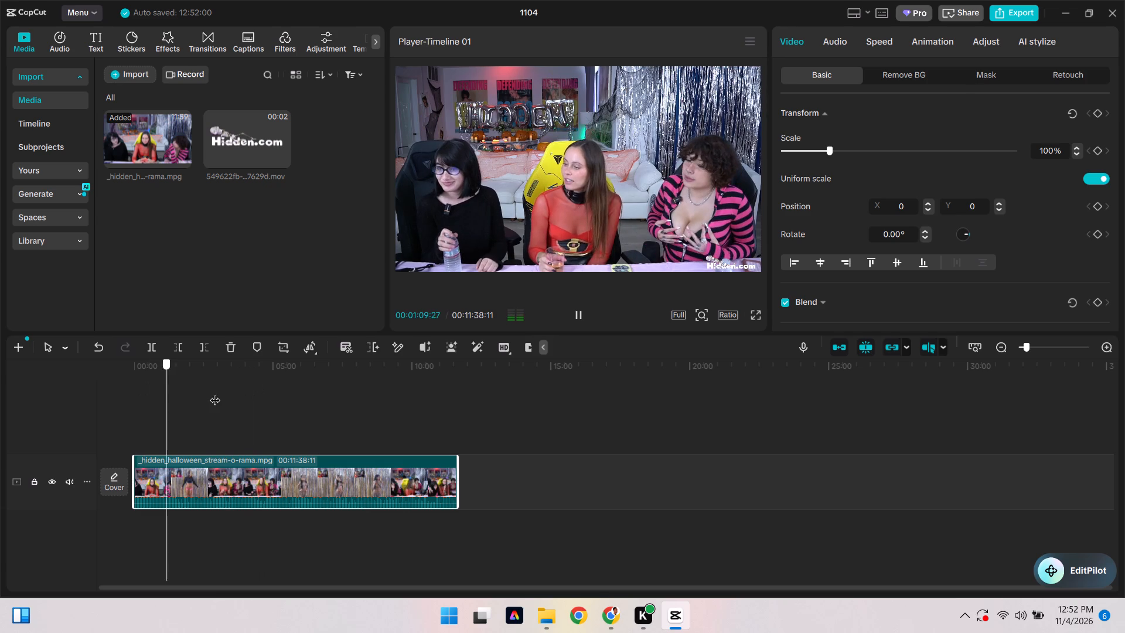
left_click_drag(215, 393, 345, 397)
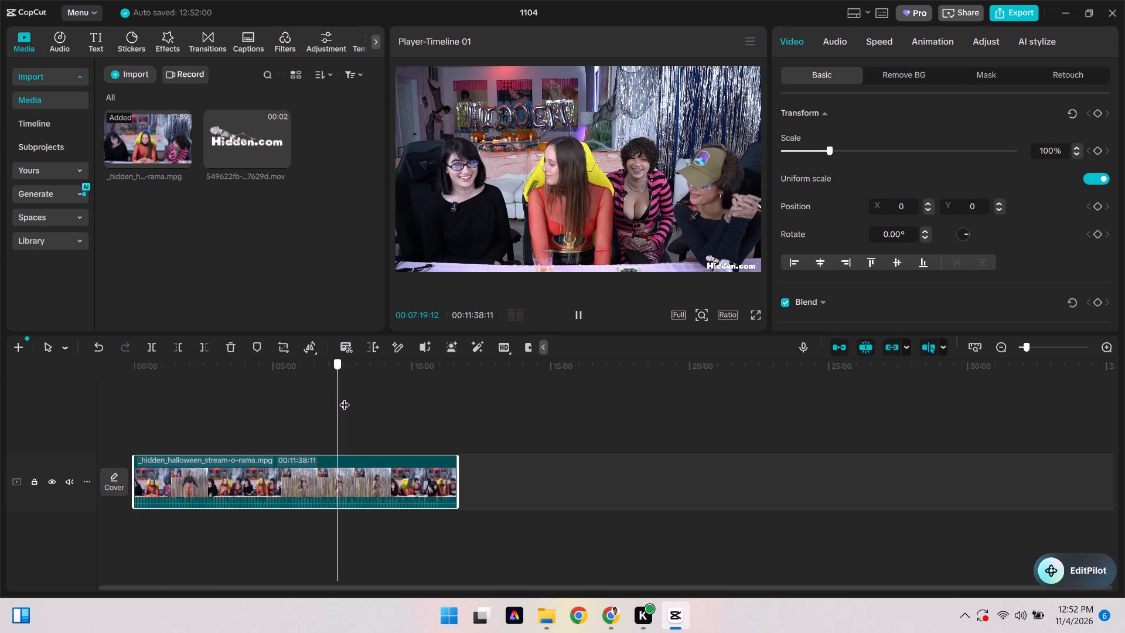
left_click_drag(345, 397, 347, 397)
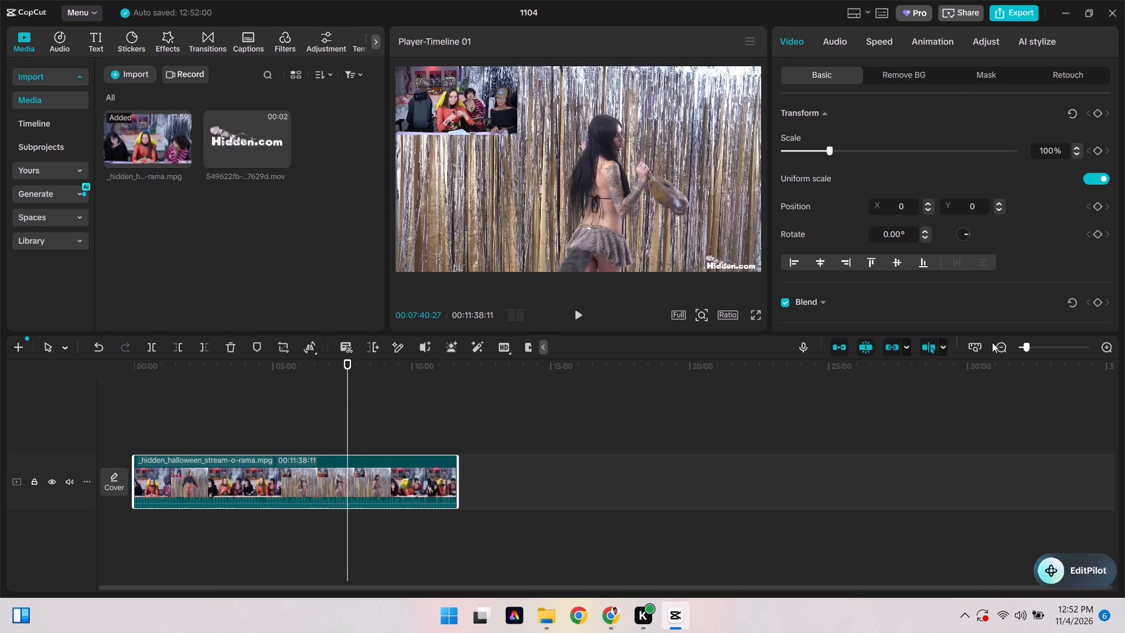
Split the stream clip at 00:04:59:04, where the tinsel-curtain scene begins, and delete the part before it.
left_click_drag(1025, 345, 1041, 344)
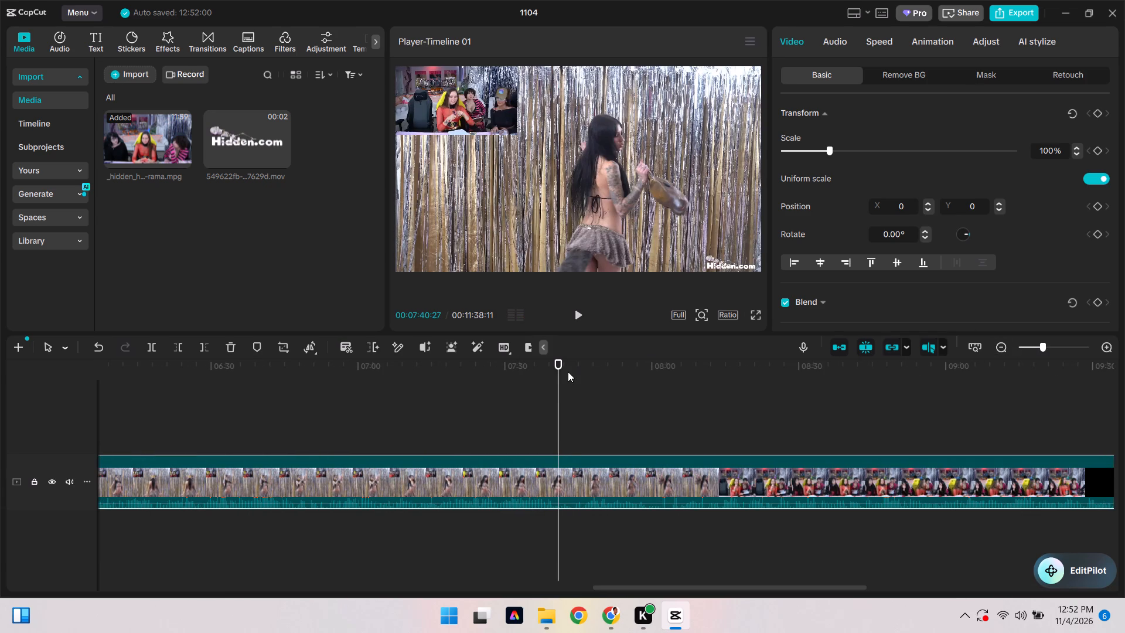
left_click_drag(558, 373, 321, 393)
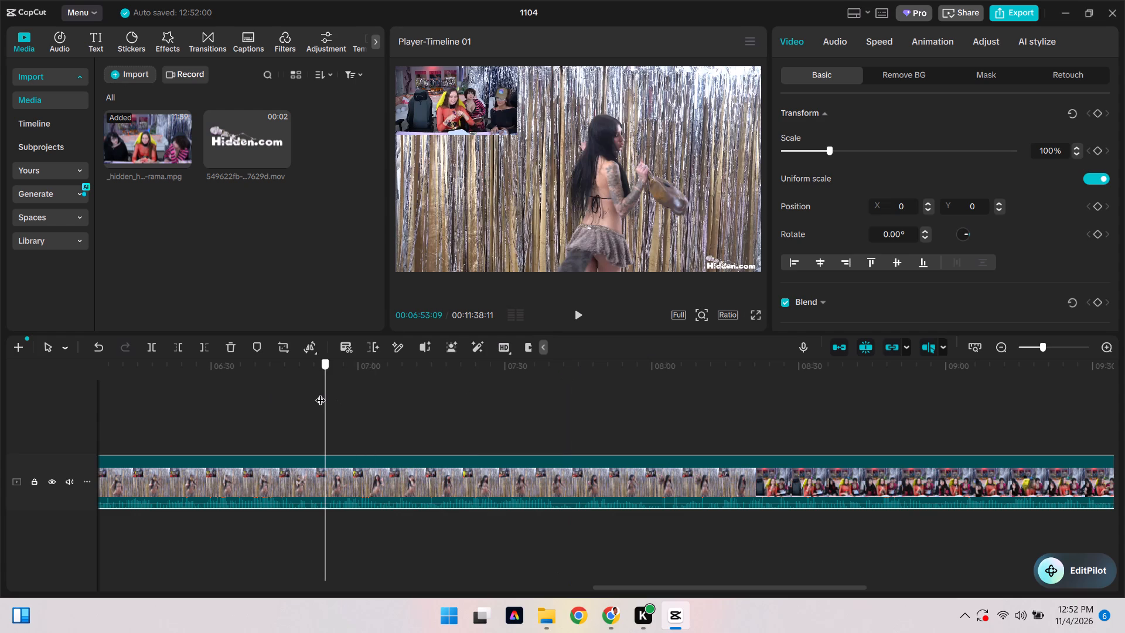
left_click_drag(321, 393, 68, 377)
key("space")
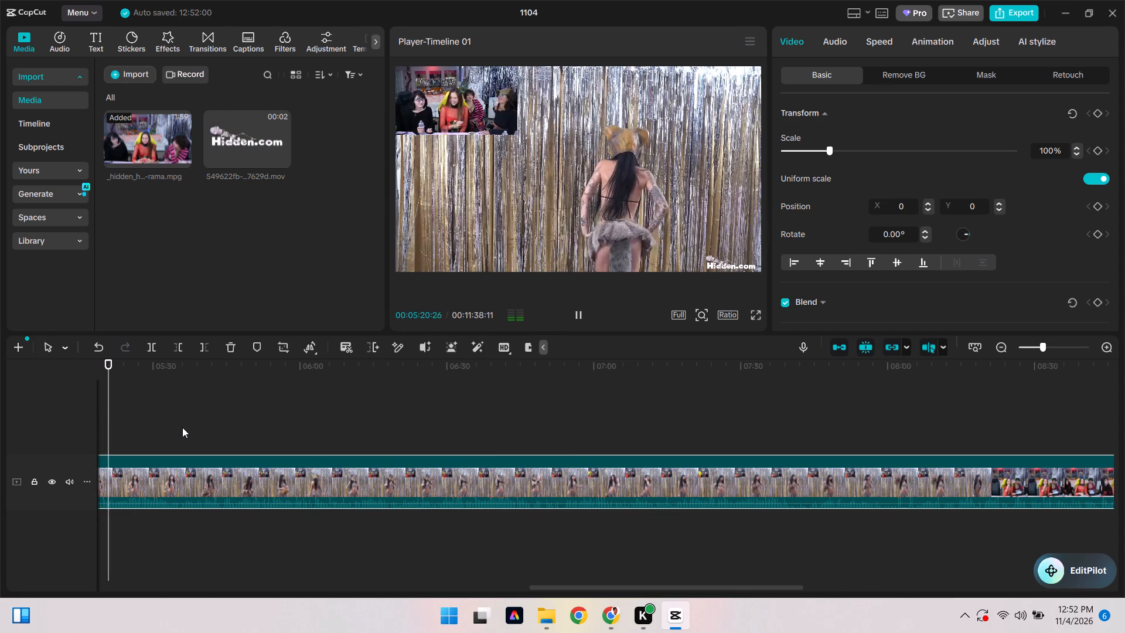
scroll(182, 427, "right", 3)
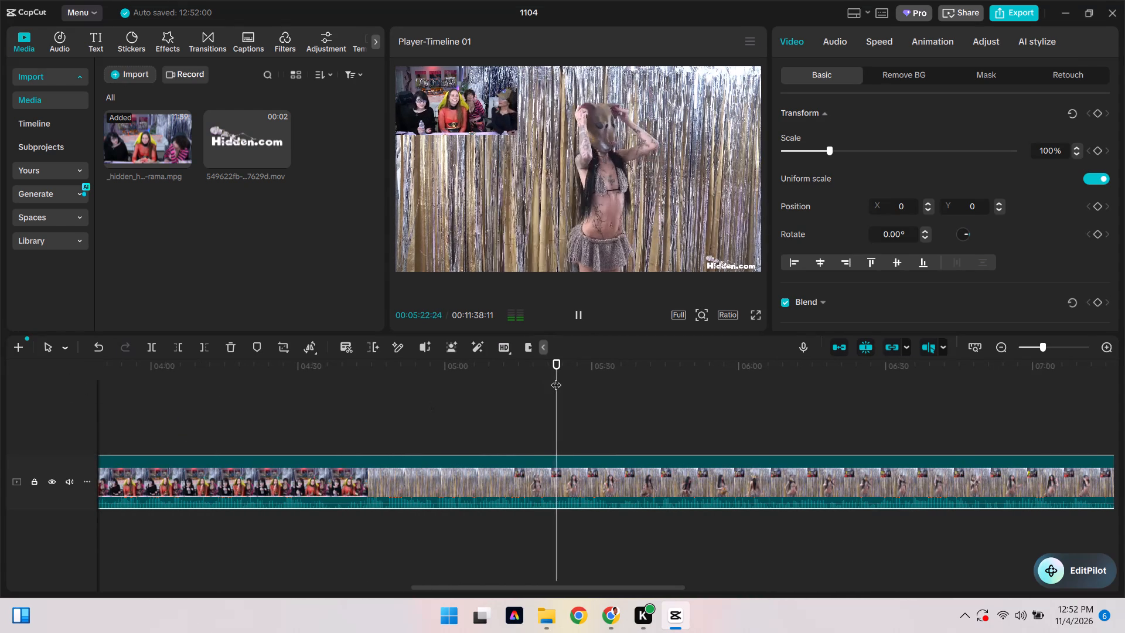
left_click_drag(556, 377, 324, 382)
key("space")
key("space")
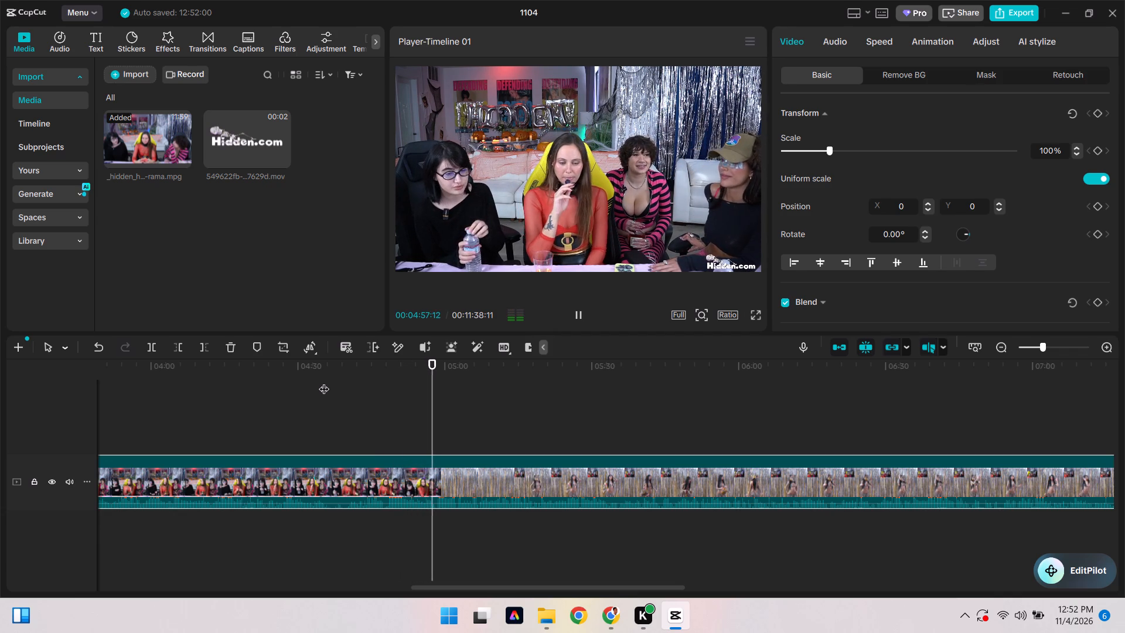
key("space")
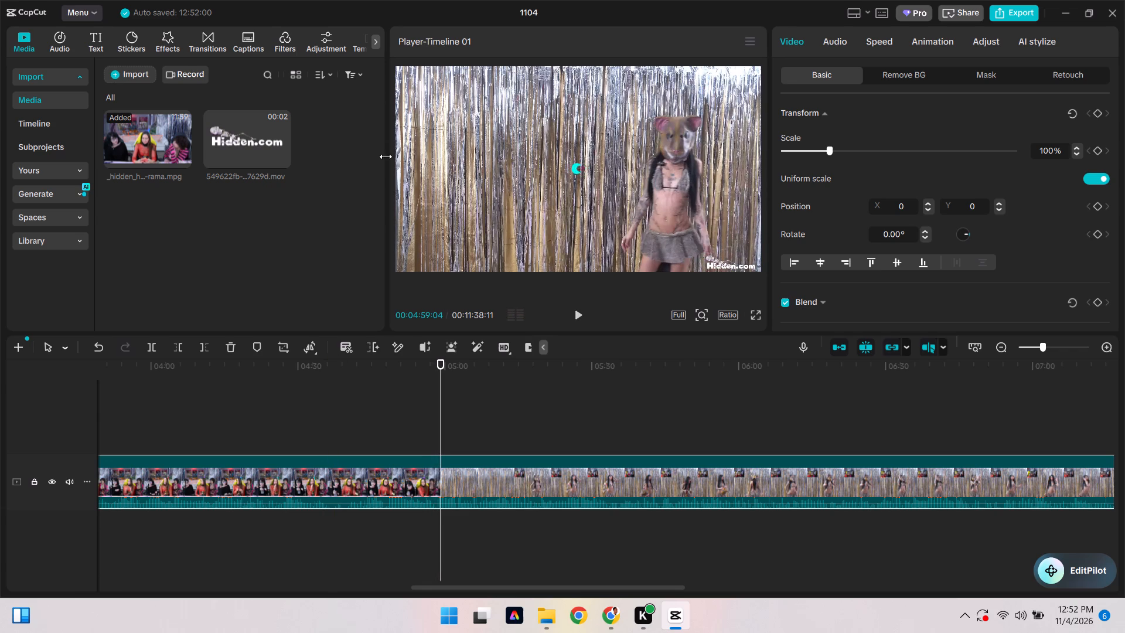
left_click(154, 352)
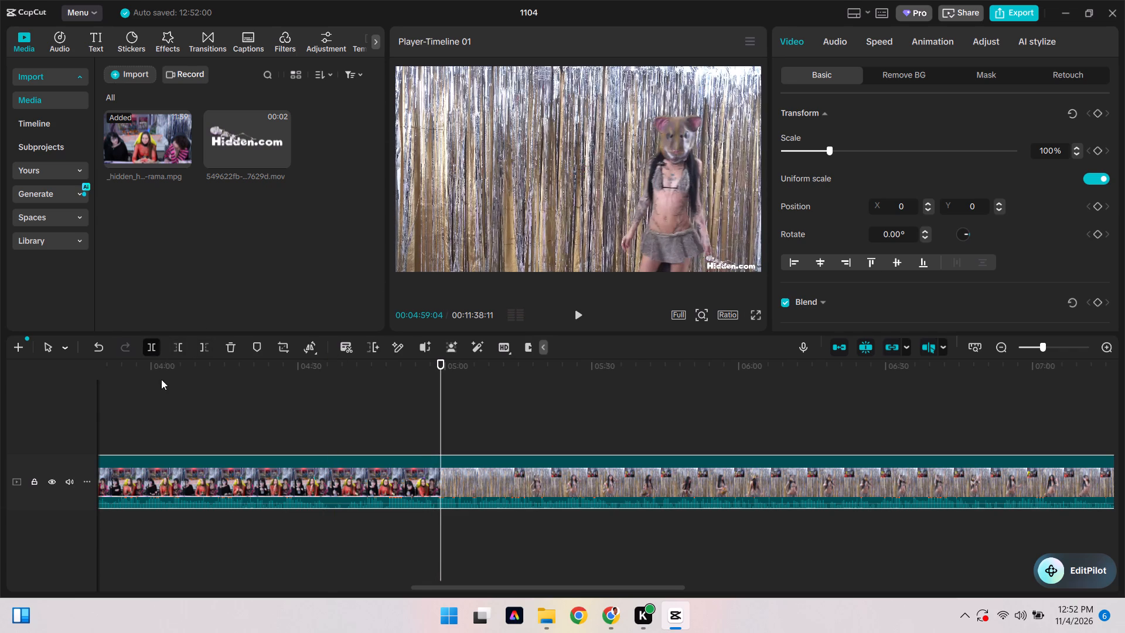
left_click(272, 477)
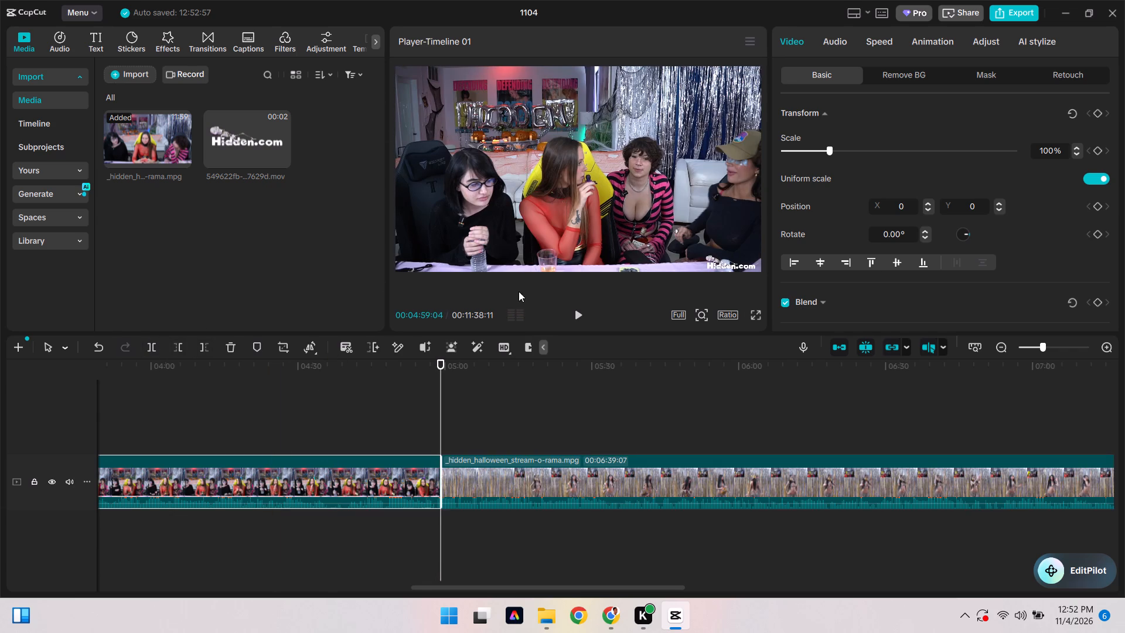
key("Delete")
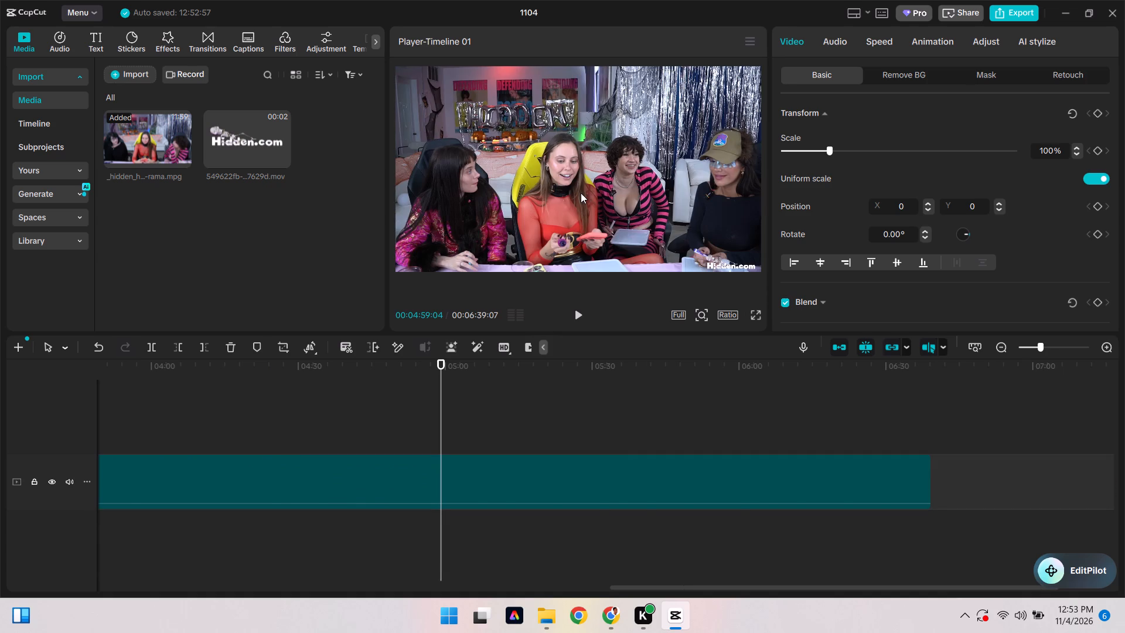
Copy the remaining stream clip and paste it on a track above the main one, aligned to start at 00:00.
left_click_drag(442, 377, 188, 372)
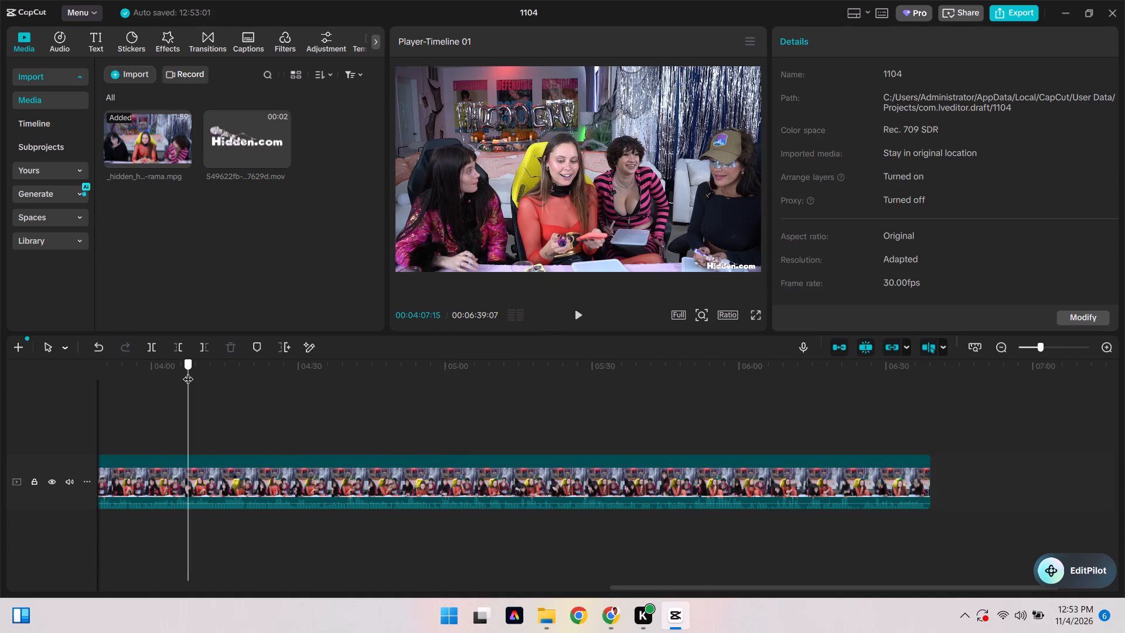
left_click_drag(188, 372, 0, 384)
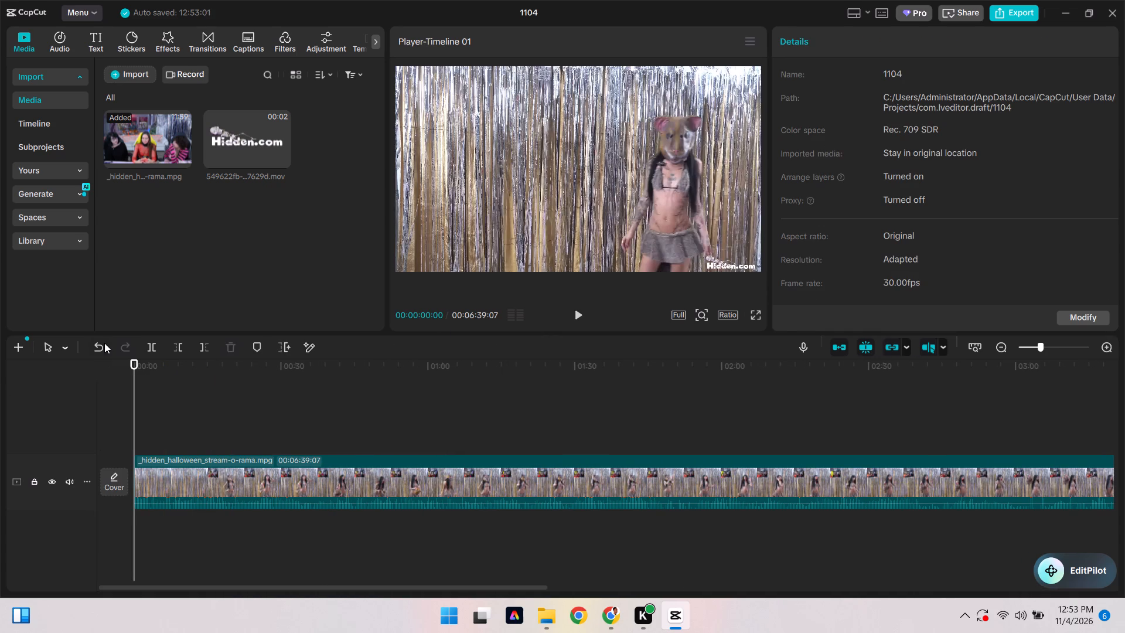
left_click(227, 482)
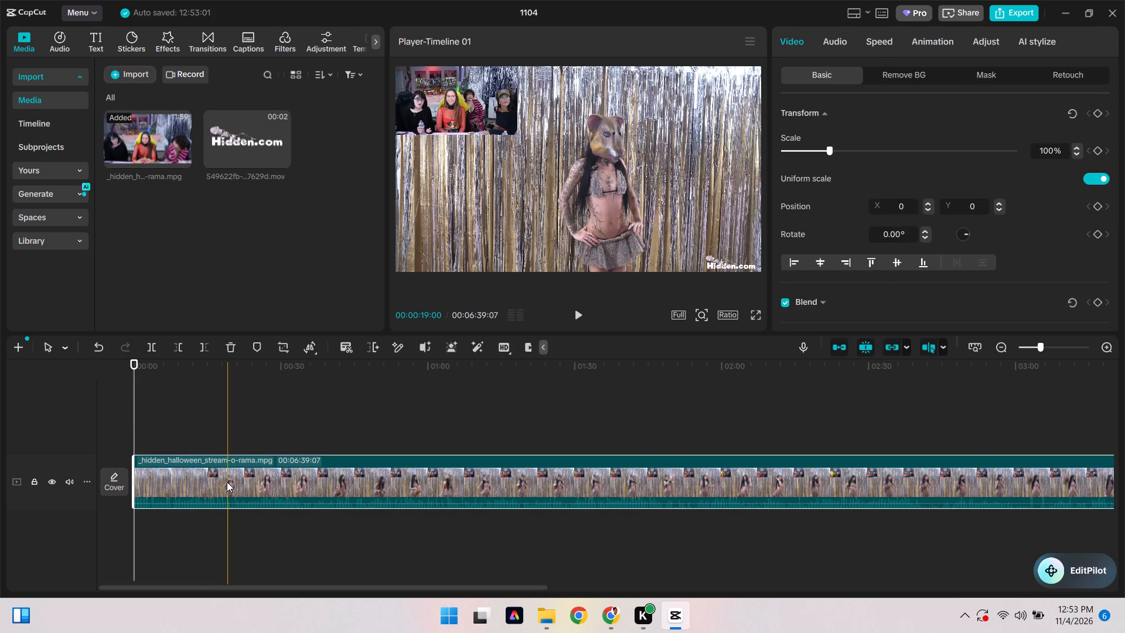
key("ctrl+c")
key("ctrl+v")
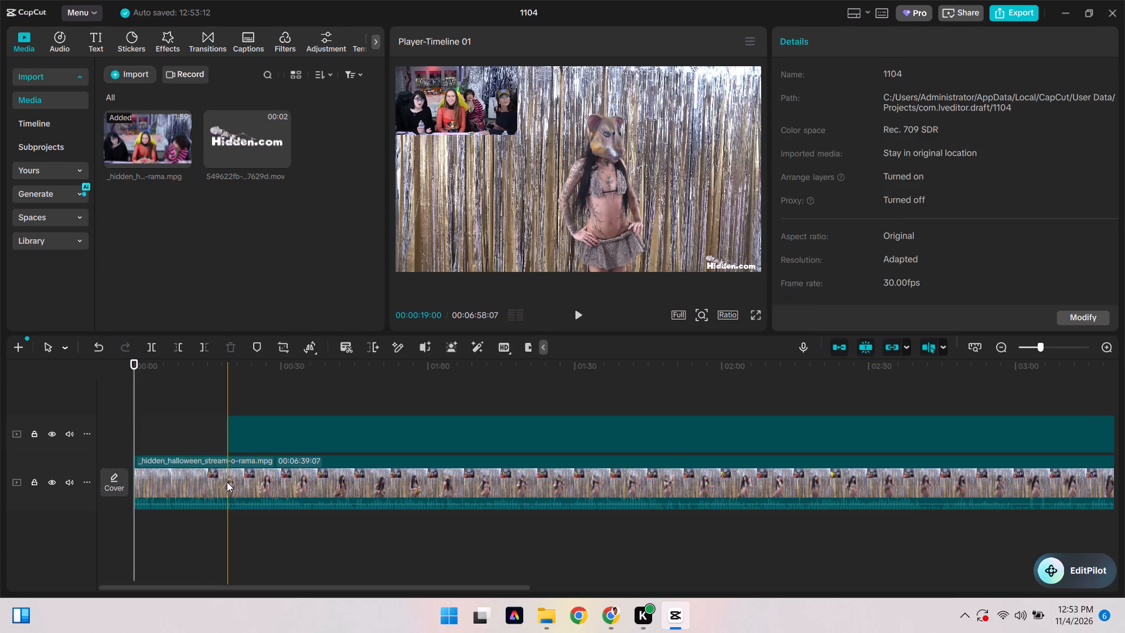
left_click_drag(279, 435, 176, 436)
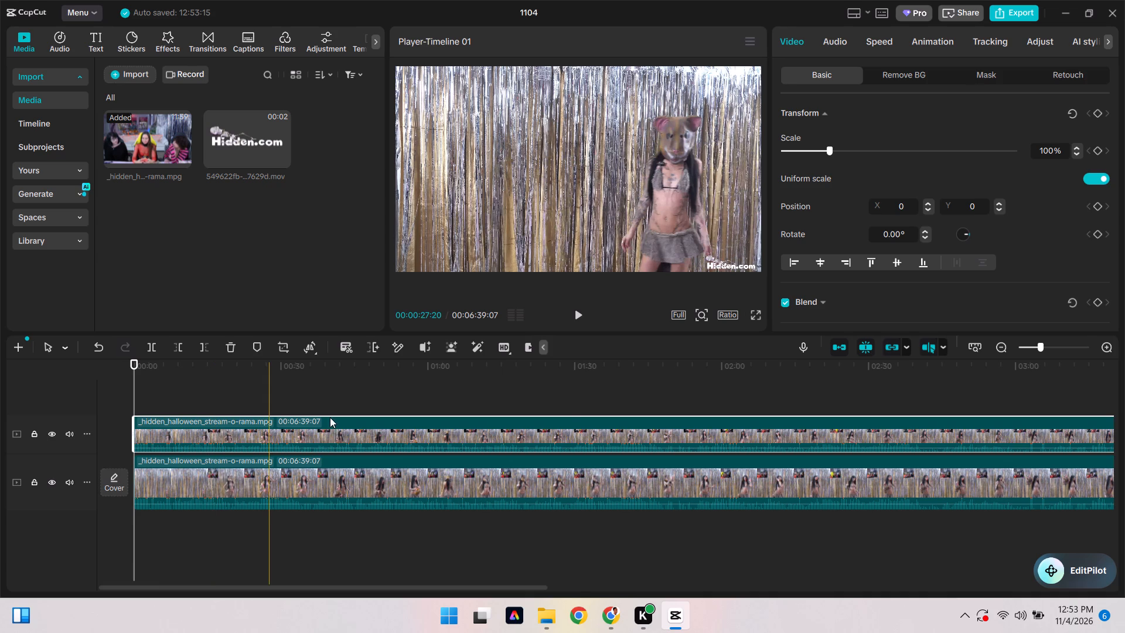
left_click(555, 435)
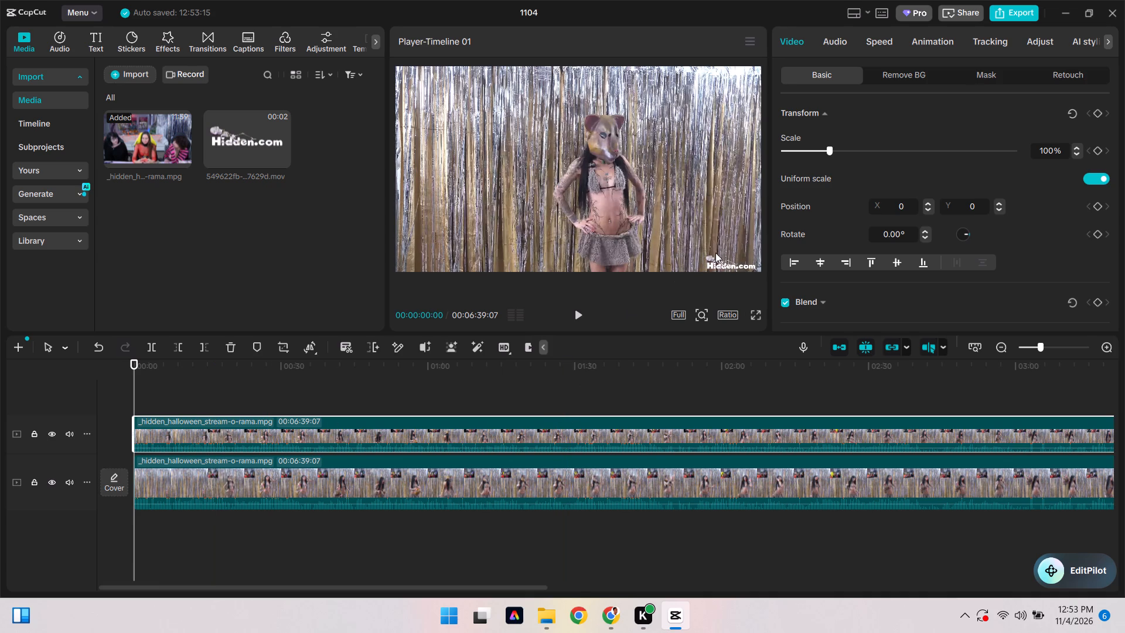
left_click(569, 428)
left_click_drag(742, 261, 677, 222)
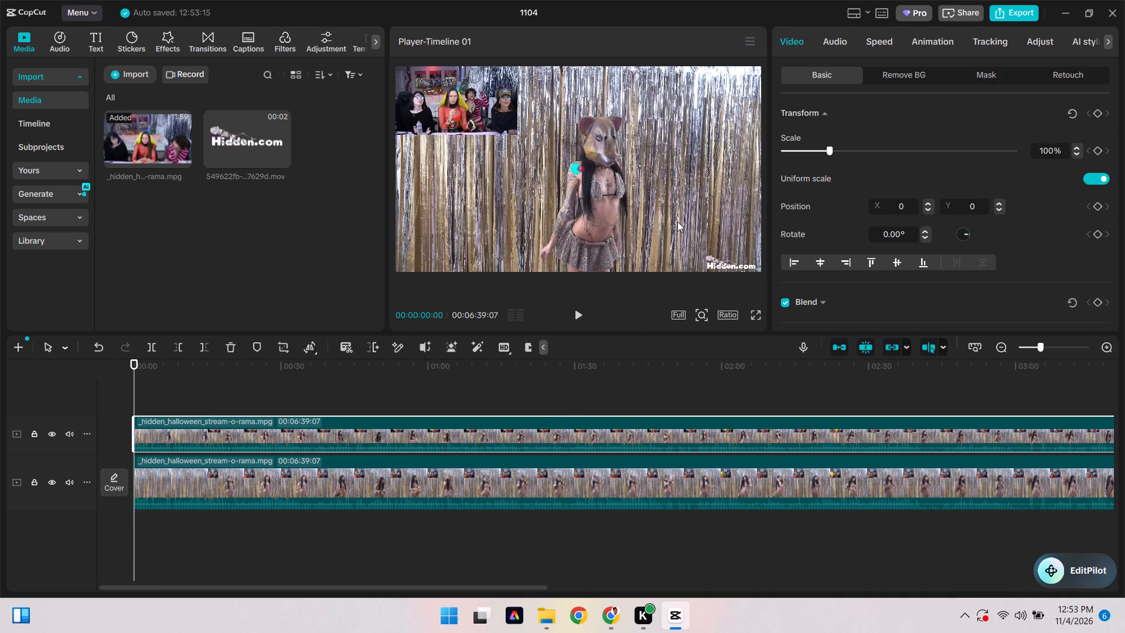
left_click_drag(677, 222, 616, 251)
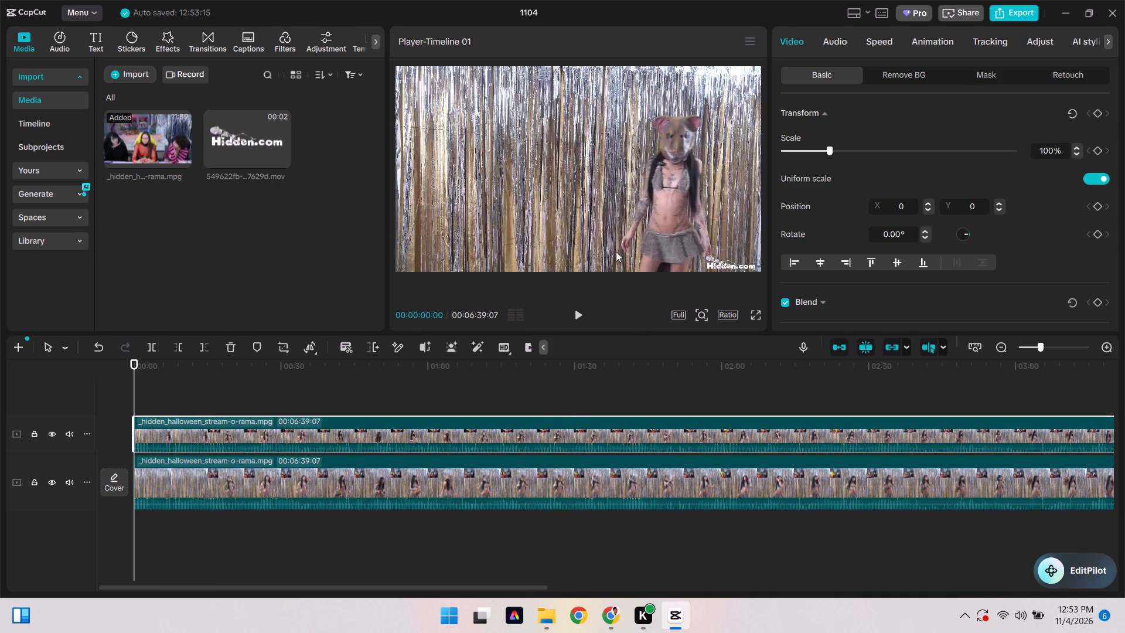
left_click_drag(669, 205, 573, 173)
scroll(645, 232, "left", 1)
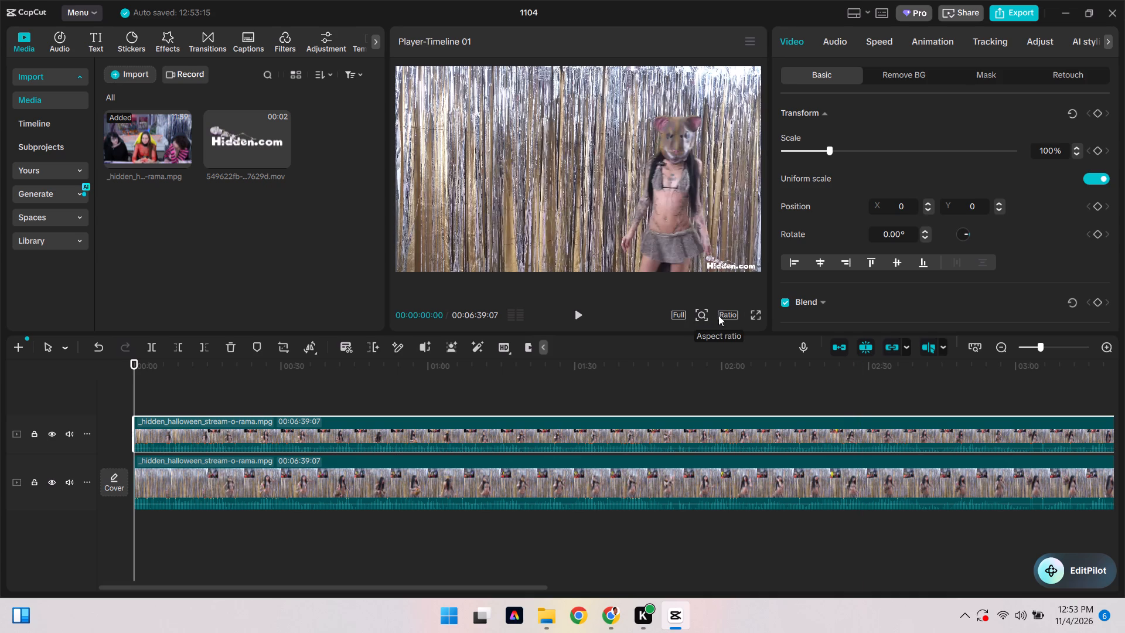
Set the project's aspect ratio to 9:16.
left_click(718, 315)
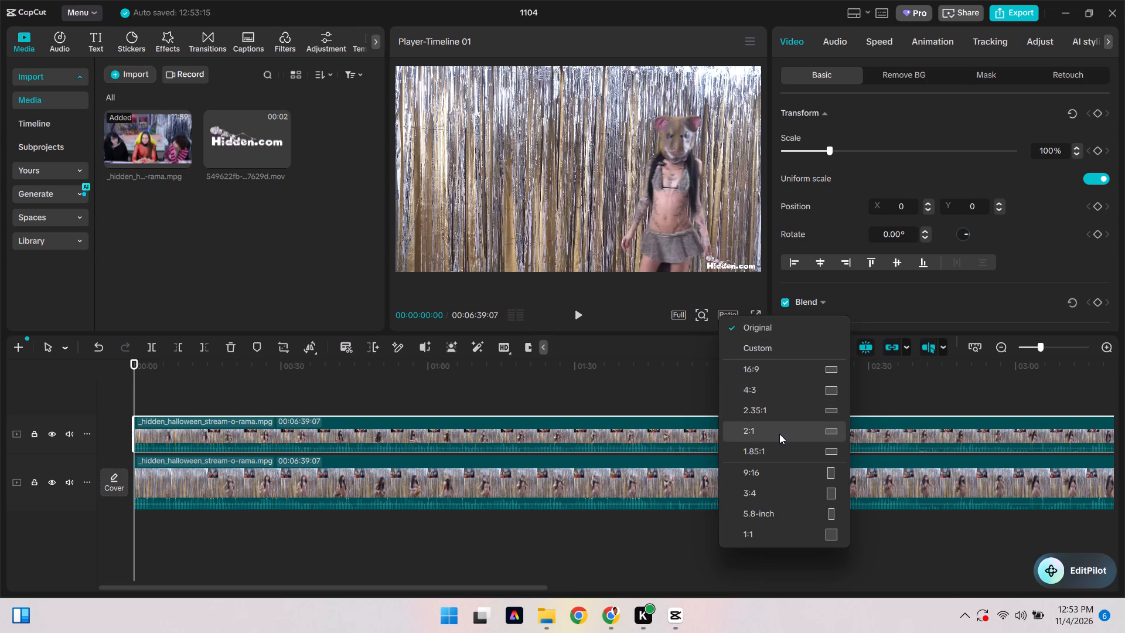
left_click(742, 470)
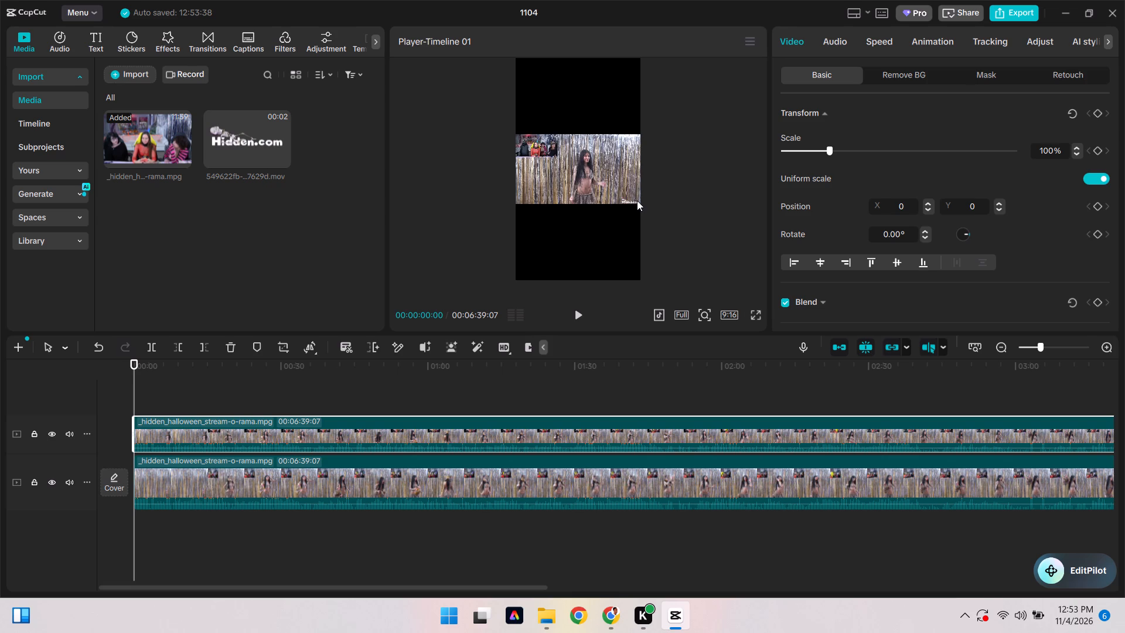
Try to enlarge the upper-track stream clip within the 9:16 frame.
left_click_drag(637, 203, 650, 213)
left_click_drag(626, 198, 646, 210)
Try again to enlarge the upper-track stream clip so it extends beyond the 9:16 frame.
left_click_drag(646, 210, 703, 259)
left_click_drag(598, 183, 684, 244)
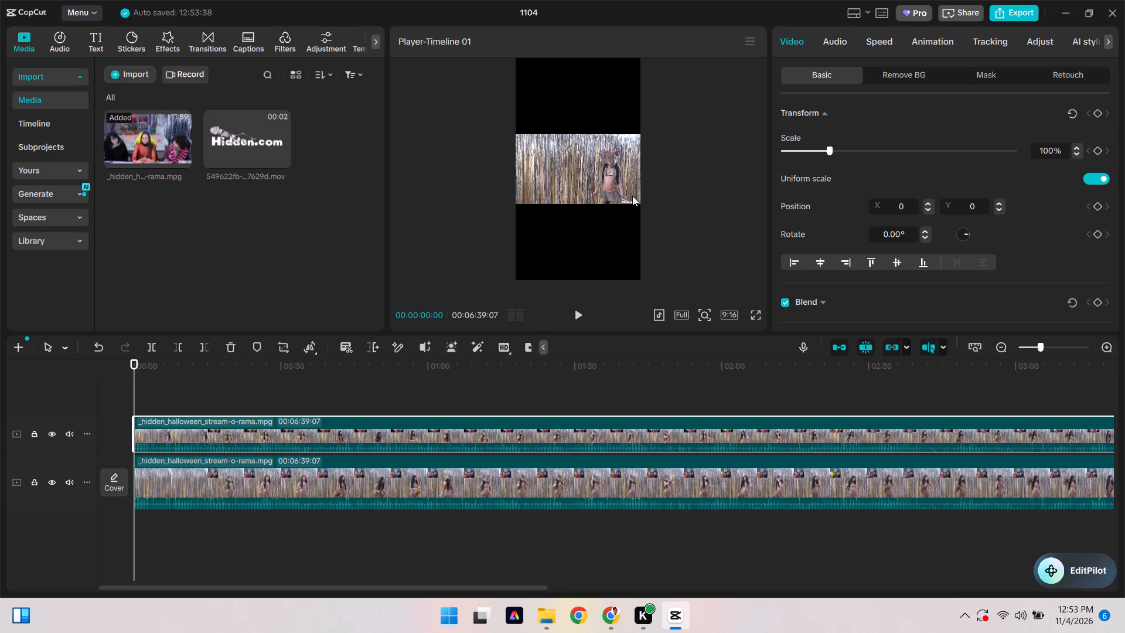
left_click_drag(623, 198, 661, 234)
Switch to Chrome and browse the posts in the Instagram home feed.
left_click(606, 607)
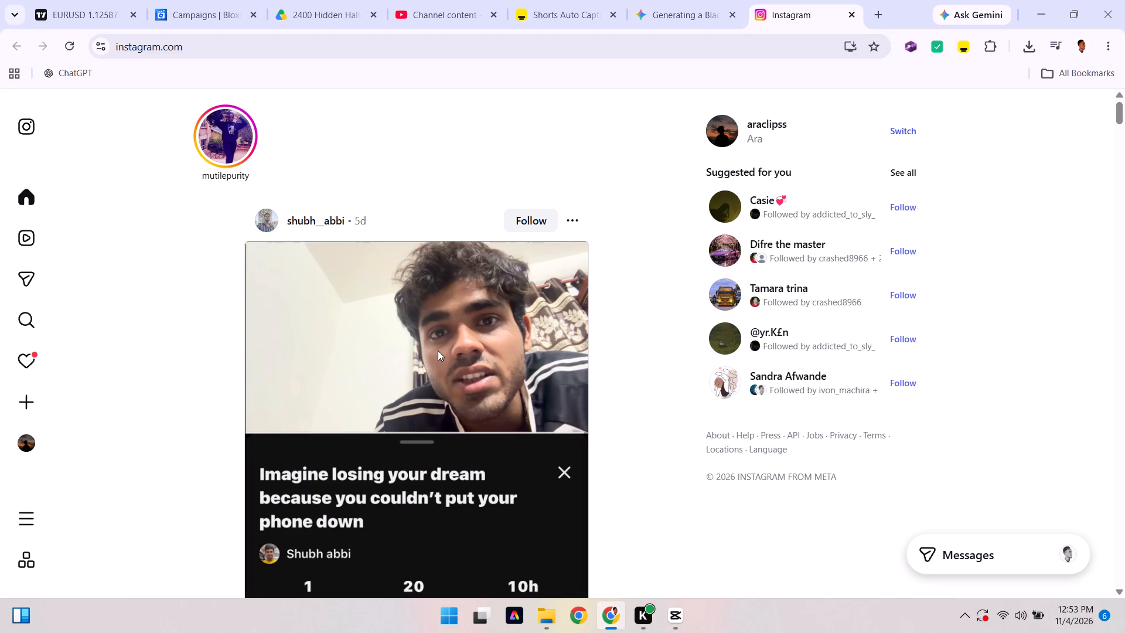
scroll(438, 350, "down", 9)
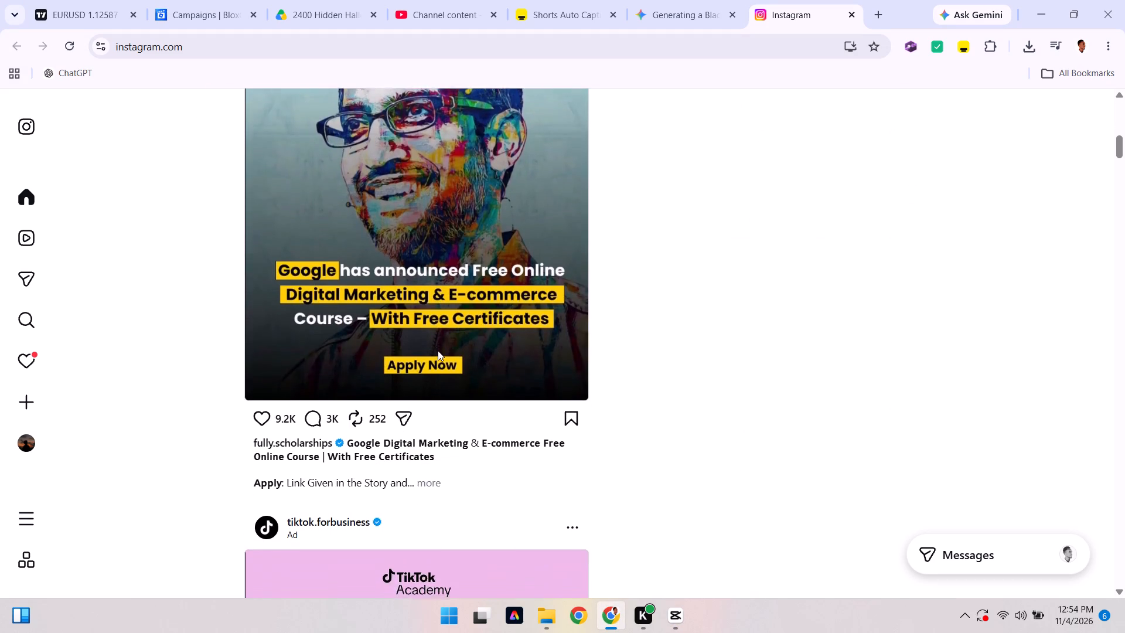
scroll(438, 350, "down", 9)
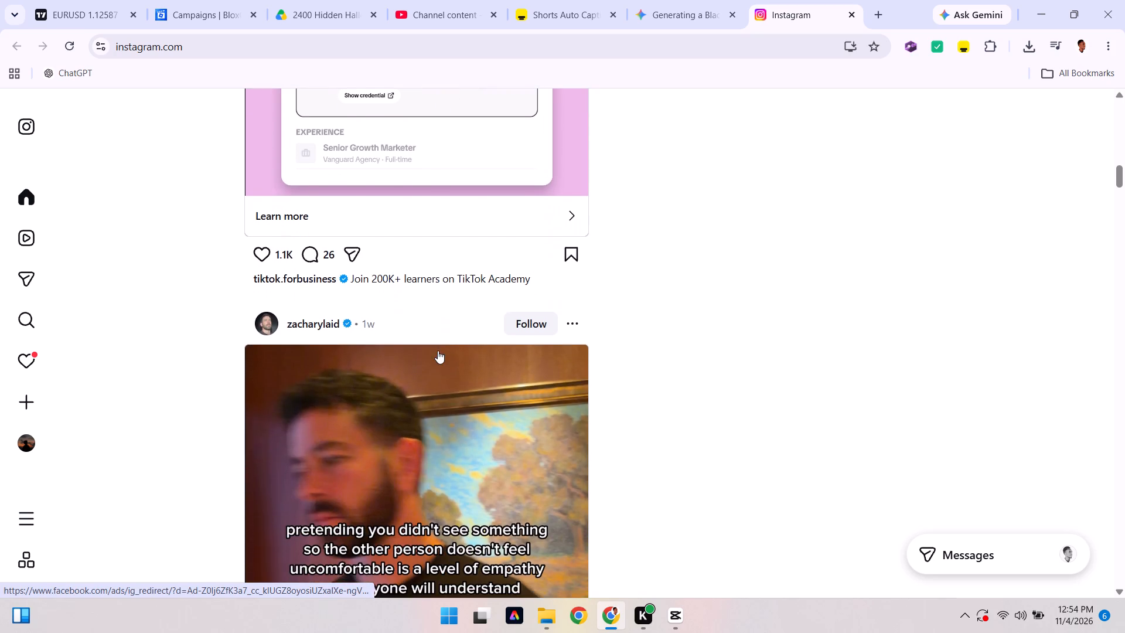
scroll(438, 350, "down", 4)
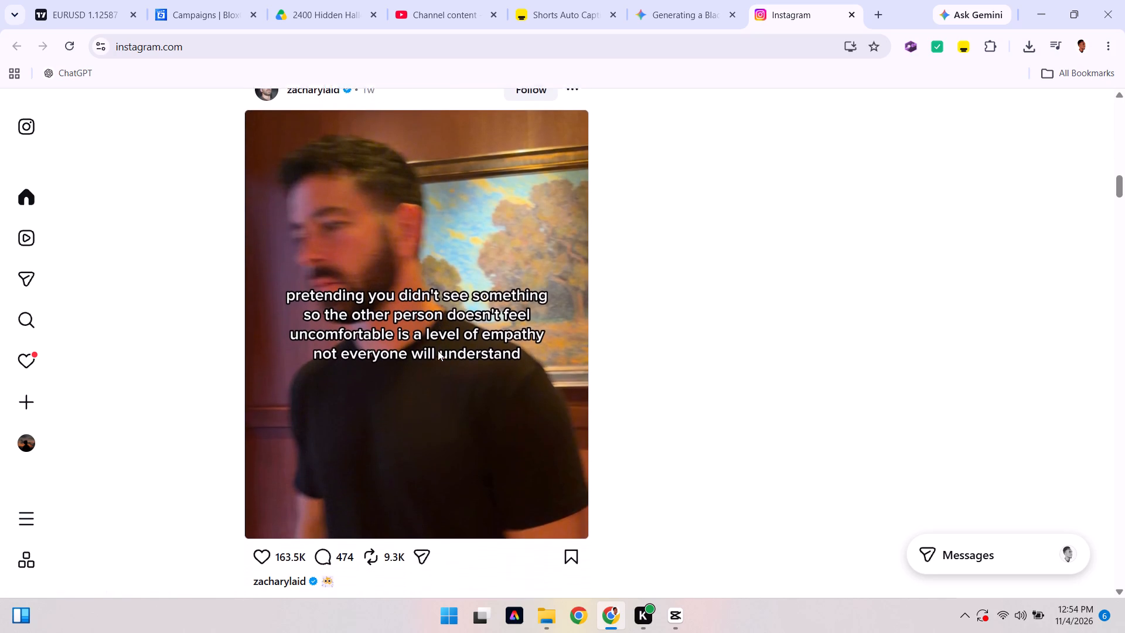
scroll(438, 350, "down", 1)
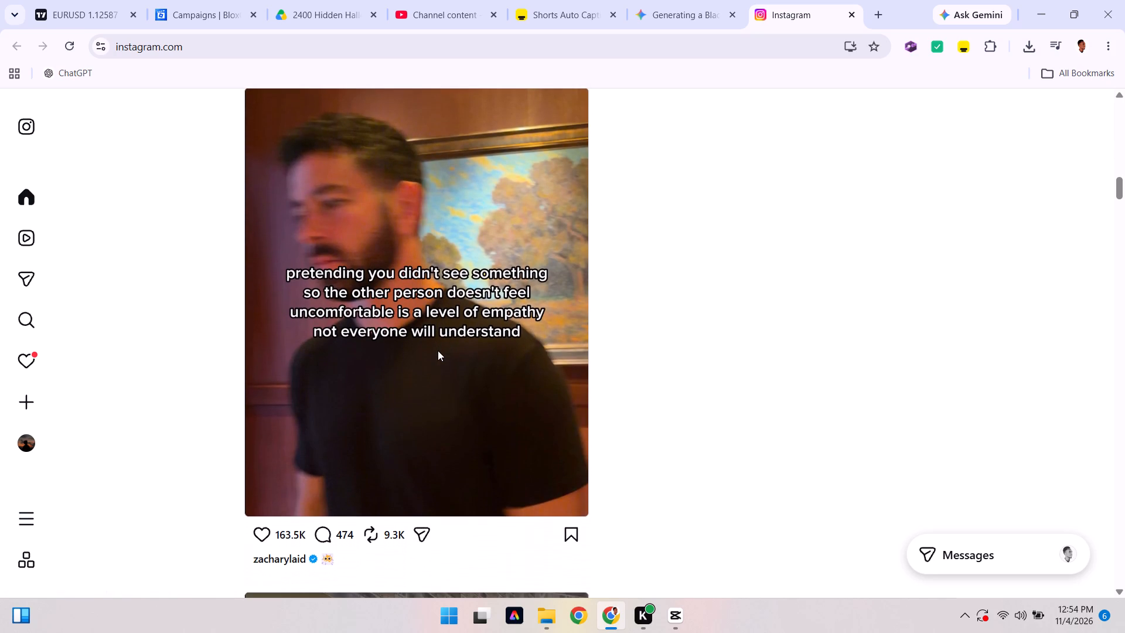
scroll(438, 350, "down", 4)
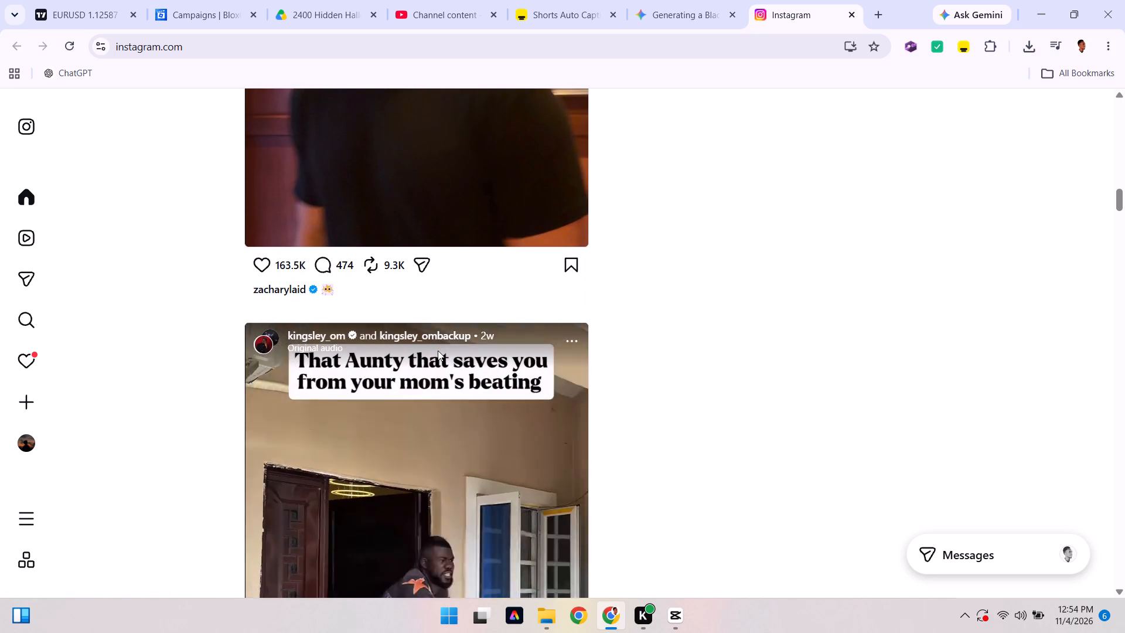
scroll(438, 350, "down", 2)
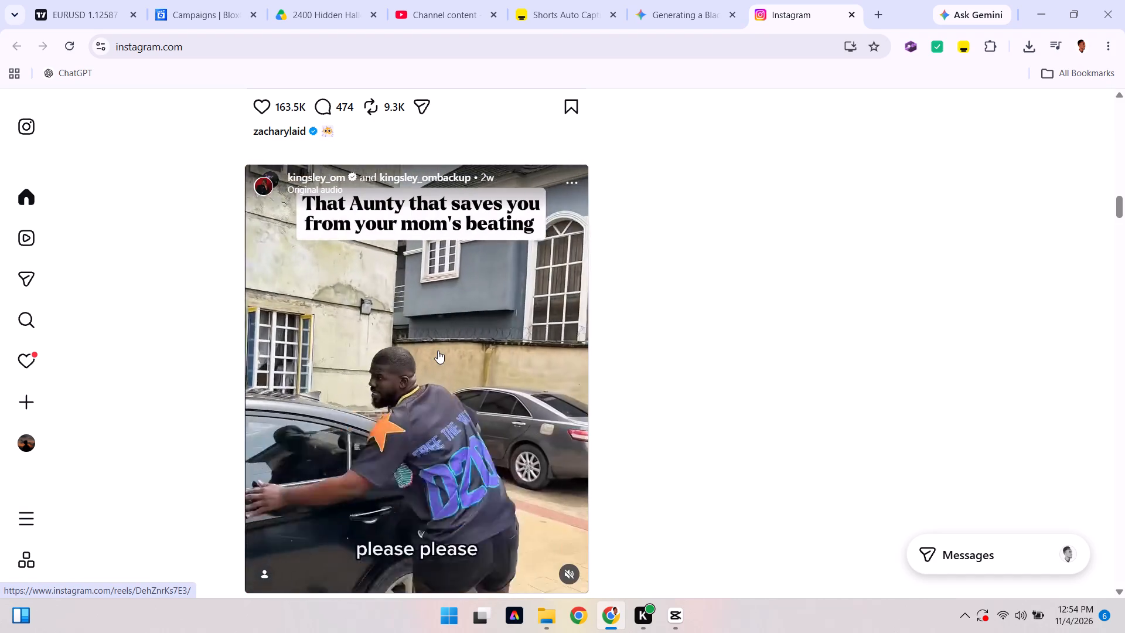
scroll(438, 350, "down", 5)
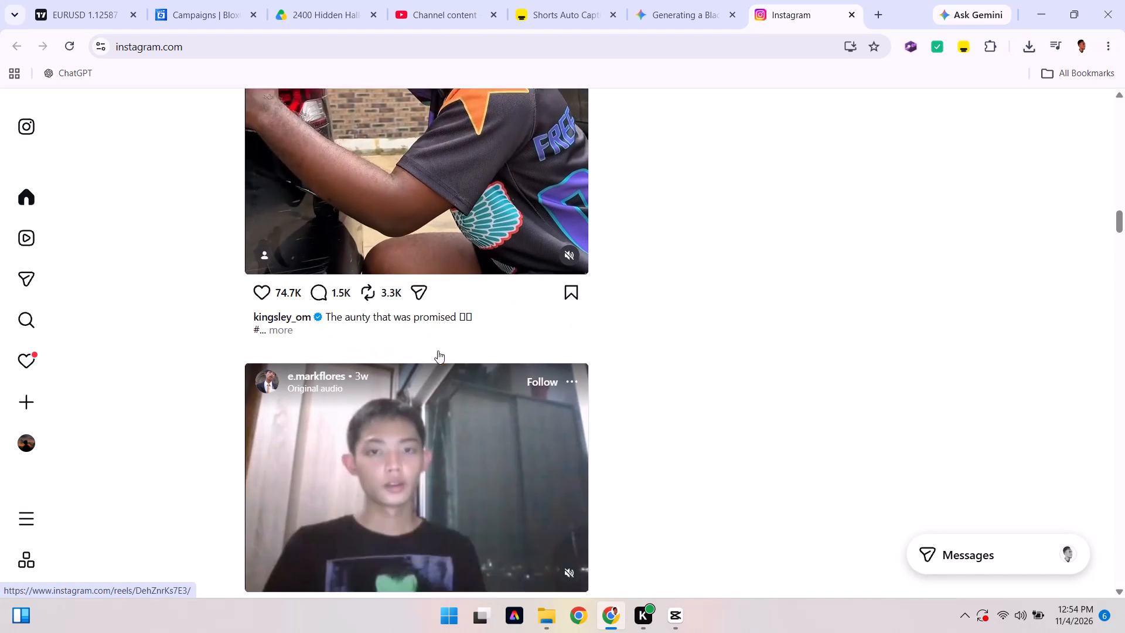
scroll(438, 350, "down", 3)
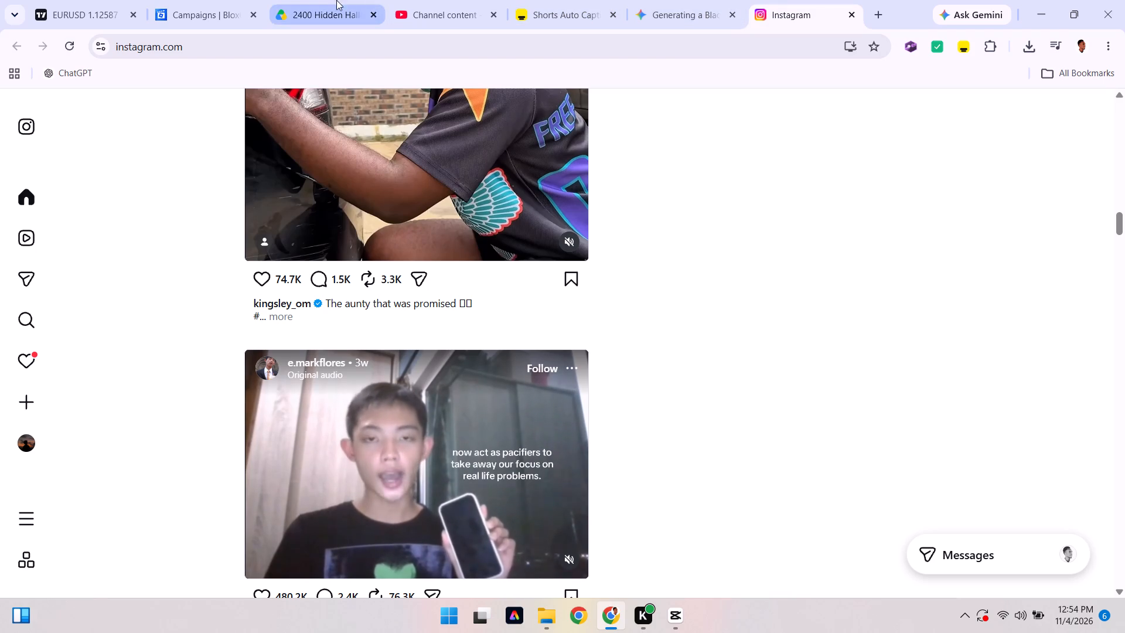
Open the Bloxclips Campaigns page on Whop.
left_click(194, 0)
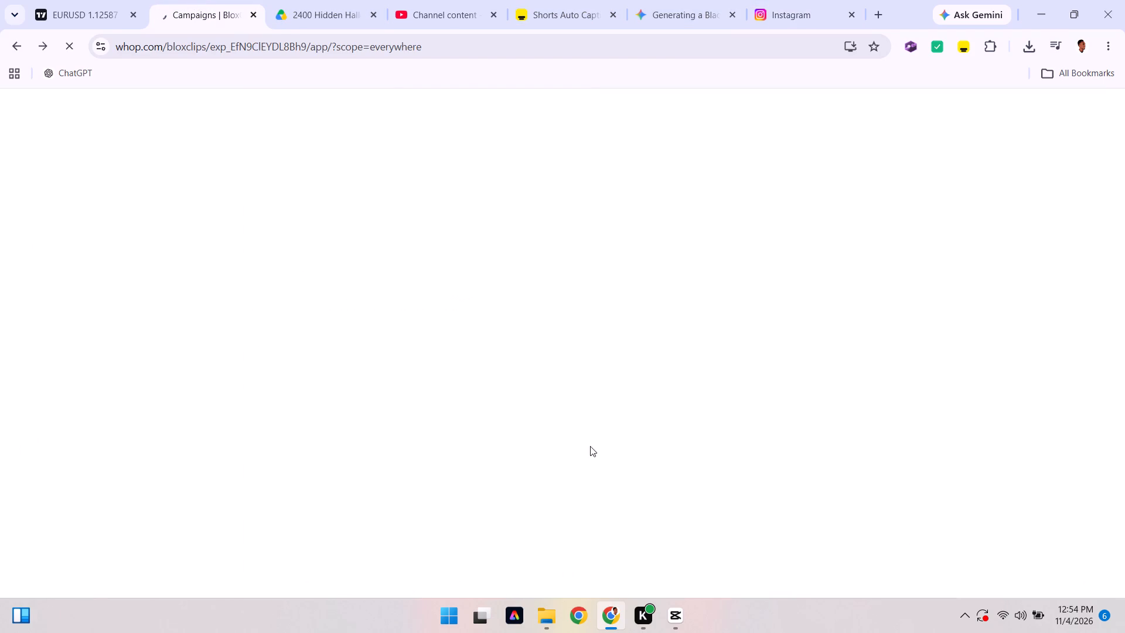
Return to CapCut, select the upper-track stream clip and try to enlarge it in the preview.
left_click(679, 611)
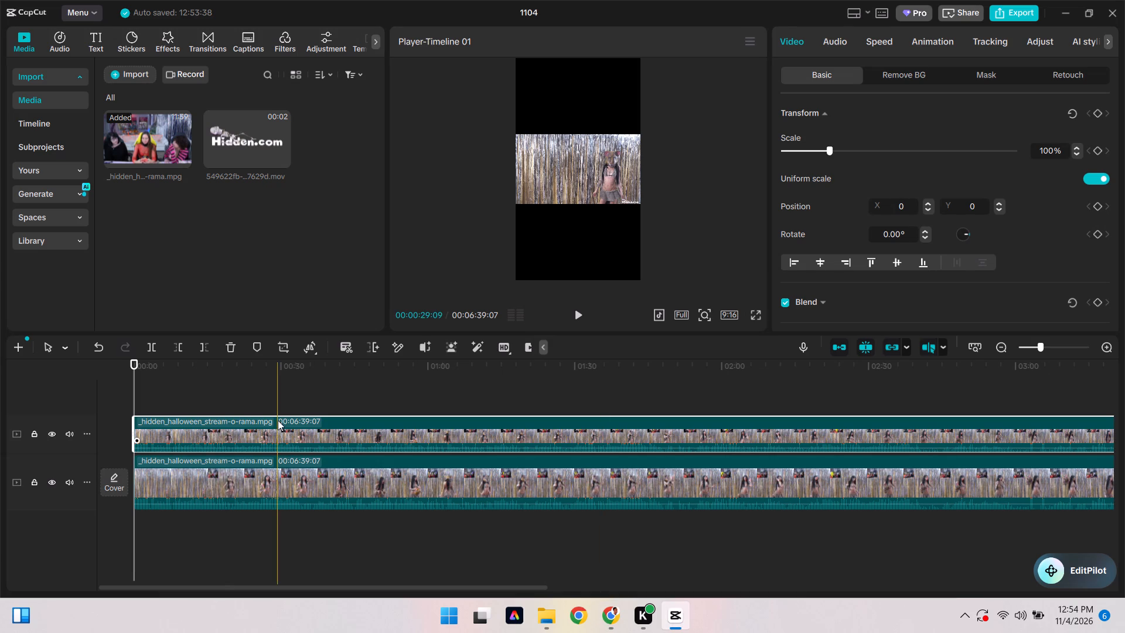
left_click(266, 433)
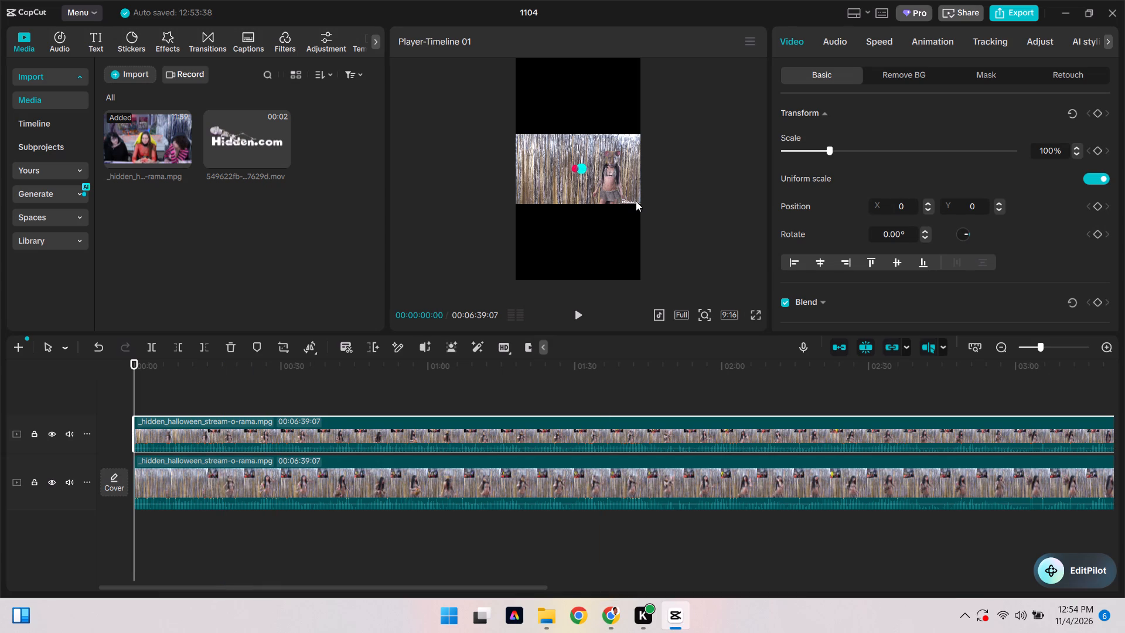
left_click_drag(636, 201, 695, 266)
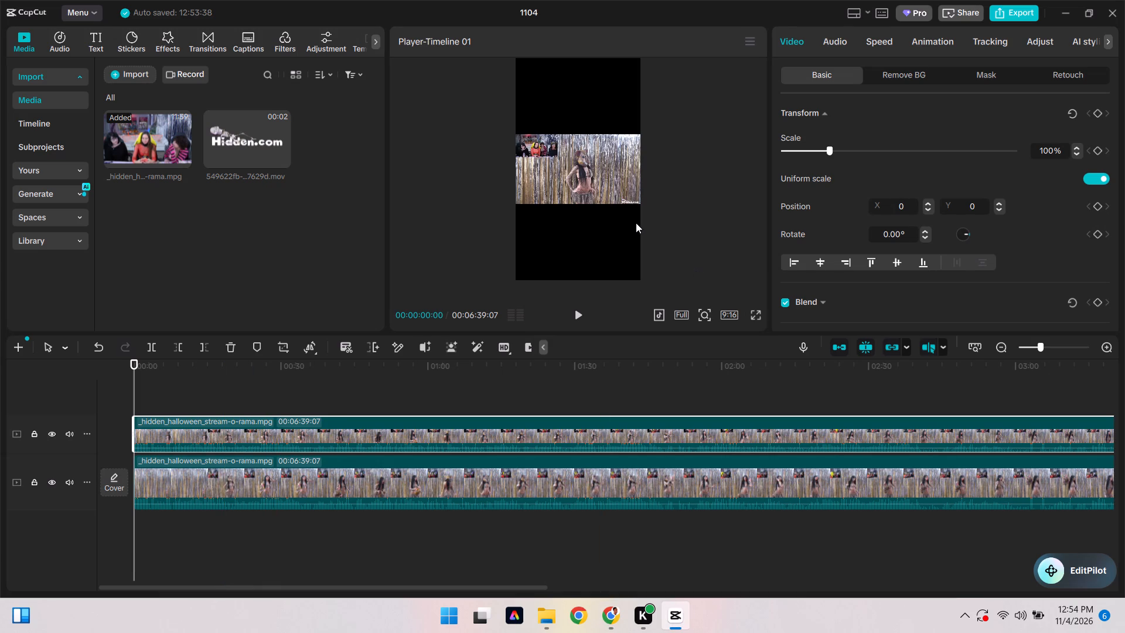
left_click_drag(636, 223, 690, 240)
Close CapCut with the 1104 project open.
left_click(1110, 9)
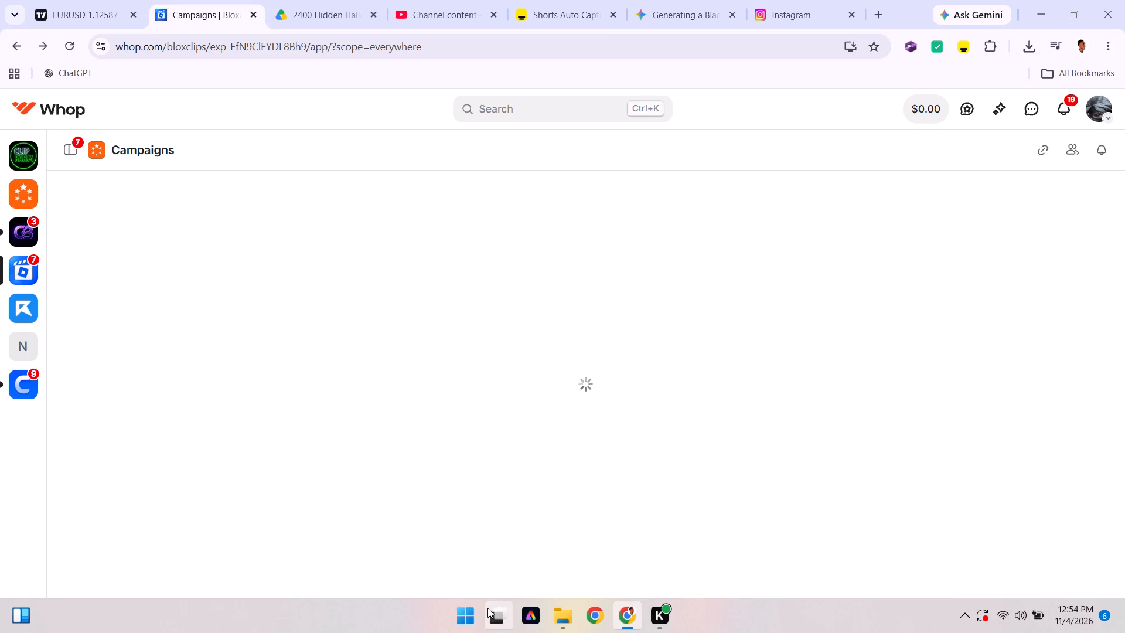
Switch back to CapCut's home screen.
left_click(482, 614)
key("c")
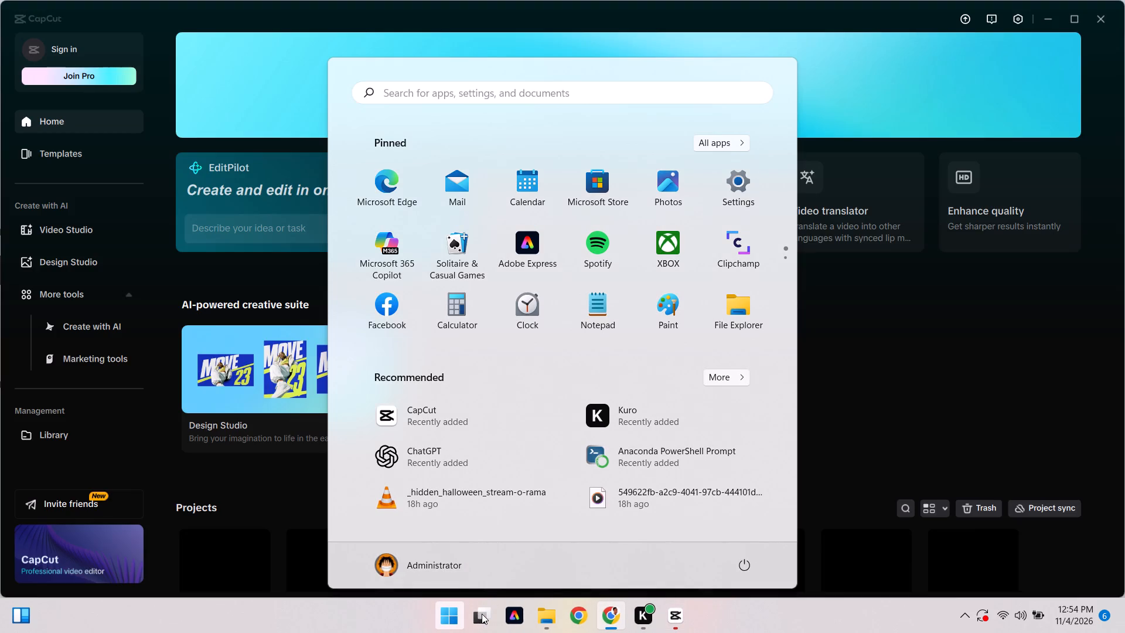
left_click(902, 294)
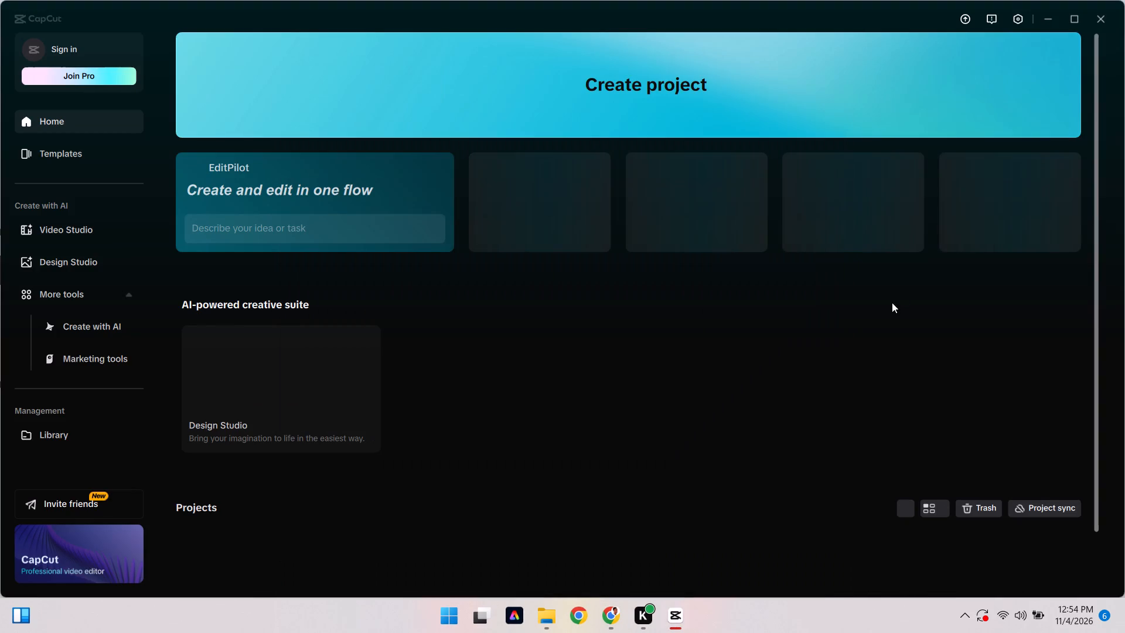
Reopen project 1104 from the home screen's project list.
scroll(329, 486, "down", 2)
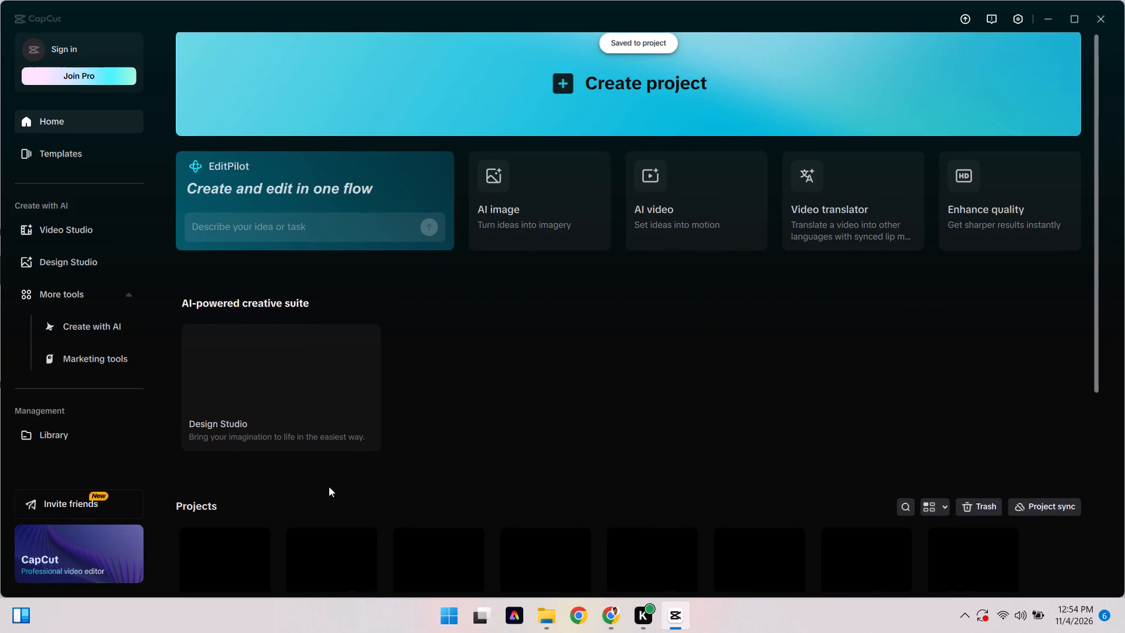
scroll(329, 486, "down", 7)
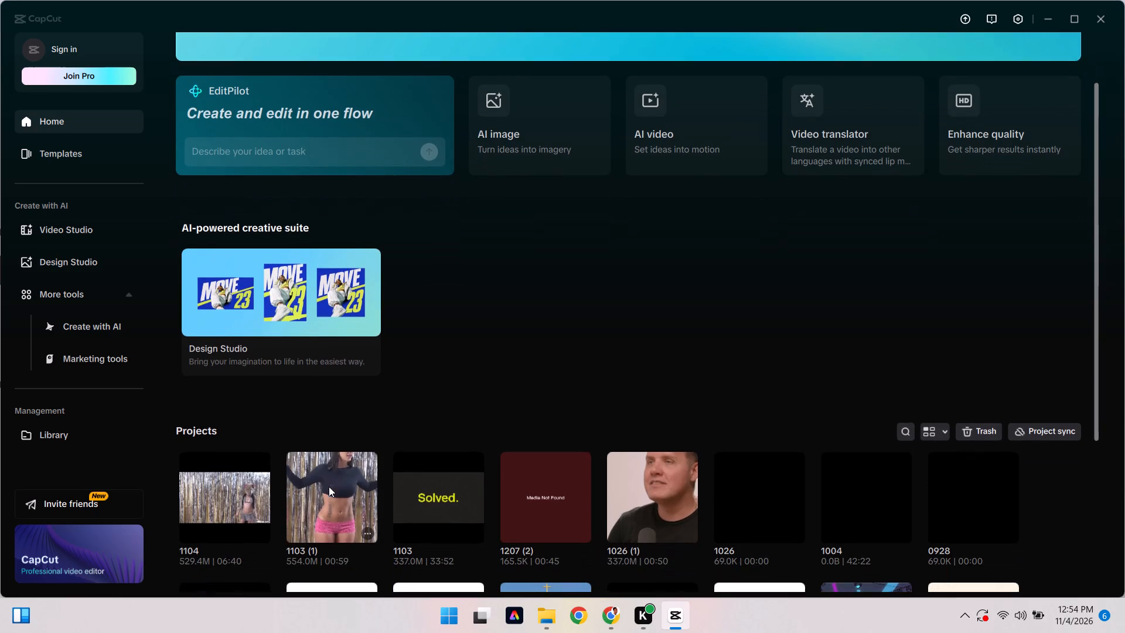
left_click(217, 516)
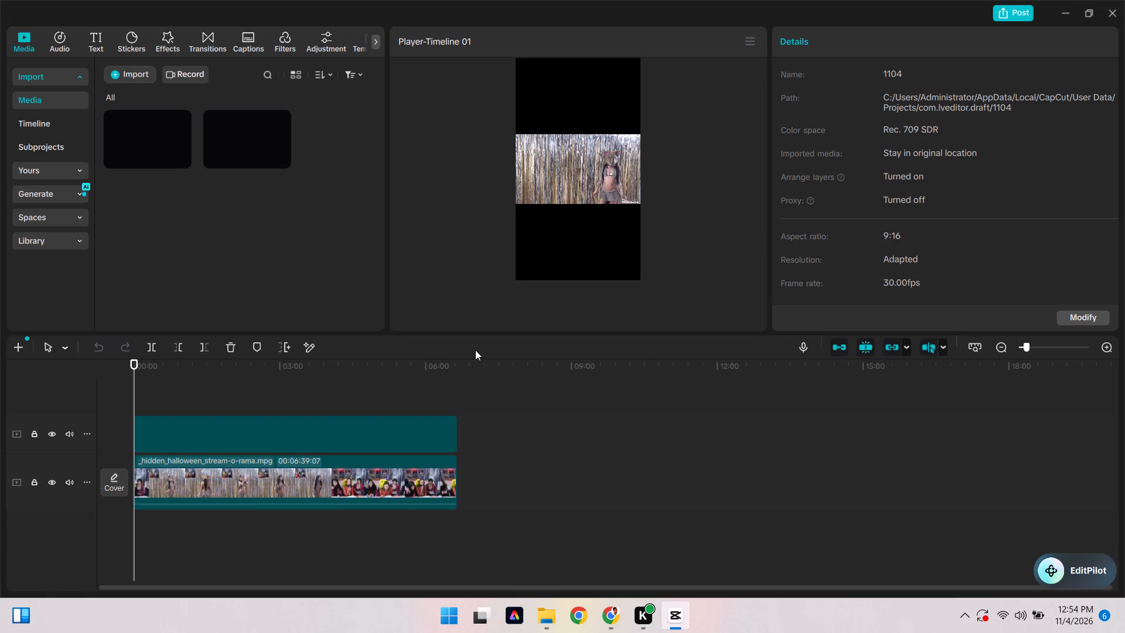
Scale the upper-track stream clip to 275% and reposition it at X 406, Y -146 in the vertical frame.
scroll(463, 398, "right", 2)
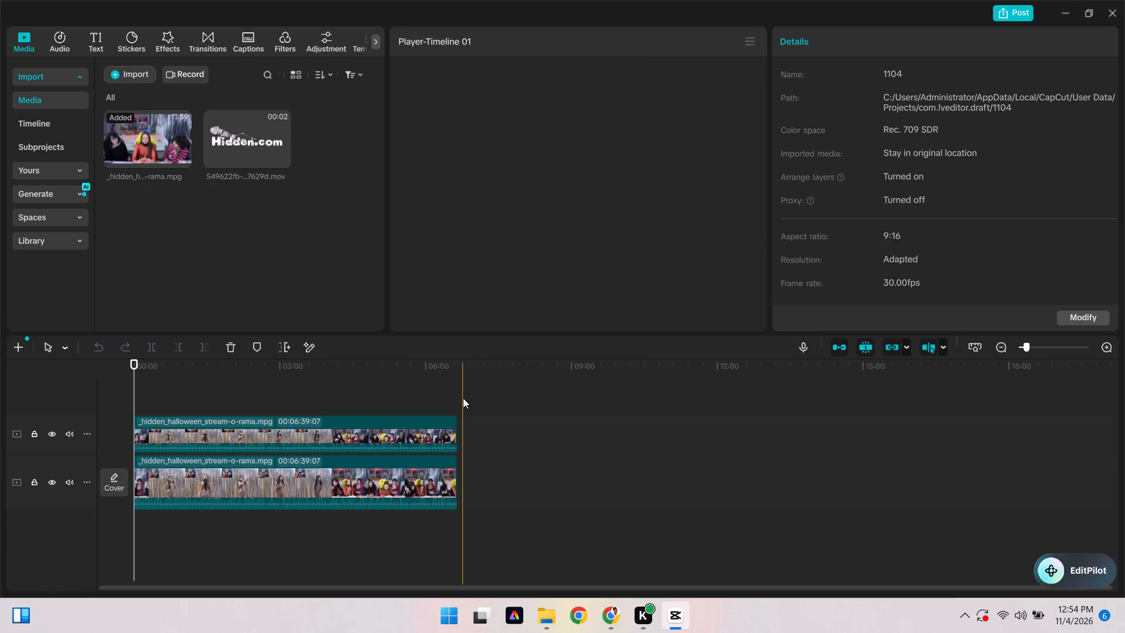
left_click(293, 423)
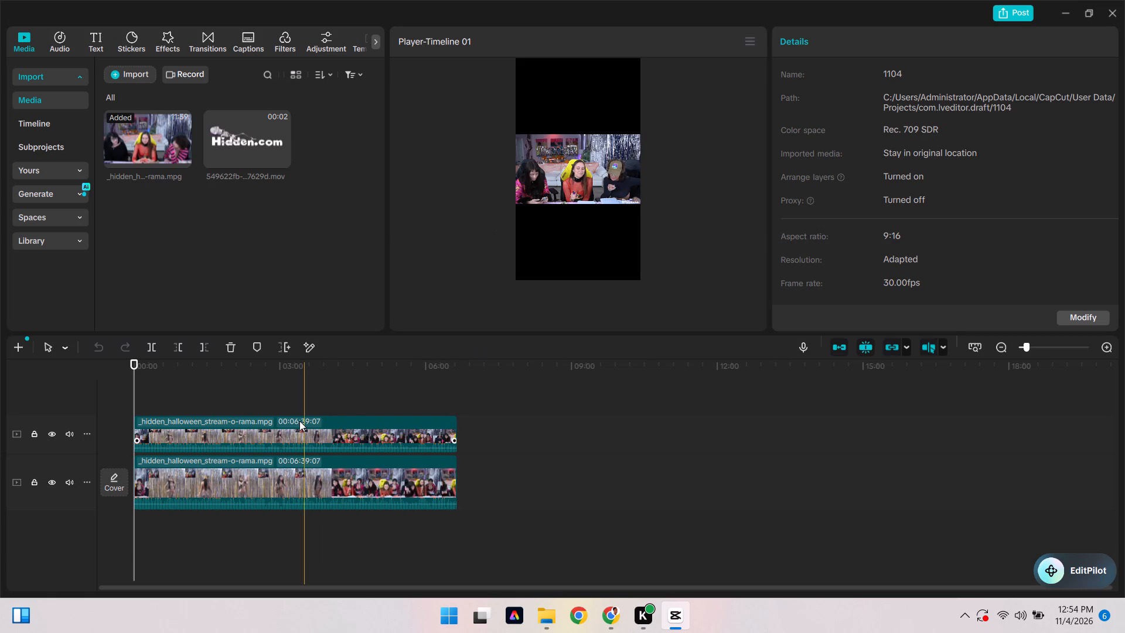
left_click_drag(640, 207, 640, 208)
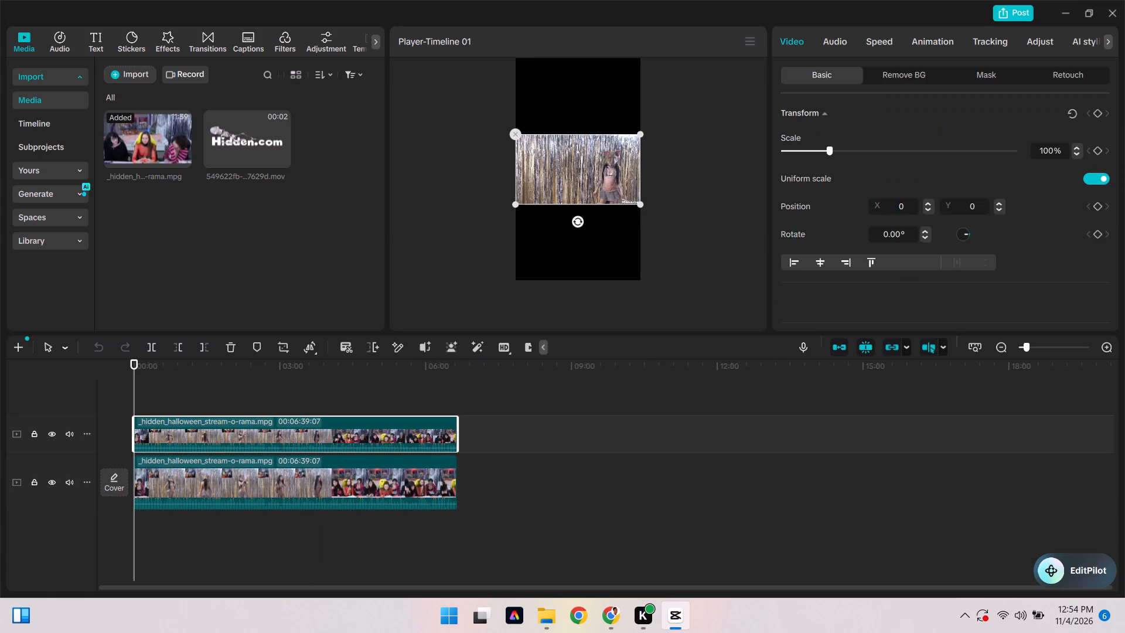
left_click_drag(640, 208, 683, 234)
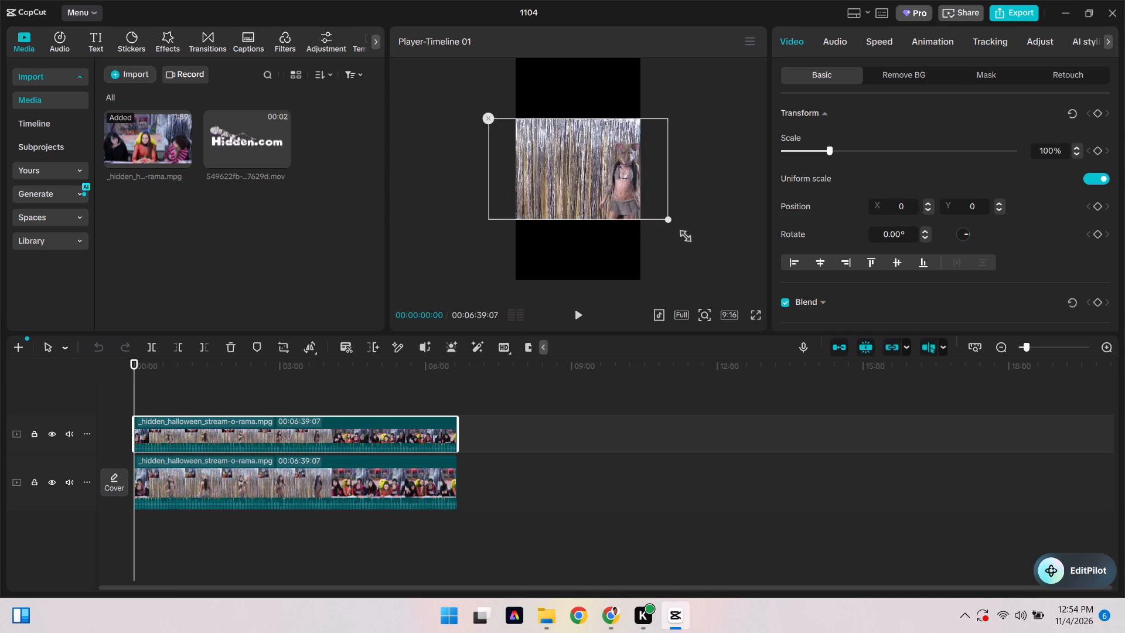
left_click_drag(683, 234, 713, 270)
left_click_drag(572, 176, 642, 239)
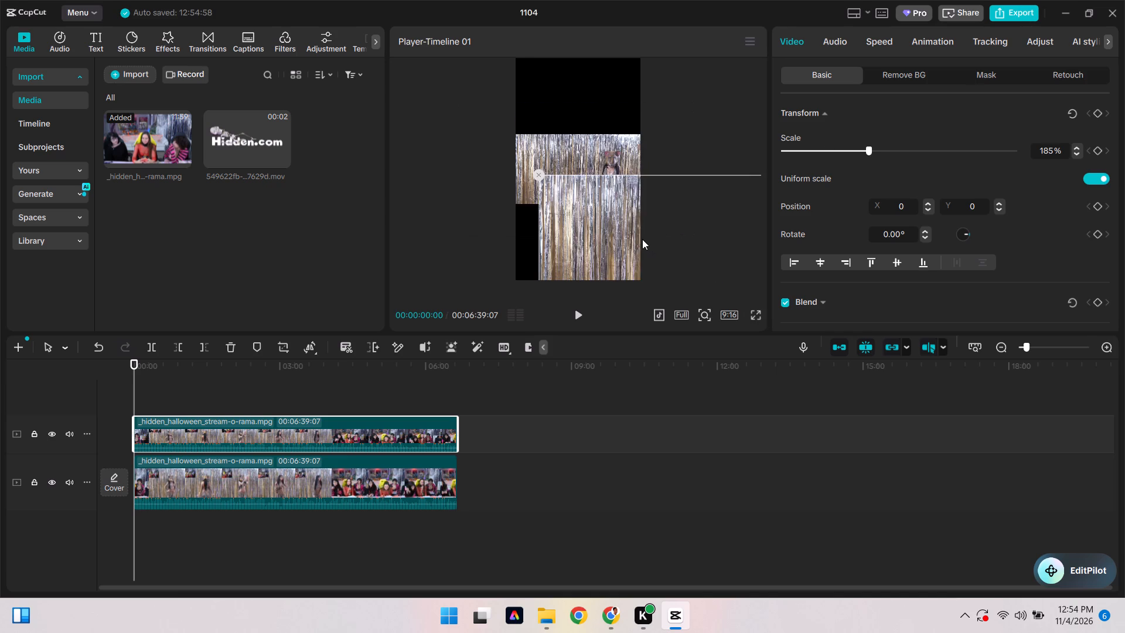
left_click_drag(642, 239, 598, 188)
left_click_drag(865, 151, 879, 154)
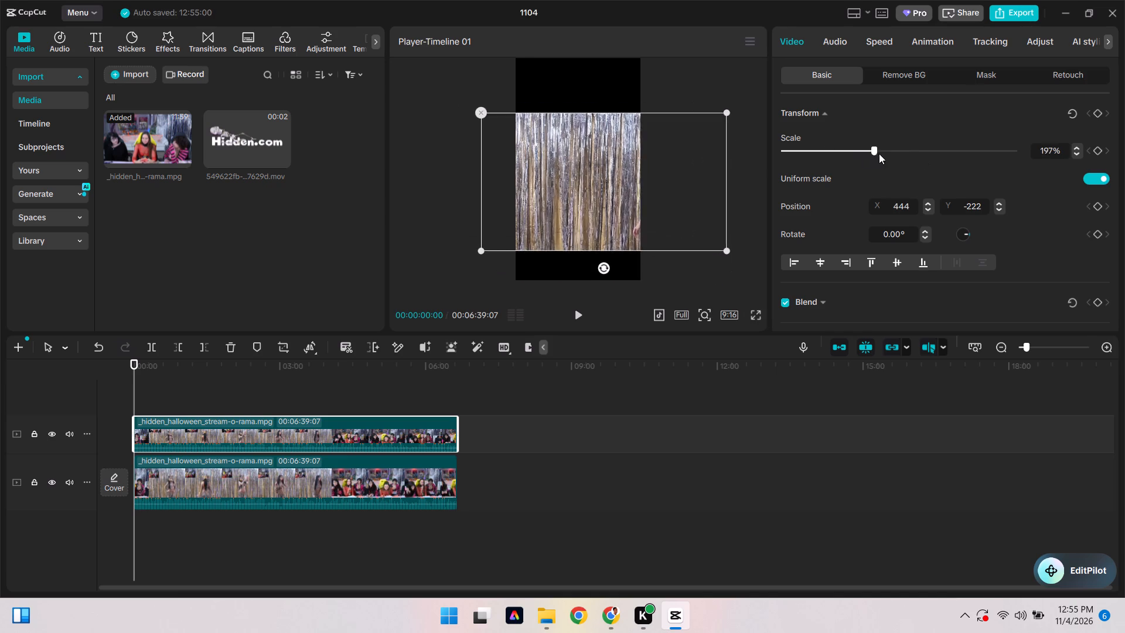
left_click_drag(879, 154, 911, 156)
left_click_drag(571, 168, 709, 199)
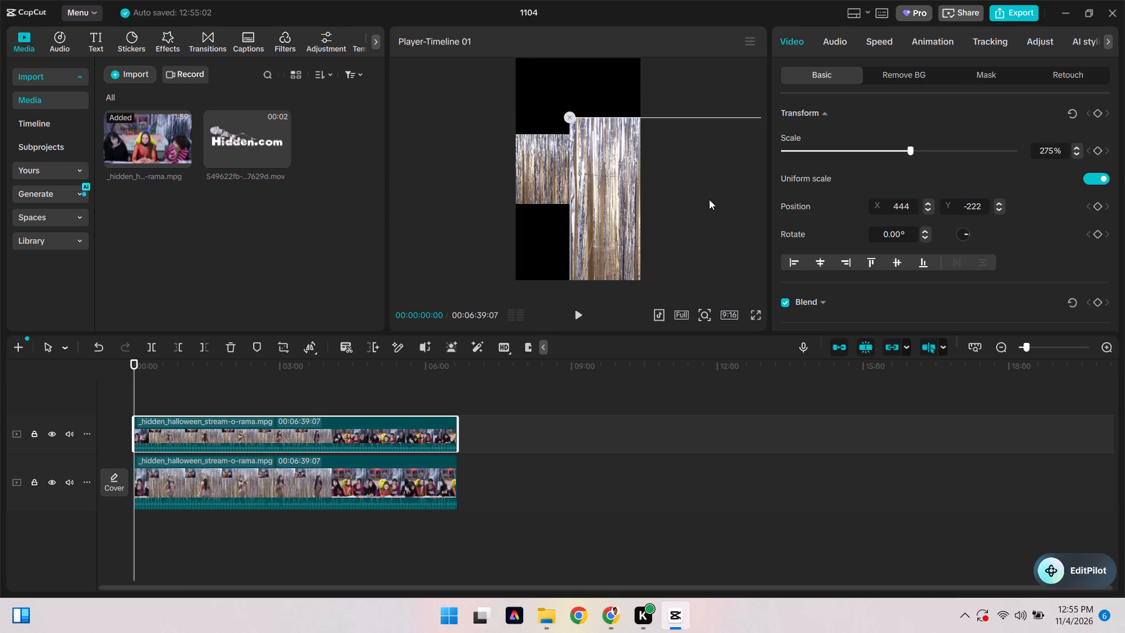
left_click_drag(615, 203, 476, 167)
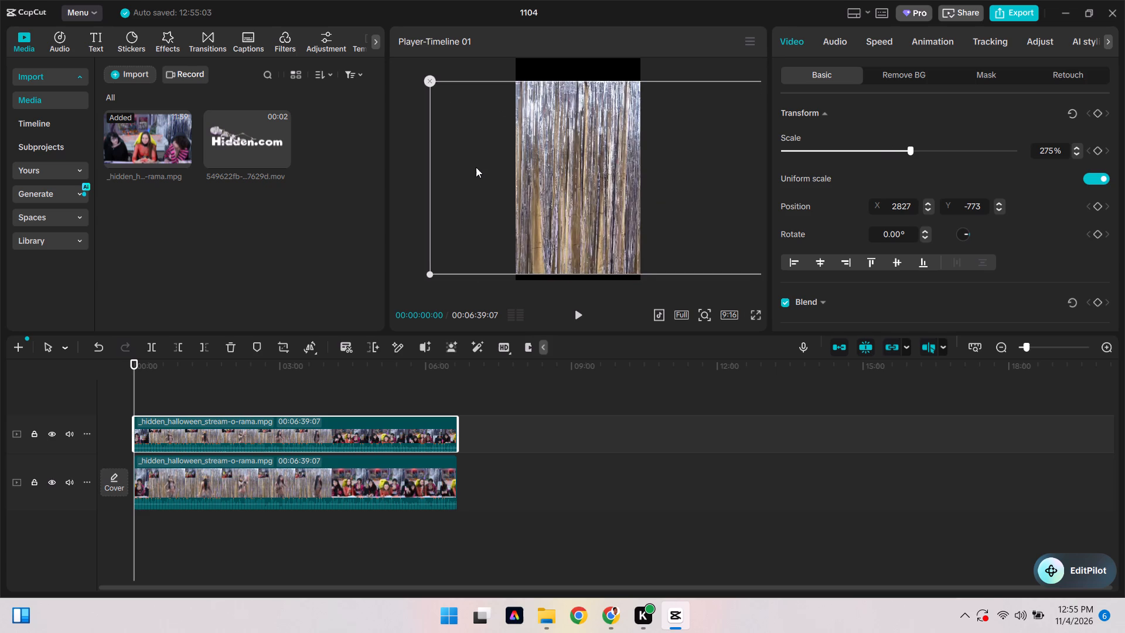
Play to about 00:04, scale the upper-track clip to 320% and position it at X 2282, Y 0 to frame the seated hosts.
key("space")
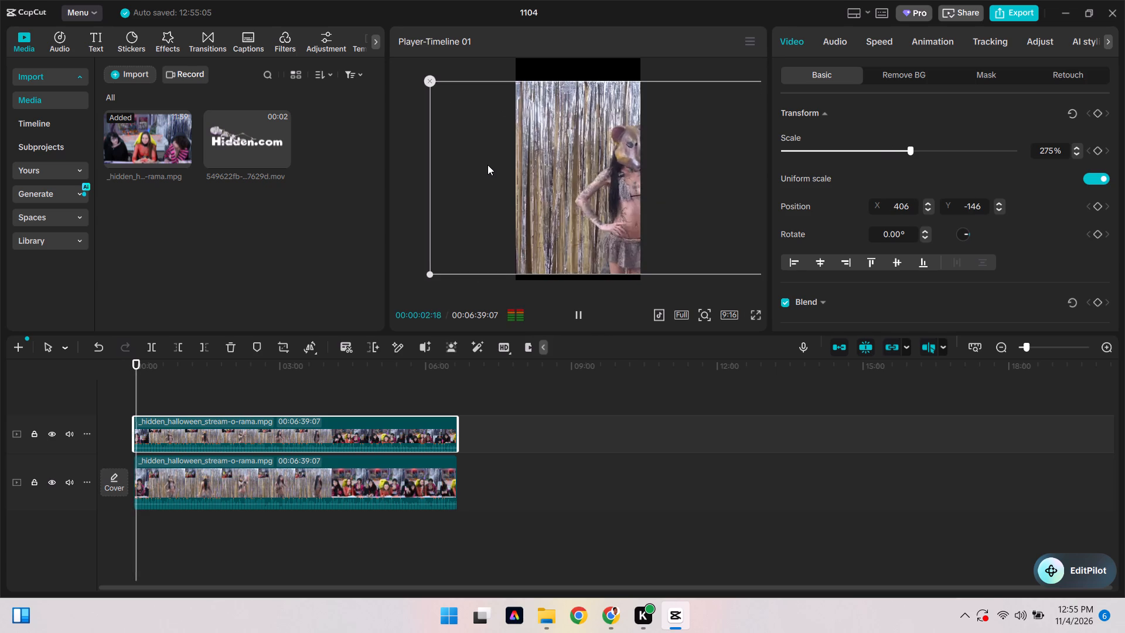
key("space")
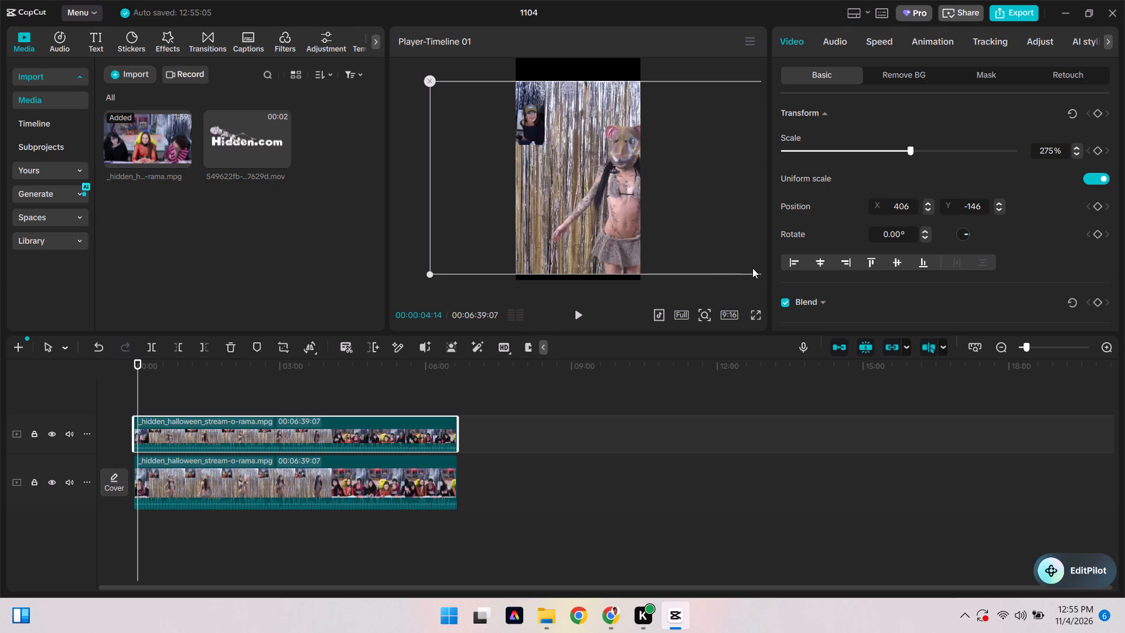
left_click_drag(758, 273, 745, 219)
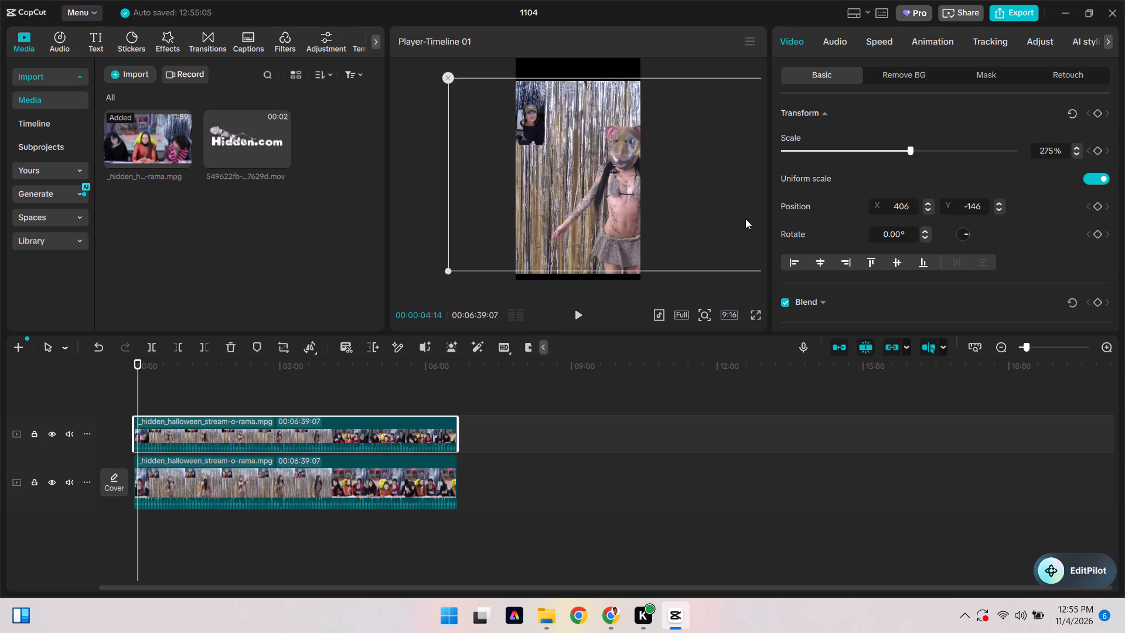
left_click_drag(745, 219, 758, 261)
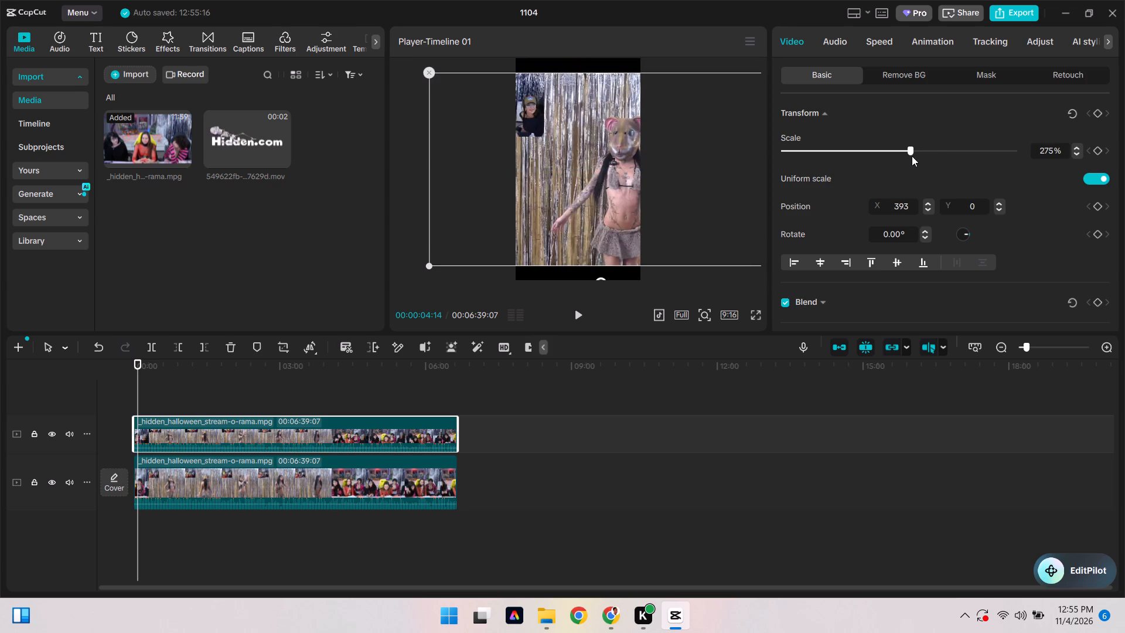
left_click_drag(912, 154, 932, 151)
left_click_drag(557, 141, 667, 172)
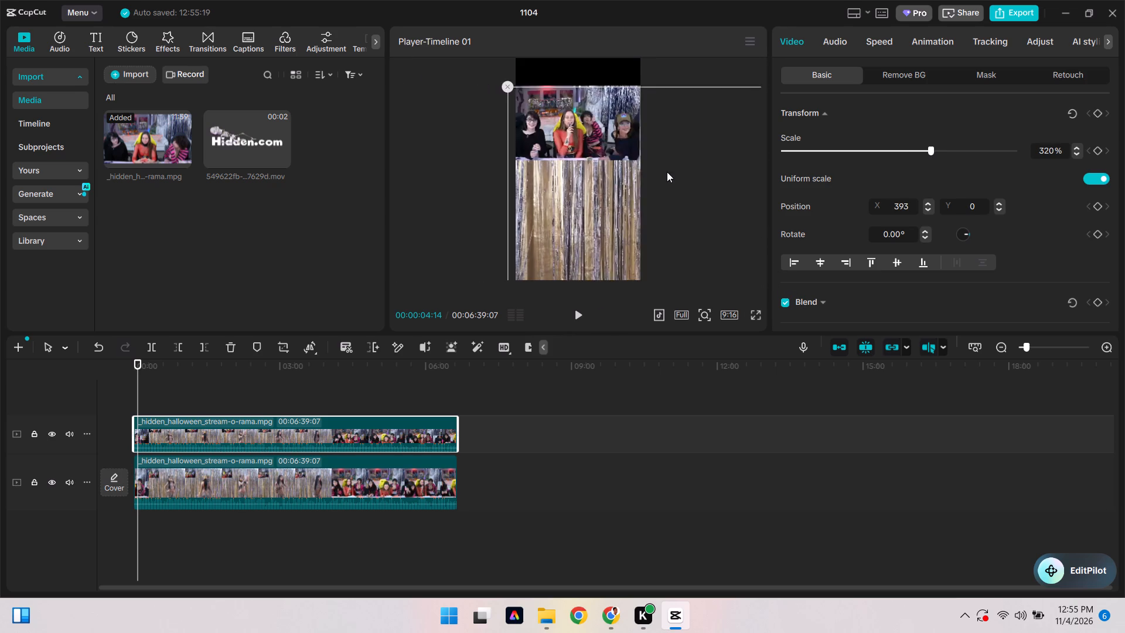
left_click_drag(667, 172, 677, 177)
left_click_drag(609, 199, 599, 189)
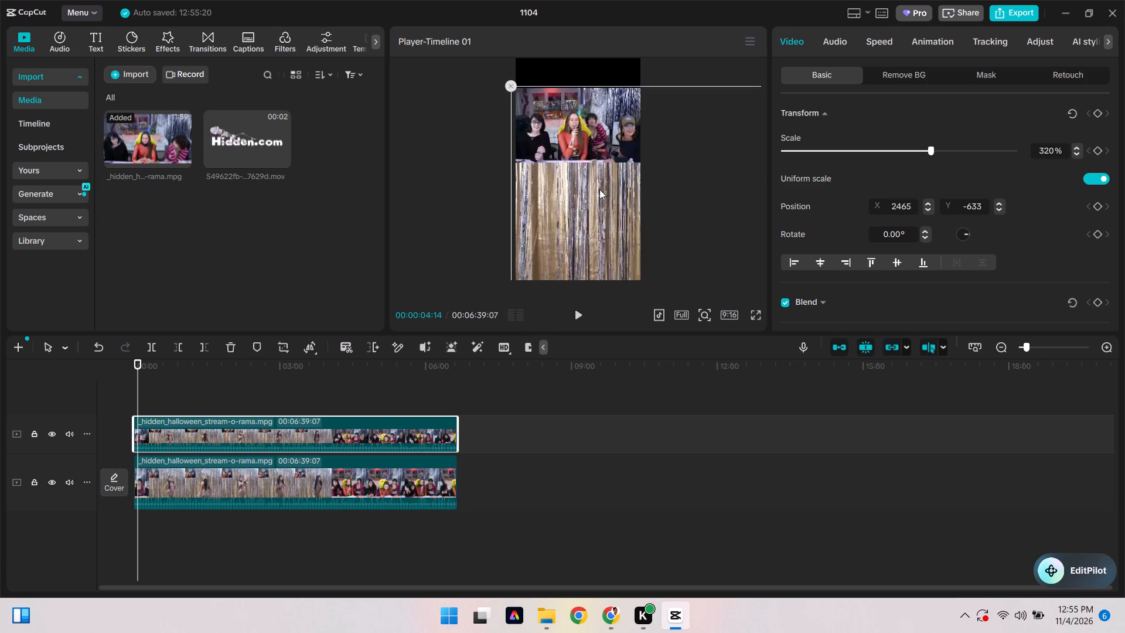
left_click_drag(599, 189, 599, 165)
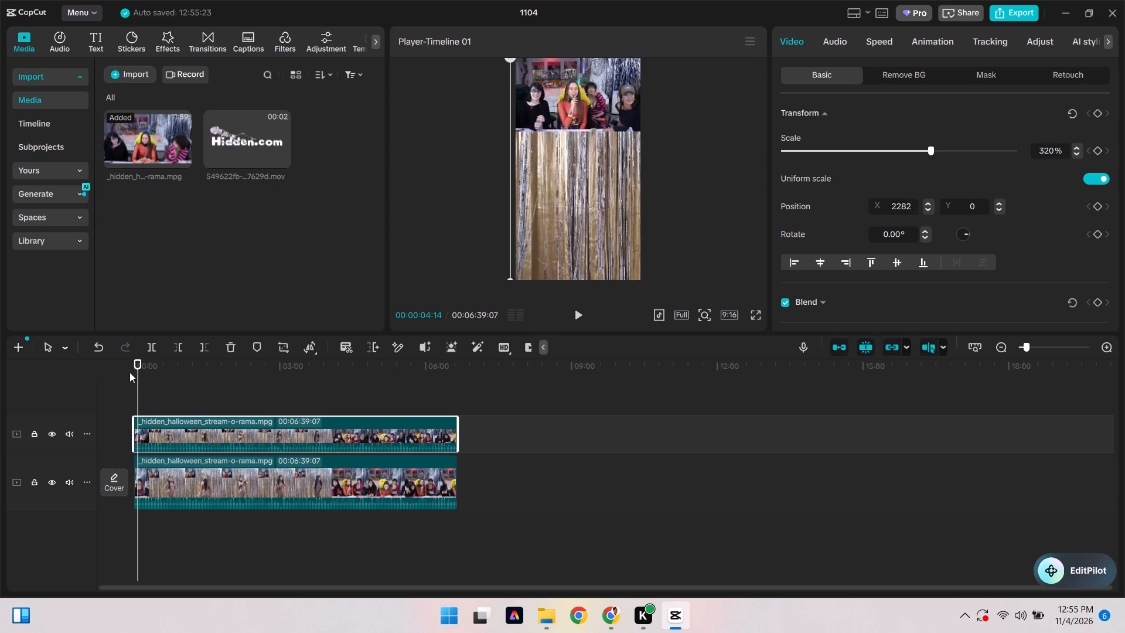
Review the enlarged framing from the start of the timeline and at about 02:27.
left_click_drag(138, 366, 98, 367)
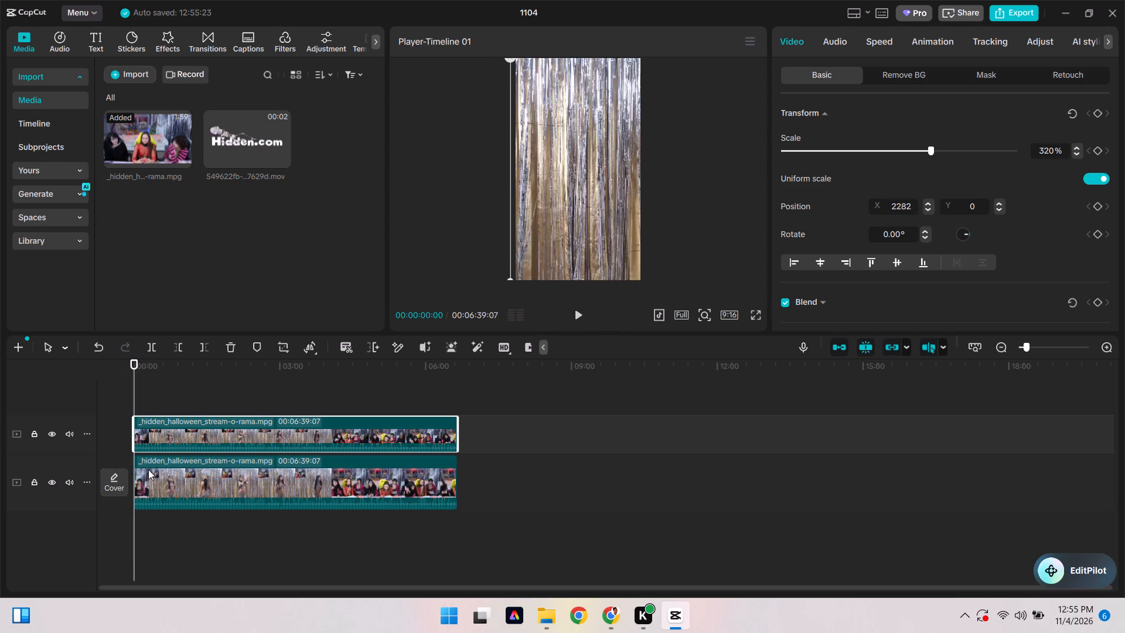
left_click_drag(155, 489, 138, 489)
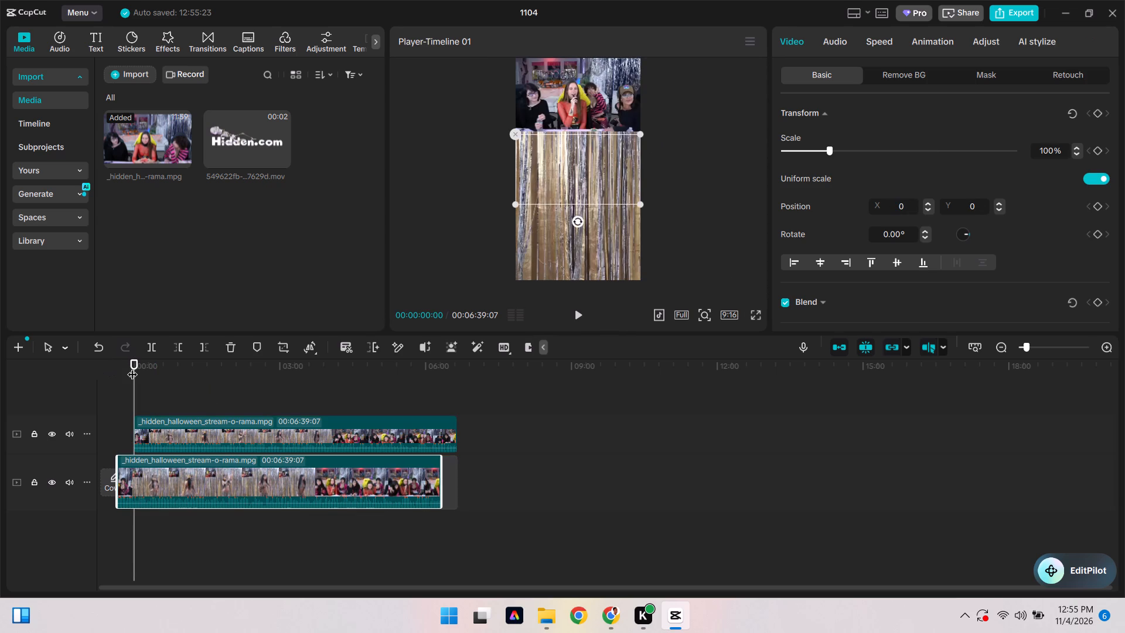
left_click_drag(134, 367, 93, 366)
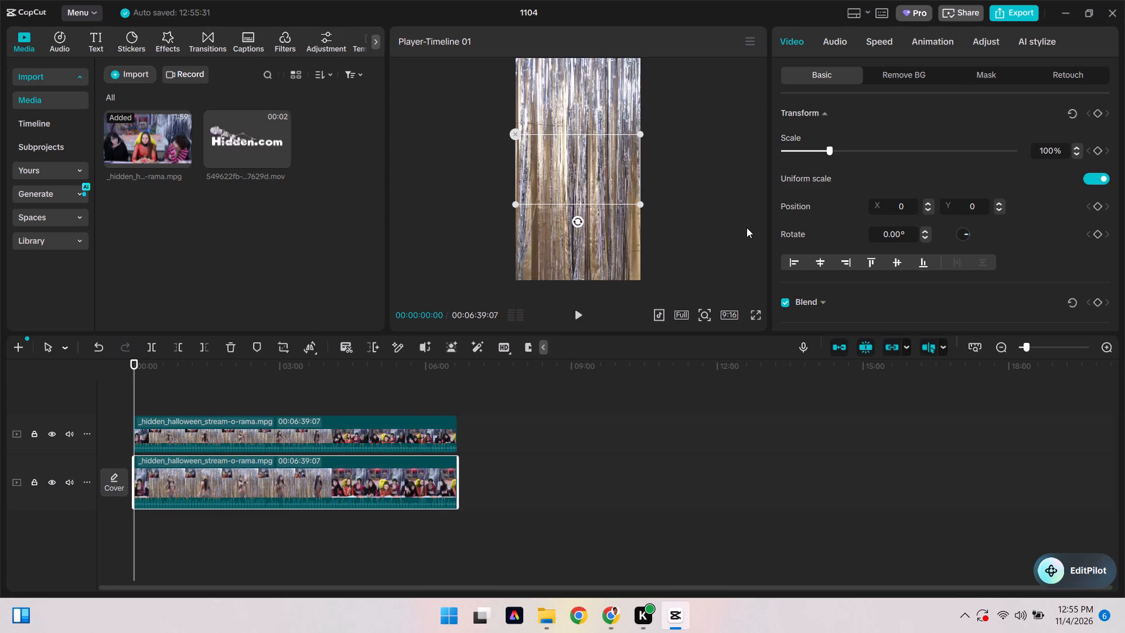
key("space")
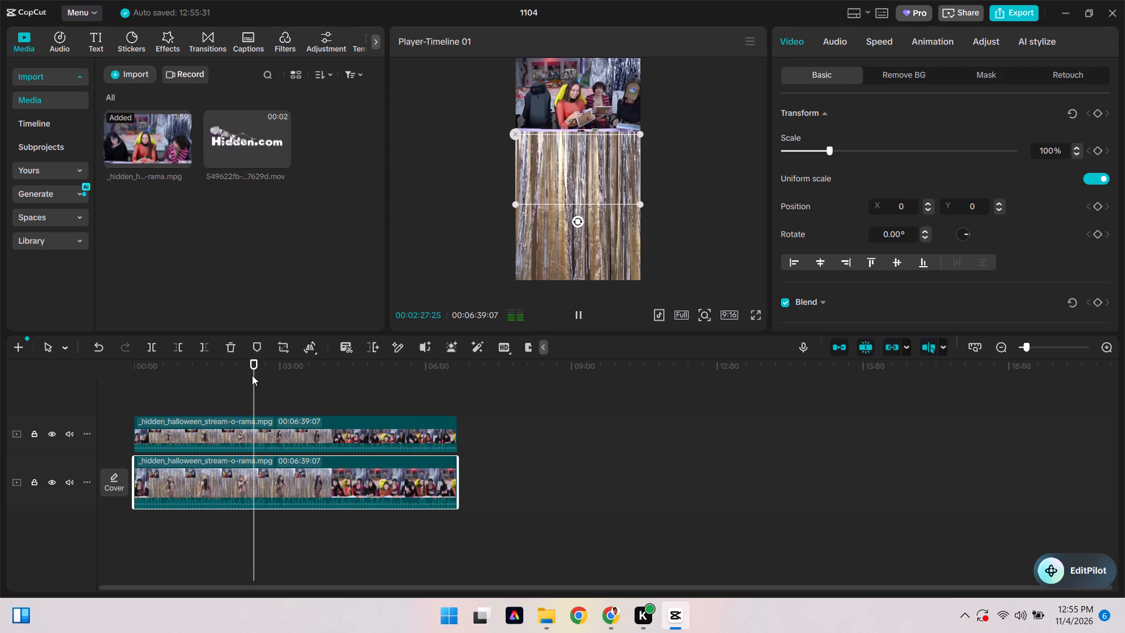
left_click(398, 488)
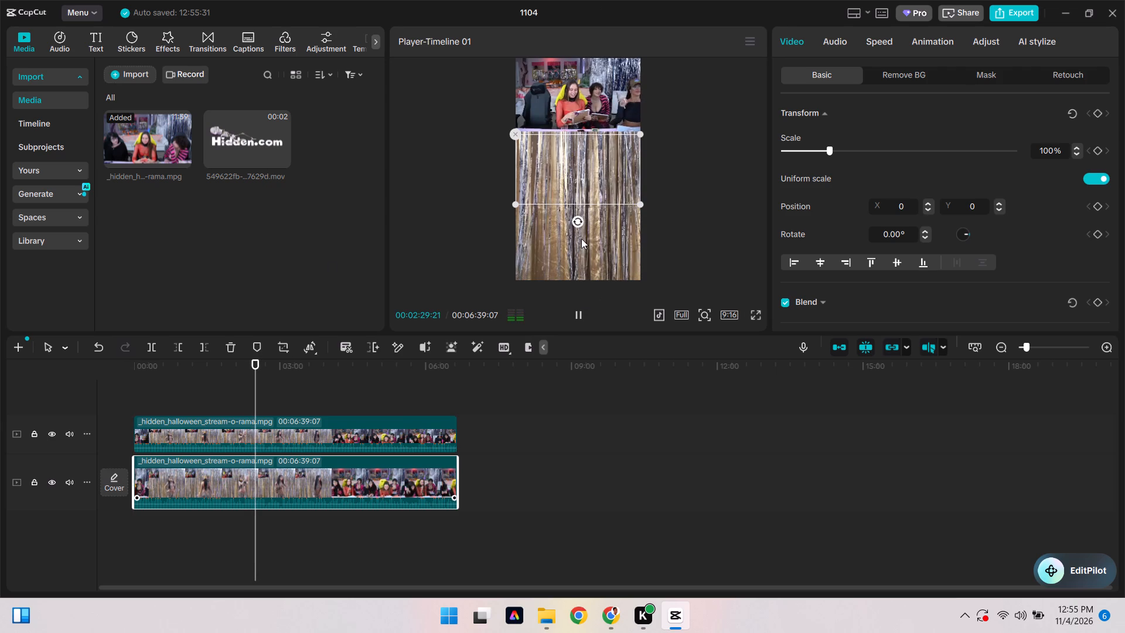
Reframe the upper-track clip on the dancer by scaling it to 206% and positioning it at X -317, Y -285.
left_click_drag(609, 217, 481, 221)
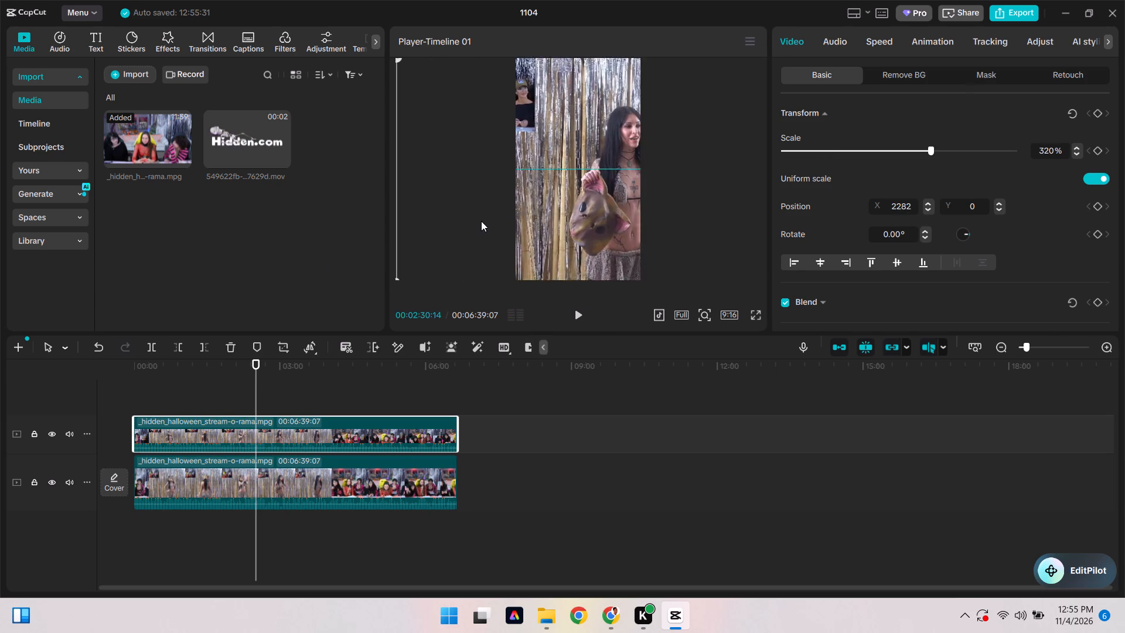
left_click_drag(481, 221, 450, 263)
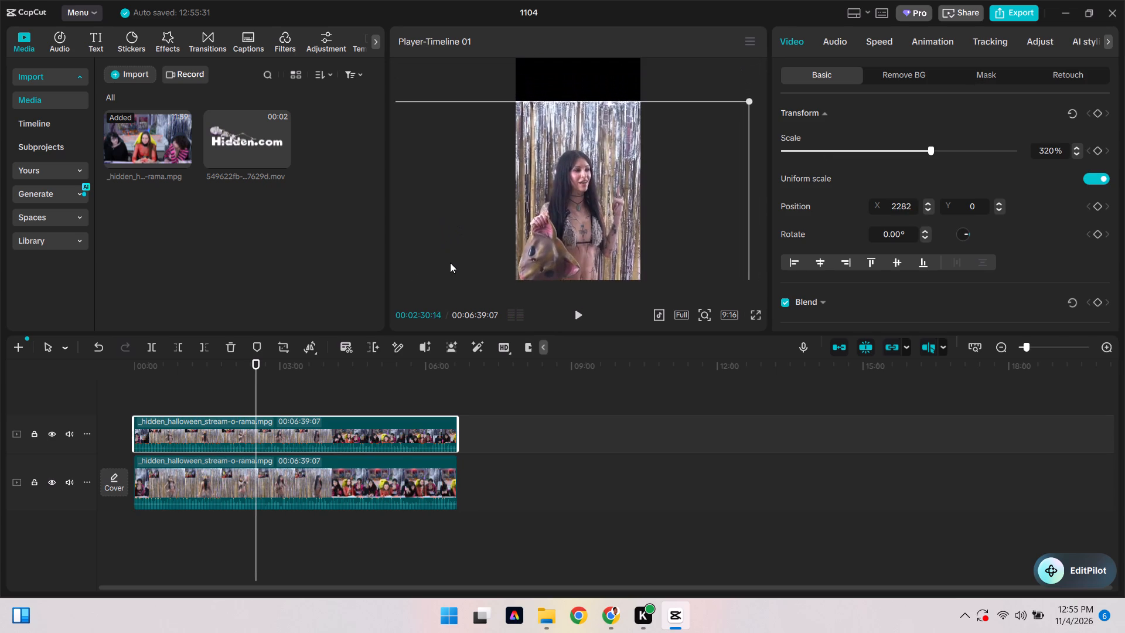
left_click_drag(450, 263, 455, 201)
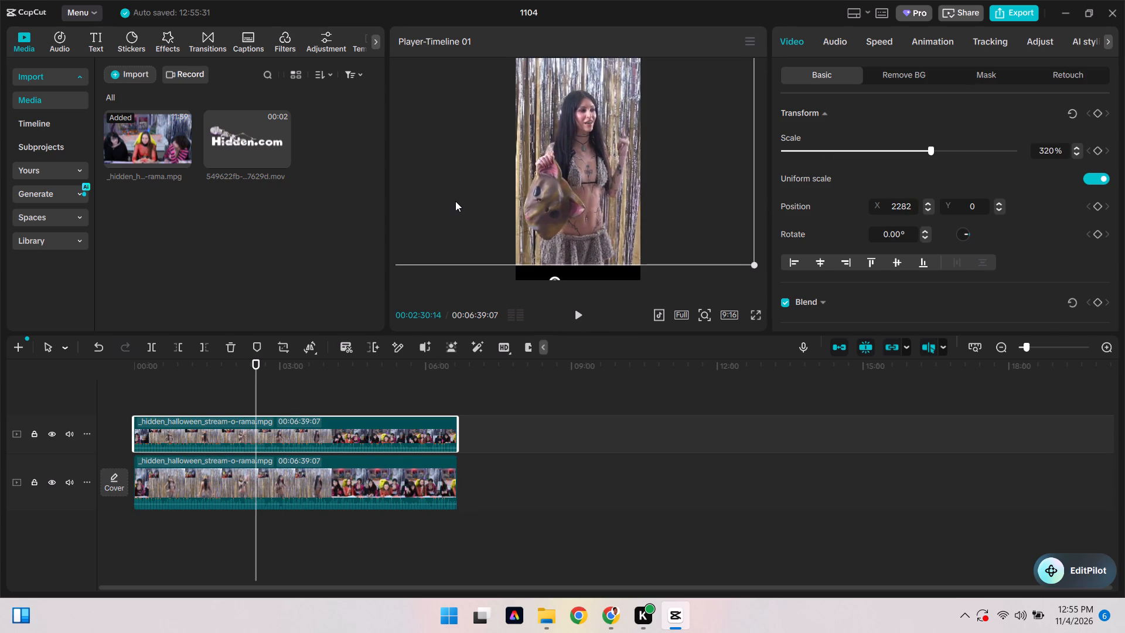
left_click_drag(455, 201, 462, 211)
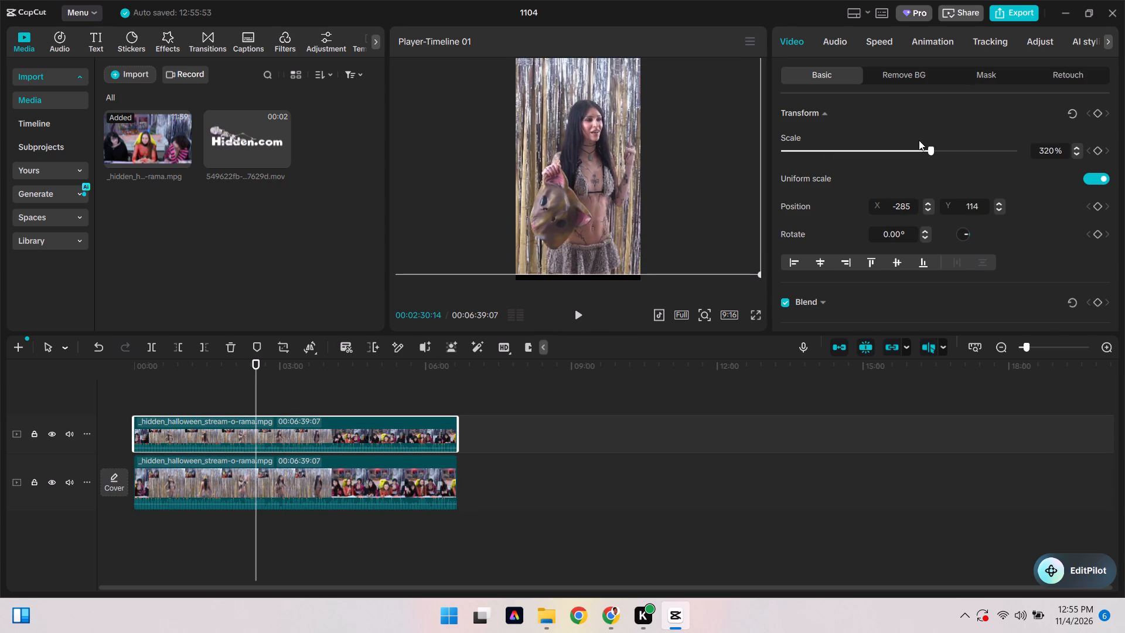
left_click_drag(927, 145, 878, 153)
left_click_drag(569, 177, 569, 188)
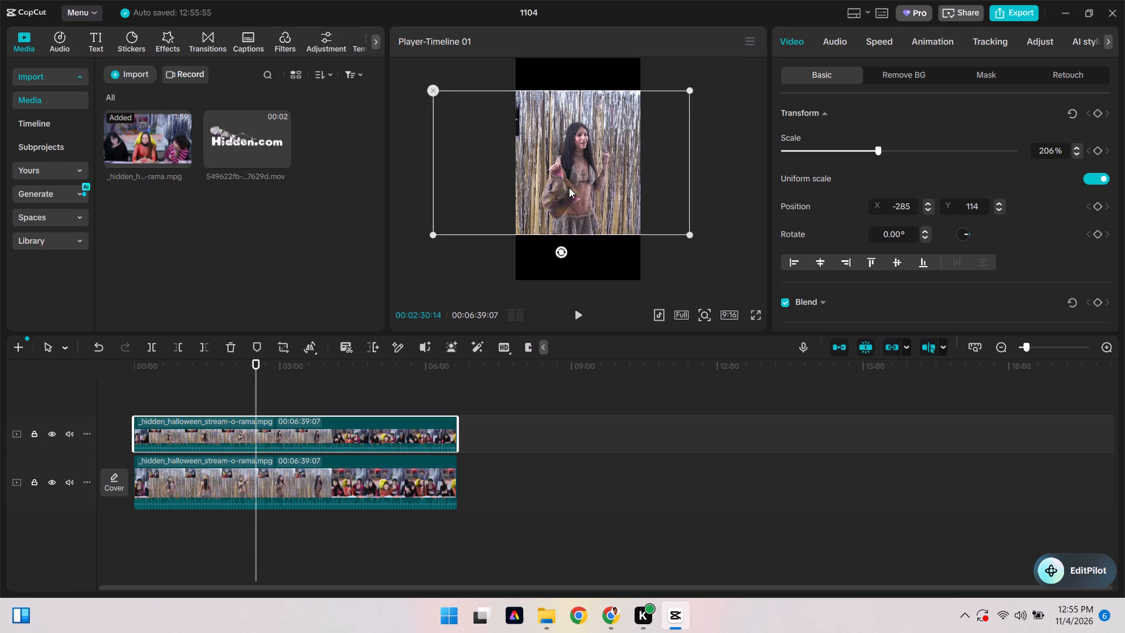
left_click_drag(569, 188, 568, 200)
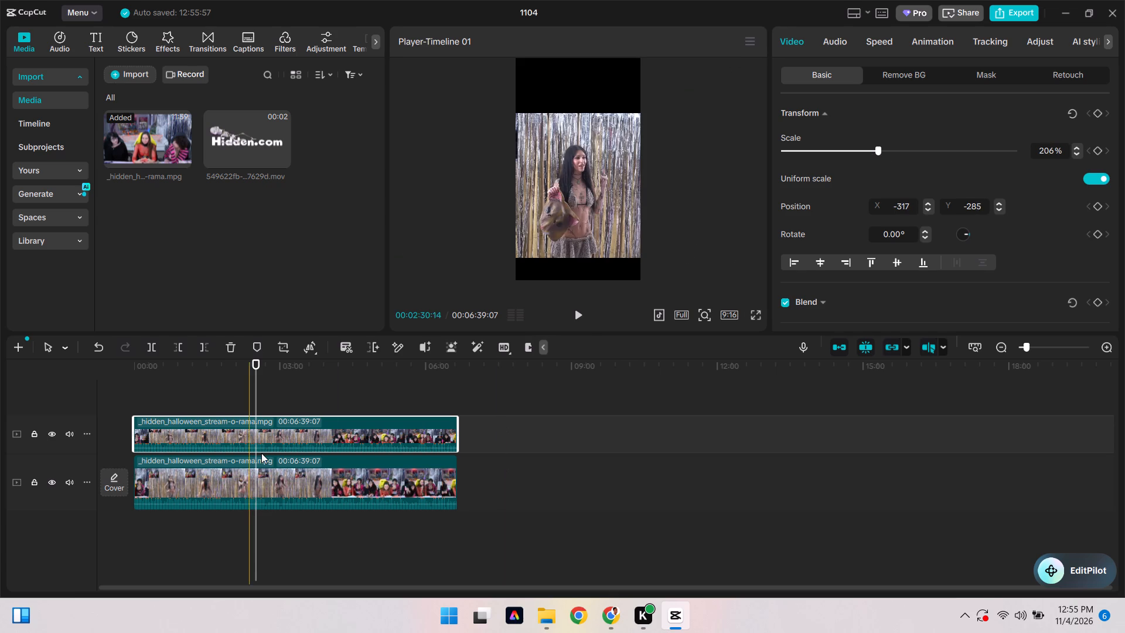
Move the upper-track clip along its track, clear of the main clip, to start at about 09:00.
left_click(333, 484)
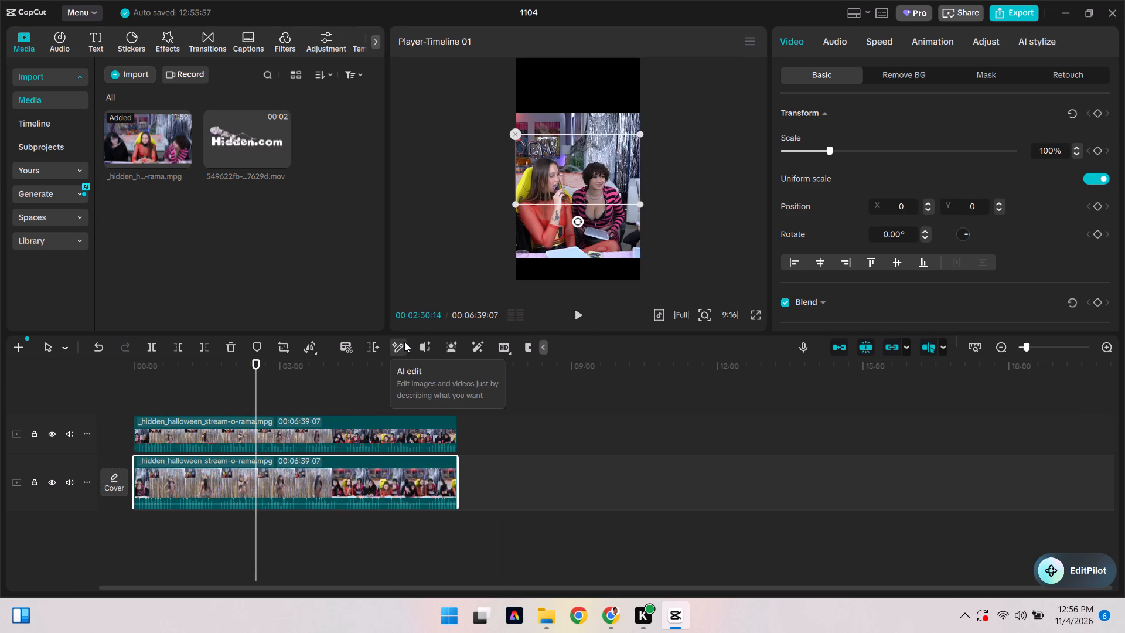
left_click_drag(344, 426, 553, 413)
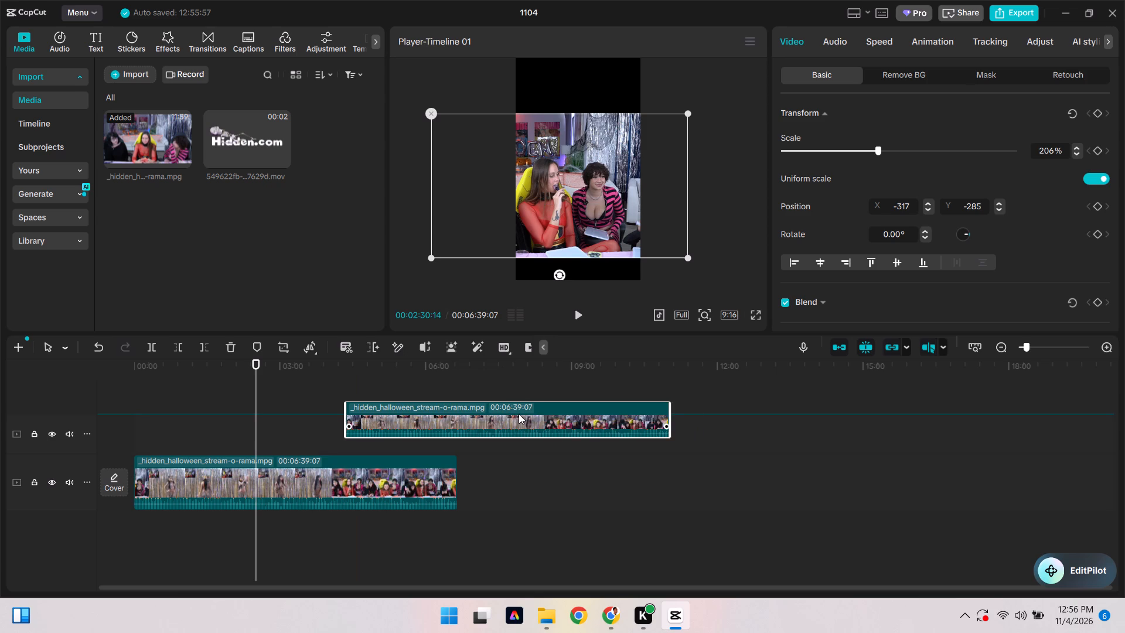
left_click_drag(519, 414, 742, 409)
left_click_drag(550, 436, 656, 421)
left_click_drag(558, 434, 684, 432)
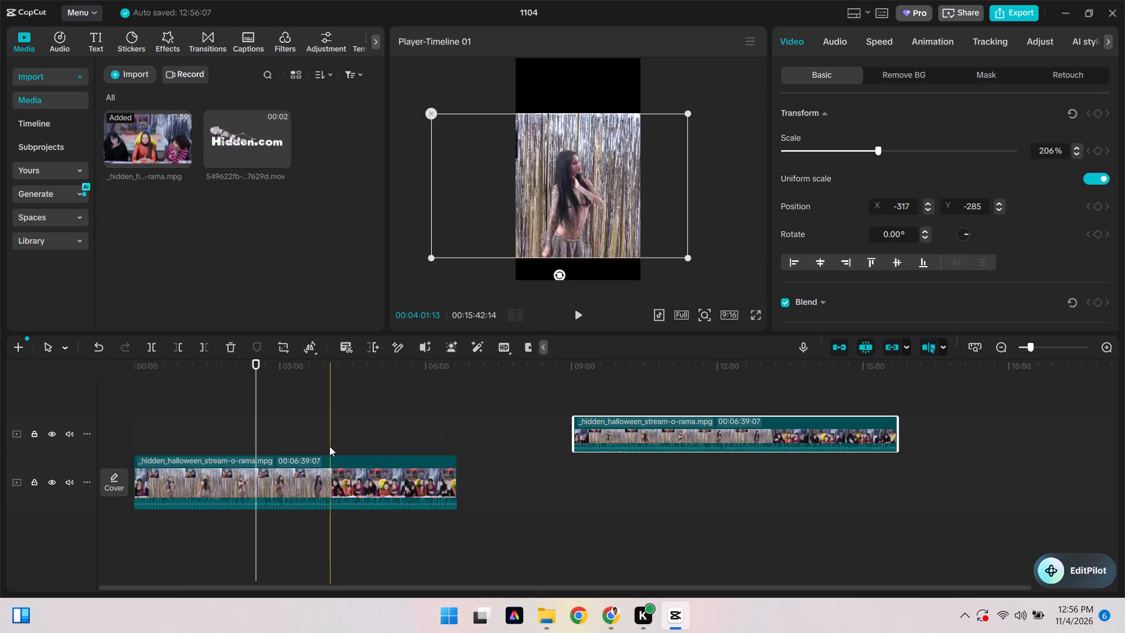
Reframe the main-track clip on the dancer near the timeline start by scaling it to 196% and positioning it at X -446, Y -234.
left_click_drag(261, 407, 82, 416)
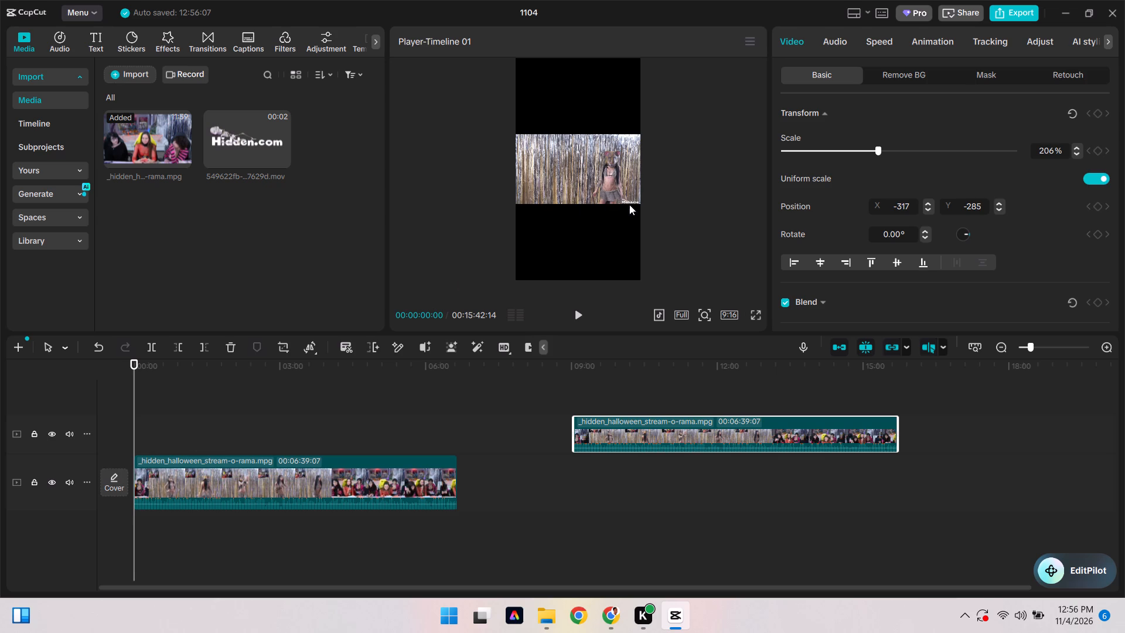
left_click(637, 203)
left_click_drag(637, 202, 638, 203)
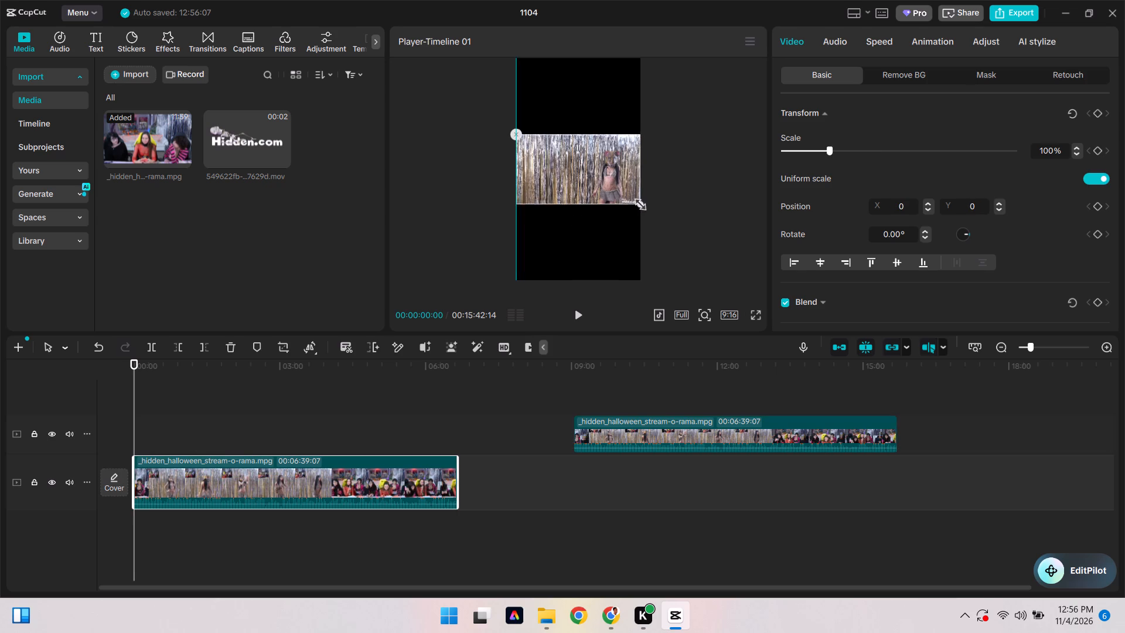
left_click_drag(638, 203, 670, 247)
left_click_drag(609, 190, 551, 196)
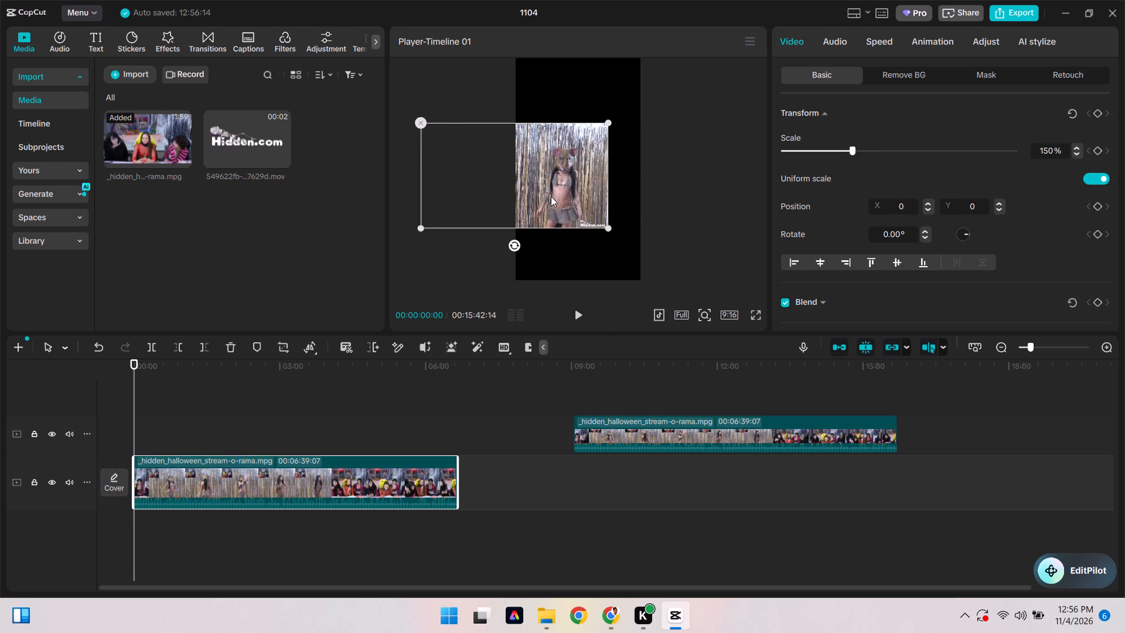
left_click_drag(551, 196, 584, 201)
left_click_drag(642, 229, 669, 253)
left_click_drag(586, 185, 557, 190)
left_click_drag(637, 250, 661, 266)
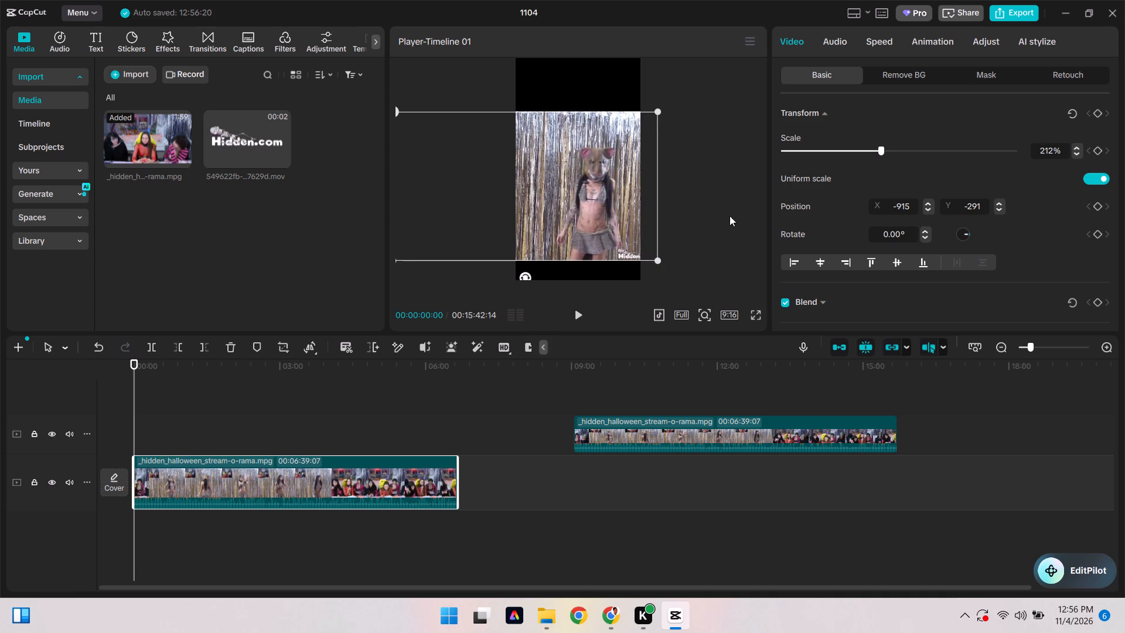
left_click_drag(657, 258, 642, 251)
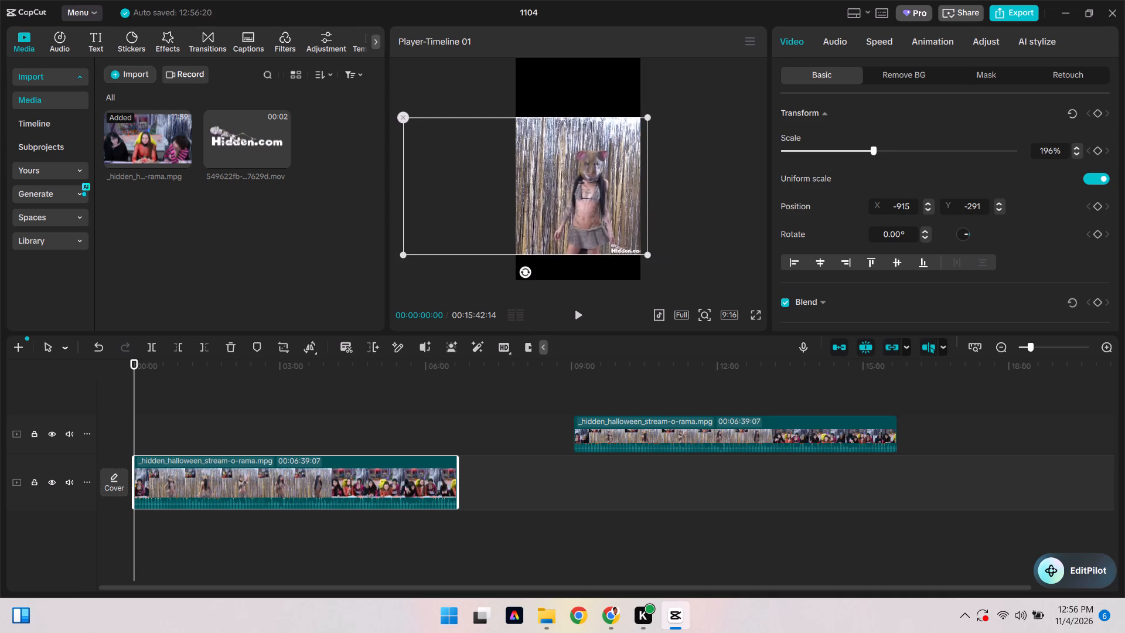
key("space")
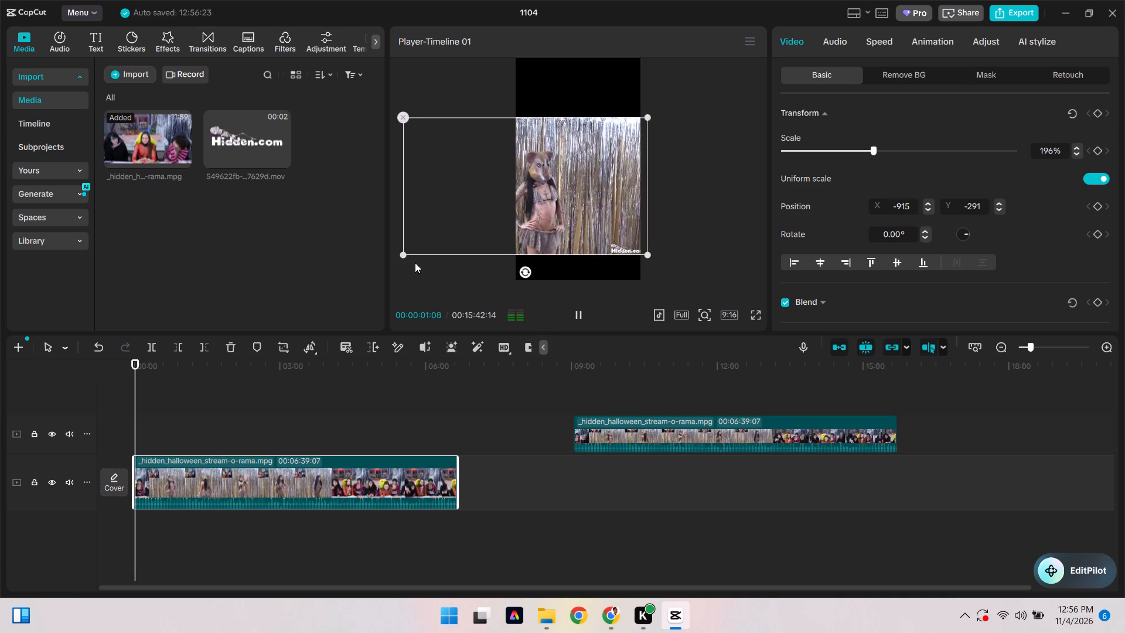
left_click_drag(592, 226, 619, 222)
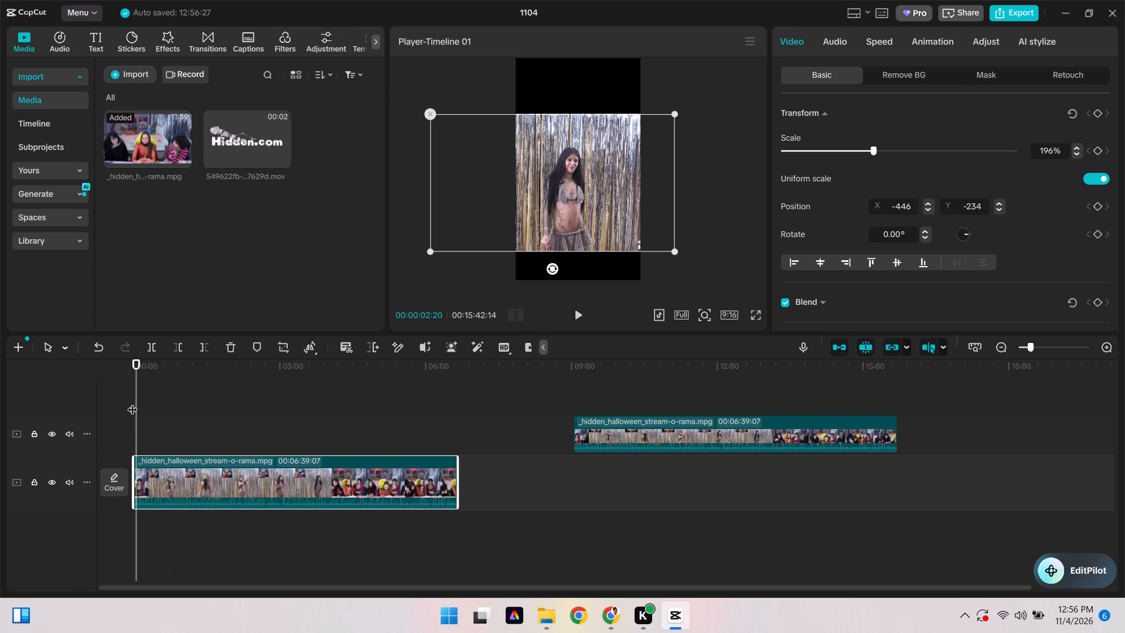
Play the opening seconds of the main-track clip to check the dancer's framing, stopping at about 7 seconds.
left_click_drag(139, 406, 81, 405)
key("space")
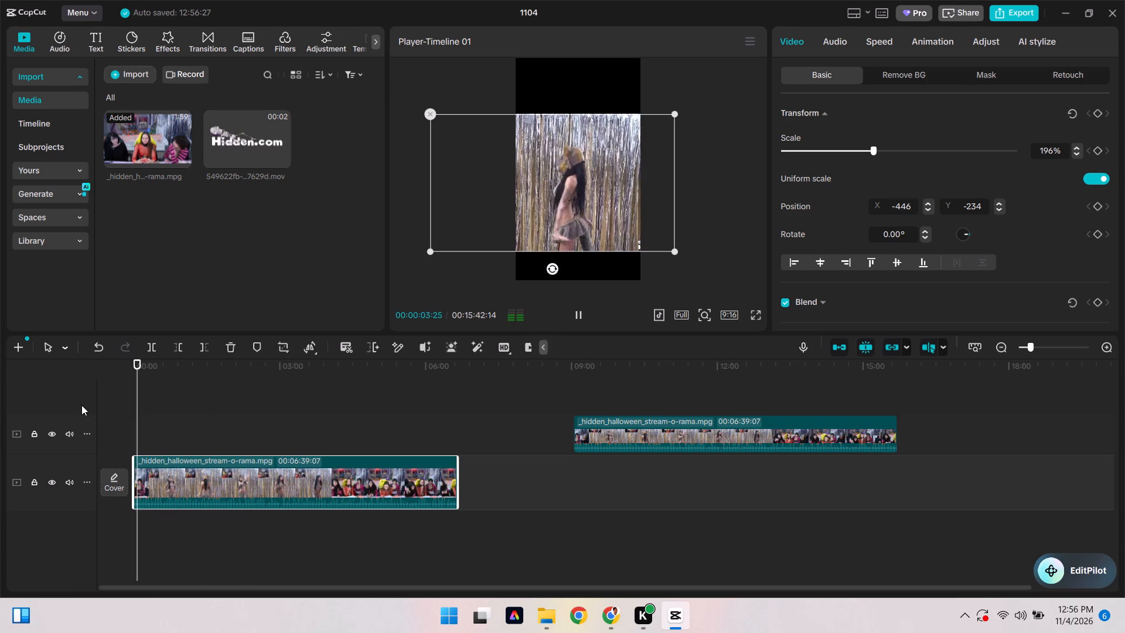
key("space")
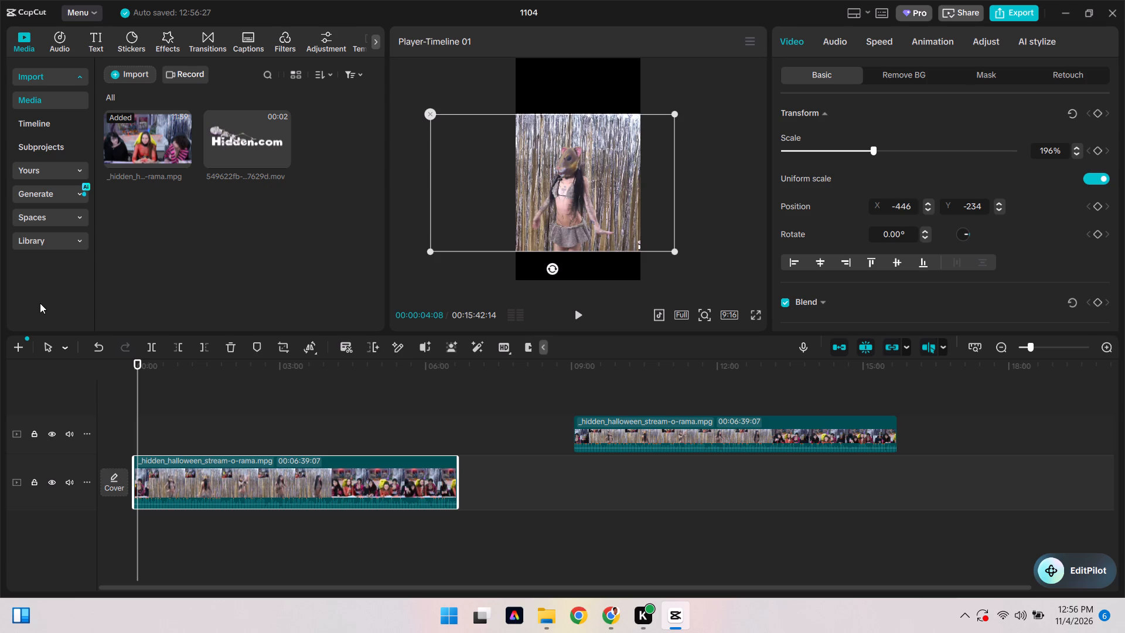
key("space")
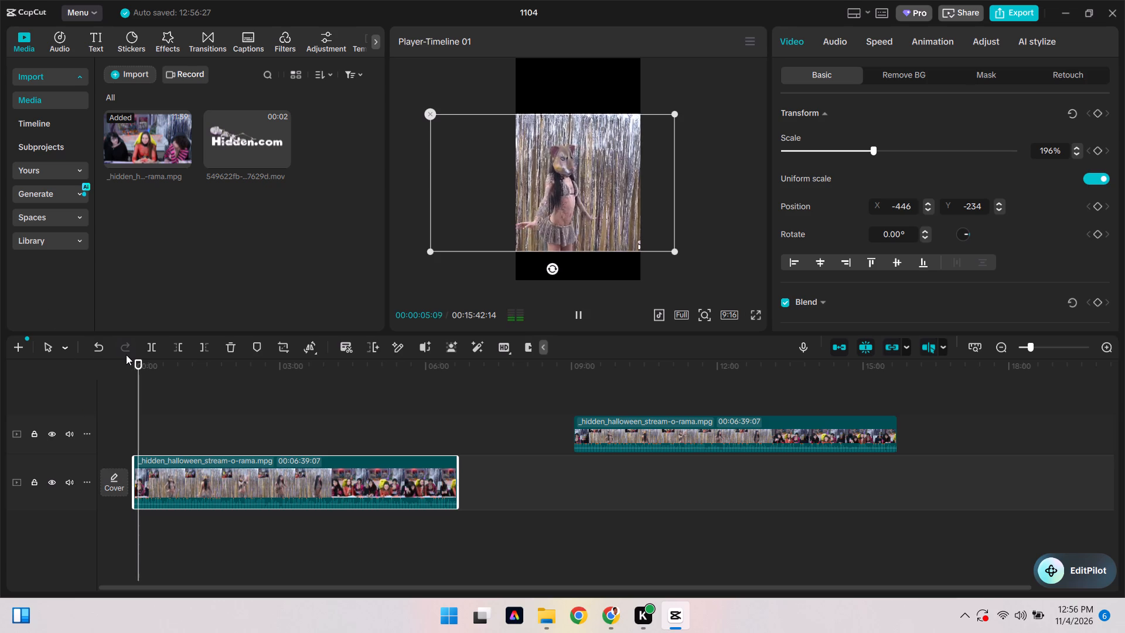
key("space")
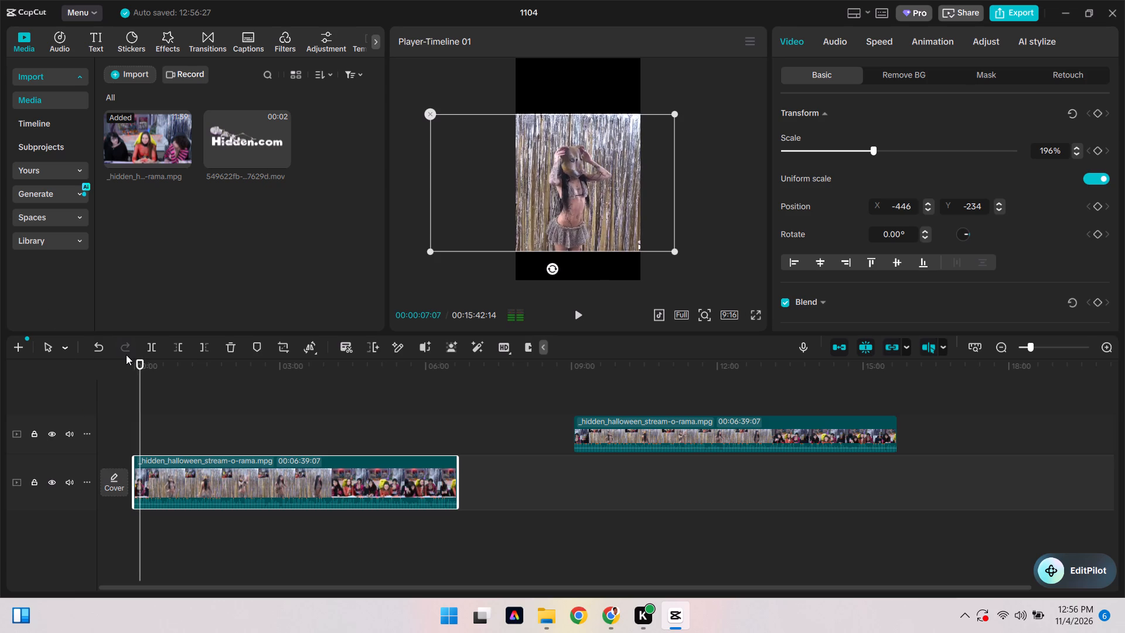
Add the Hidden.com logo clip to the upper track at 00:00:07:07, above the main clip.
left_click_drag(238, 133, 143, 438)
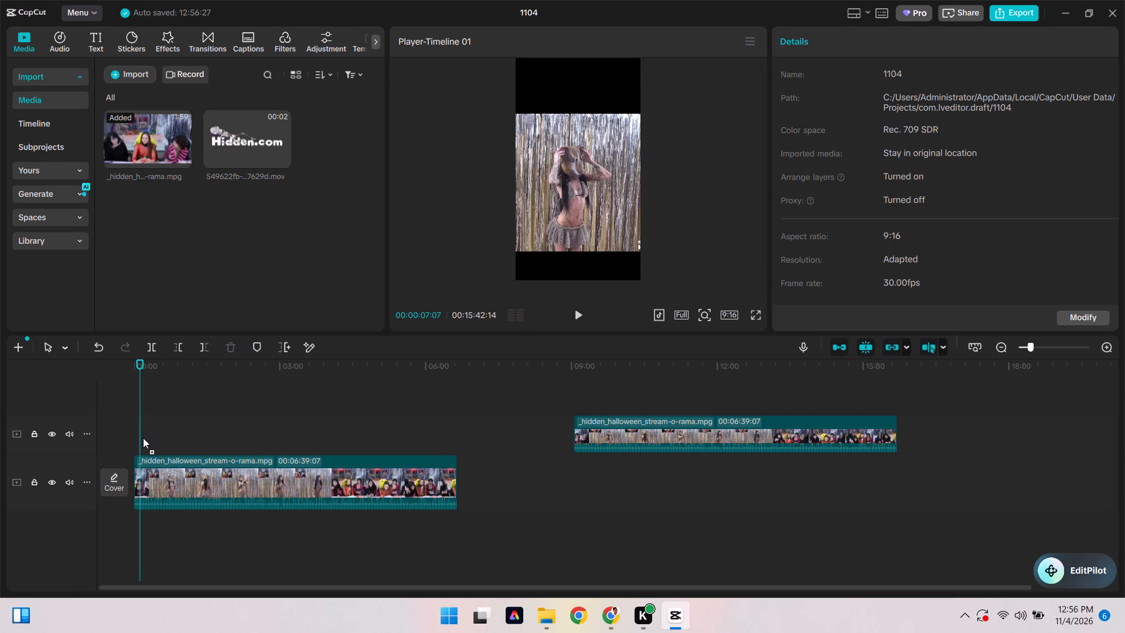
left_click_drag(143, 438, 143, 440)
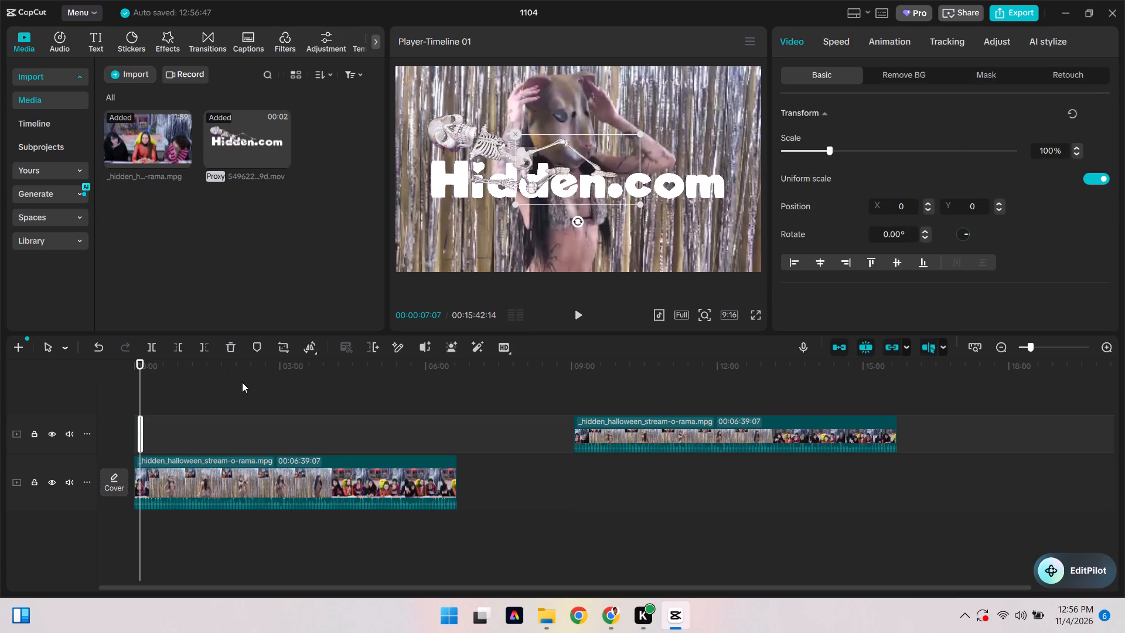
Position the Hidden.com logo in the black band below the footage at X 152, Y -1722 and scale it to 88%.
left_click_drag(579, 185, 588, 270)
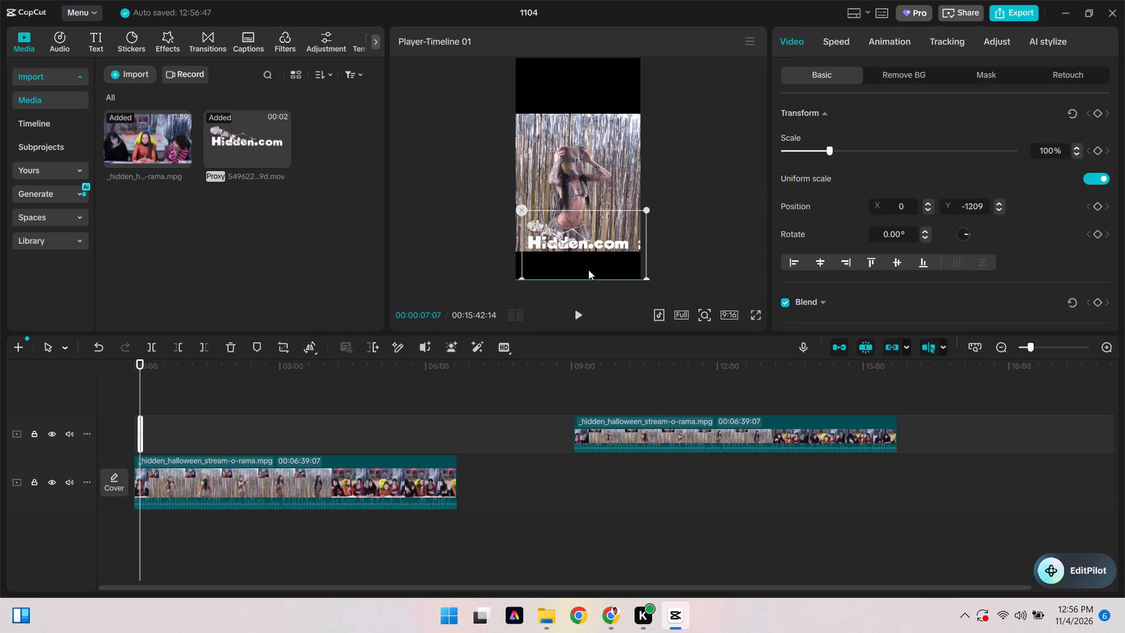
left_click_drag(588, 270, 597, 280)
left_click_drag(587, 268, 579, 273)
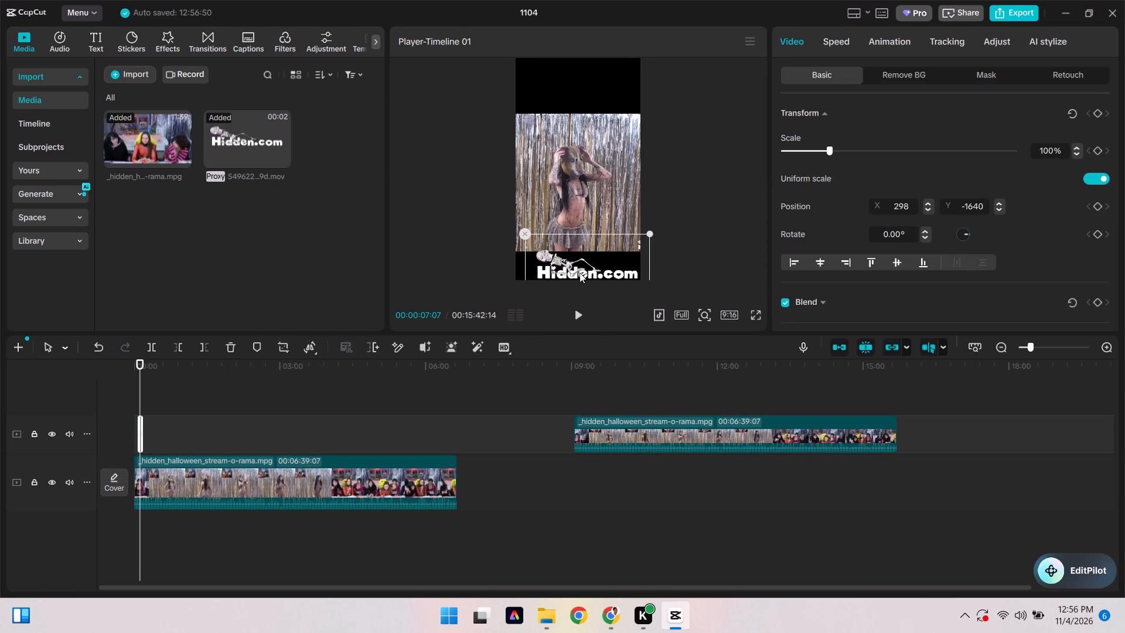
left_click_drag(579, 273, 579, 273)
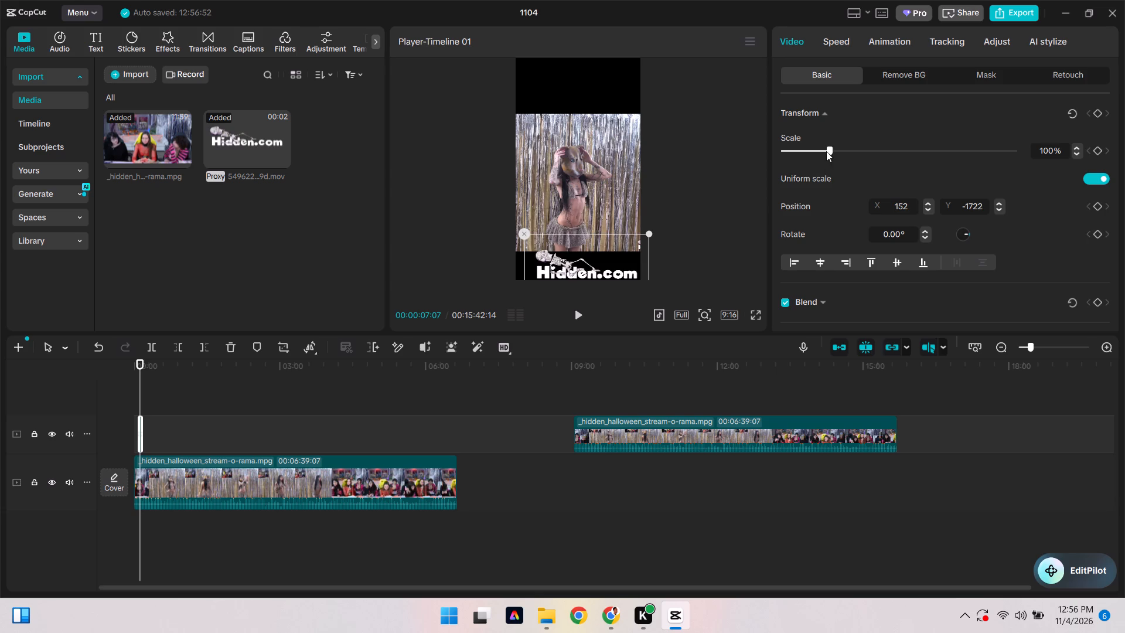
left_click_drag(826, 151, 824, 161)
left_click(676, 166)
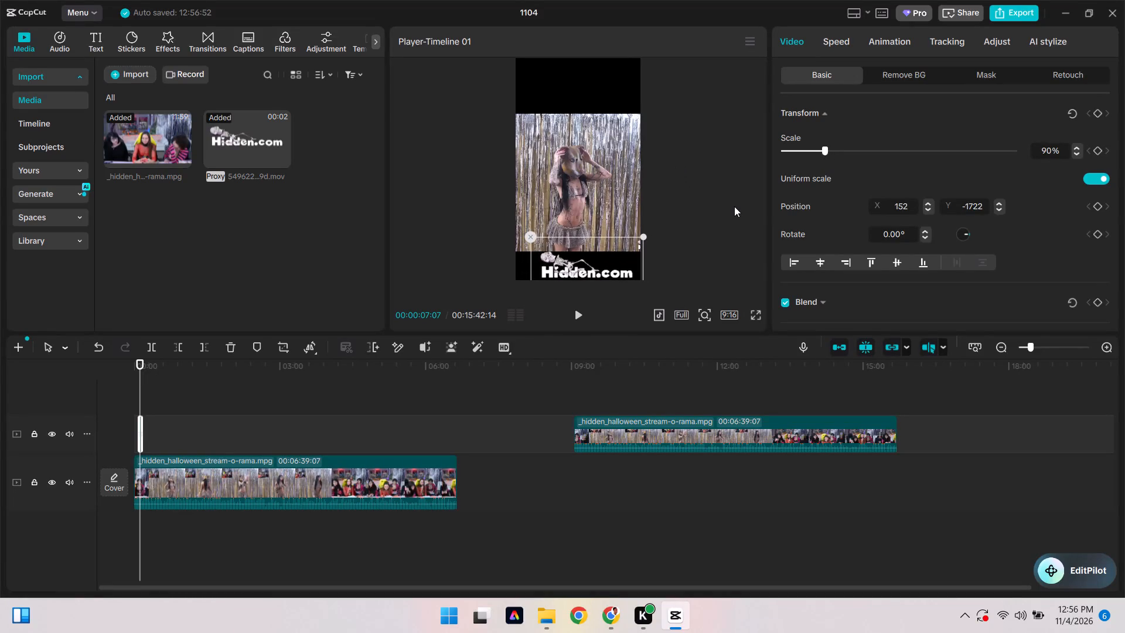
left_click(734, 206)
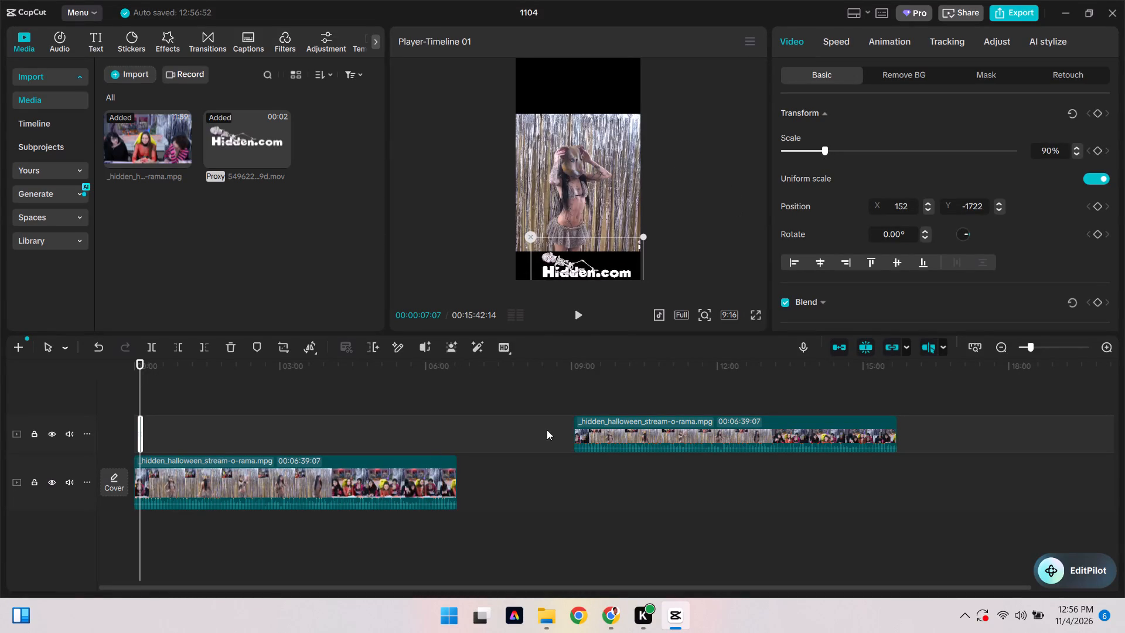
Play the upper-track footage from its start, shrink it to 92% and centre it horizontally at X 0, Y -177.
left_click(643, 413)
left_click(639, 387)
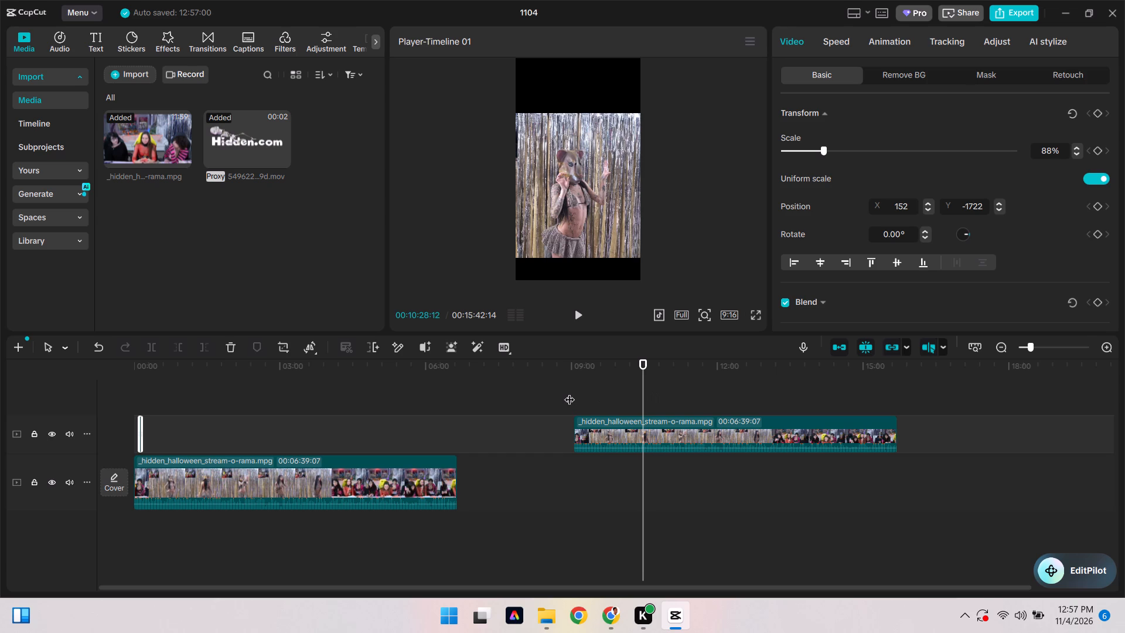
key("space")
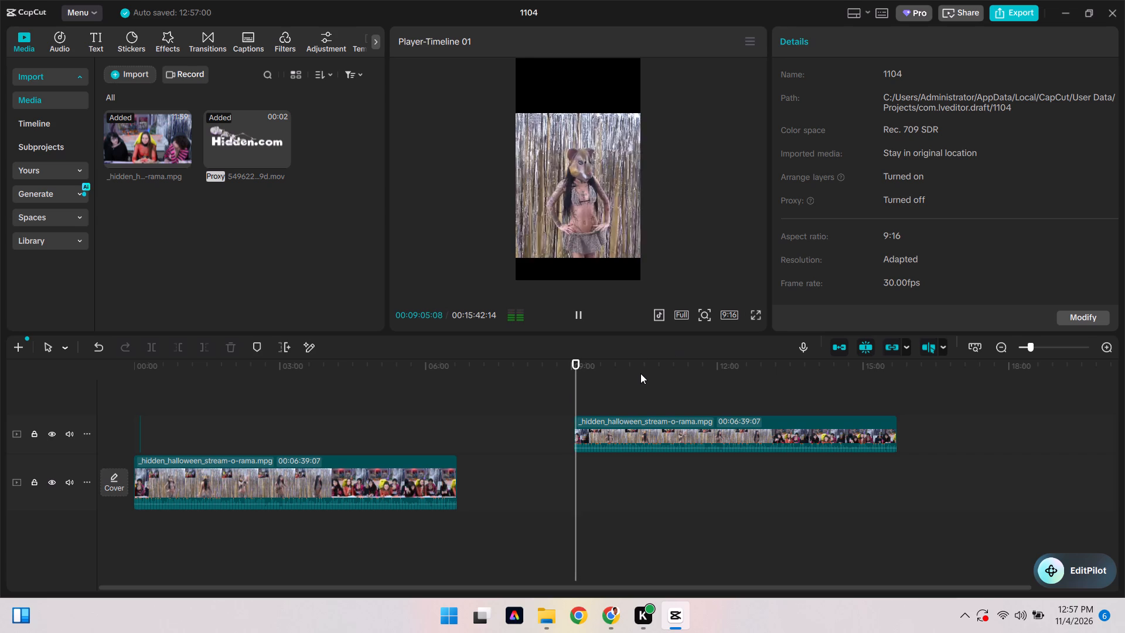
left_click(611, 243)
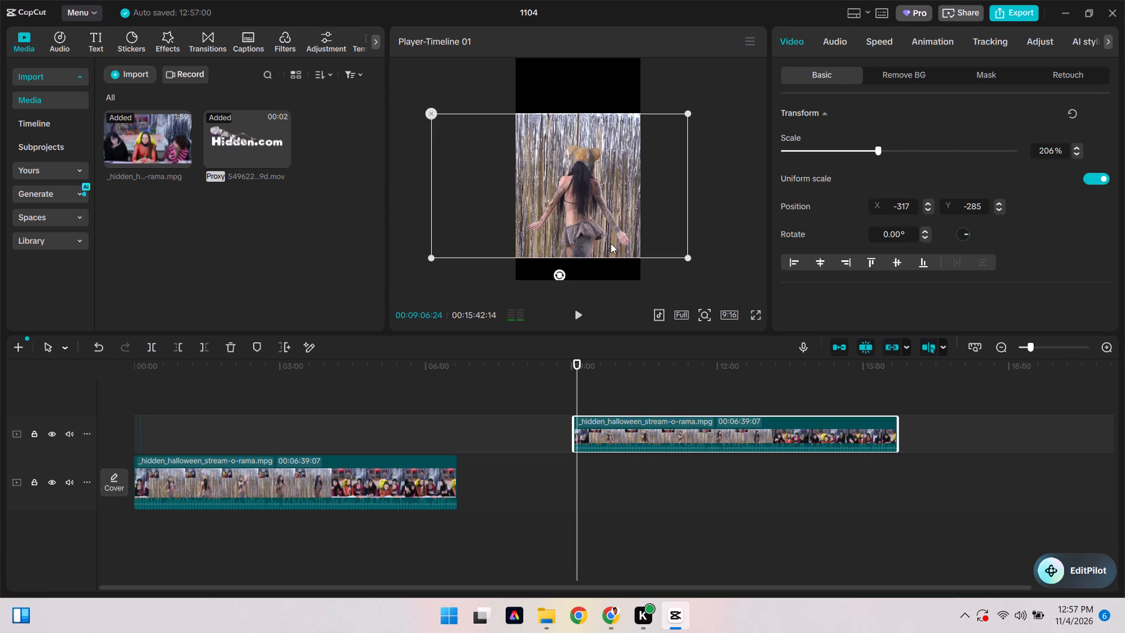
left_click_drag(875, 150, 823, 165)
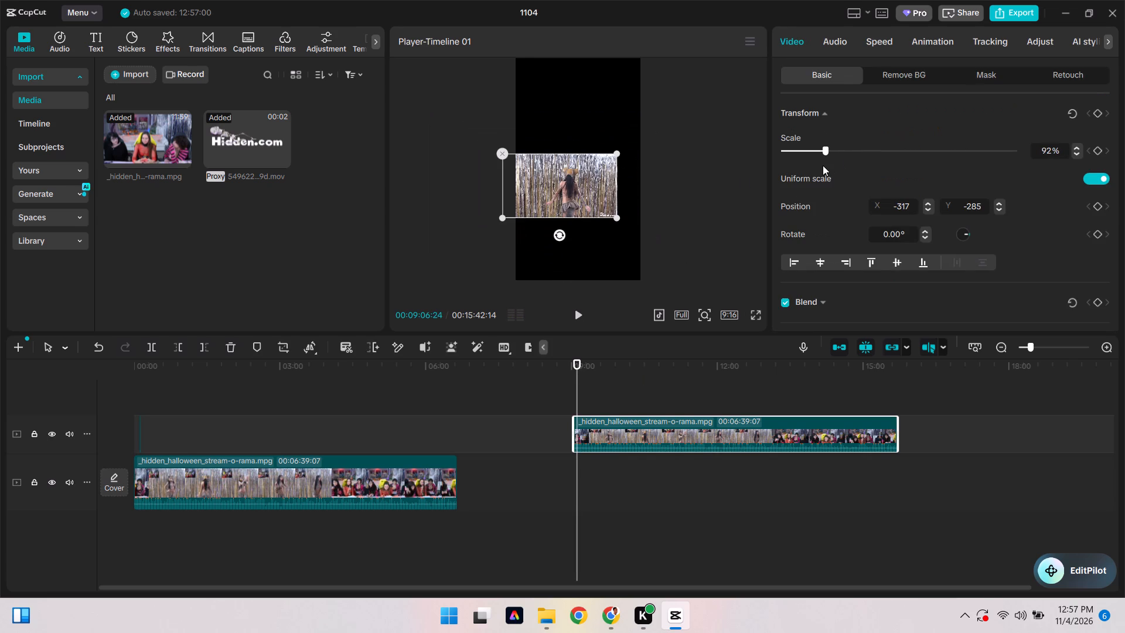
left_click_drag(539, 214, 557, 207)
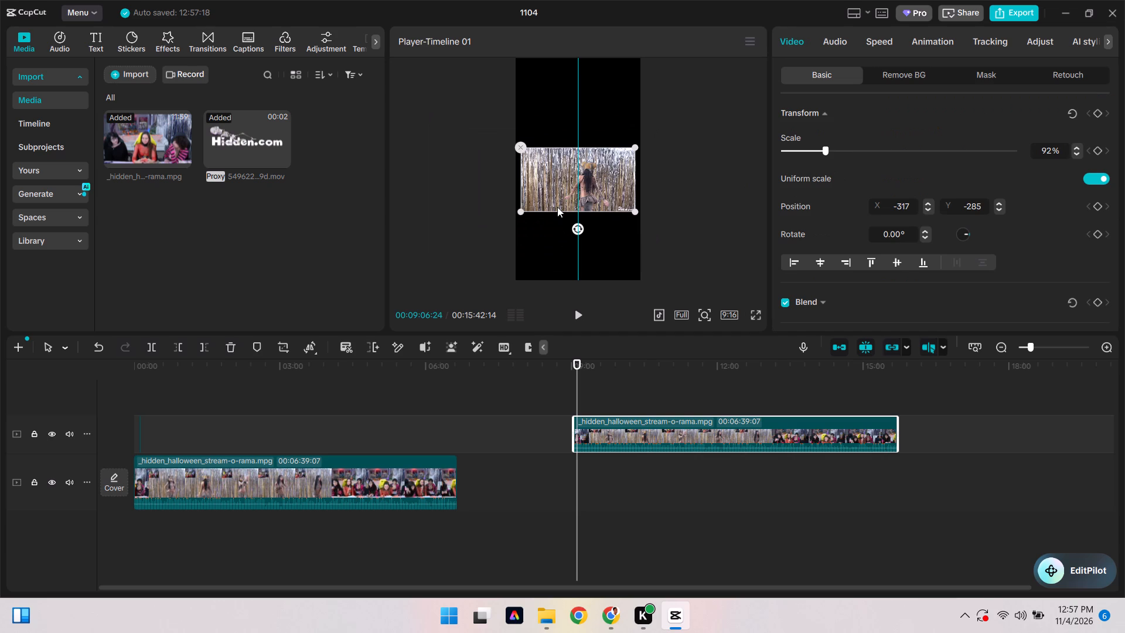
At 00:09:07:15, reframe the upper-track clip on the seated hosts inset by scaling it to 321% and positioning it at X 2250, Y -342.
key("space")
key("space")
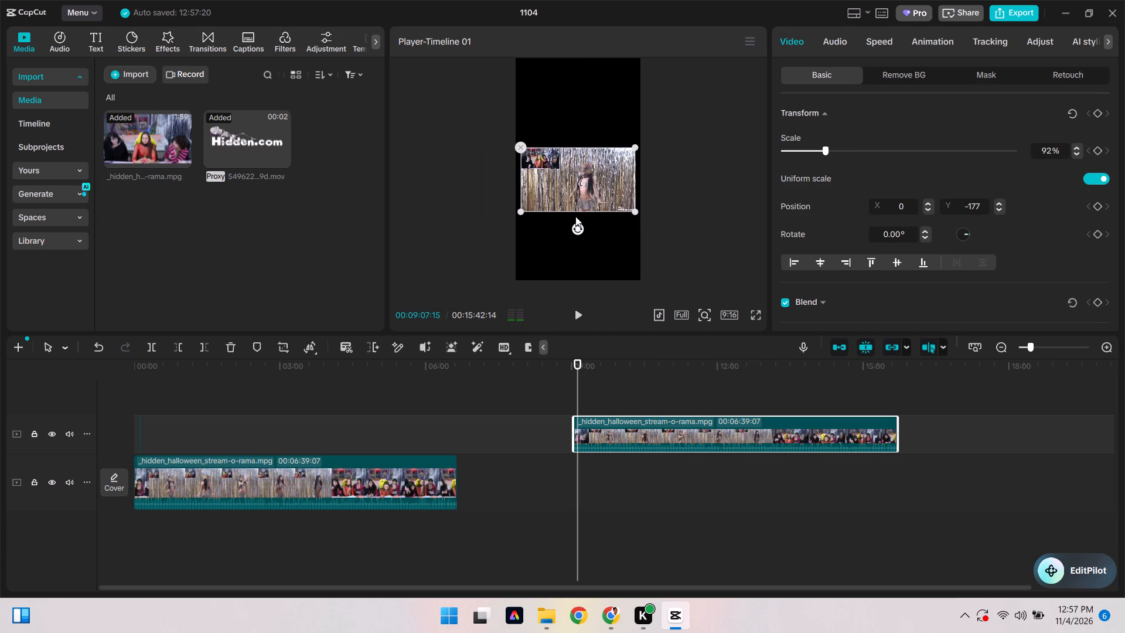
left_click_drag(632, 213, 688, 252)
scroll(654, 226, "right", 1)
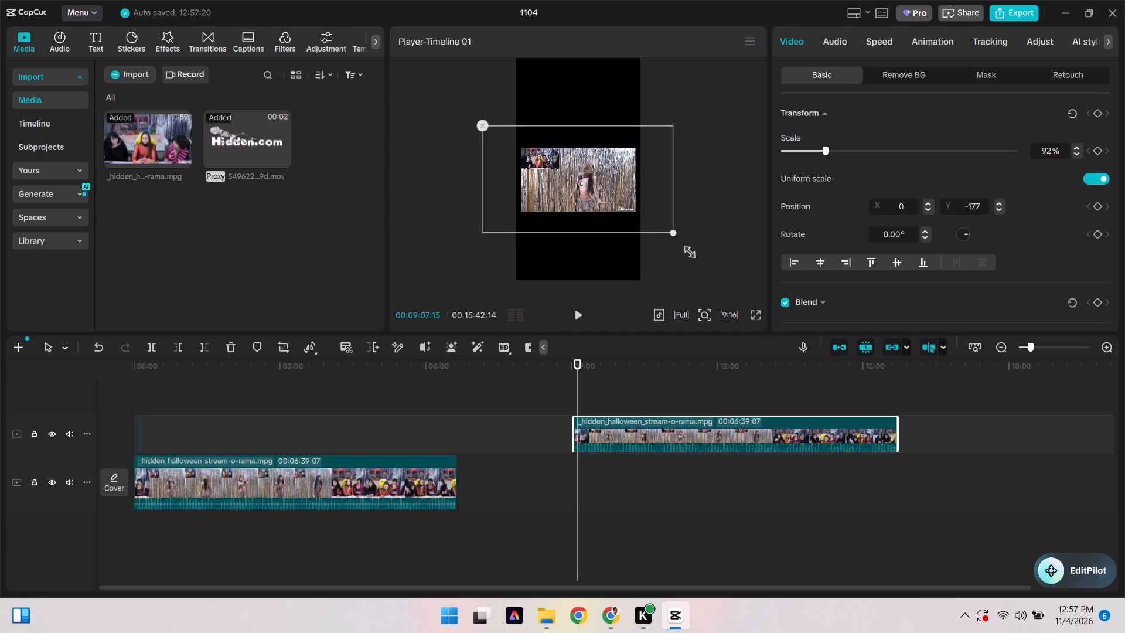
scroll(688, 252, "right", 1)
left_click_drag(688, 252, 716, 280)
left_click_drag(592, 206, 664, 226)
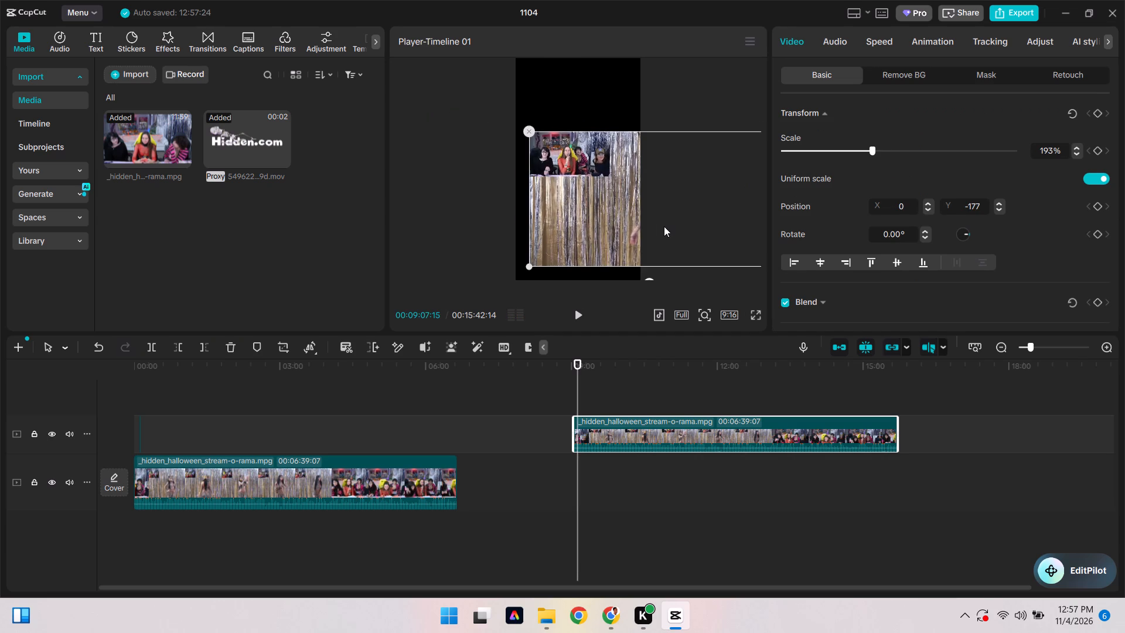
left_click_drag(870, 148, 971, 190)
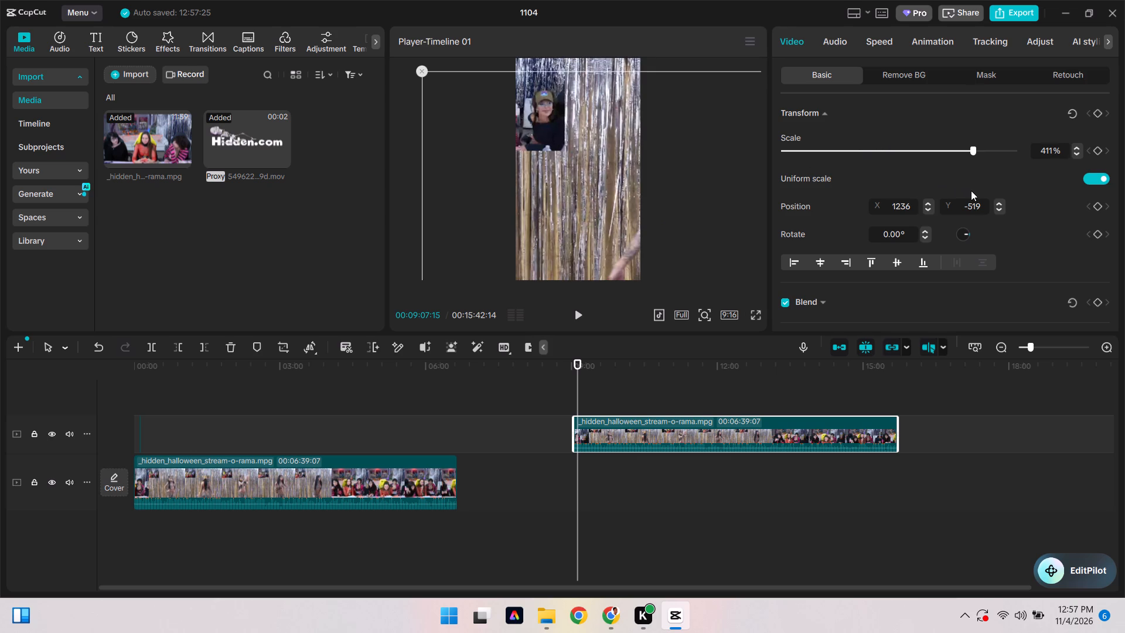
left_click_drag(972, 150, 947, 152)
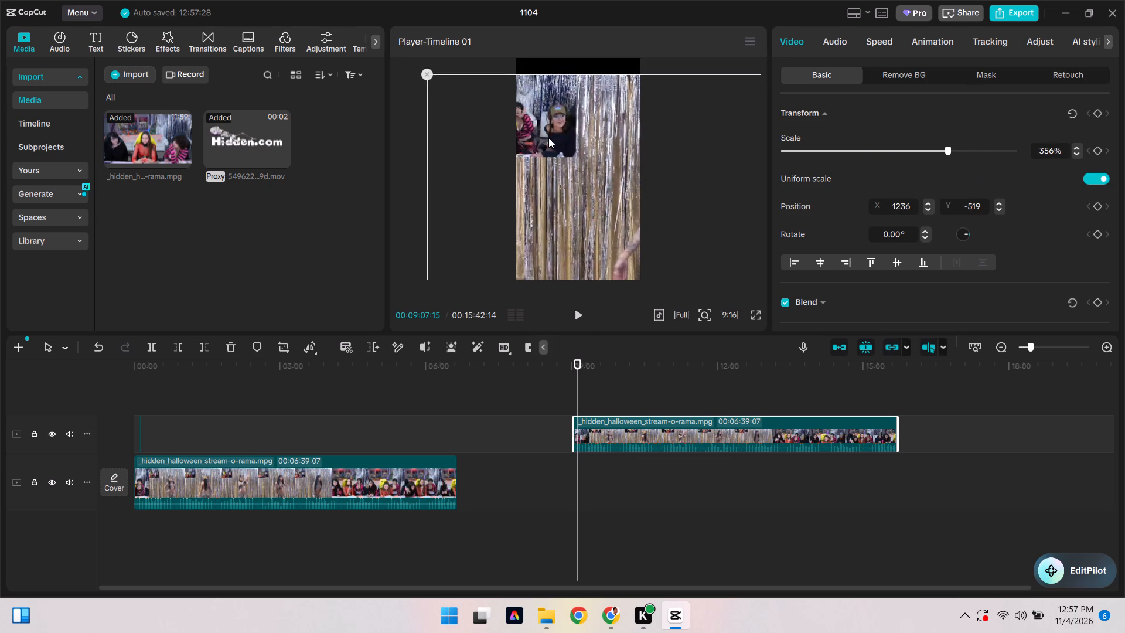
left_click_drag(548, 138, 616, 137)
scroll(575, 147, "right", 1)
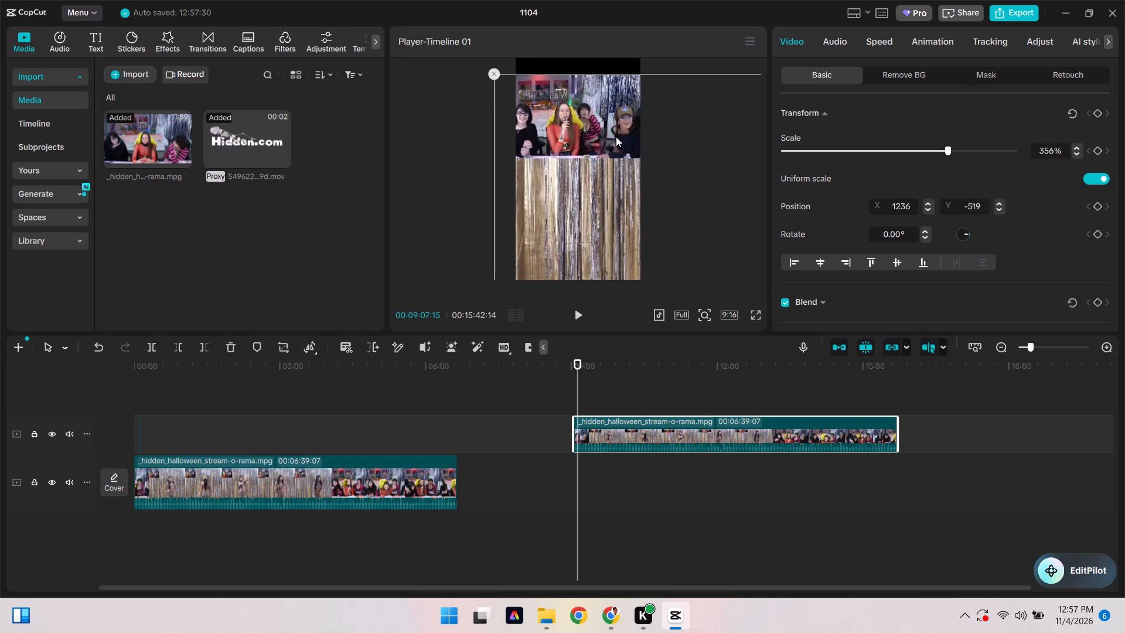
scroll(616, 137, "right", 1)
left_click_drag(616, 137, 619, 137)
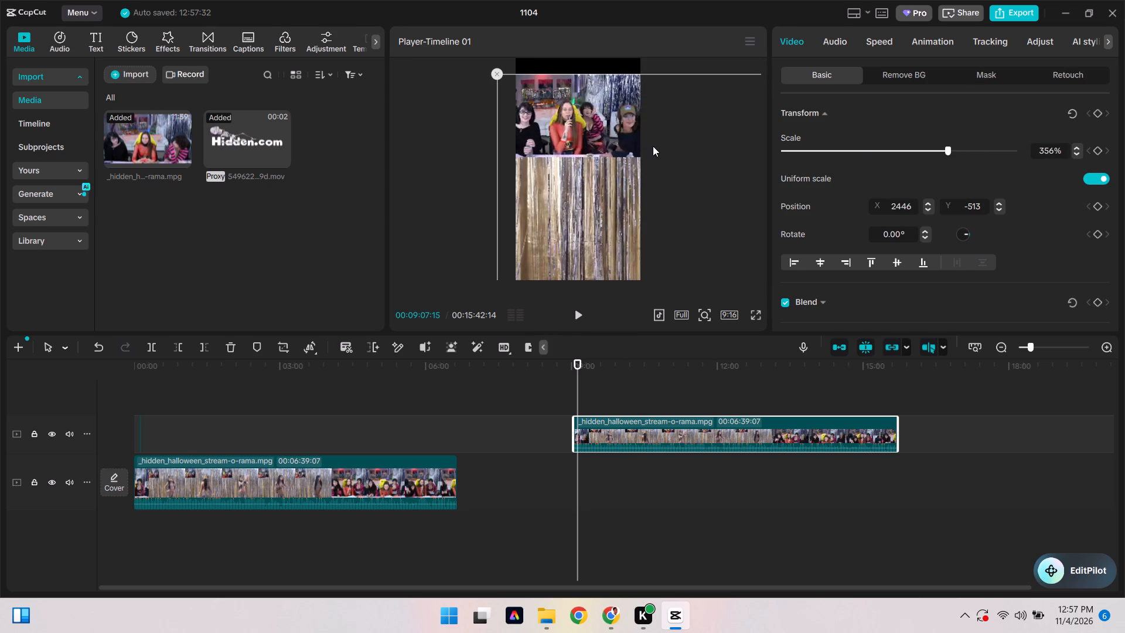
left_click_drag(945, 146, 928, 148)
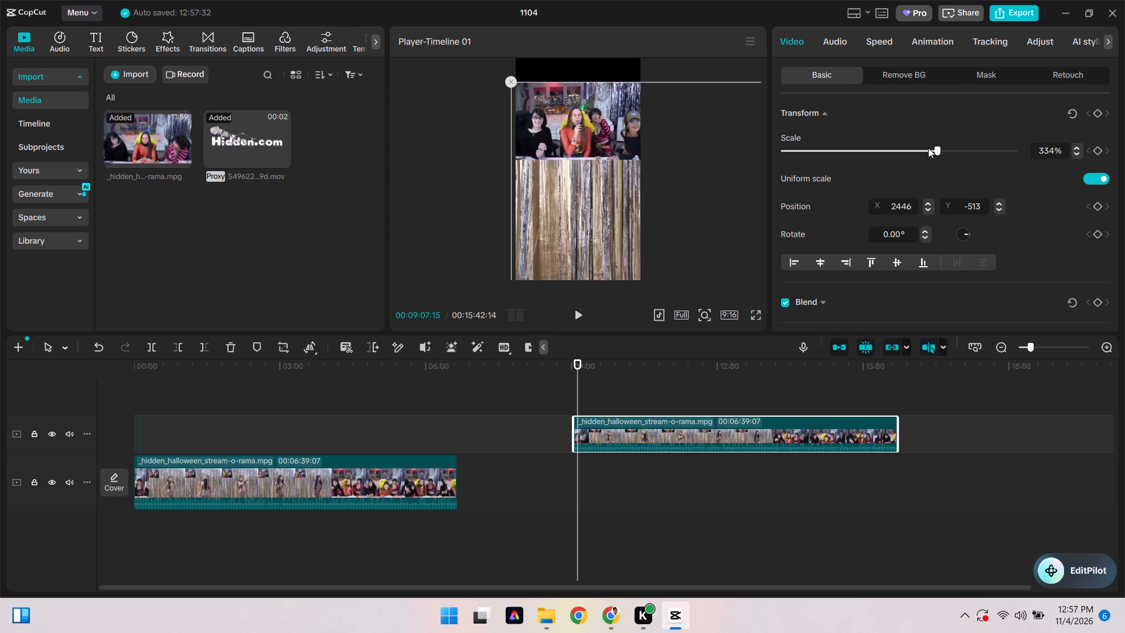
left_click_drag(928, 148, 944, 163)
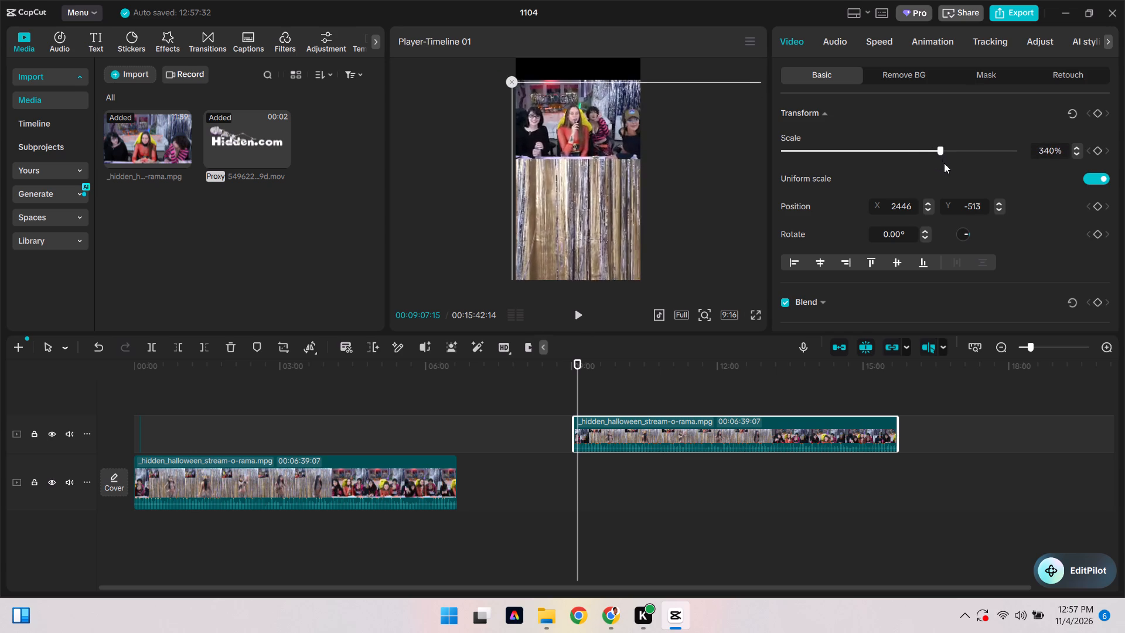
left_click_drag(944, 163, 932, 175)
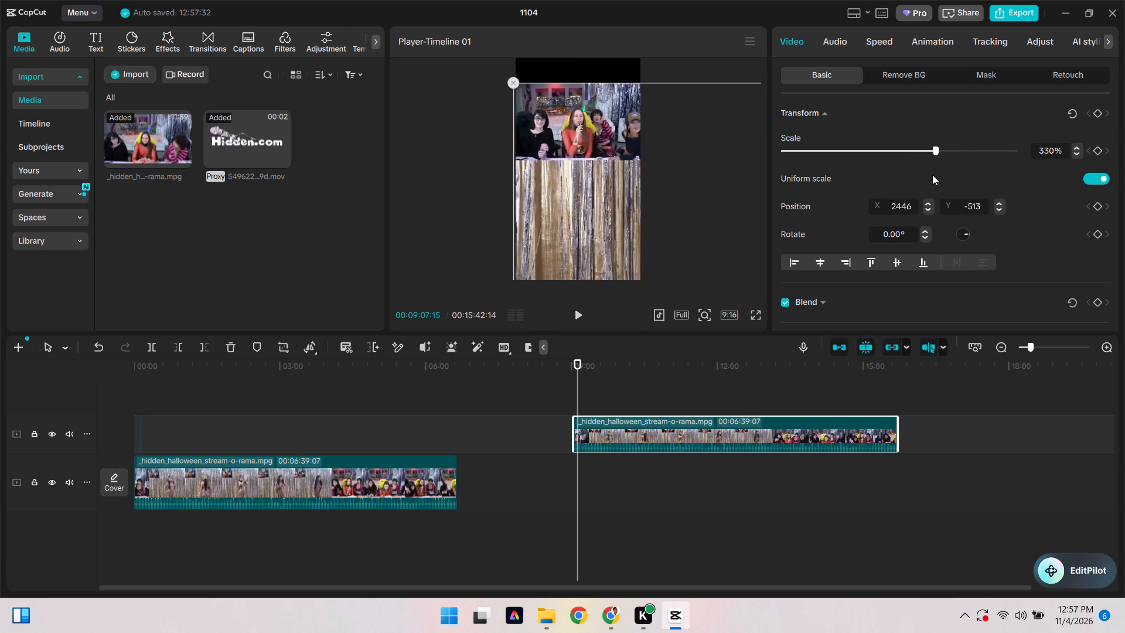
left_click_drag(932, 175, 932, 175)
left_click_drag(605, 191, 588, 181)
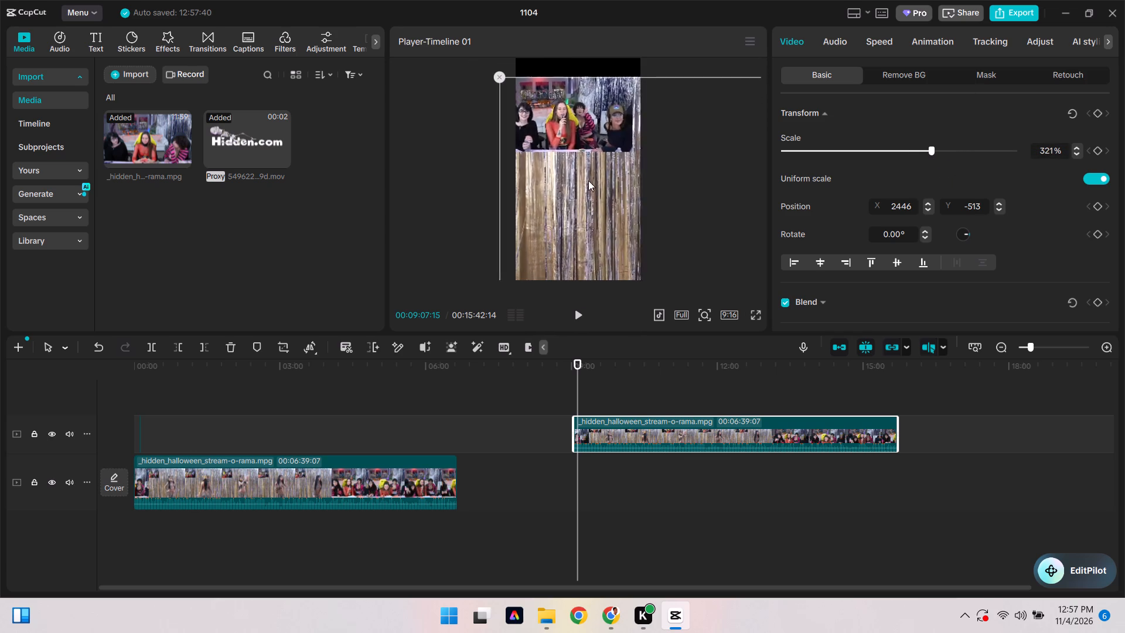
left_click_drag(588, 181, 594, 181)
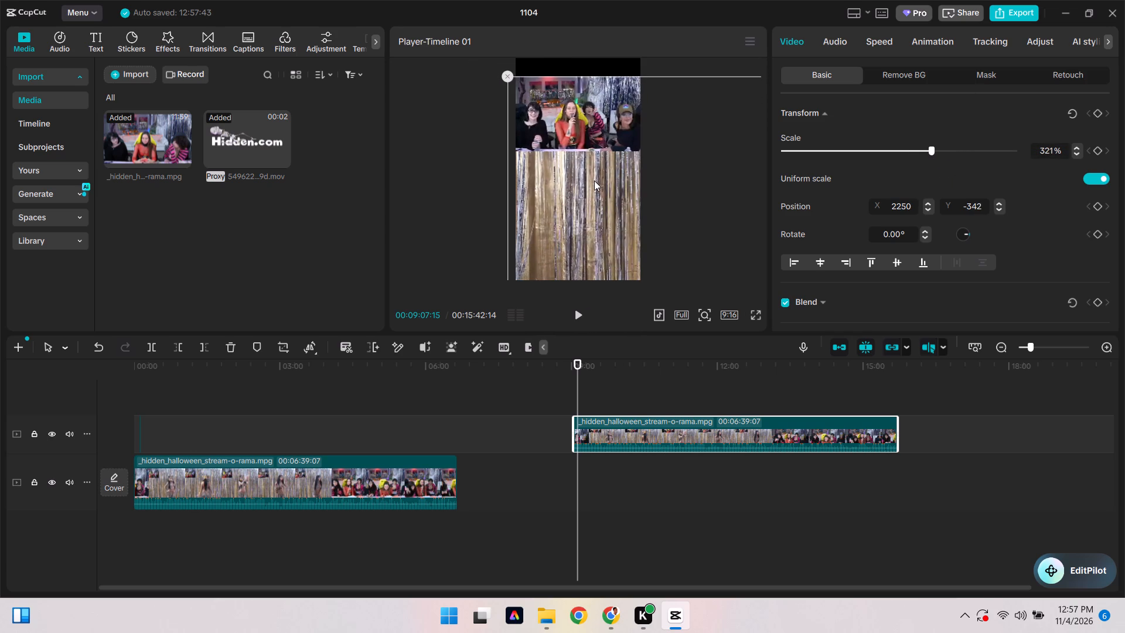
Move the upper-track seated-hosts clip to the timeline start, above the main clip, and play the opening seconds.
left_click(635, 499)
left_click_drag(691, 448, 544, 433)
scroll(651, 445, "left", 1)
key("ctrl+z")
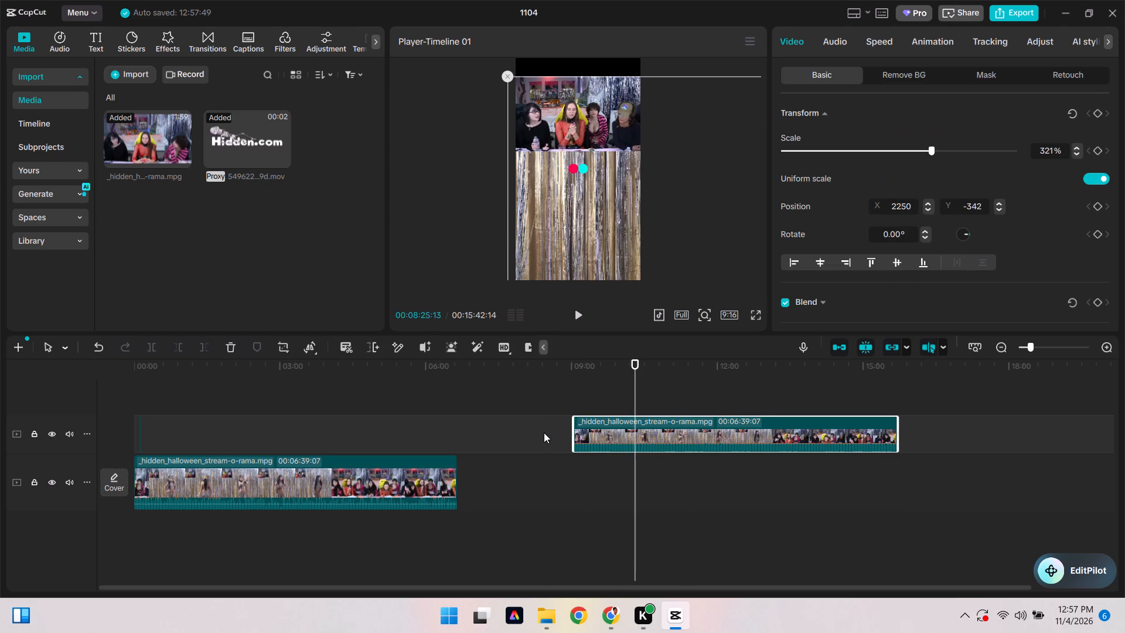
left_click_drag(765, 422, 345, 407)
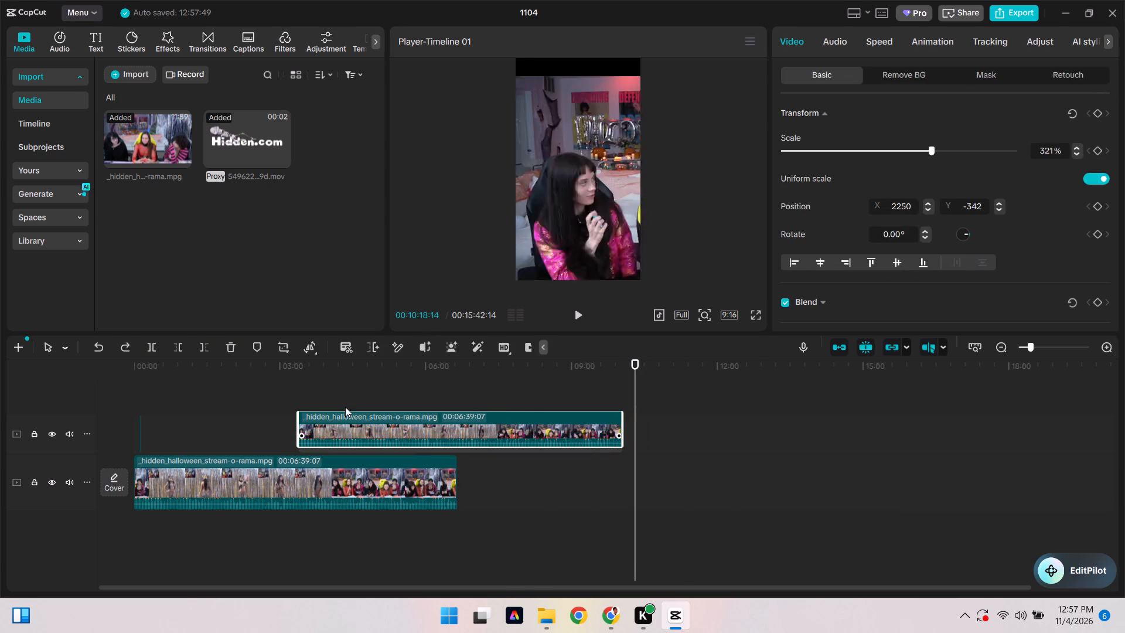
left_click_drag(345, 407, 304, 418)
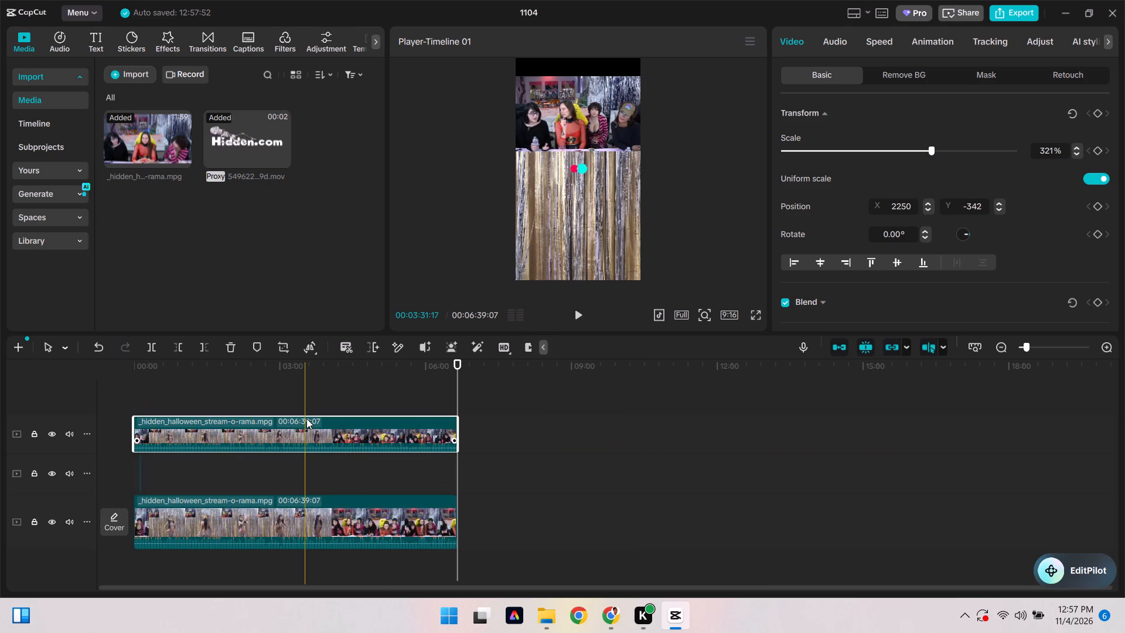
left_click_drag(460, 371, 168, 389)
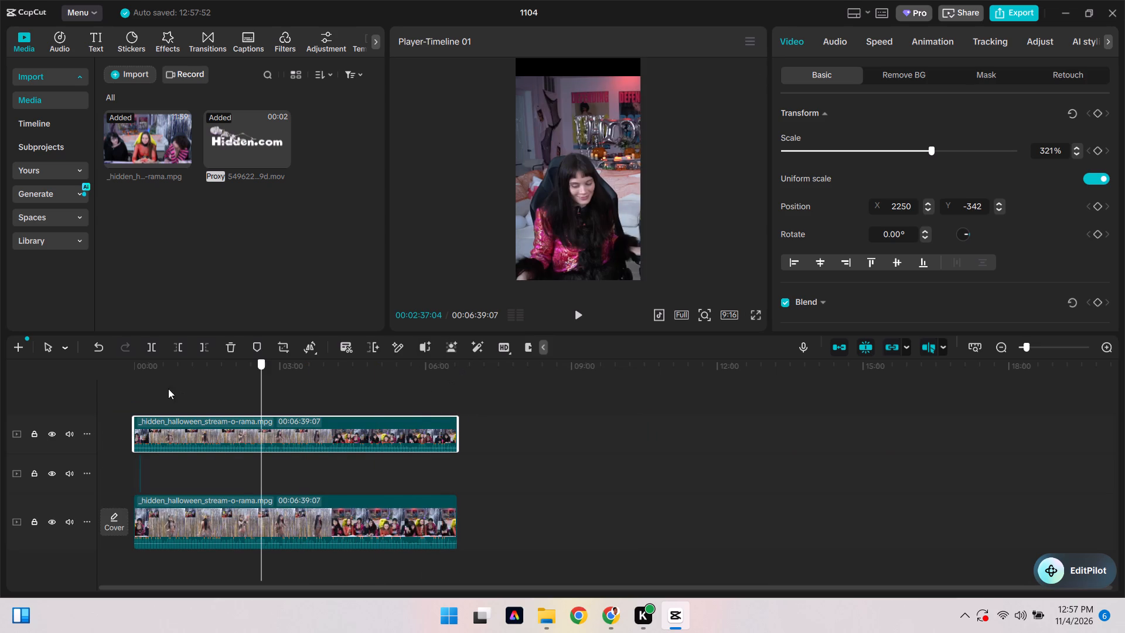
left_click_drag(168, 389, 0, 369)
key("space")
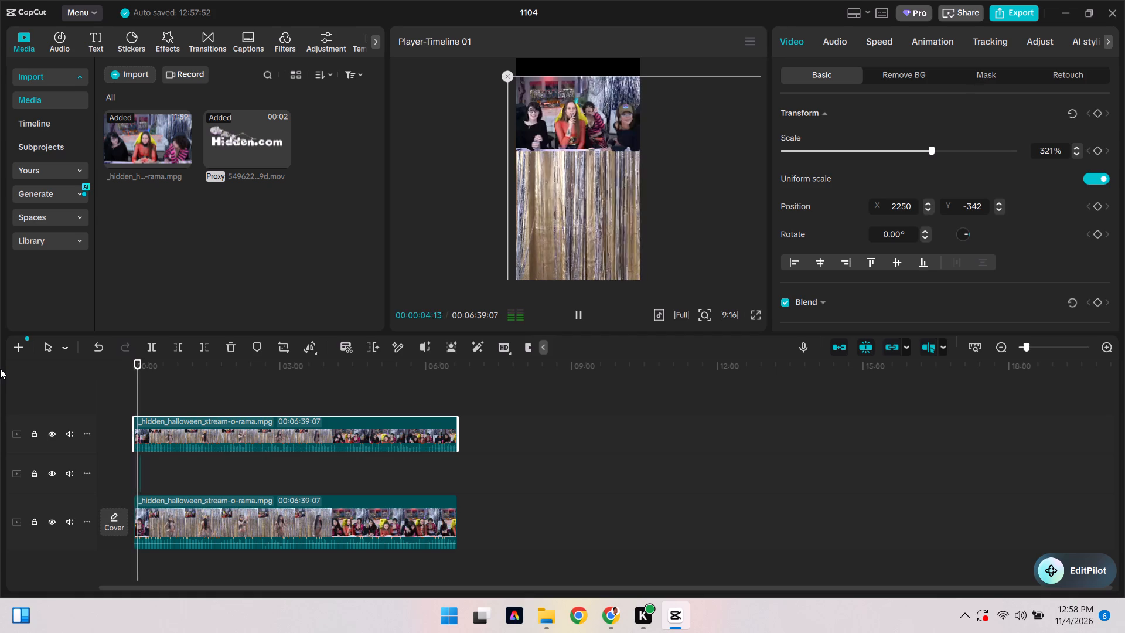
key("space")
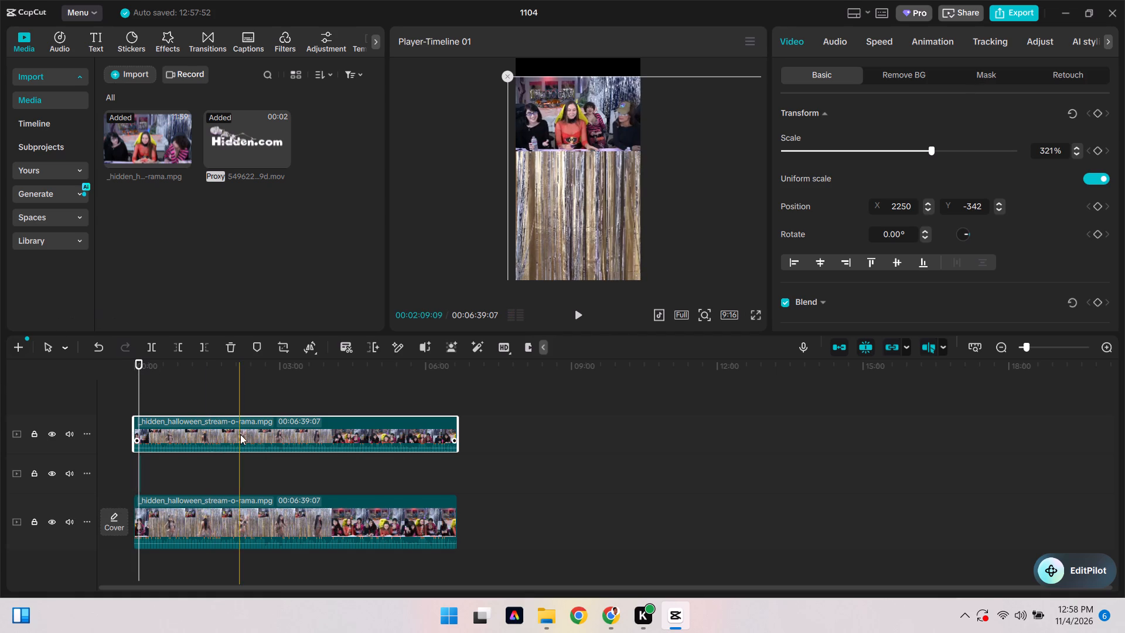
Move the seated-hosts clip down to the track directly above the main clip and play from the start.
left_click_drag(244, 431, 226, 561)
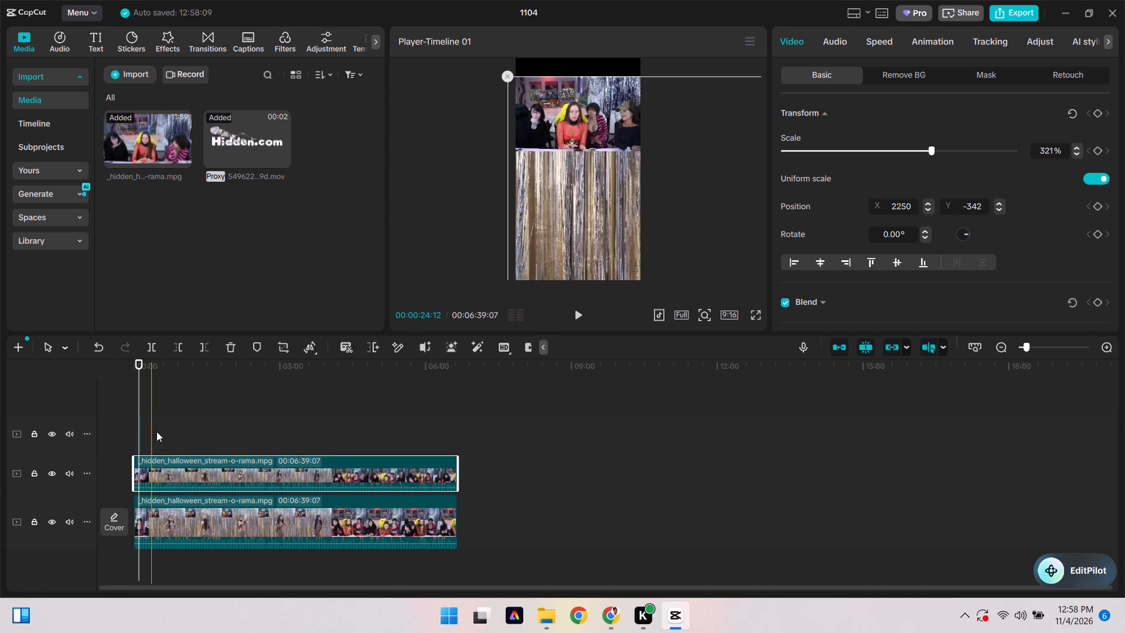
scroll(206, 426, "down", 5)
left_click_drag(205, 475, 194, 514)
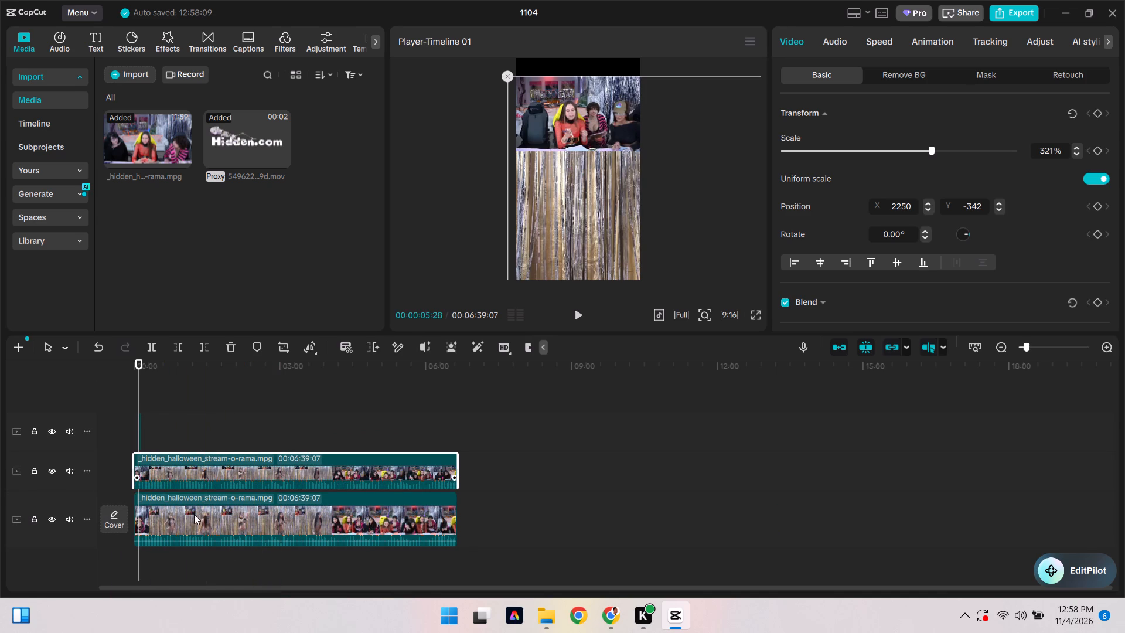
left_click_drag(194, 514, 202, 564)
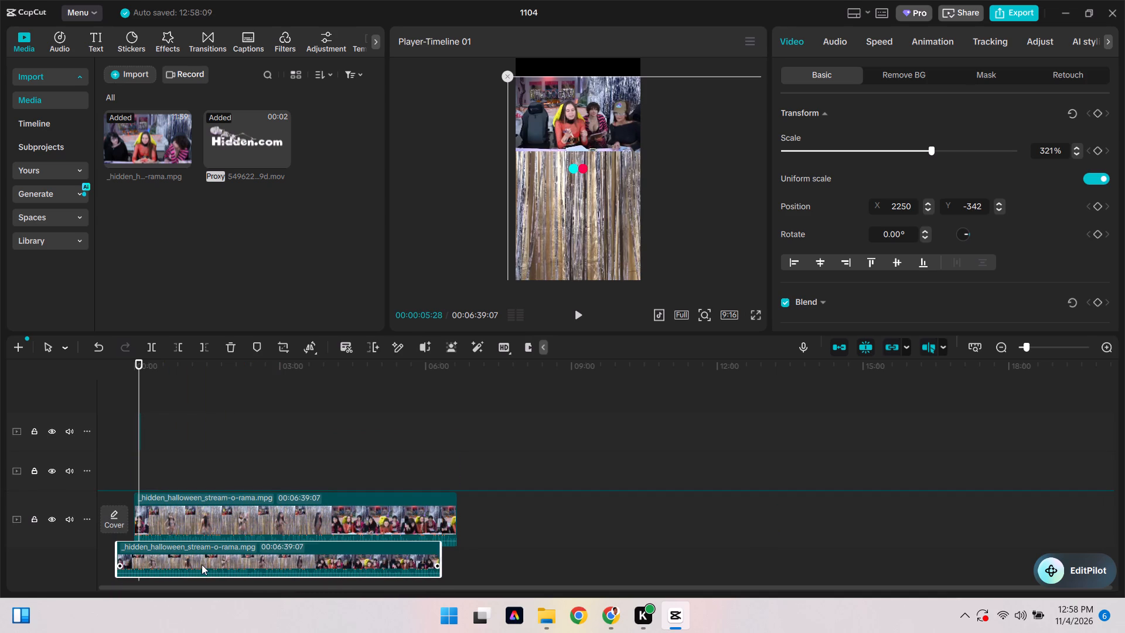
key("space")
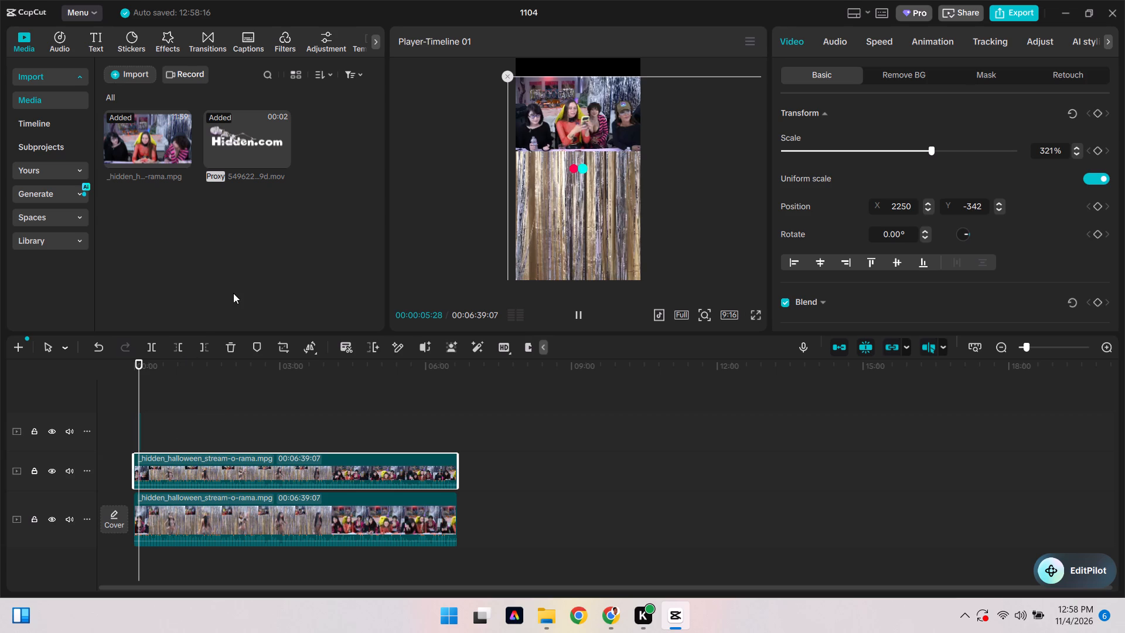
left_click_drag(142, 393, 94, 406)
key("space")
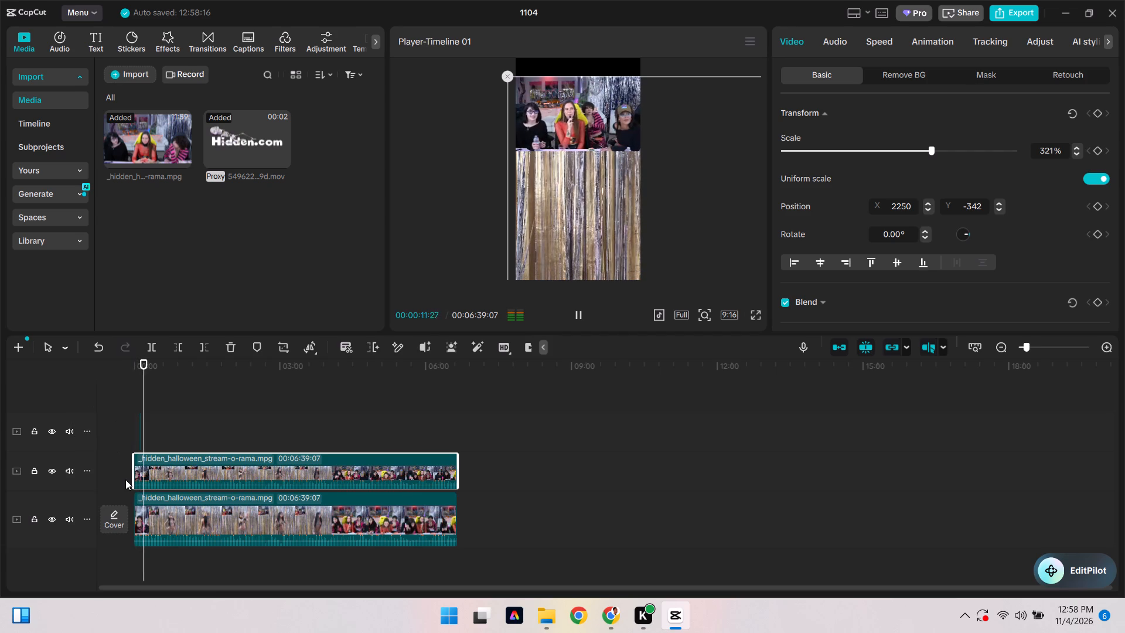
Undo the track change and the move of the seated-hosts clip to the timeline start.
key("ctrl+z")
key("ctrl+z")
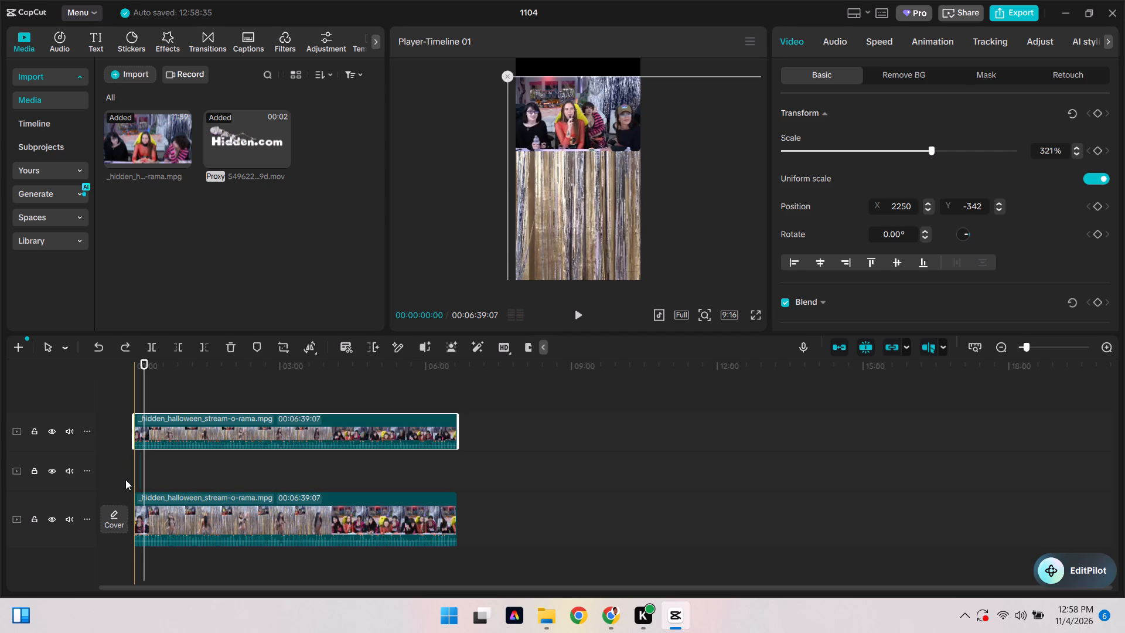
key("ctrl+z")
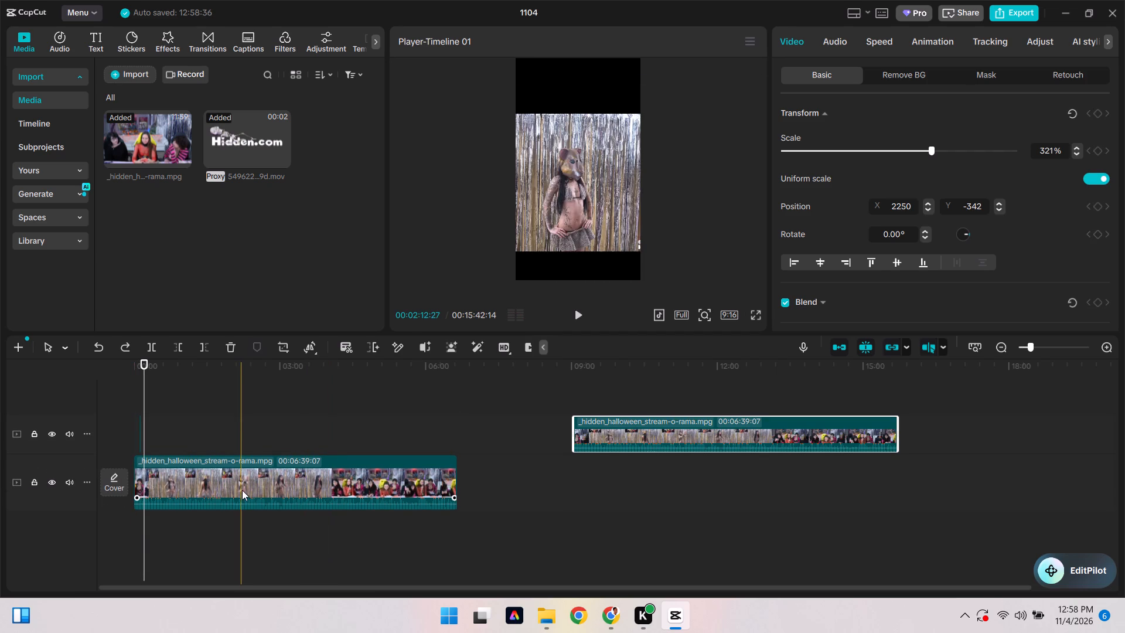
Delete the short Hidden.com logo clip at 00:00:07:07 on the upper track.
left_click(139, 441)
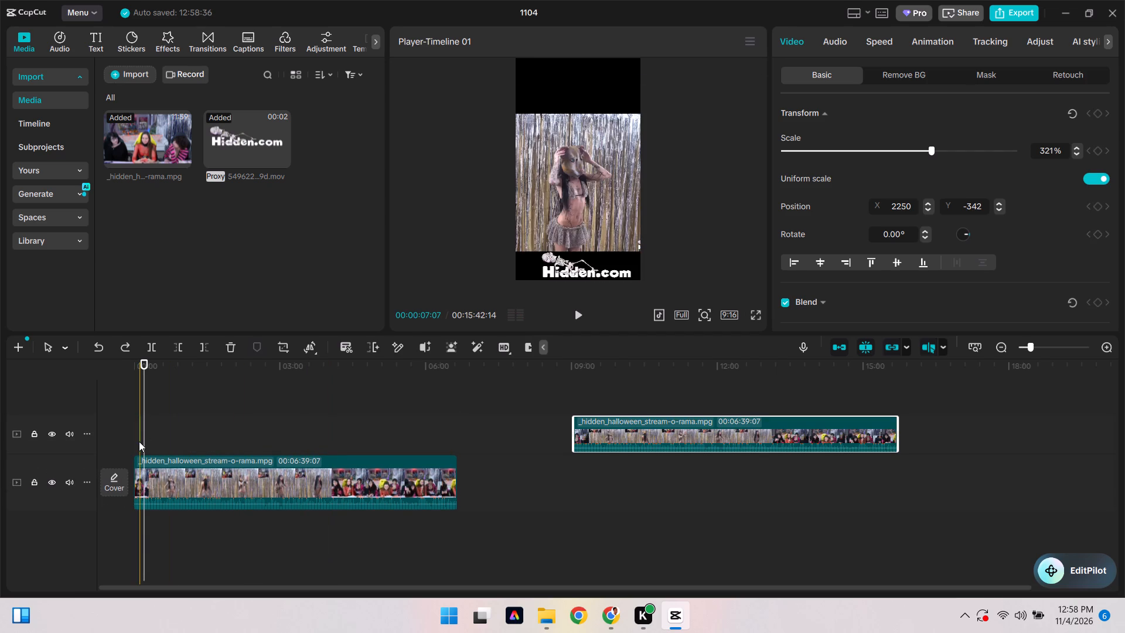
left_click_drag(144, 416, 266, 423)
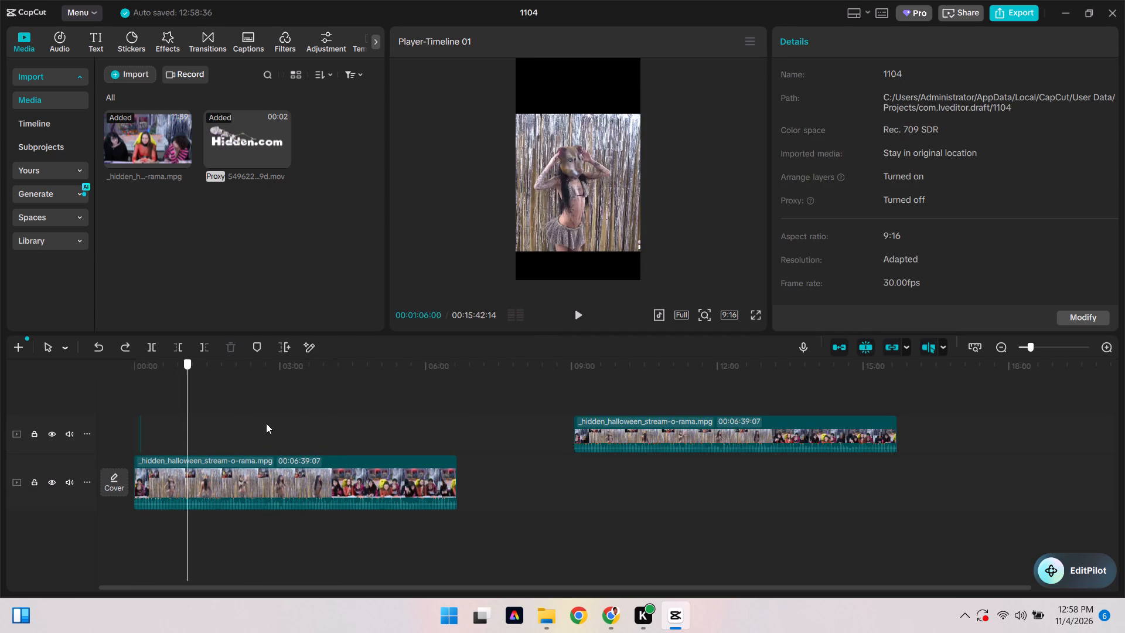
left_click_drag(266, 423, 275, 423)
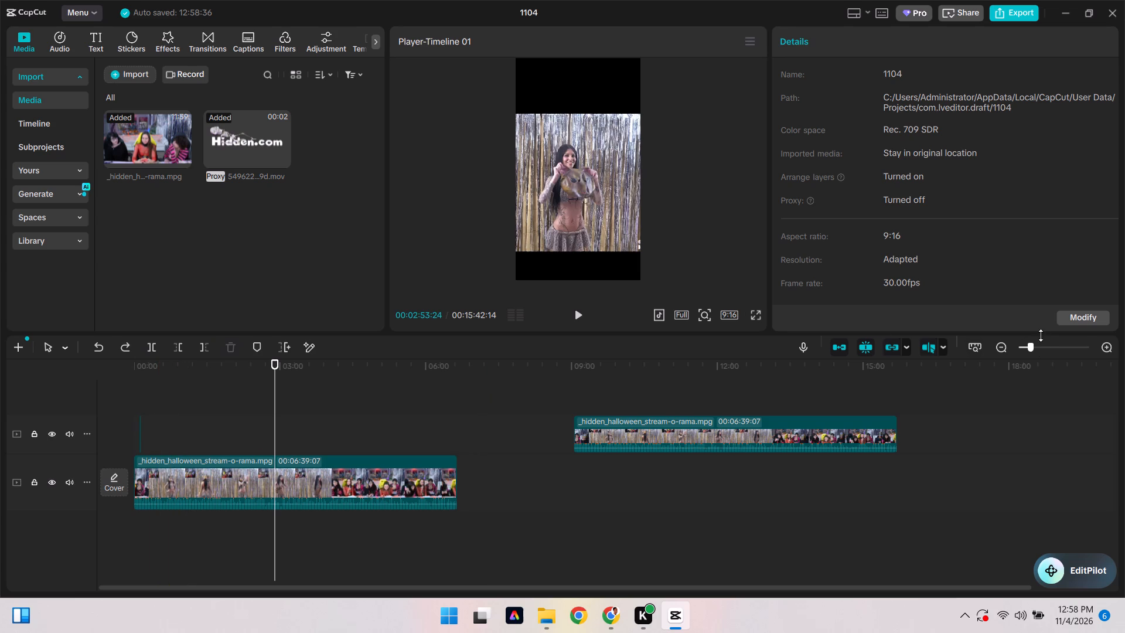
left_click_drag(1030, 347, 1035, 345)
scroll(485, 409, "right", 8)
left_click(145, 428)
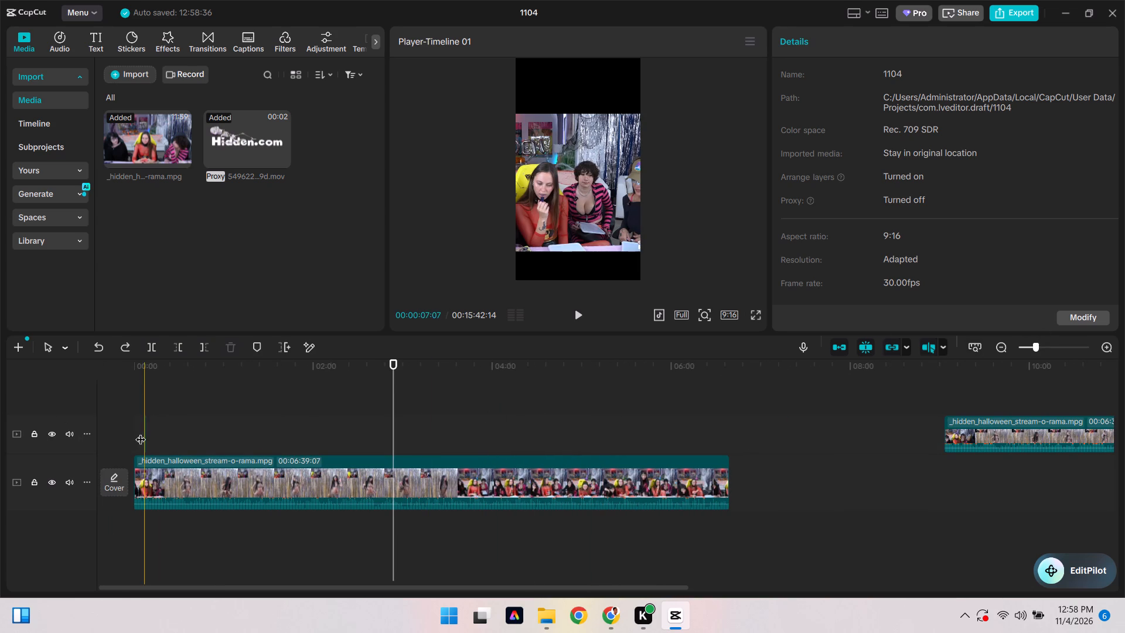
left_click_drag(137, 429, 163, 440)
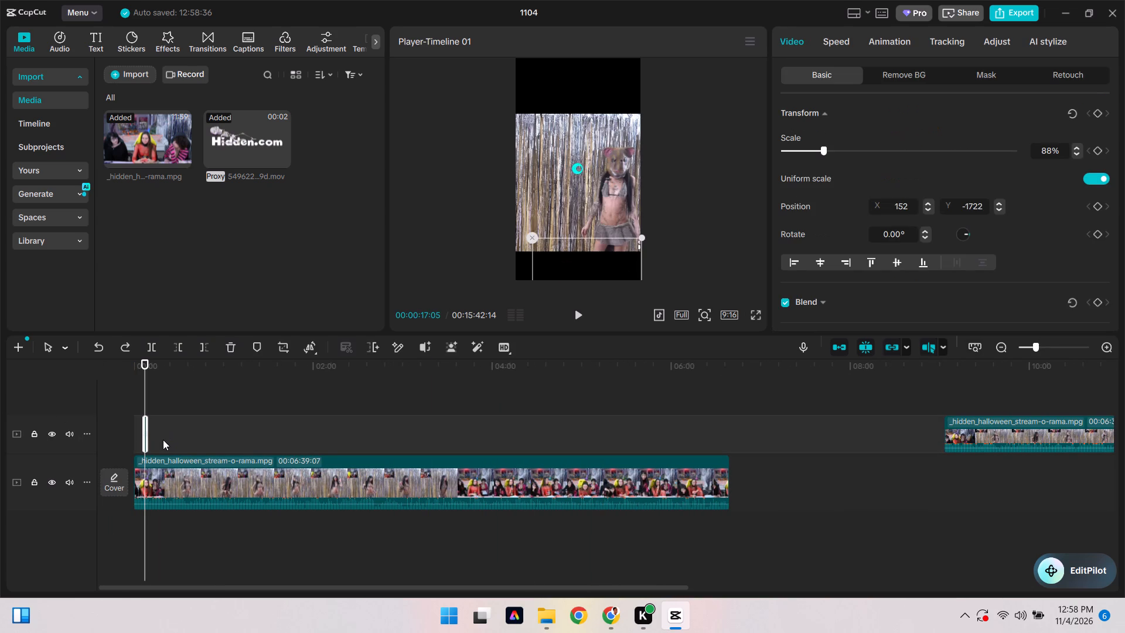
key("Delete")
Play the main dancer clip from its start to examine its opening seconds and framing without the logo.
left_click_drag(145, 418, 139, 417)
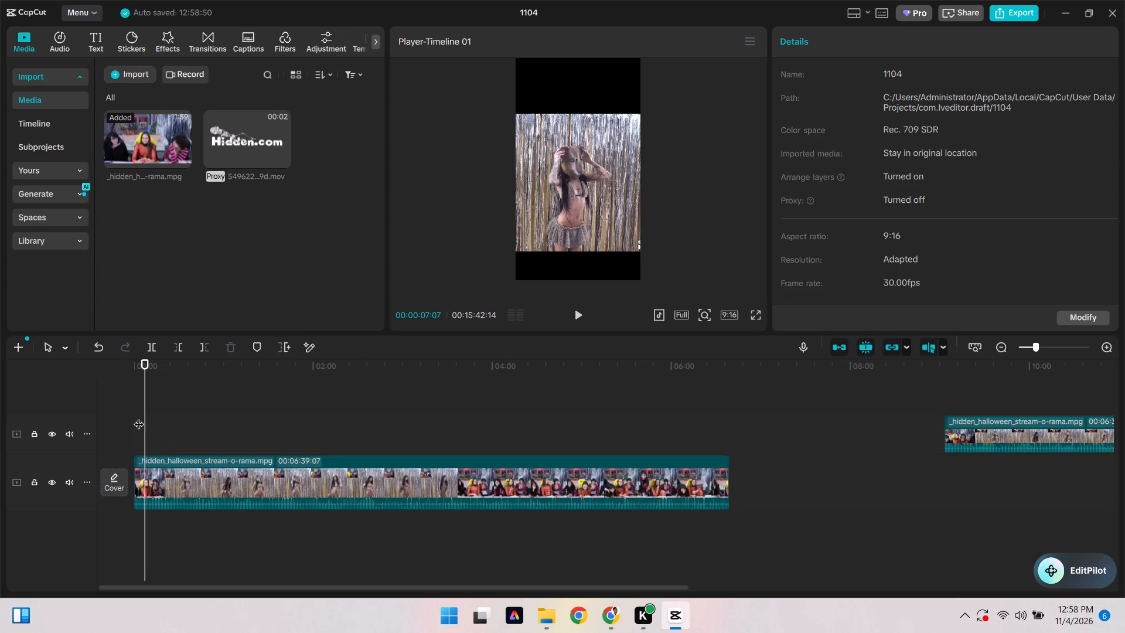
left_click_drag(139, 417, 72, 413)
key("space")
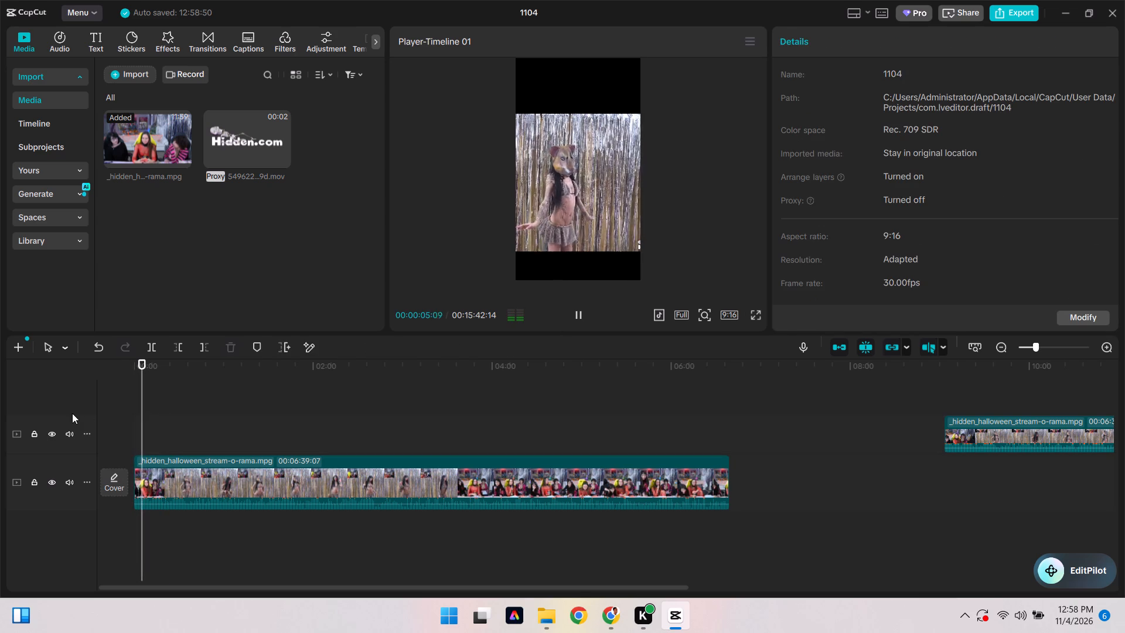
key("space")
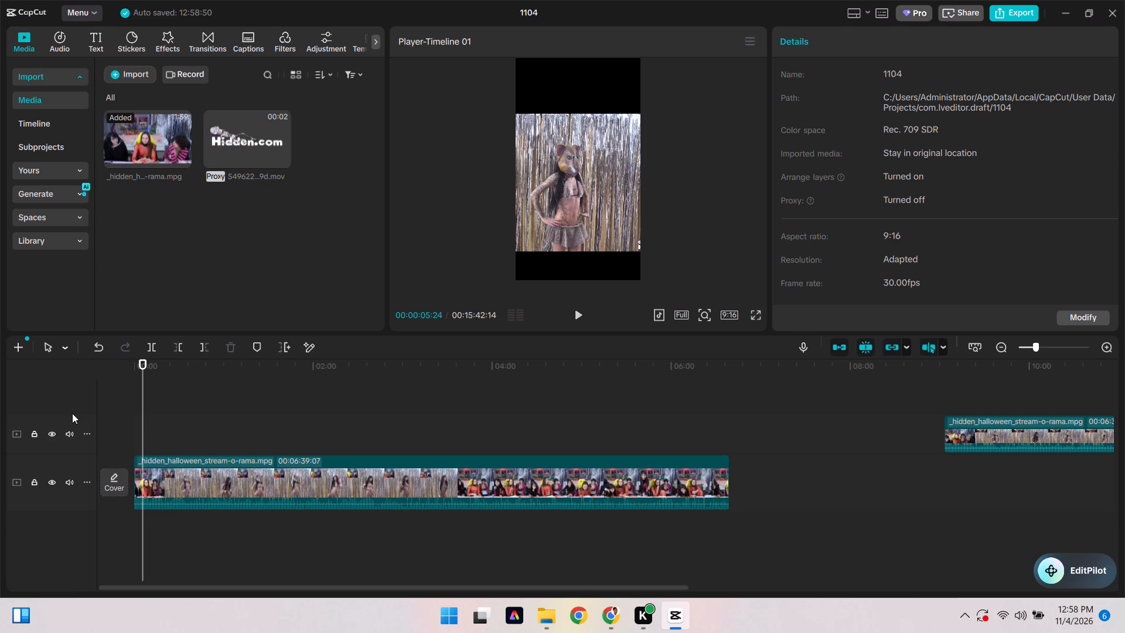
key("space")
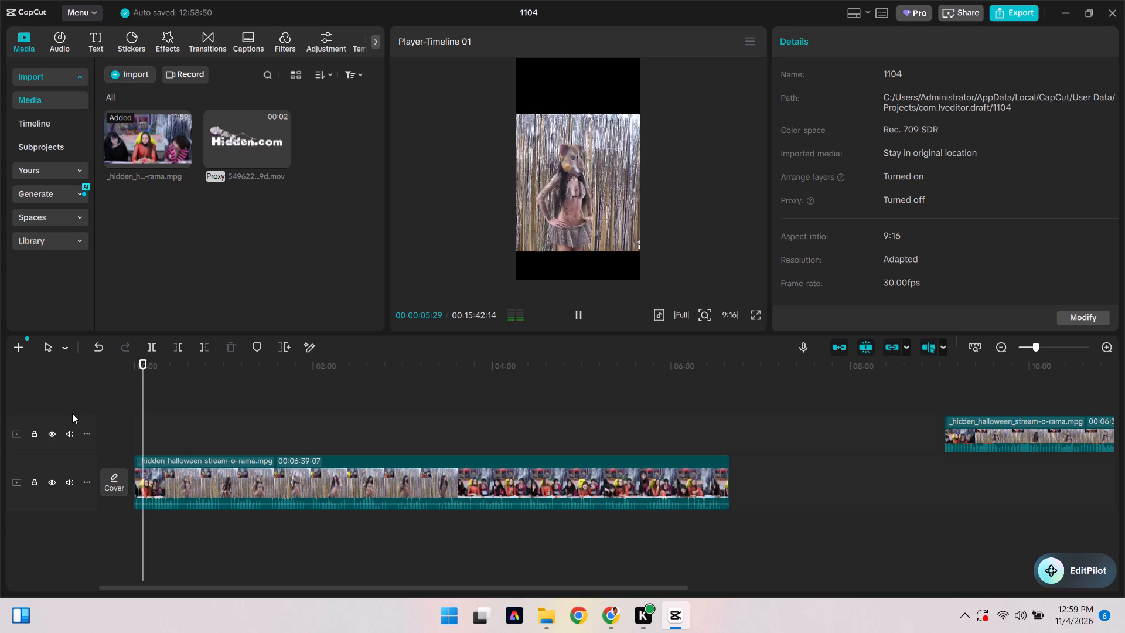
key("space")
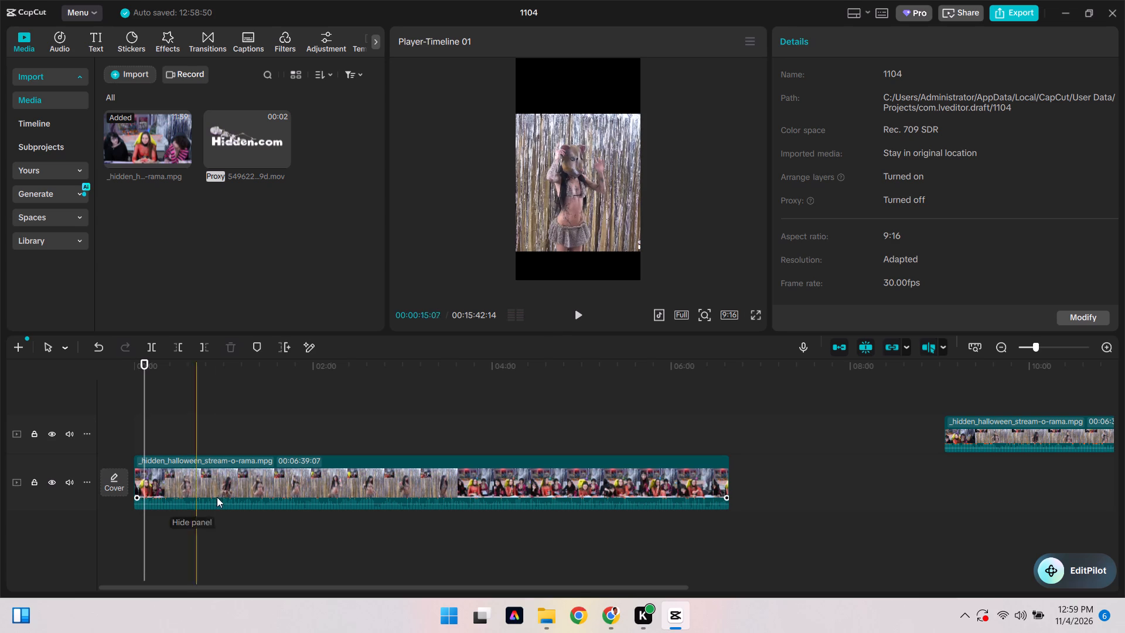
left_click_drag(1038, 345, 1038, 346)
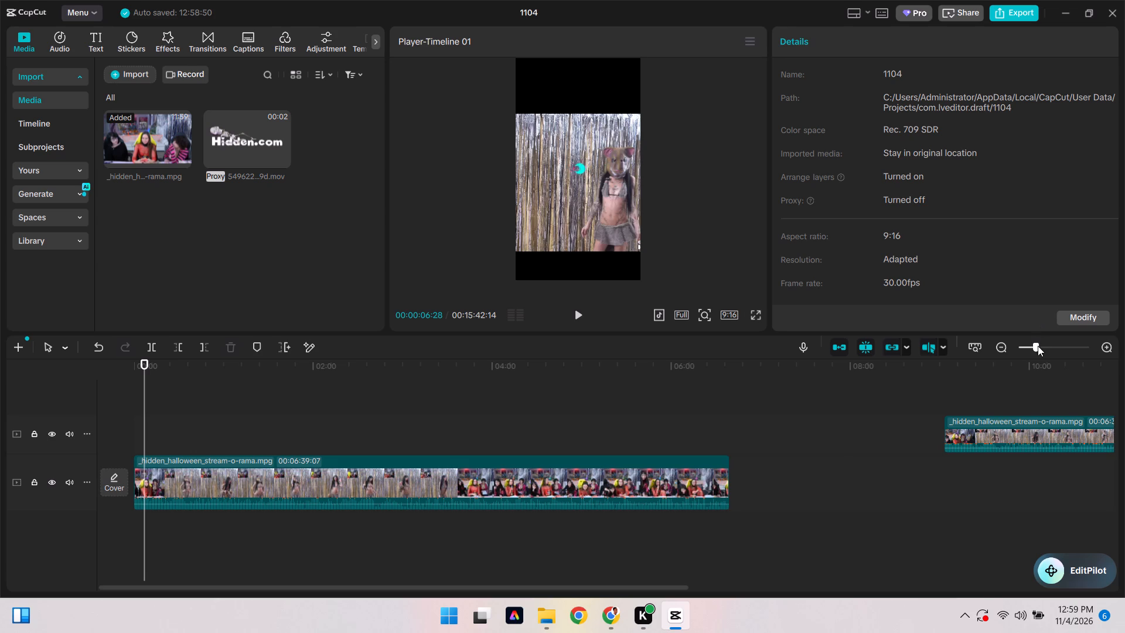
left_click_drag(1038, 346, 1043, 346)
scroll(498, 396, "right", 7)
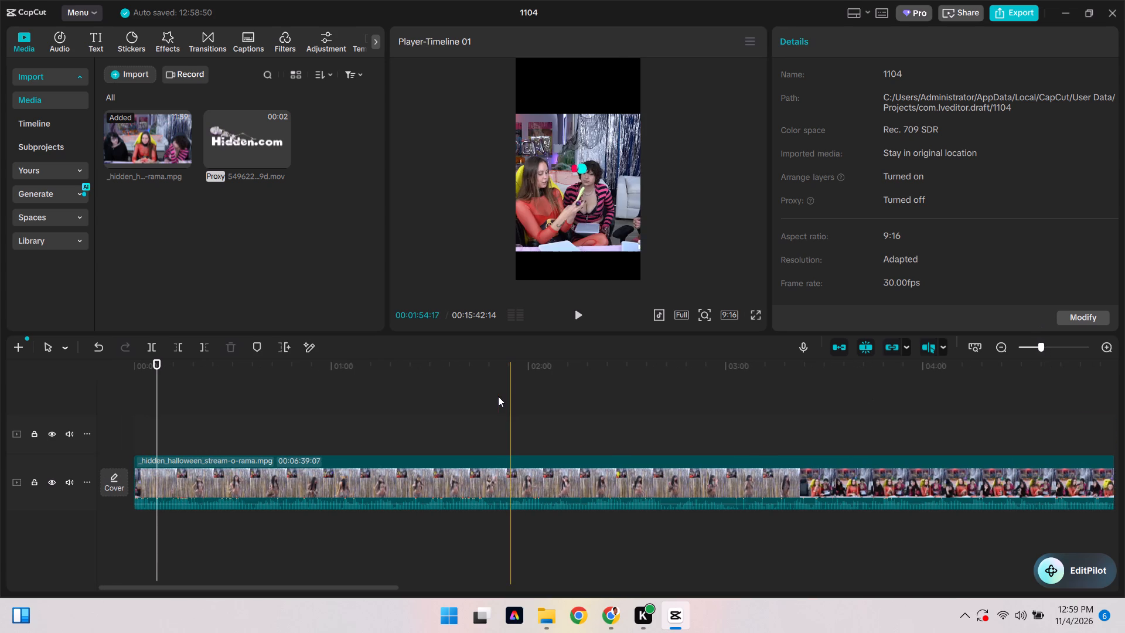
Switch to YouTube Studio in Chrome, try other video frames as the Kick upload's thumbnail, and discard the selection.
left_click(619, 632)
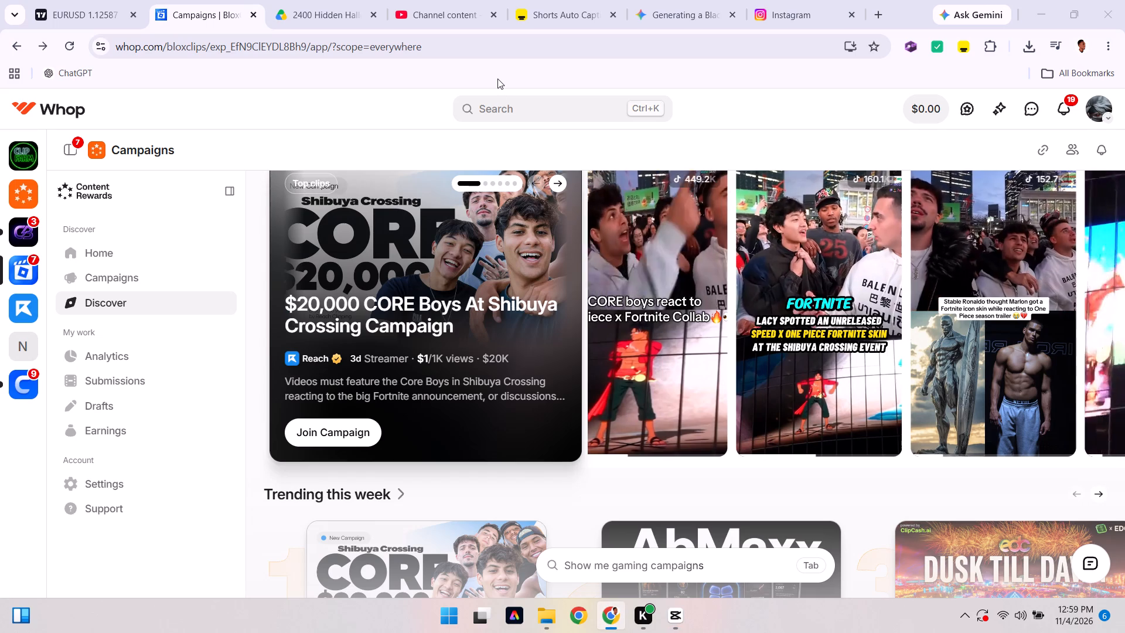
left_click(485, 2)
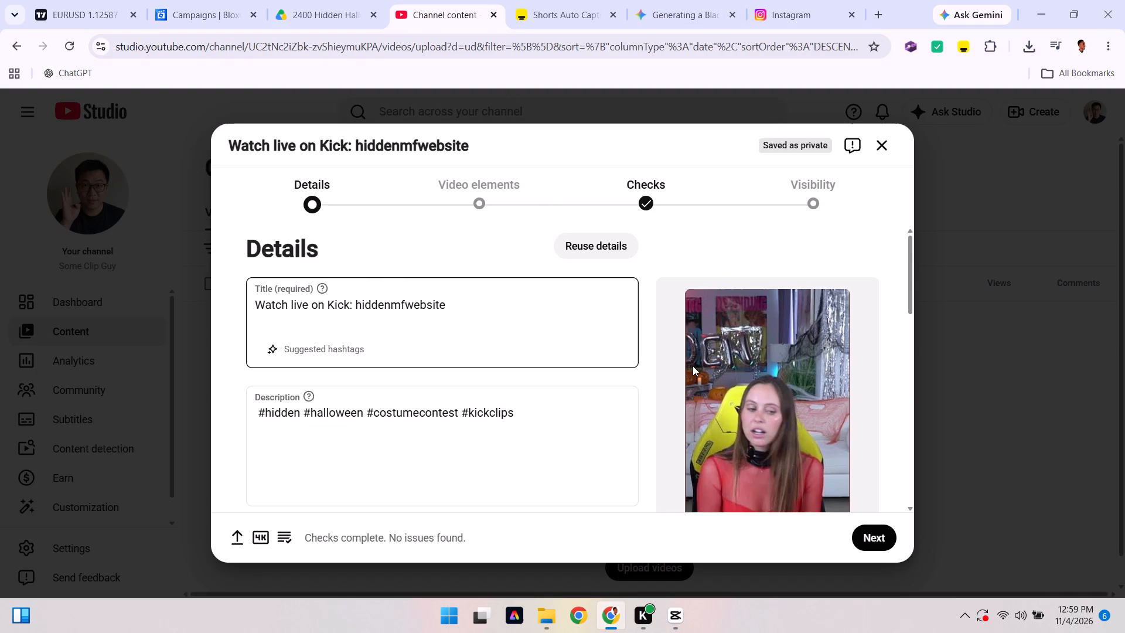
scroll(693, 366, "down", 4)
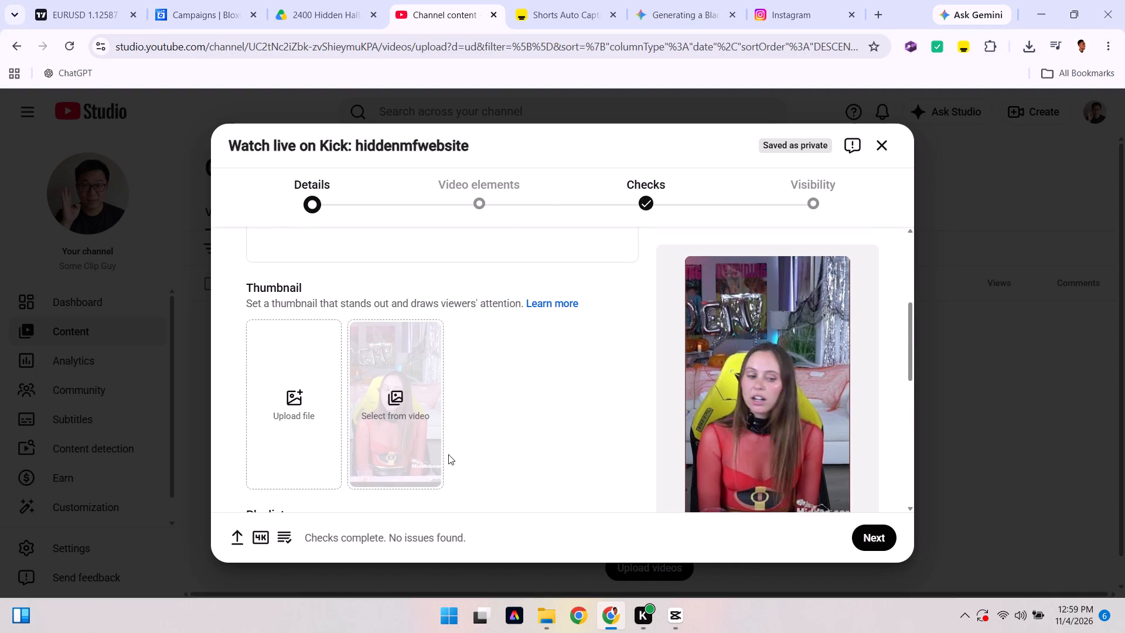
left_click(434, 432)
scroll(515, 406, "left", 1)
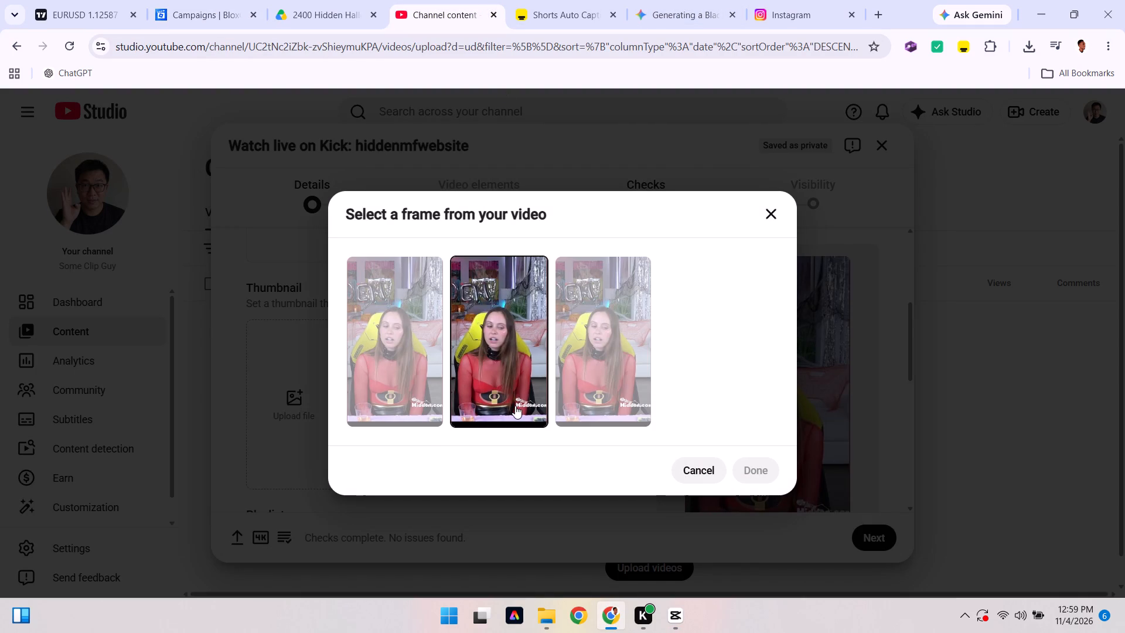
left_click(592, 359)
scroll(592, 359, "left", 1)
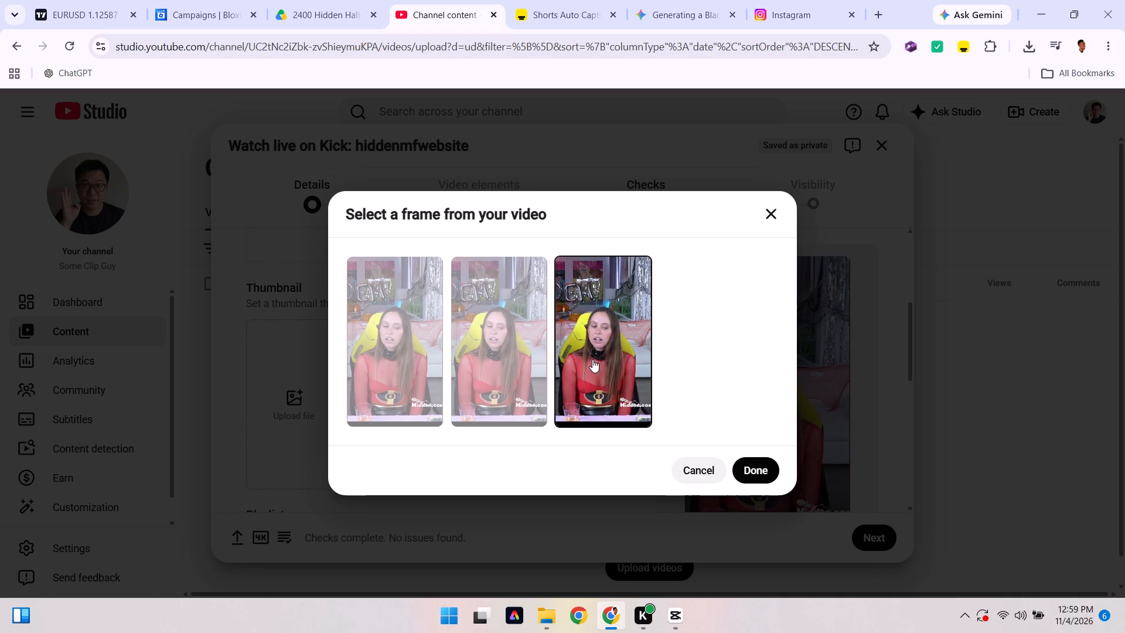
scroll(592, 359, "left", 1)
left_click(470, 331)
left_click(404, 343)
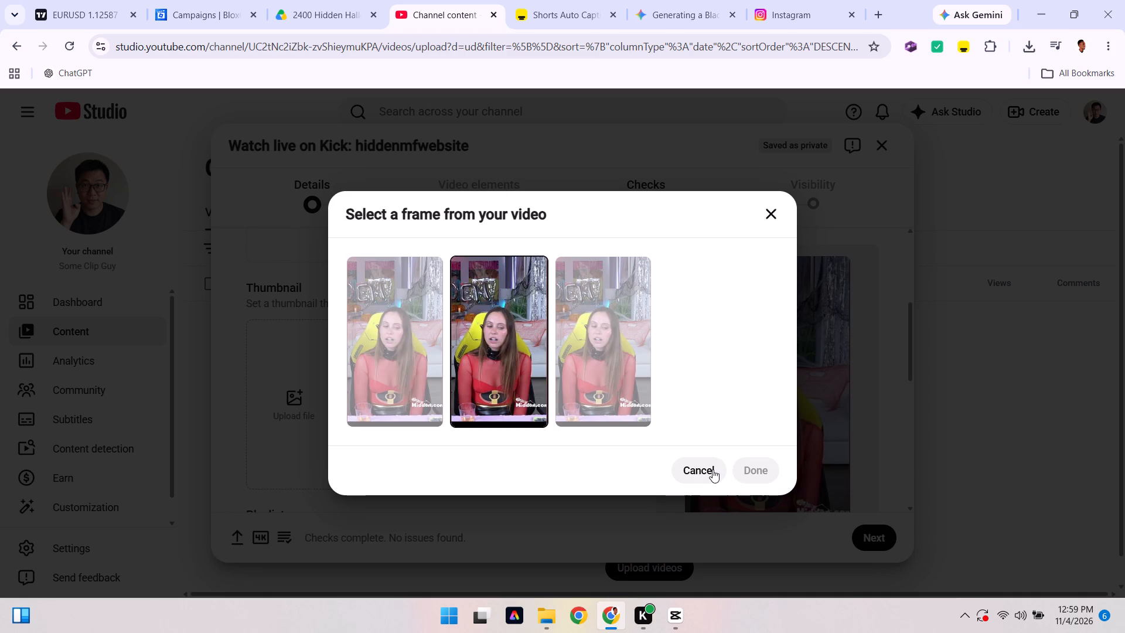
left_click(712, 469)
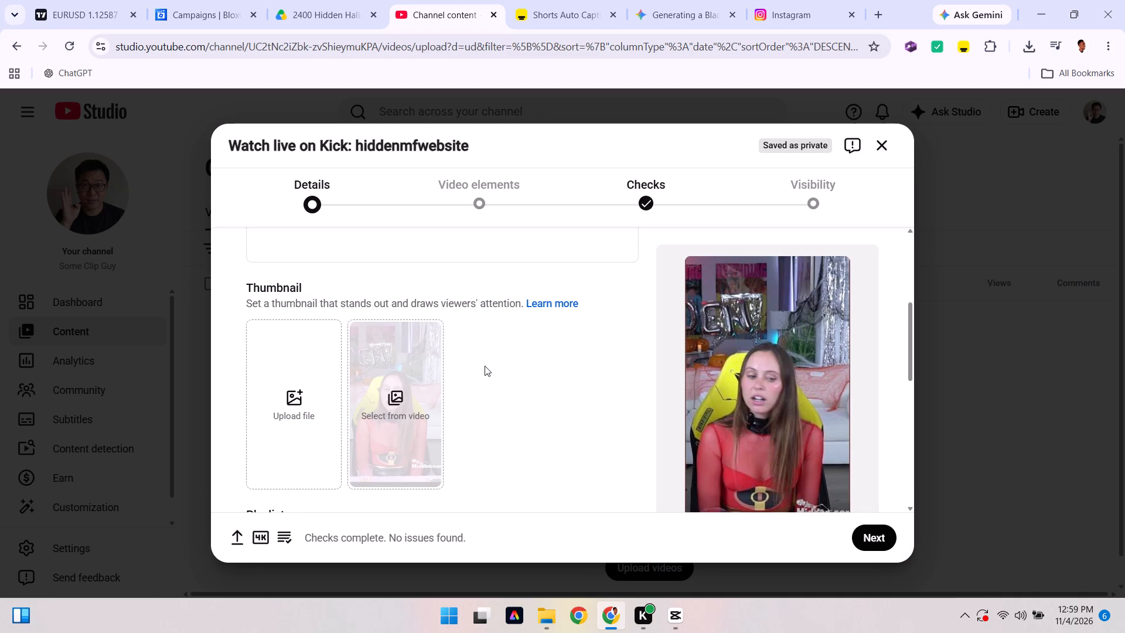
Review the Kick upload's details, from title and description through thumbnail to audience settings.
scroll(485, 366, "up", 5)
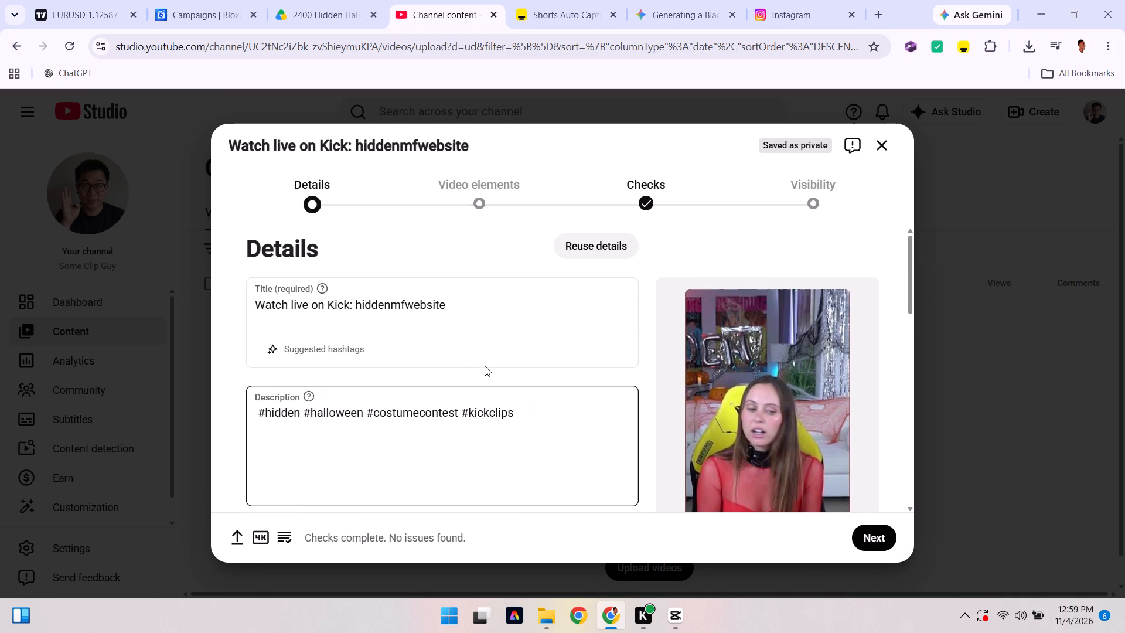
scroll(485, 366, "up", 1)
scroll(865, 426, "down", 4)
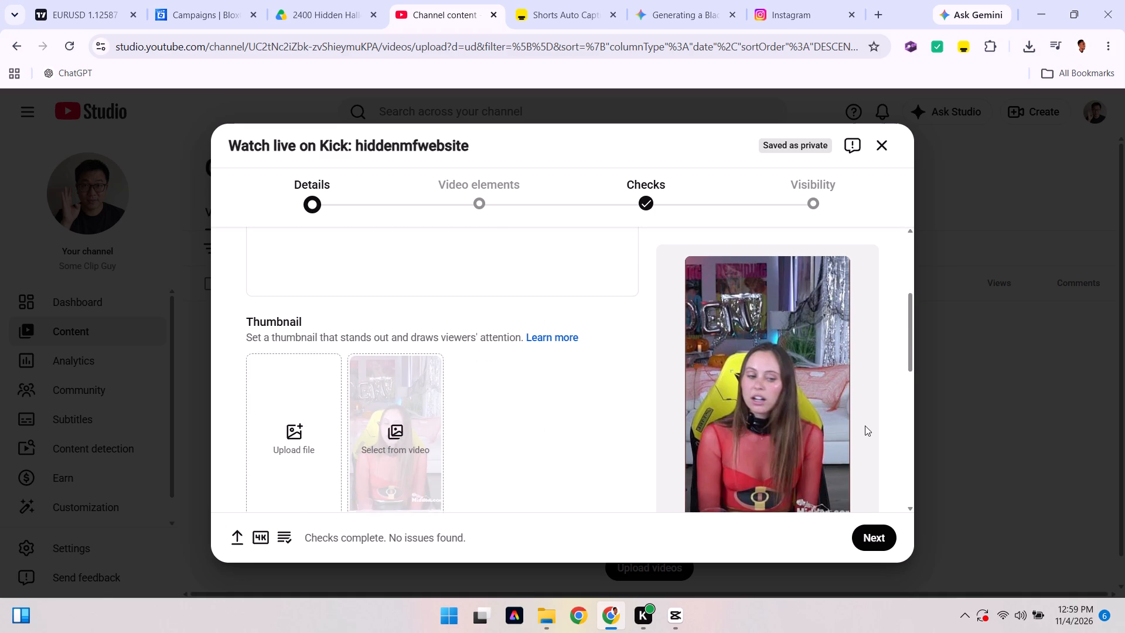
scroll(865, 426, "down", 8)
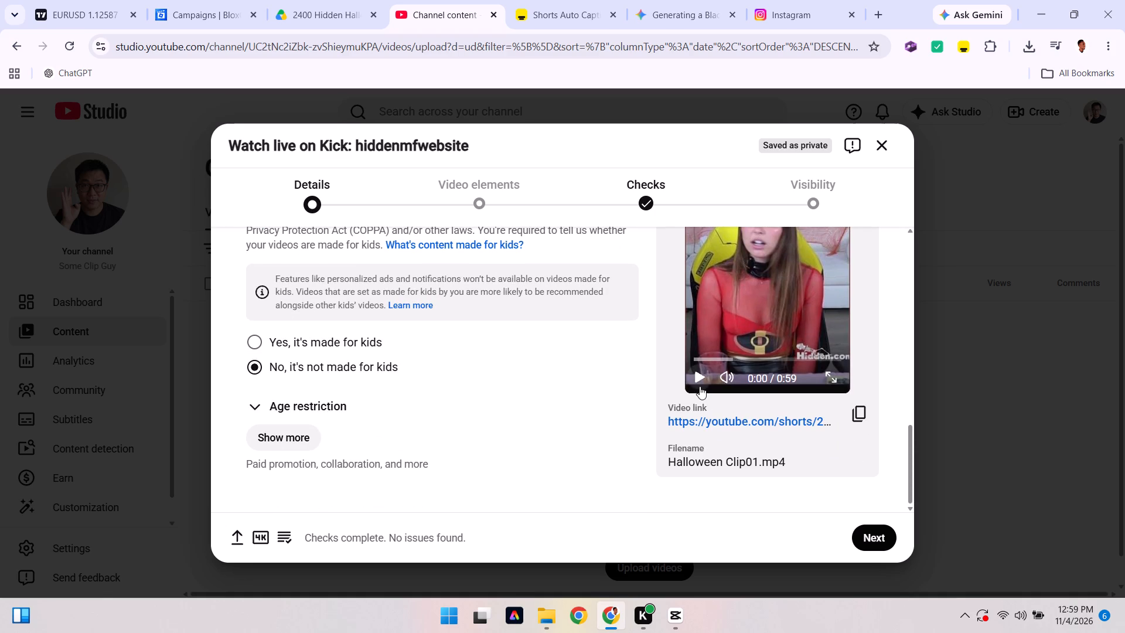
Play the Kick upload's video preview from the start to examine the dancer footage, framing and Hidden.com branding.
left_click(698, 380)
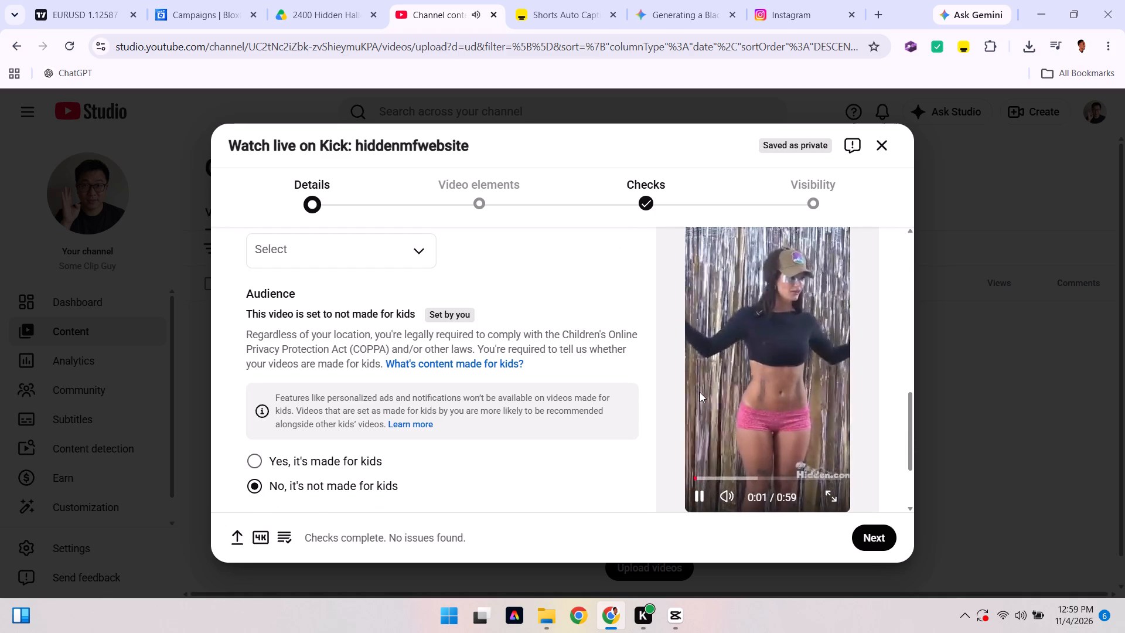
scroll(700, 392, "up", 1)
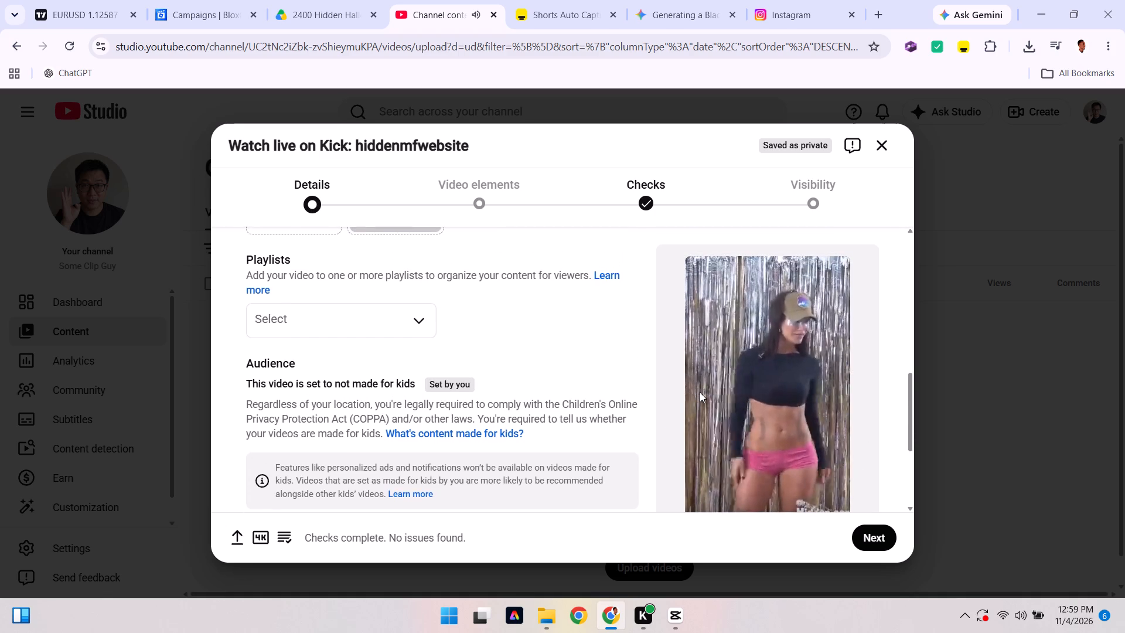
scroll(700, 392, "up", 2)
scroll(700, 392, "down", 1)
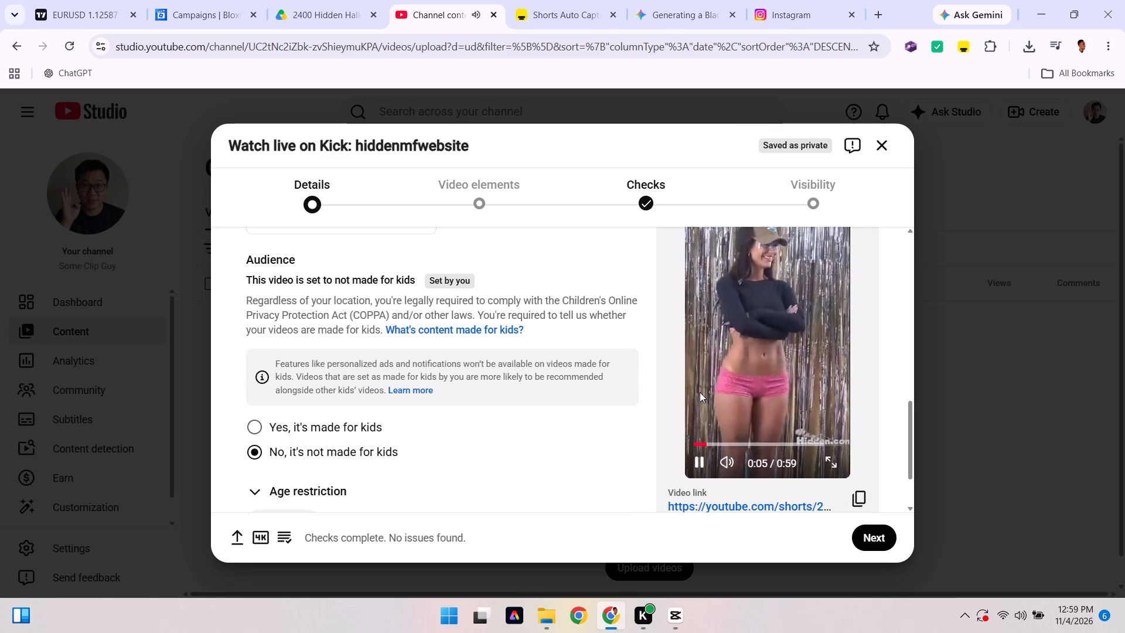
scroll(700, 392, "down", 1)
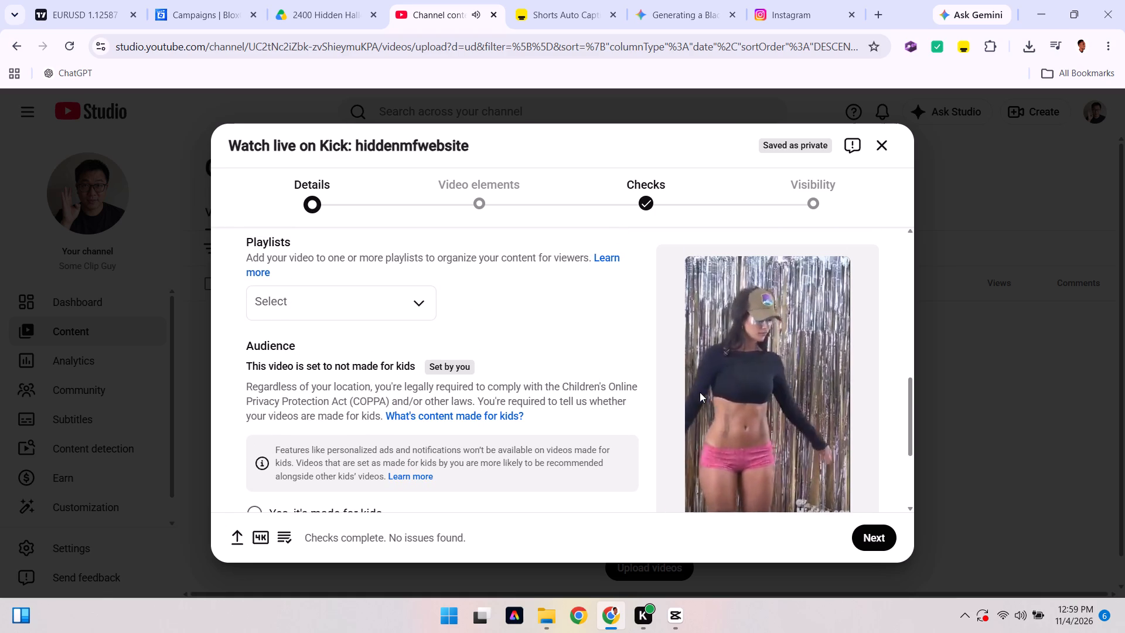
scroll(700, 392, "down", 2)
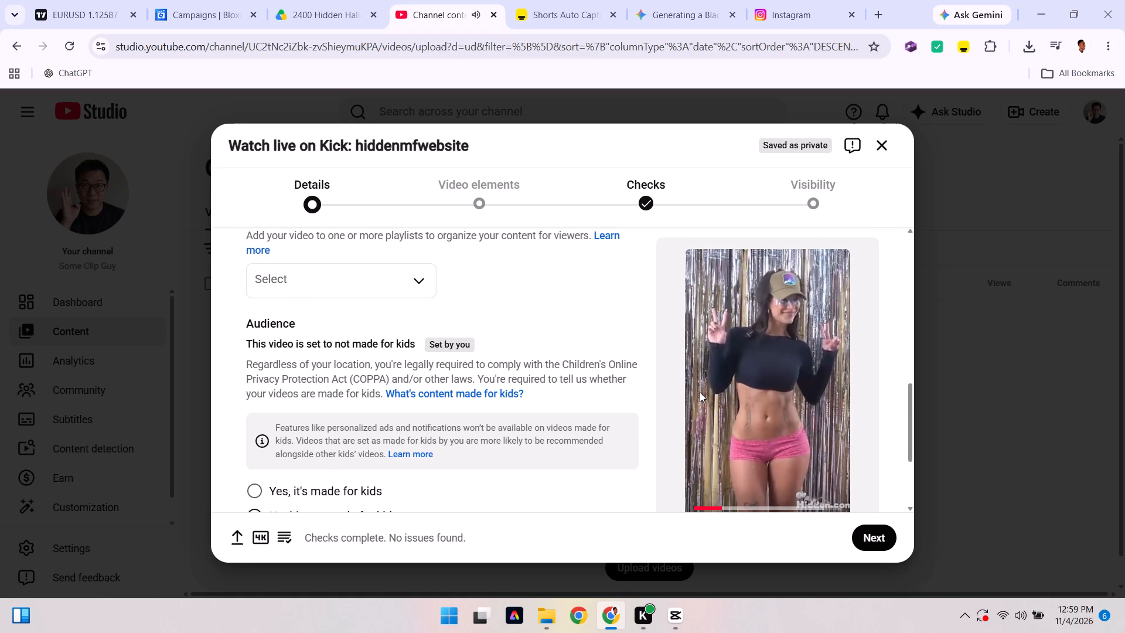
scroll(700, 392, "down", 1)
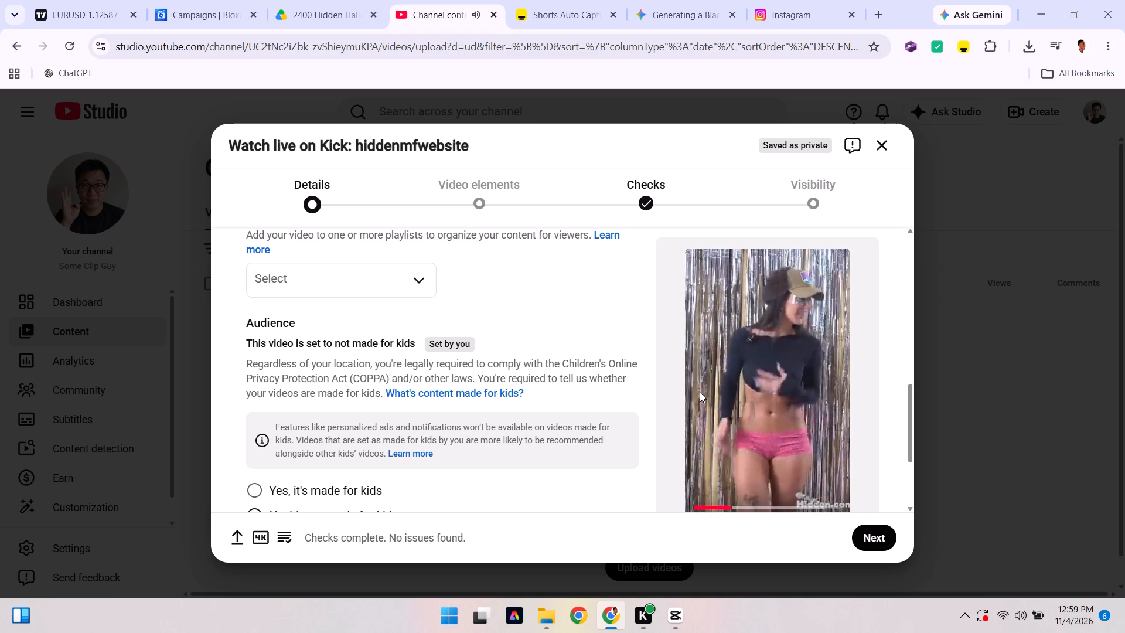
scroll(700, 392, "down", 1)
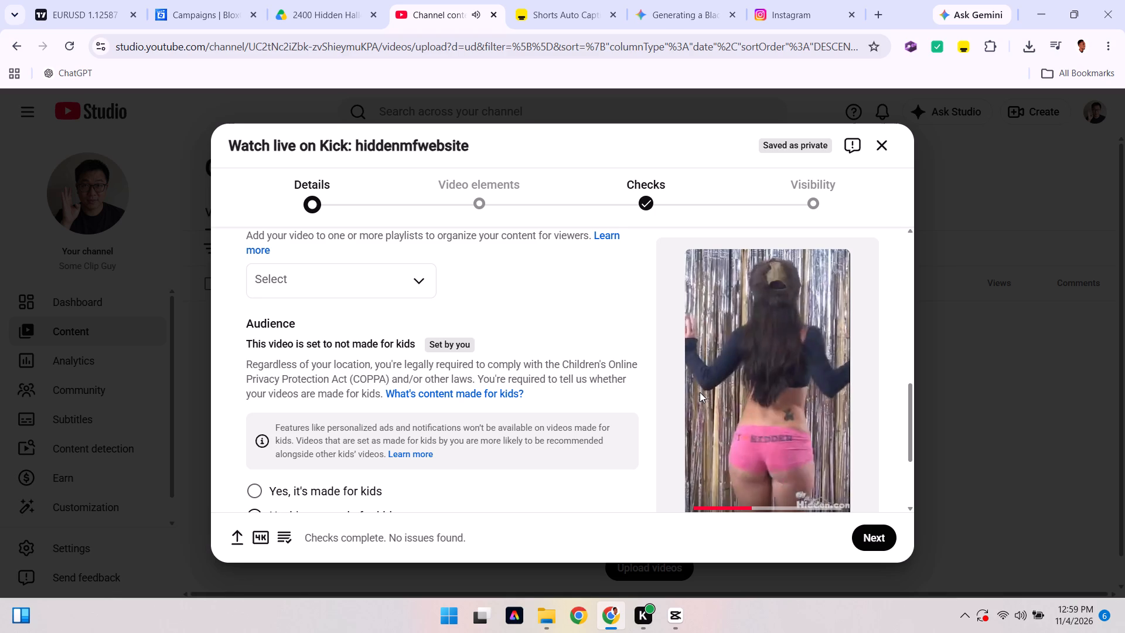
scroll(496, 298, "up", 1)
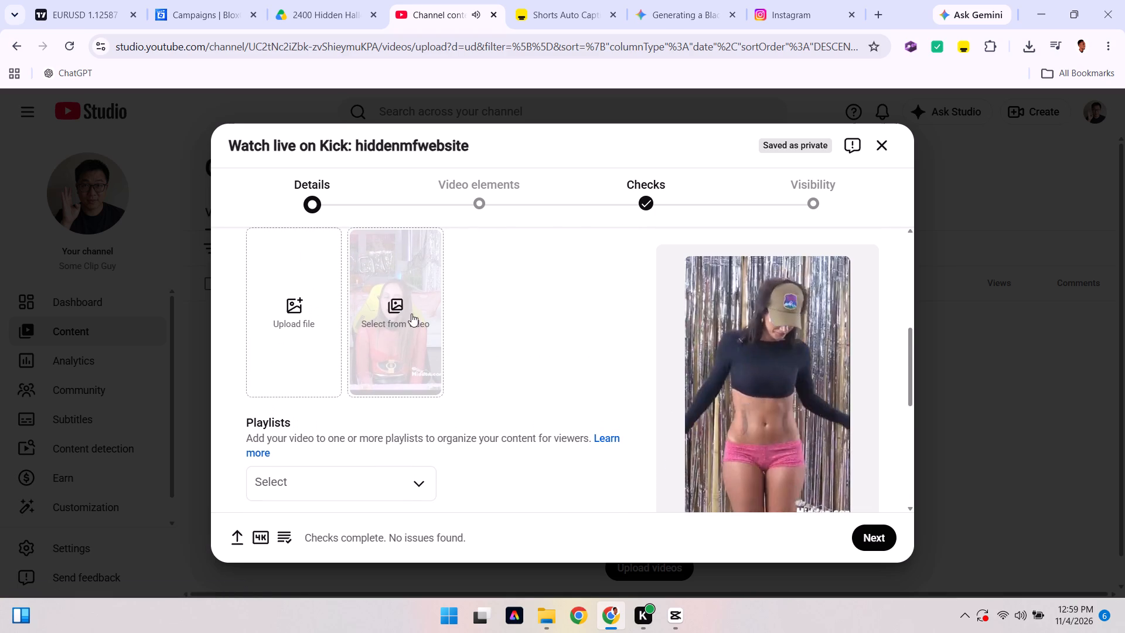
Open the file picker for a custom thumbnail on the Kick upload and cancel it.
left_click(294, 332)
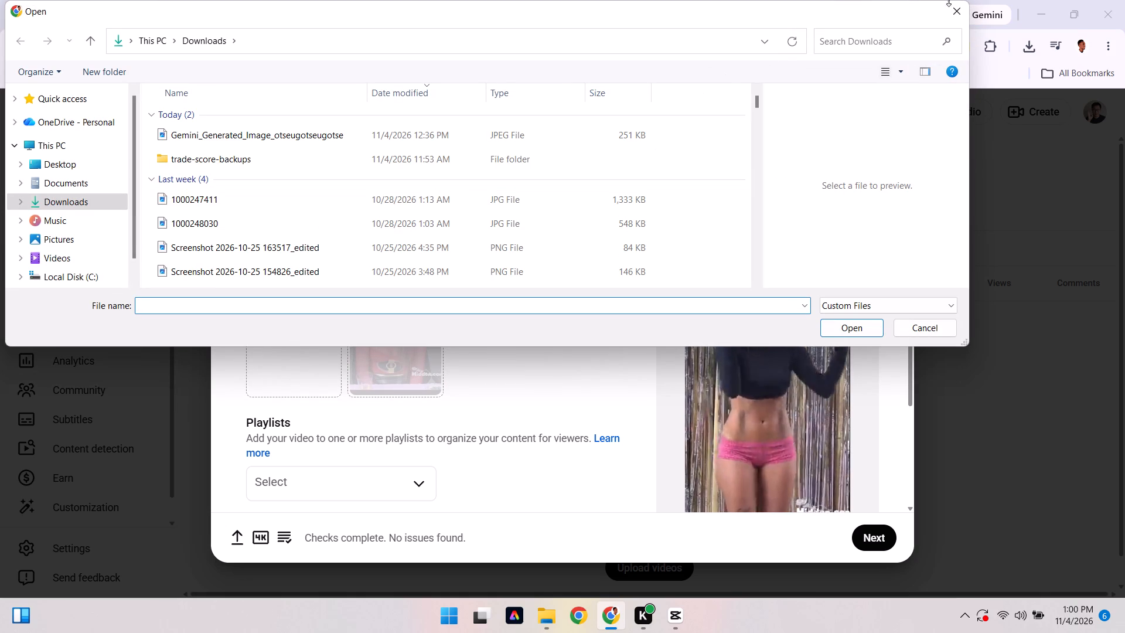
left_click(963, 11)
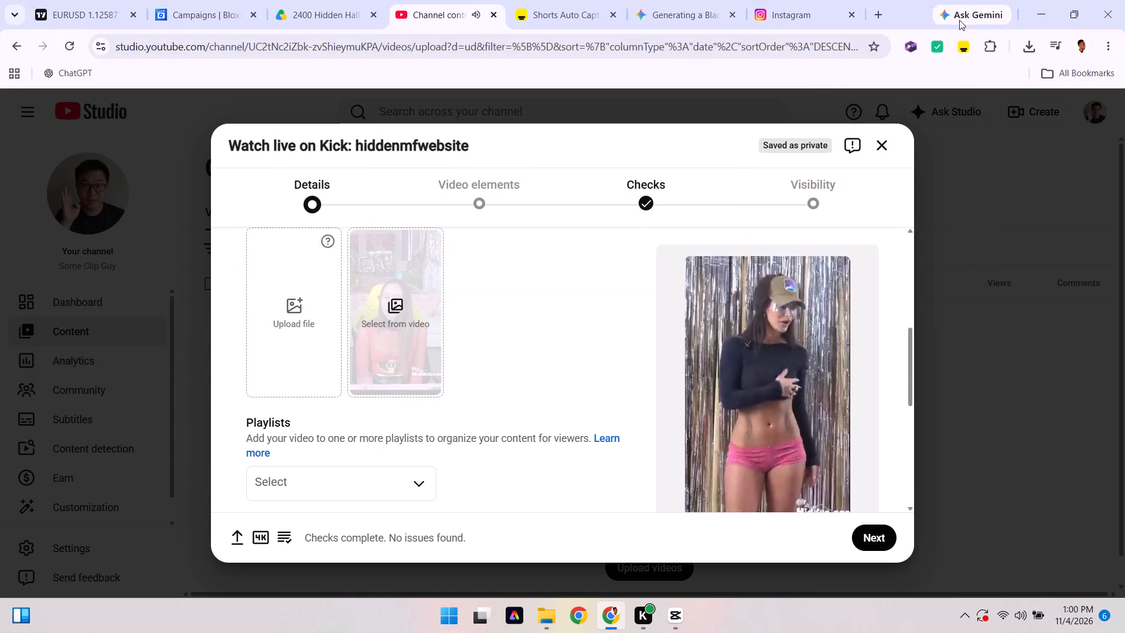
Examine the video frames offered as thumbnails for the Kick upload and close the frame selection without choosing one.
scroll(749, 426, "down", 1)
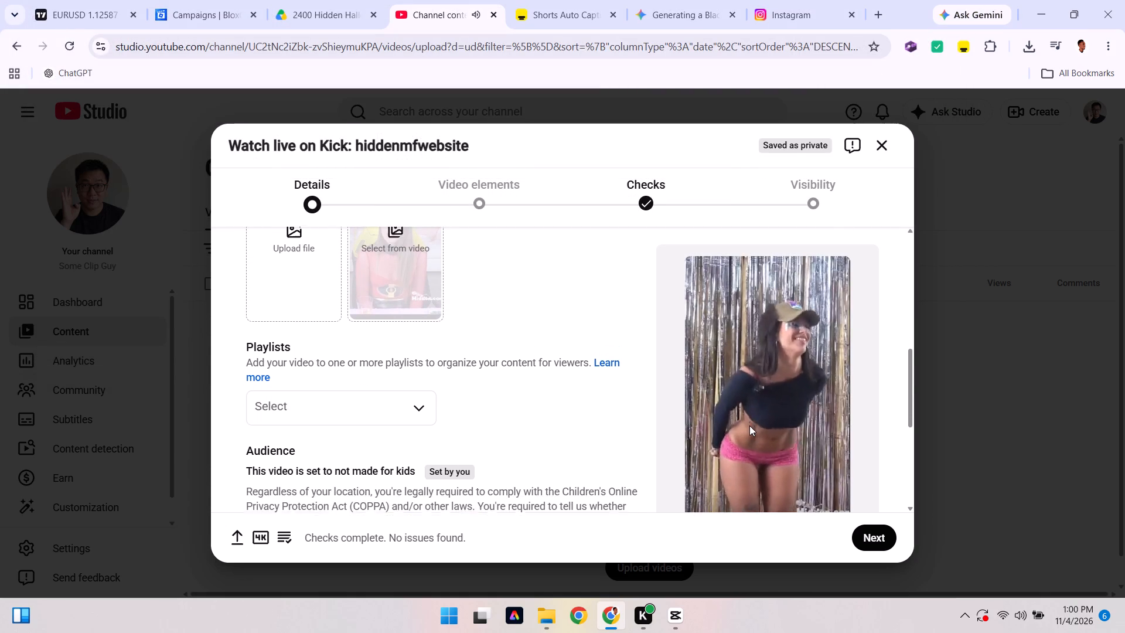
scroll(749, 426, "down", 1)
left_click(415, 321)
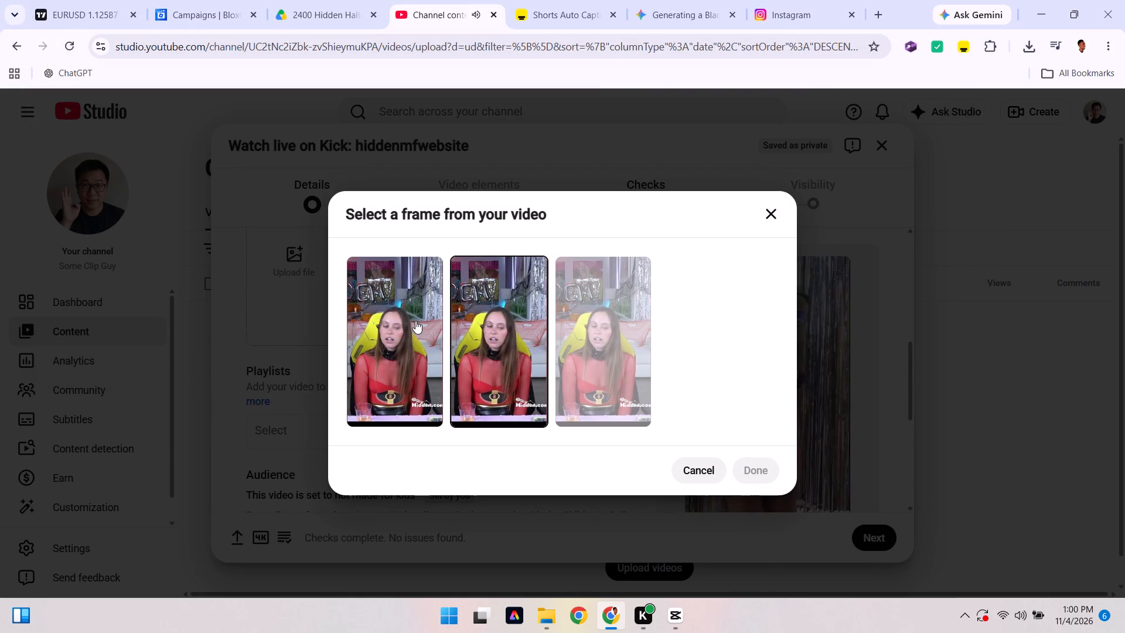
scroll(557, 360, "down", 1)
left_click(775, 213)
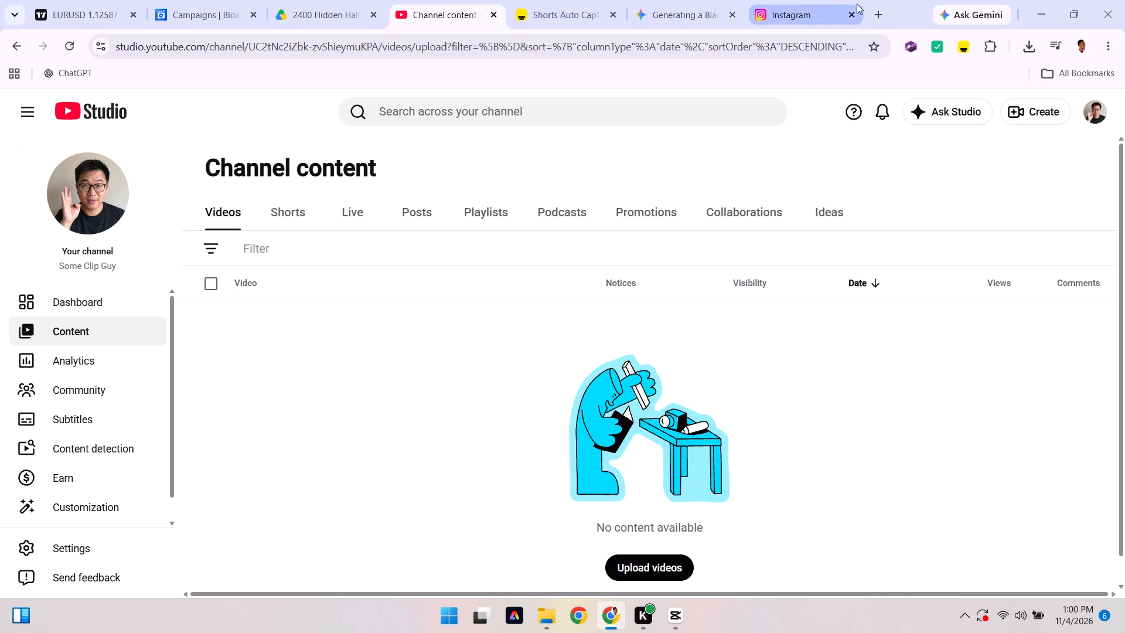
Open the YouTube home page (youtube.com) in a new browser tab.
left_click(880, 14)
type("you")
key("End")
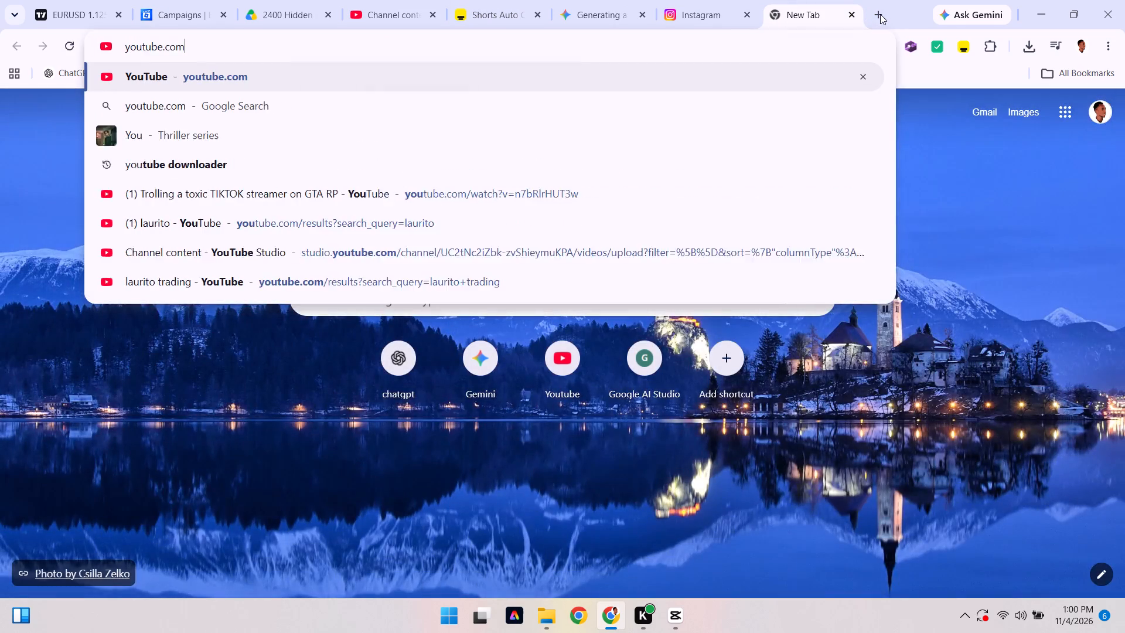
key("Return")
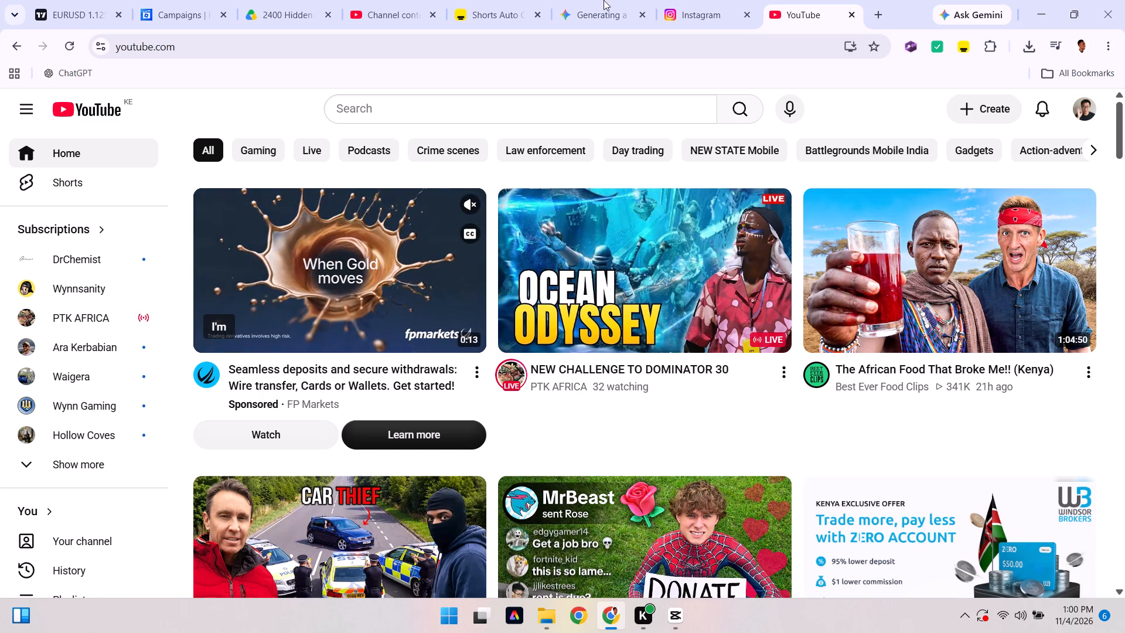
On the main YouTube site, search for "how to edit stream clips for youtube shorts" and look over the results.
left_click(475, 122)
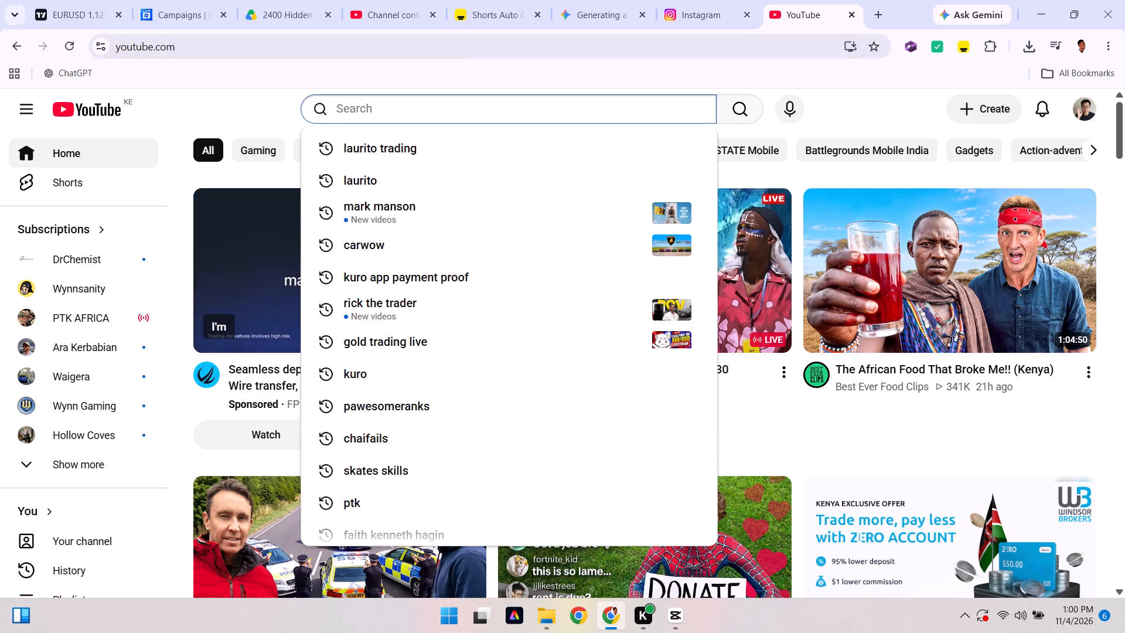
type("hwo t")
key("BackSpace")
key("BackSpace")
key("BackSpace")
key("BackSpace")
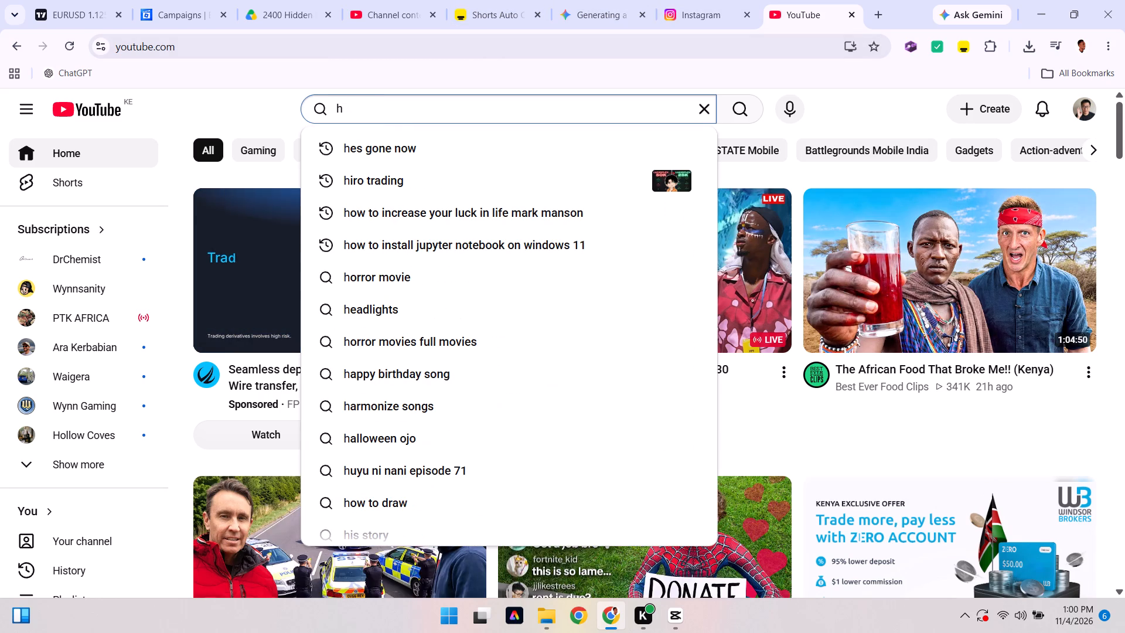
type("ow to edit")
key("space")
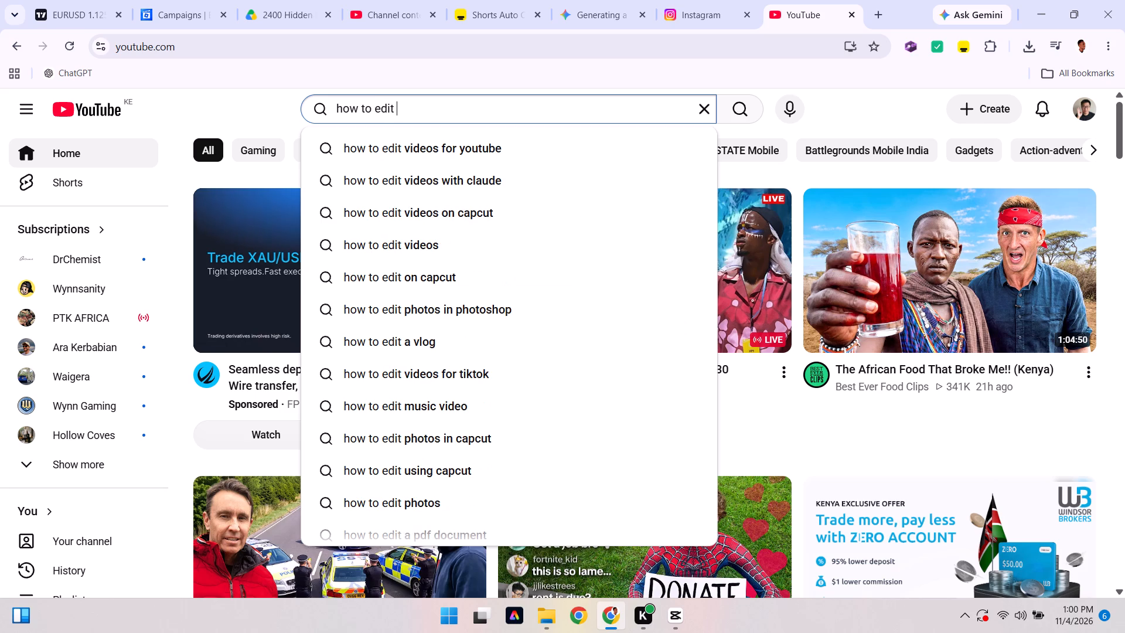
type("a stre")
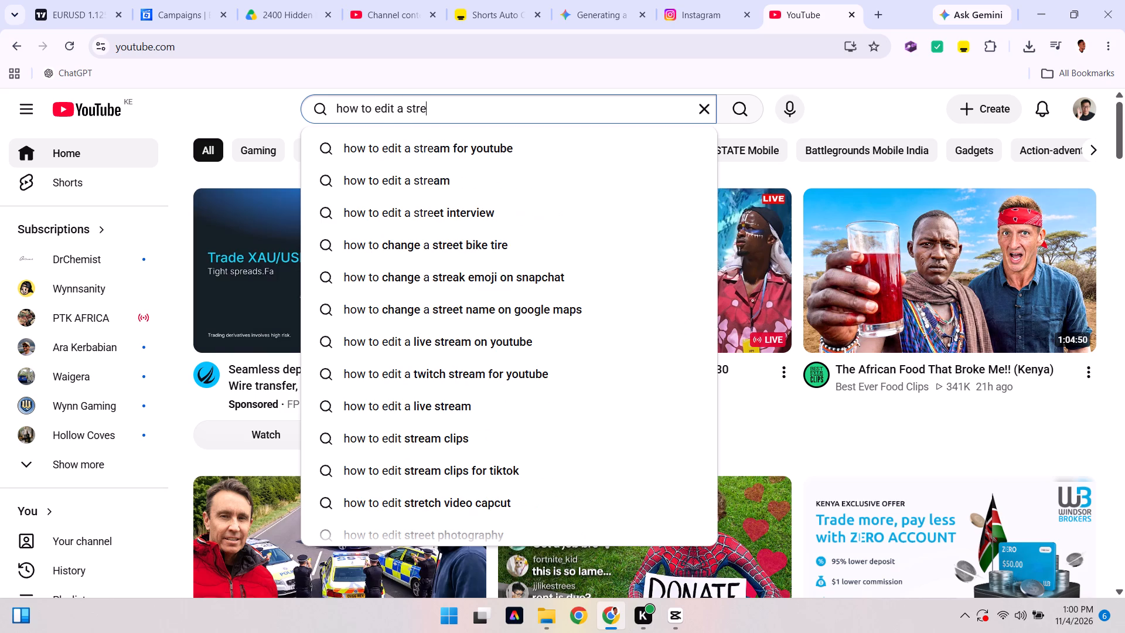
type("am")
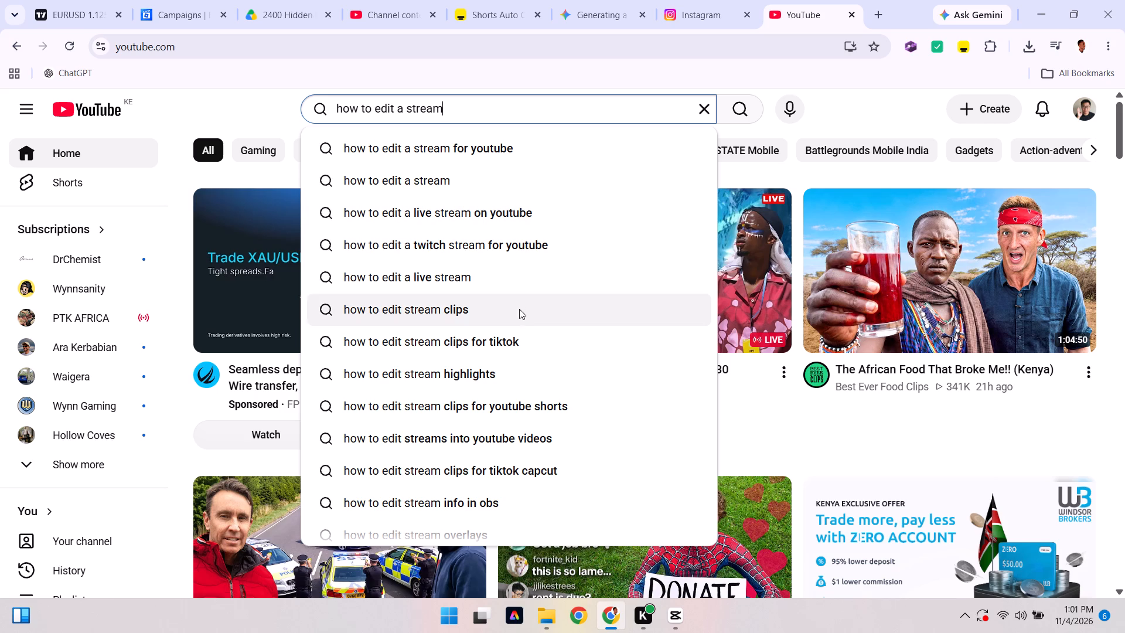
key("space")
type("clips")
key("space")
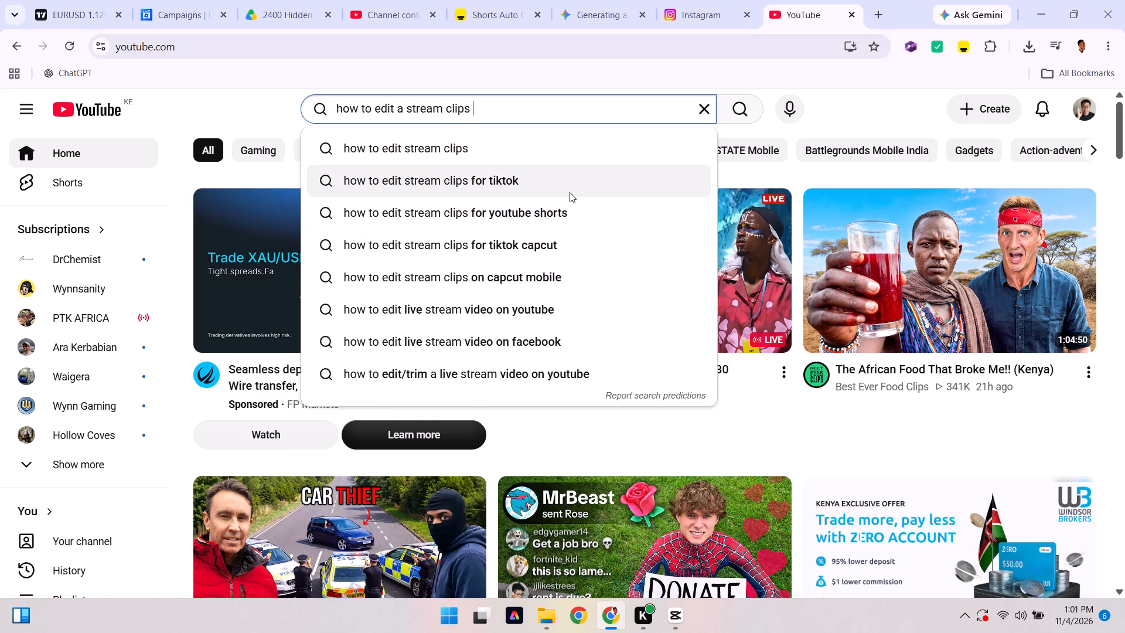
left_click(578, 217)
left_click(578, 217)
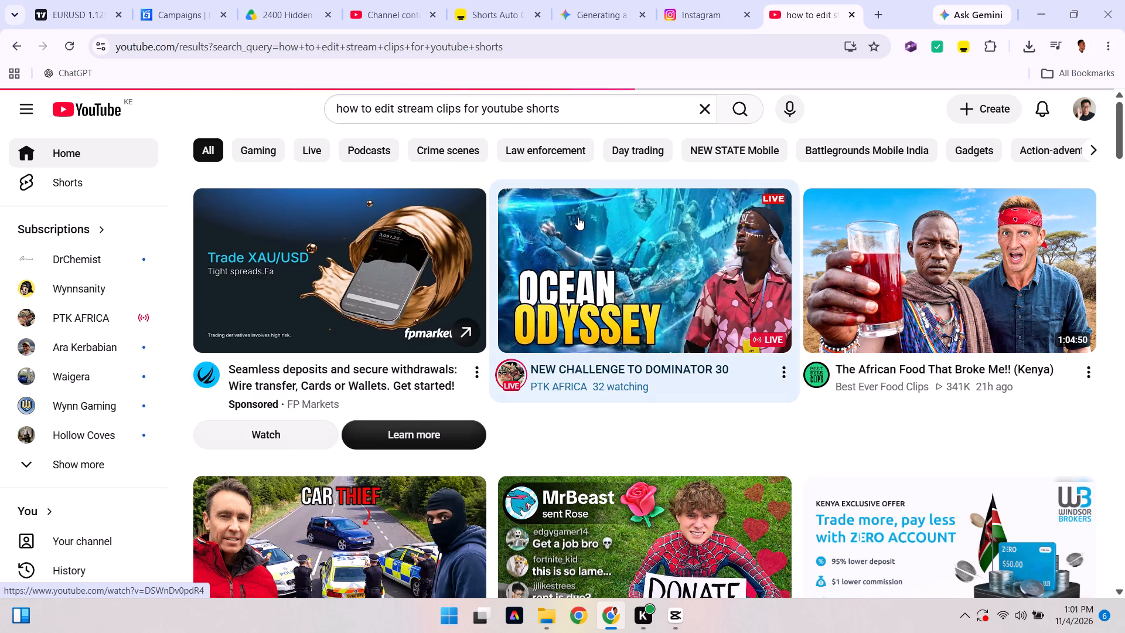
scroll(579, 303, "down", 4)
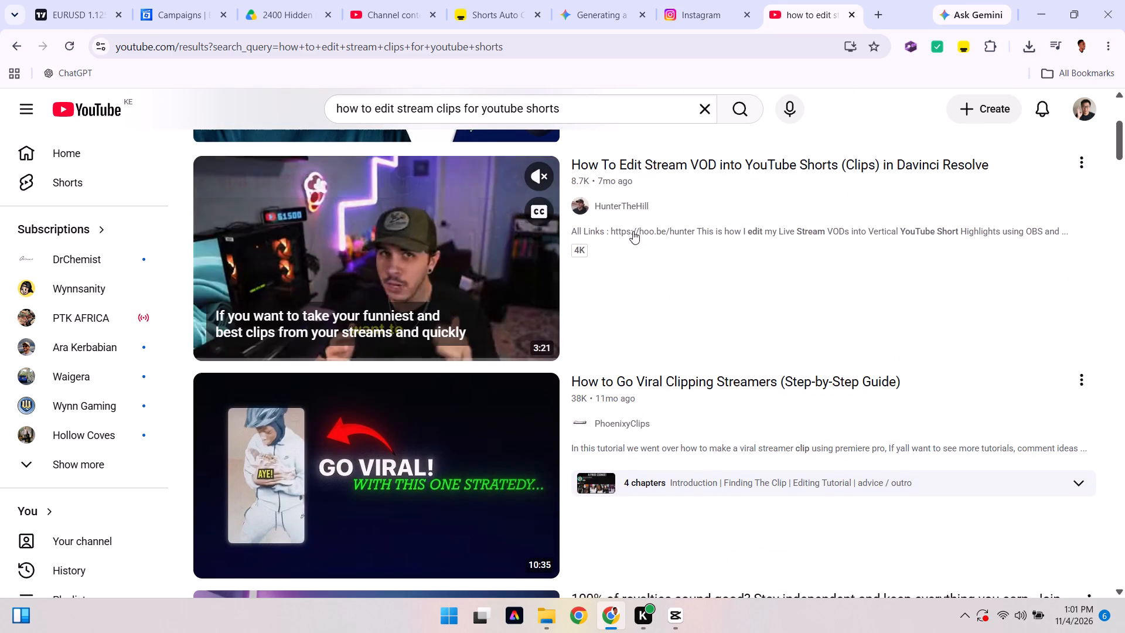
Refine the YouTube search to "how to edit stream clips for youtube shorts capcut" and browse the tutorials.
left_click(614, 97)
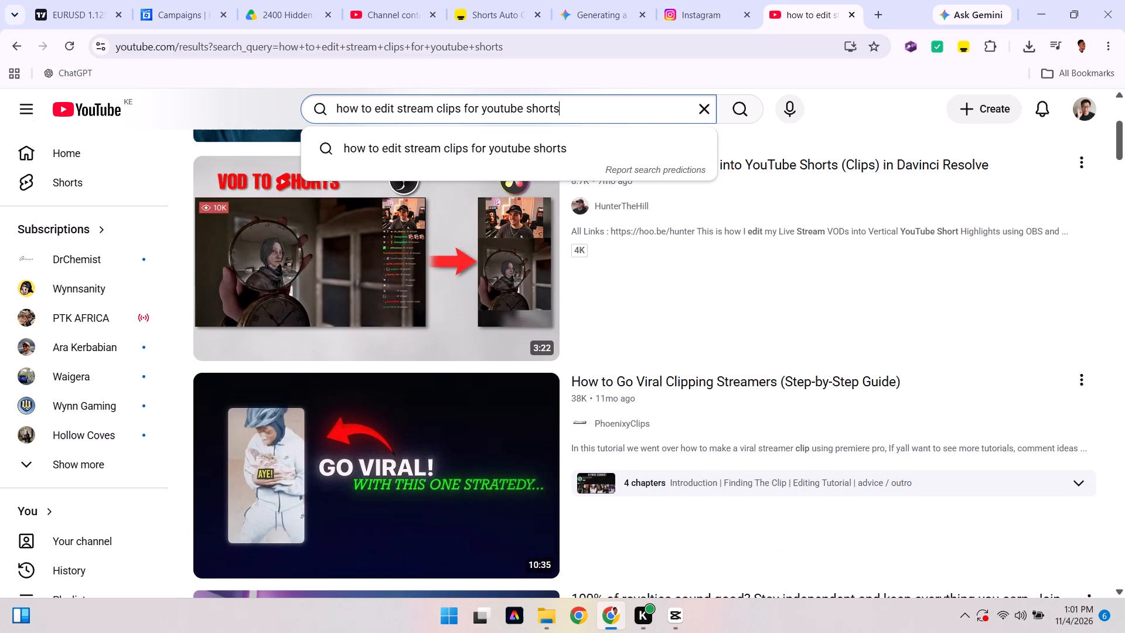
key("space")
type("capcut")
key("Return")
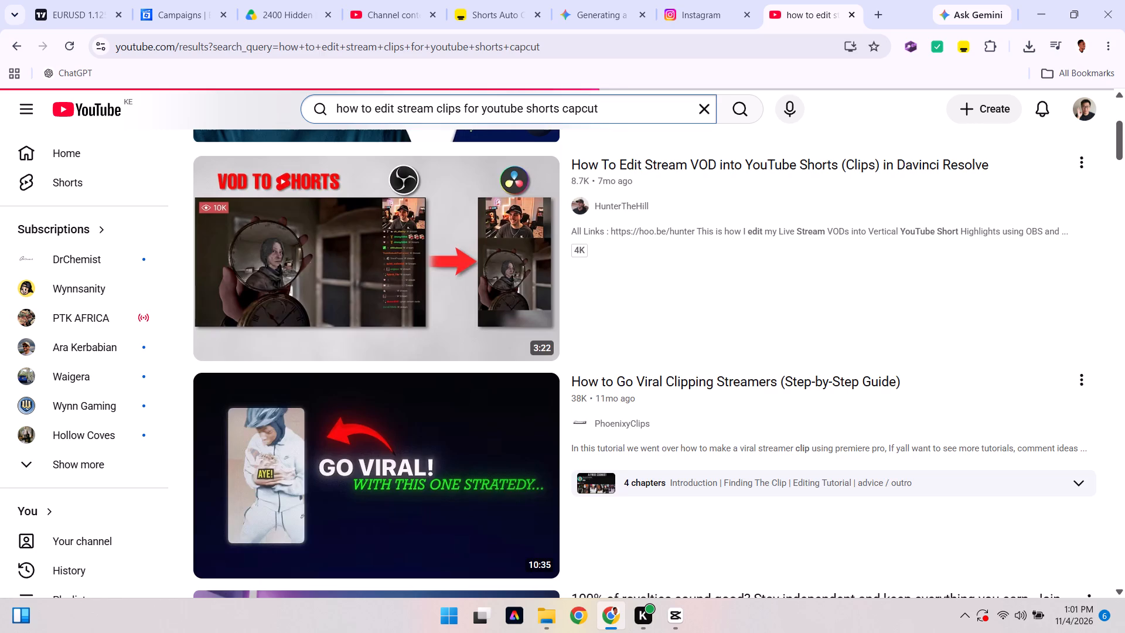
scroll(616, 224, "down", 1)
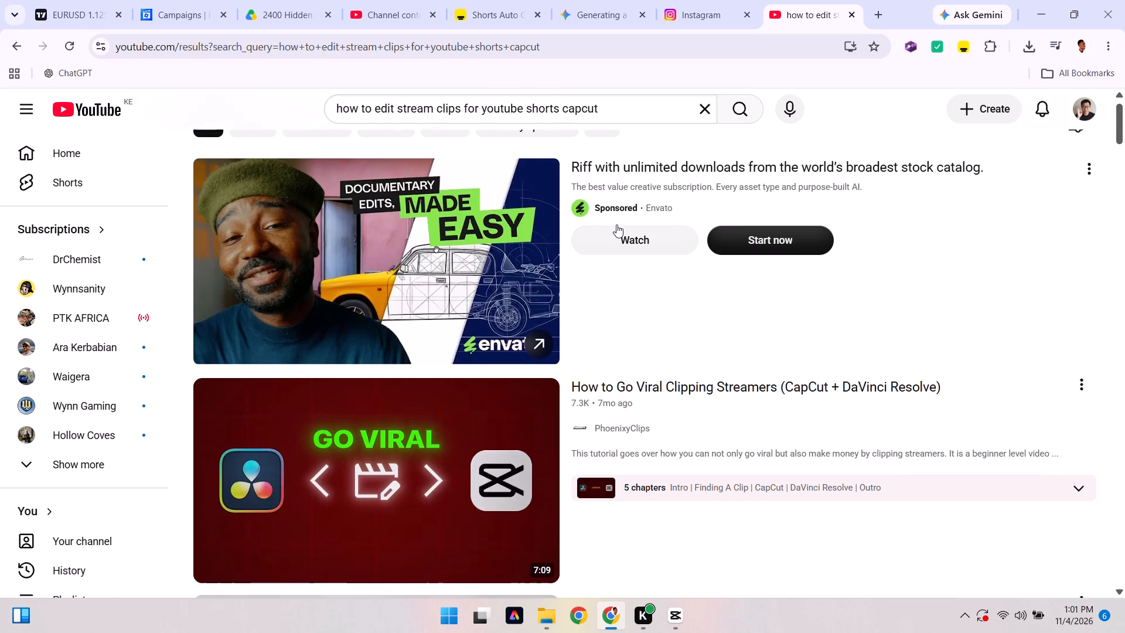
scroll(616, 224, "down", 3)
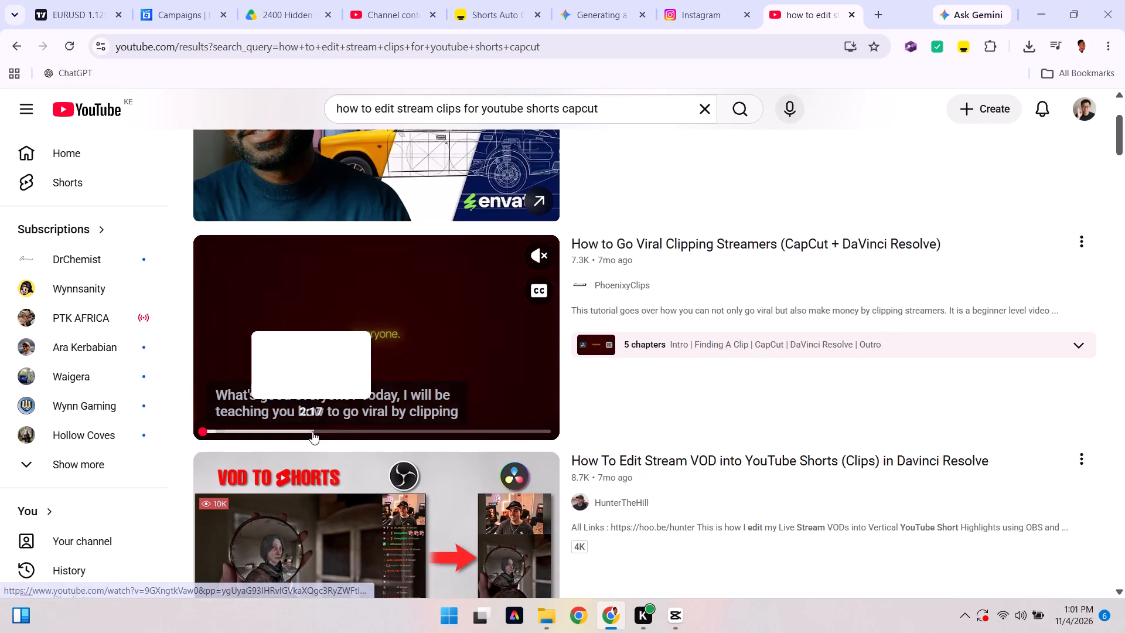
Open the PhoenixyClips tutorial "How to Go Viral Clipping Streamers (CapCut + DaVinci Resolve)" and start watching it.
left_click(231, 424)
left_click(354, 350)
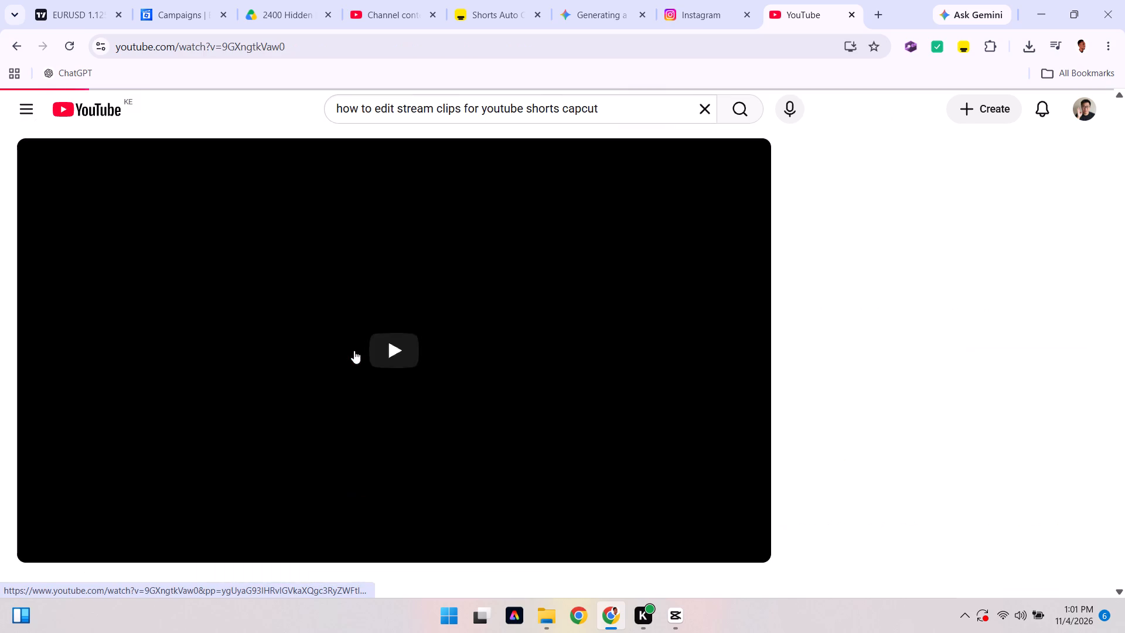
scroll(227, 426, "down", 2)
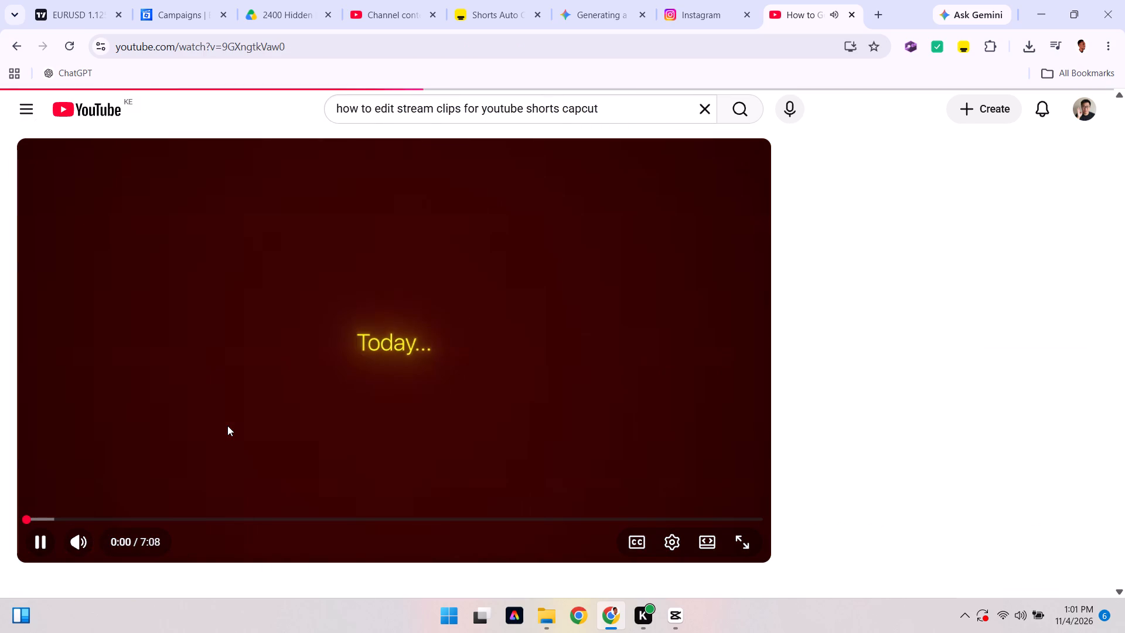
scroll(227, 426, "down", 2)
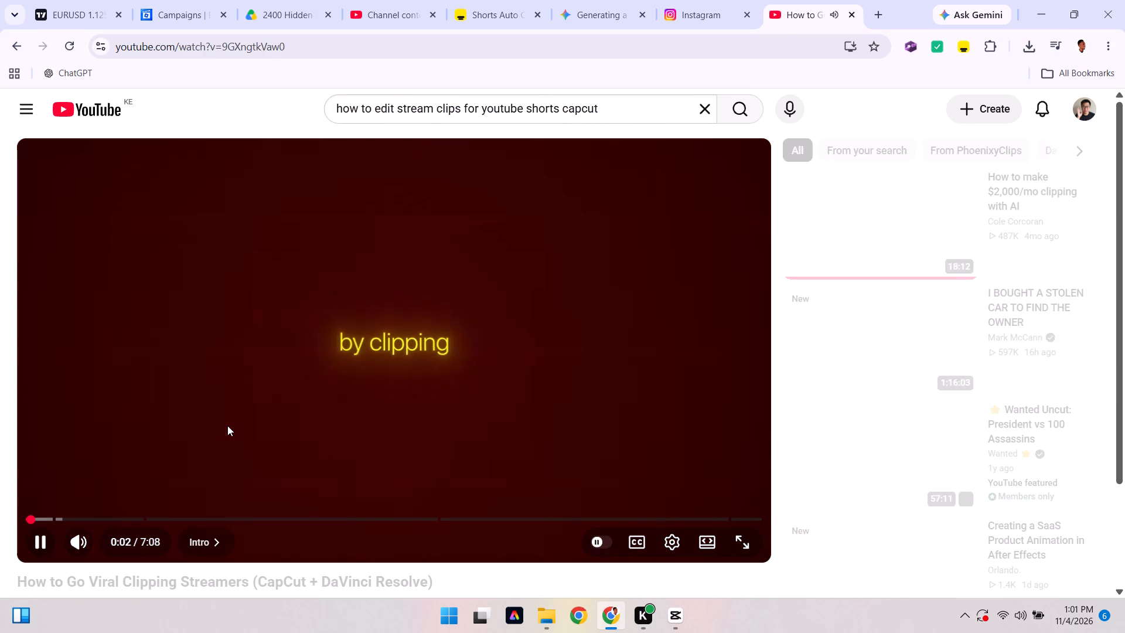
scroll(227, 426, "down", 1)
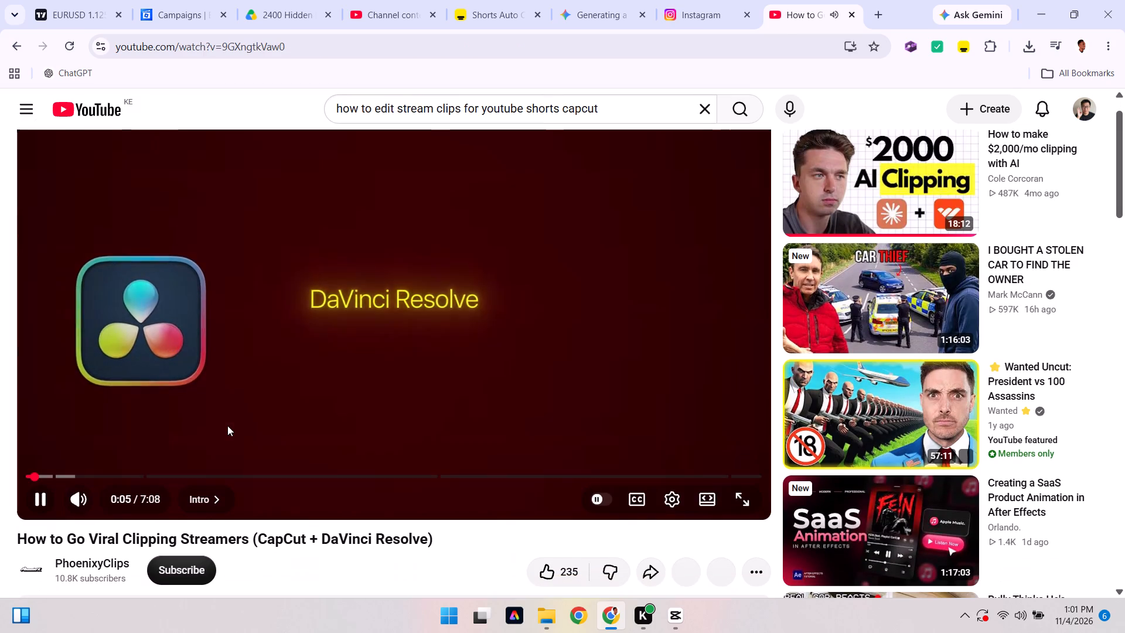
Skim ahead through the tutorial's Finding A Clip chapter, and rewind to rewatch how a stream clip is found and trimmed.
left_click(72, 471)
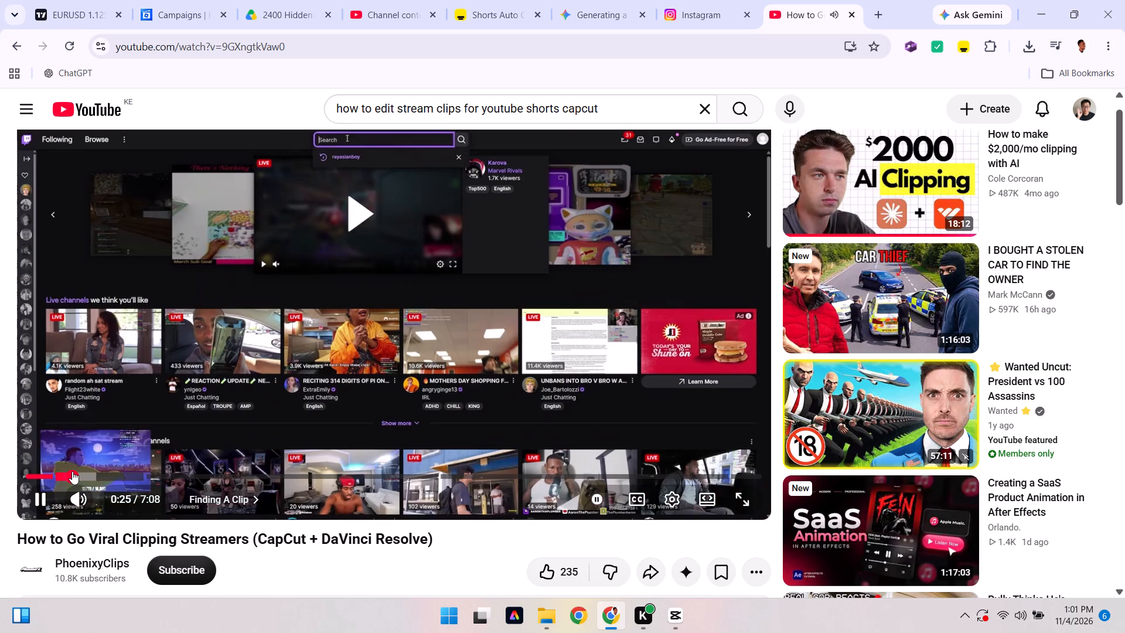
left_click(87, 470)
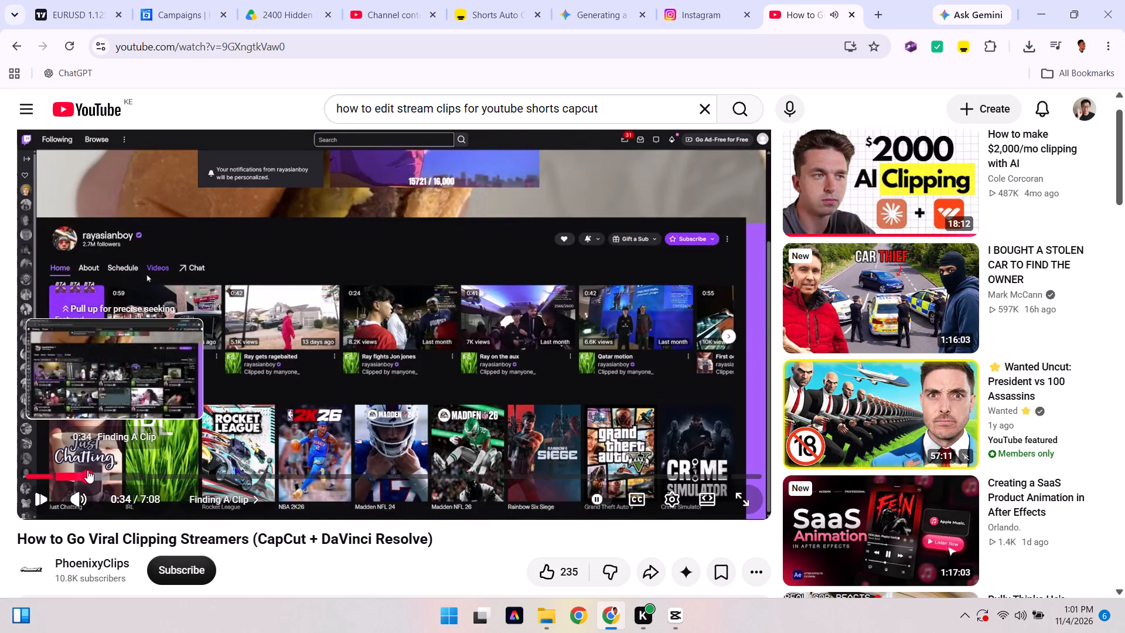
left_click(105, 466)
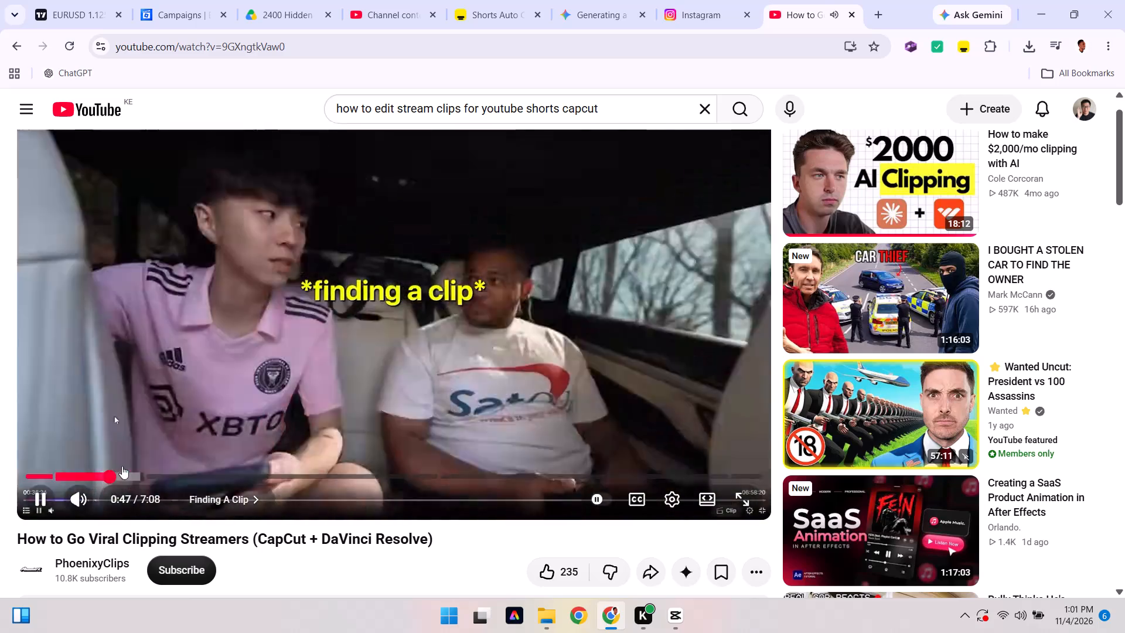
left_click(135, 472)
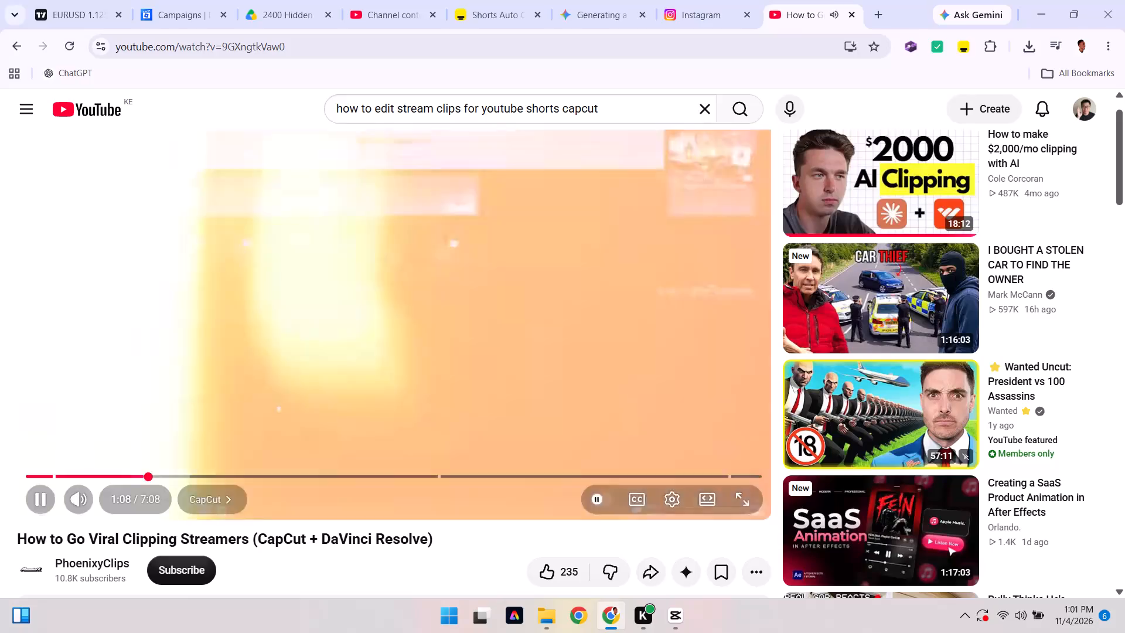
key("Left")
key("Left")
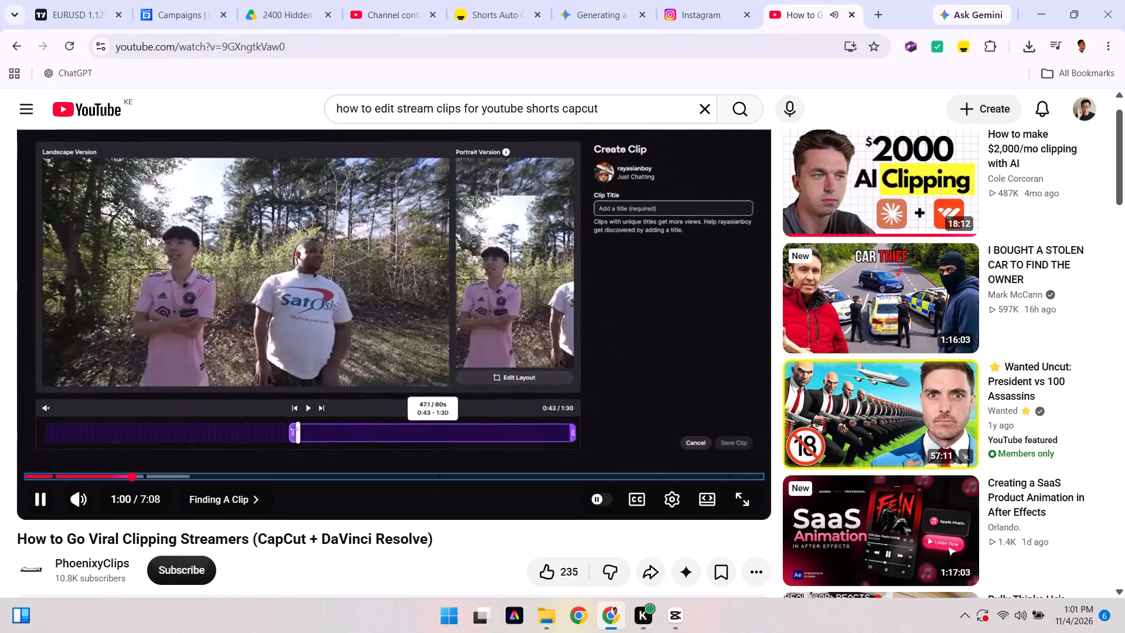
key("Left")
key("Left")
key("Left")
key("Left")
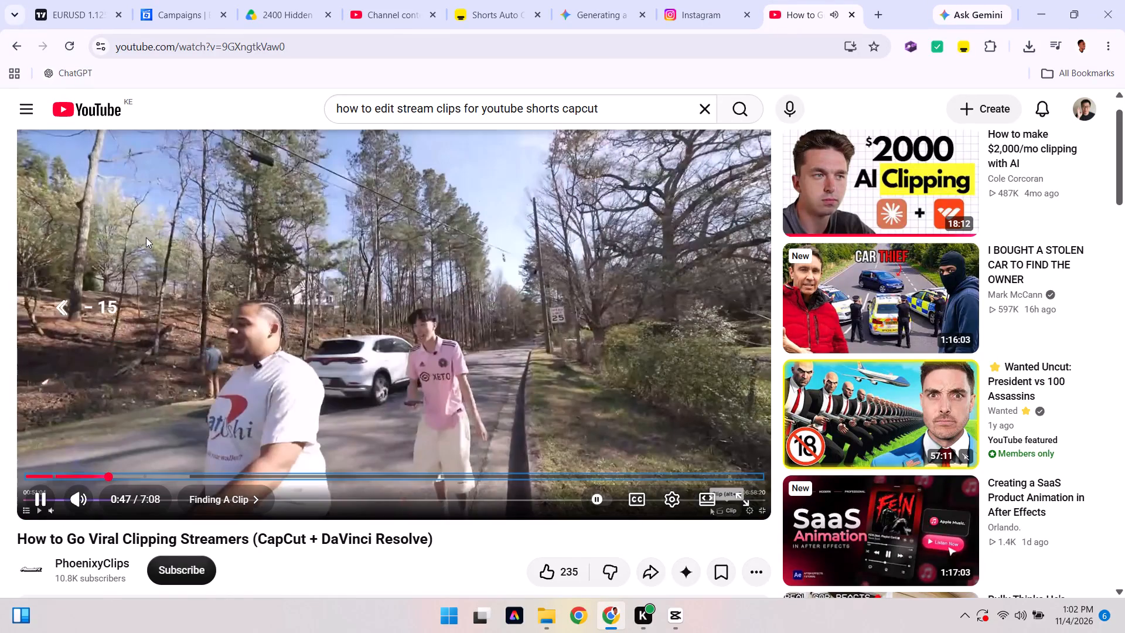
key("Left")
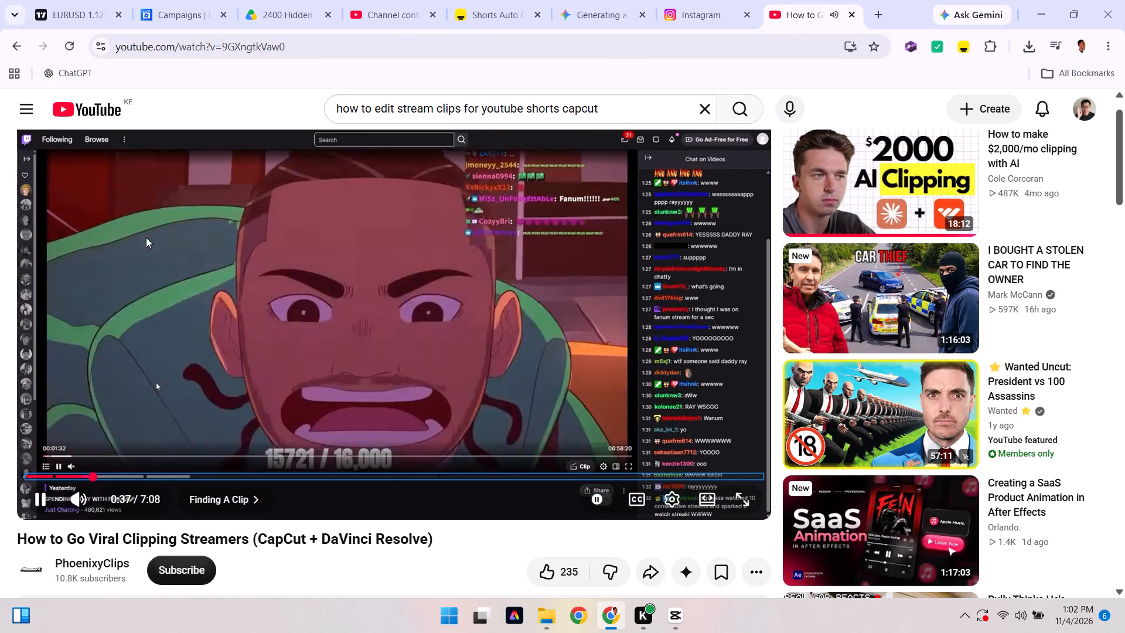
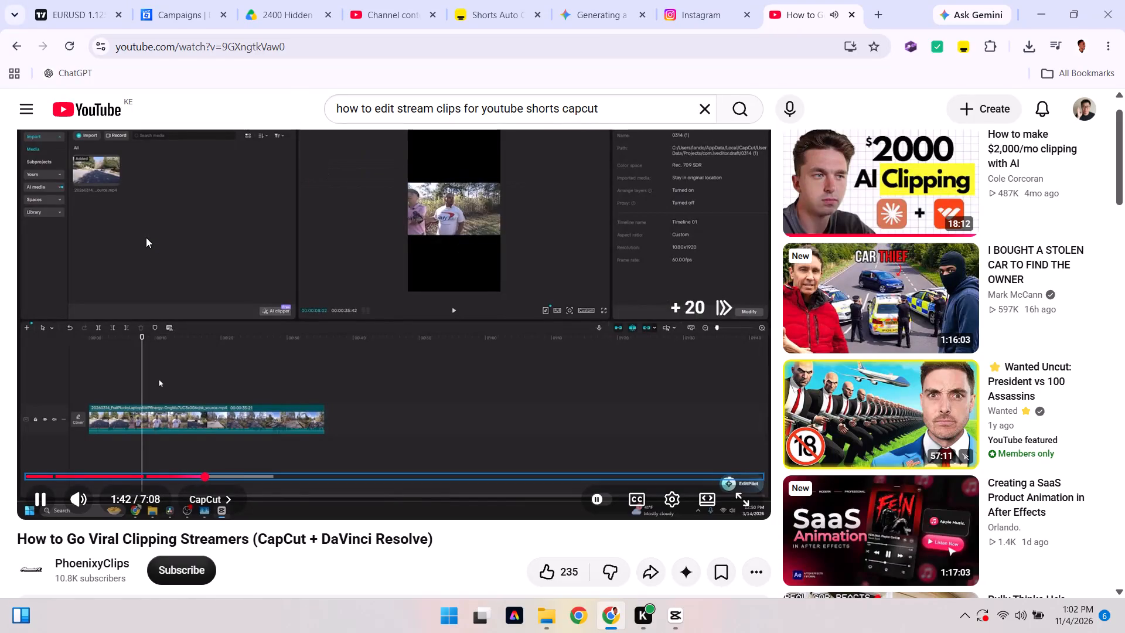
Skim the tutorial's CapCut chapter for how the vertical clip is layered and the blur effect is found, rewinding briefly to rewatch.
key("Right")
key("Right")
key("Right")
key("Right")
key("Right")
key("Right")
key("Right")
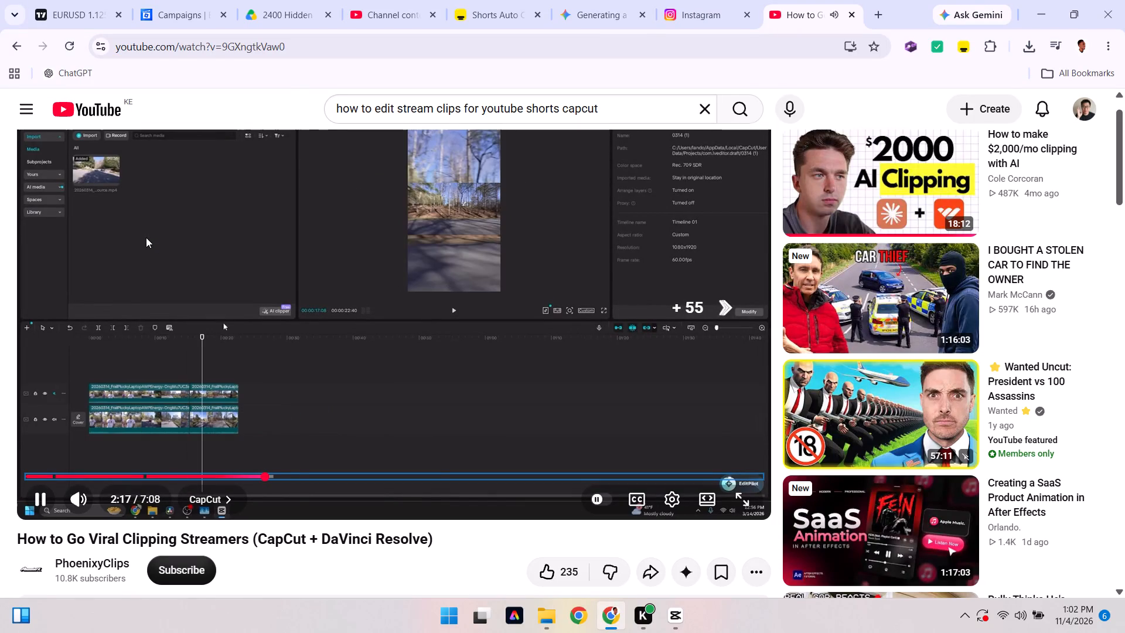
key("Right")
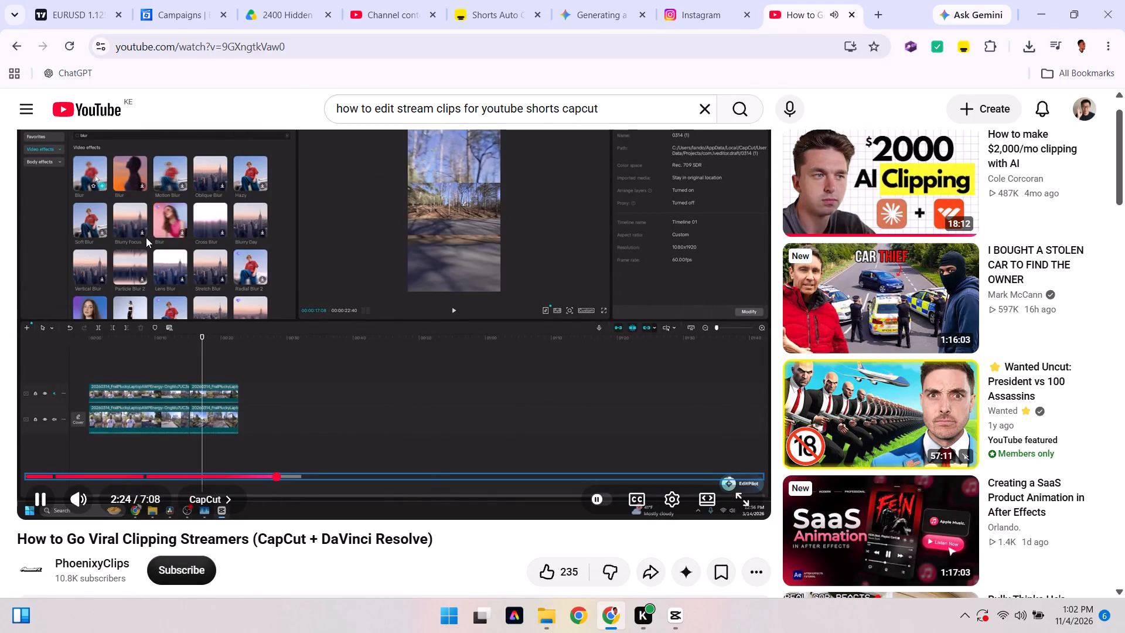
key("Left")
key("Left")
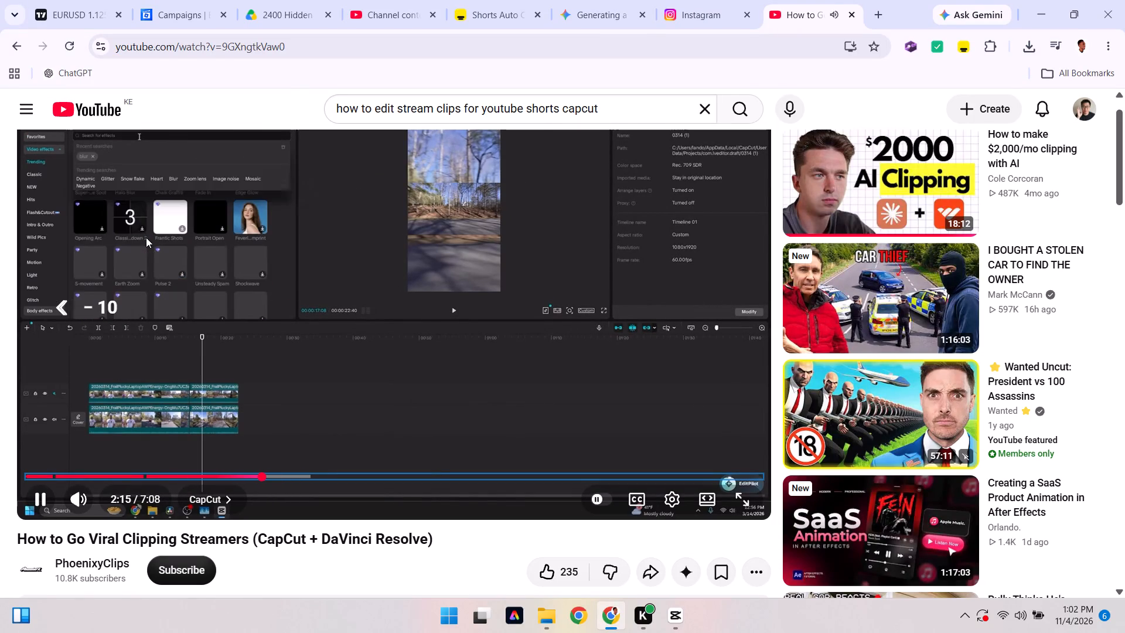
key("Right")
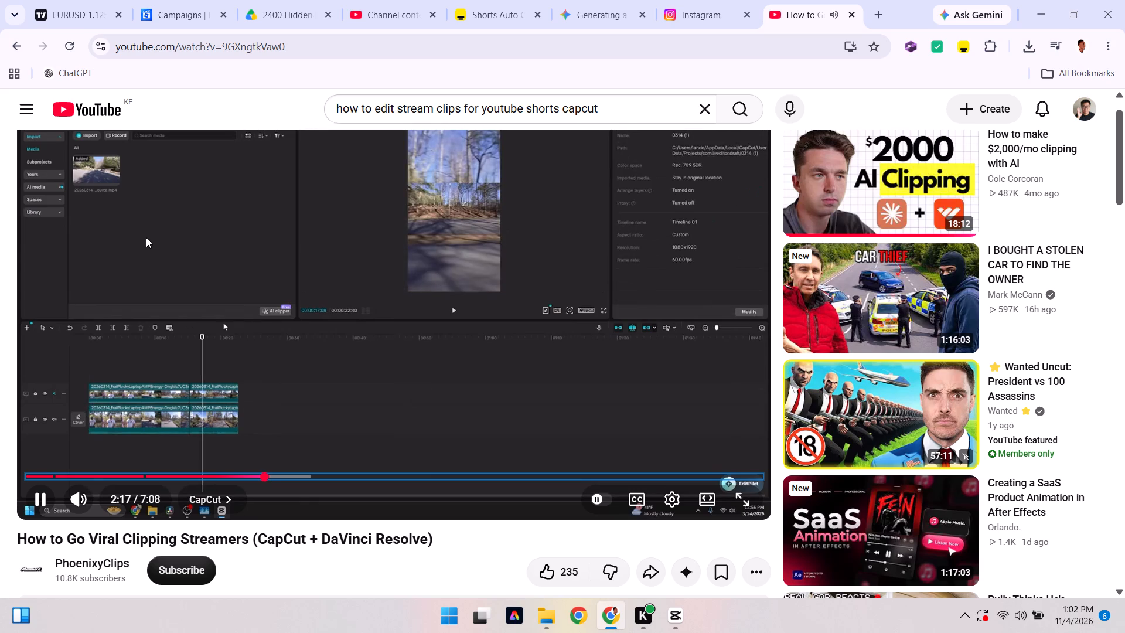
Skip further through the CapCut chapter to see how the blurred background is finished and the title text is added.
key("Right")
key("Right")
key("Right")
key("Right")
key("Right")
key("Right")
key("Right")
key("Right")
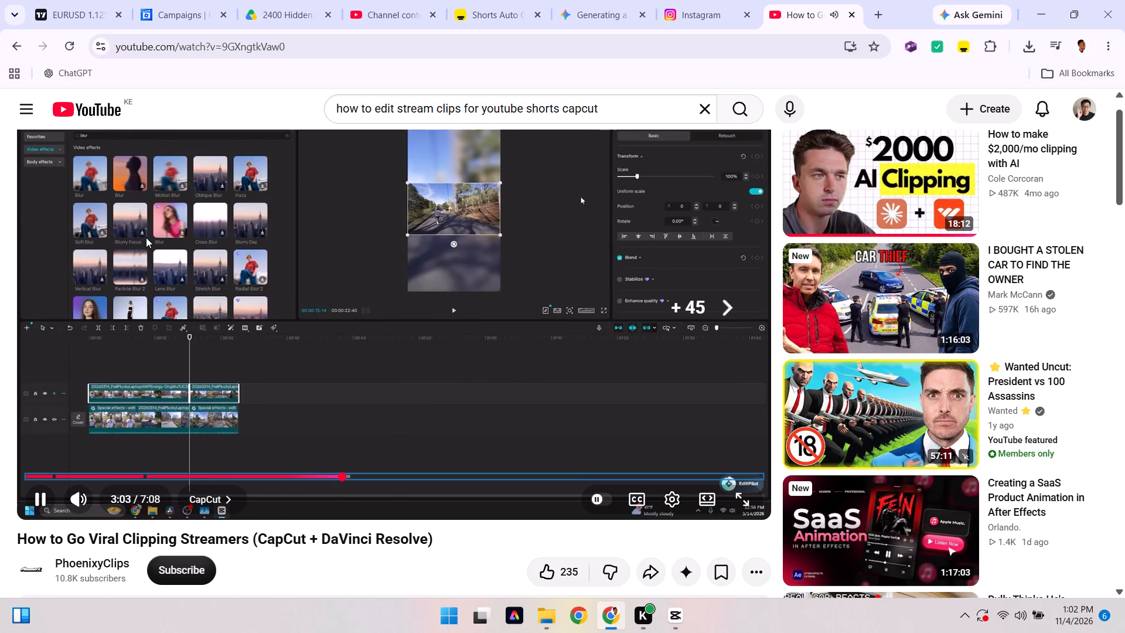
key("Right")
key("Right")
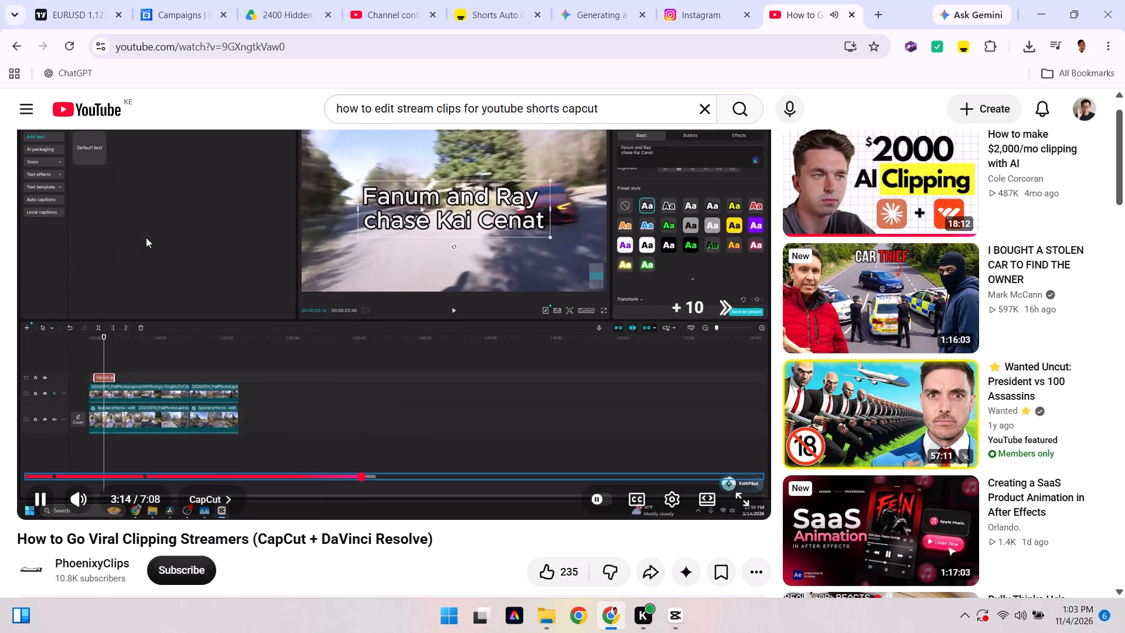
key("Right")
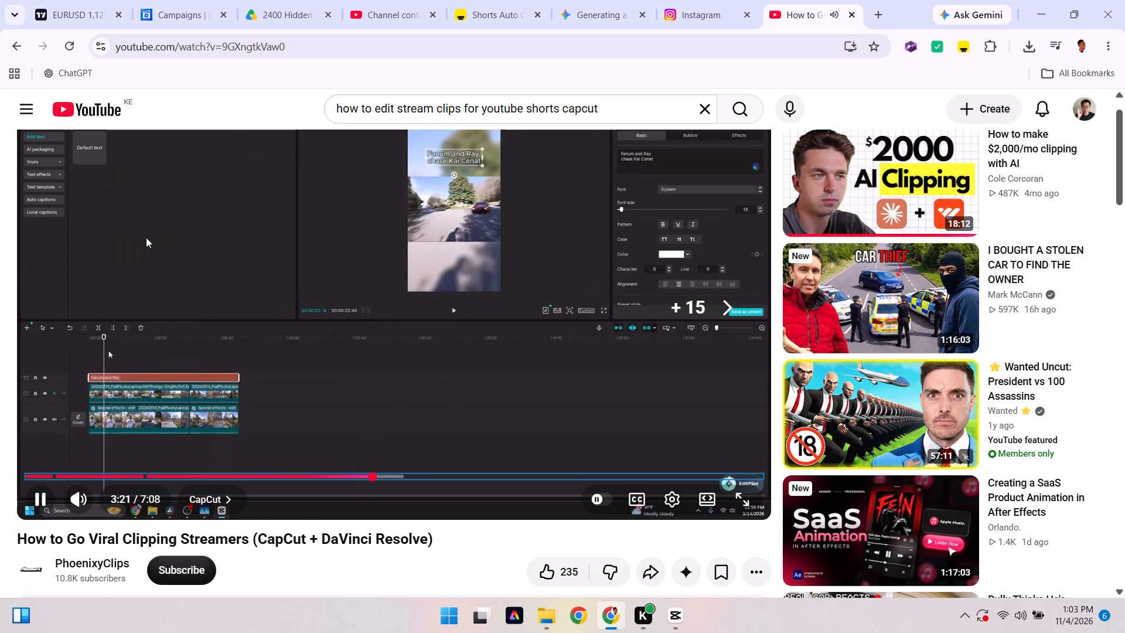
Skim the export settings and the start of the DaVinci Resolve chapter, and return to the search results.
key("Right")
key("Right")
key("Right")
key("Right")
key("Right")
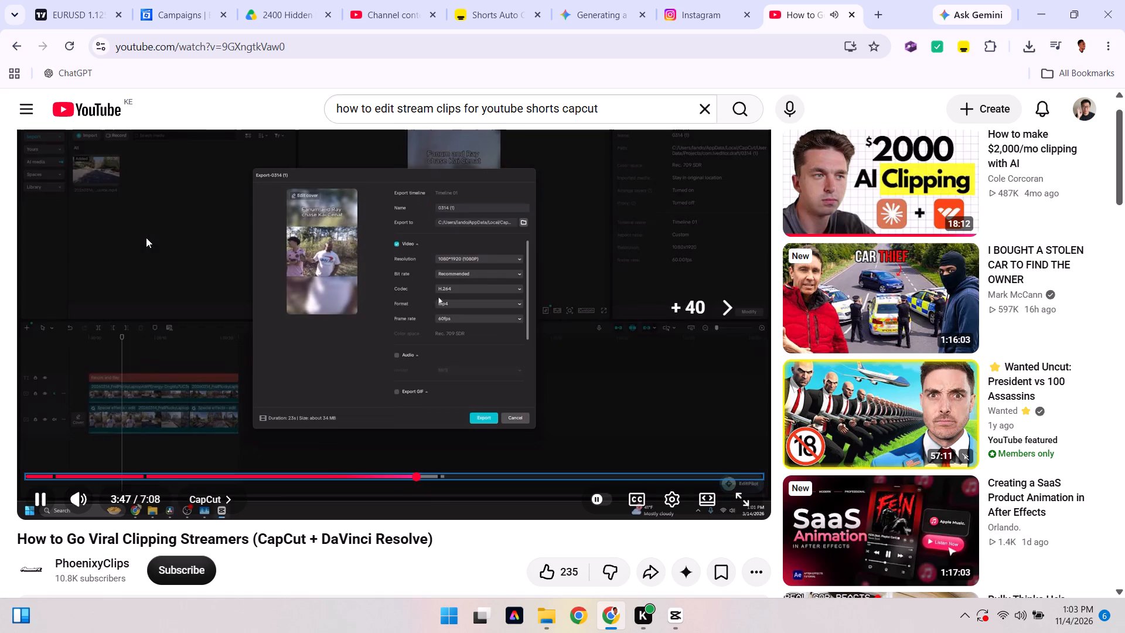
key("Right")
key("Right")
key("Right")
key("Right")
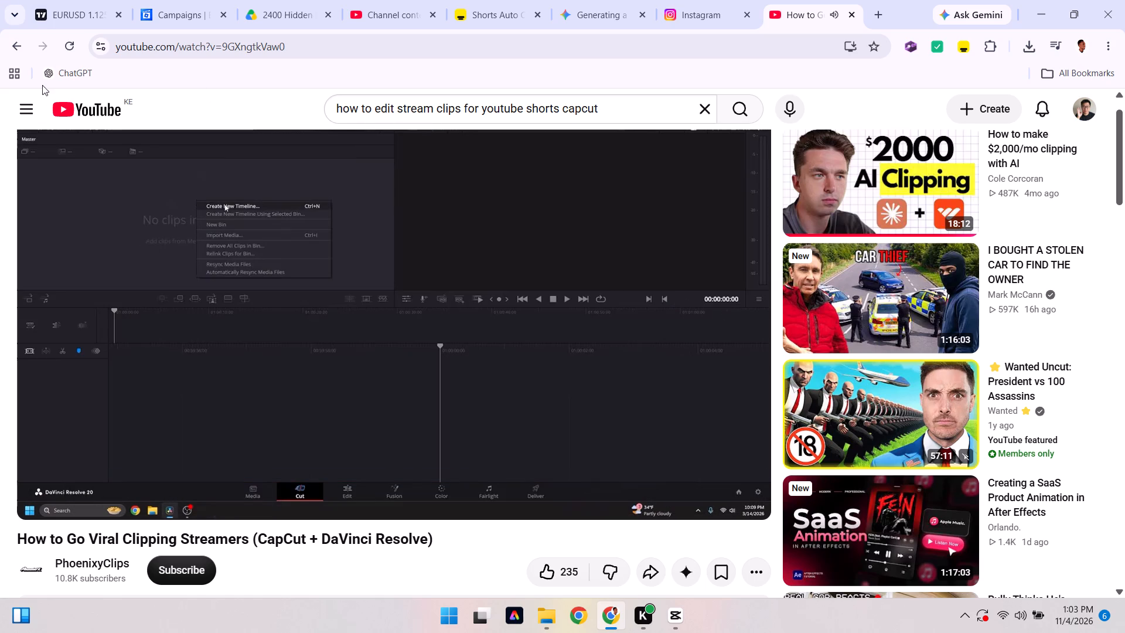
left_click(11, 43)
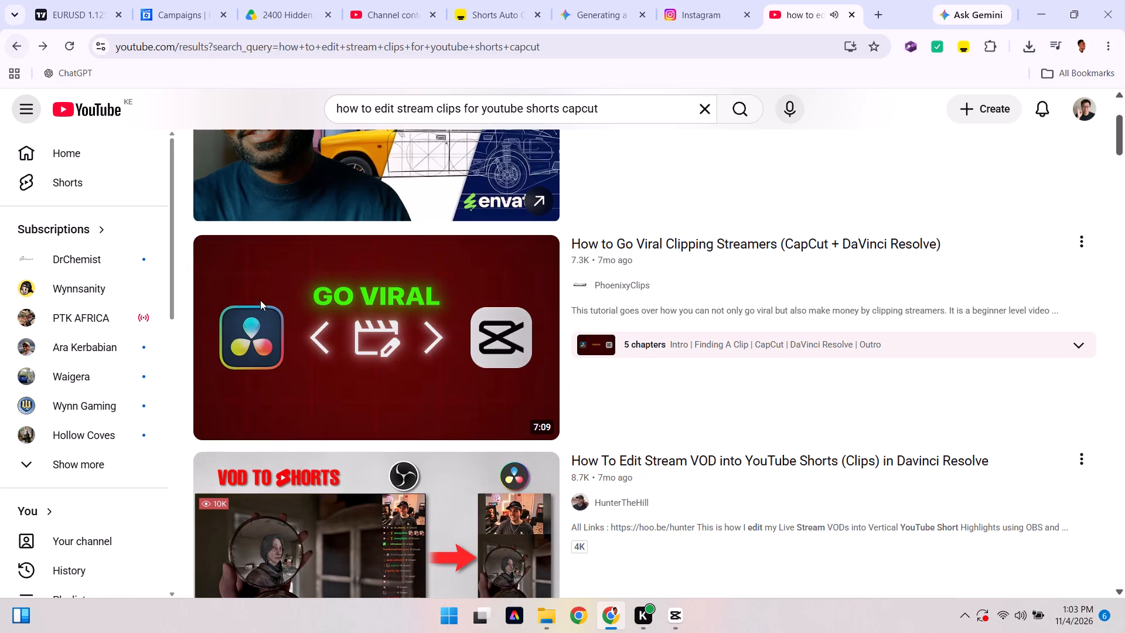
Open HunterTheHill's "How To Edit Stream VOD into YouTube Shorts (Clips) in Davinci Resolve", look over its page, and return to the results.
scroll(356, 344, "down", 4)
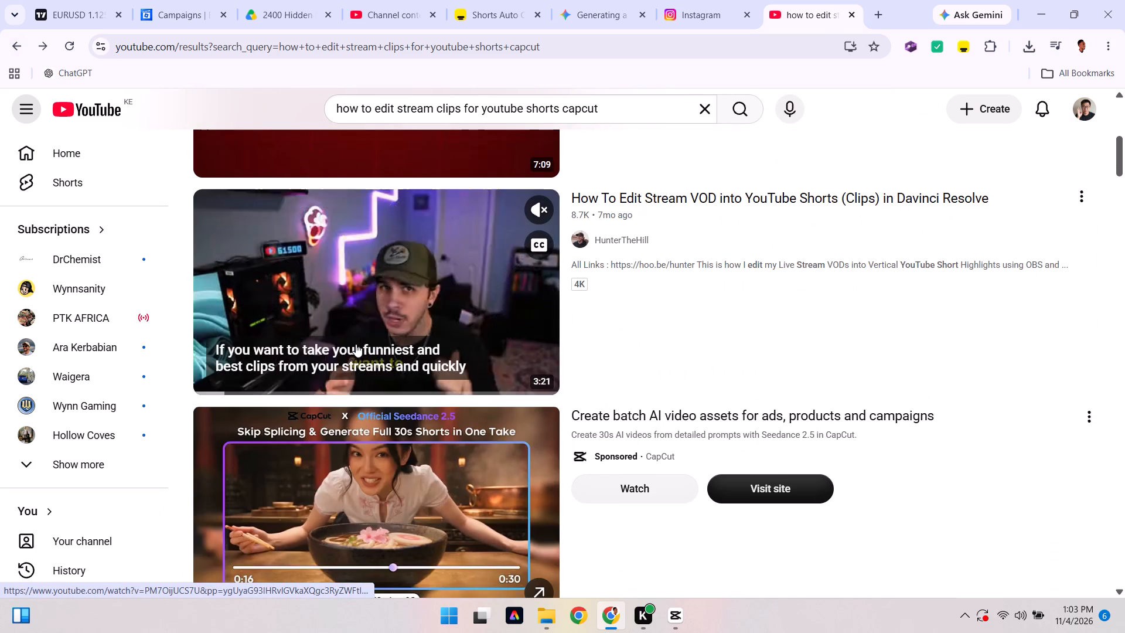
left_click(380, 318)
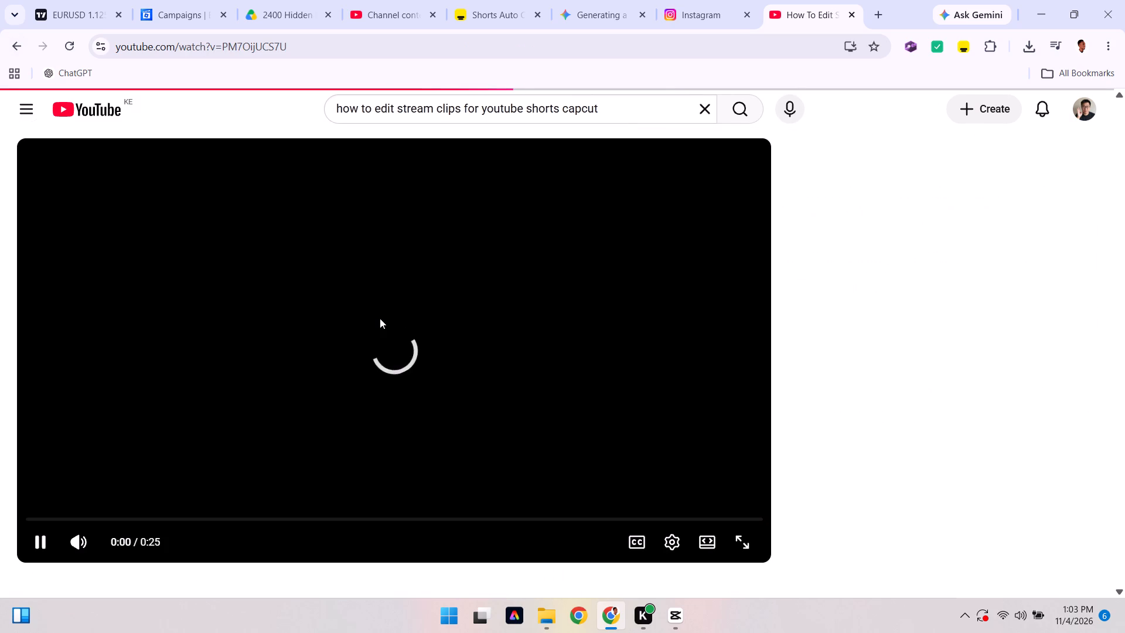
scroll(380, 318, "down", 1)
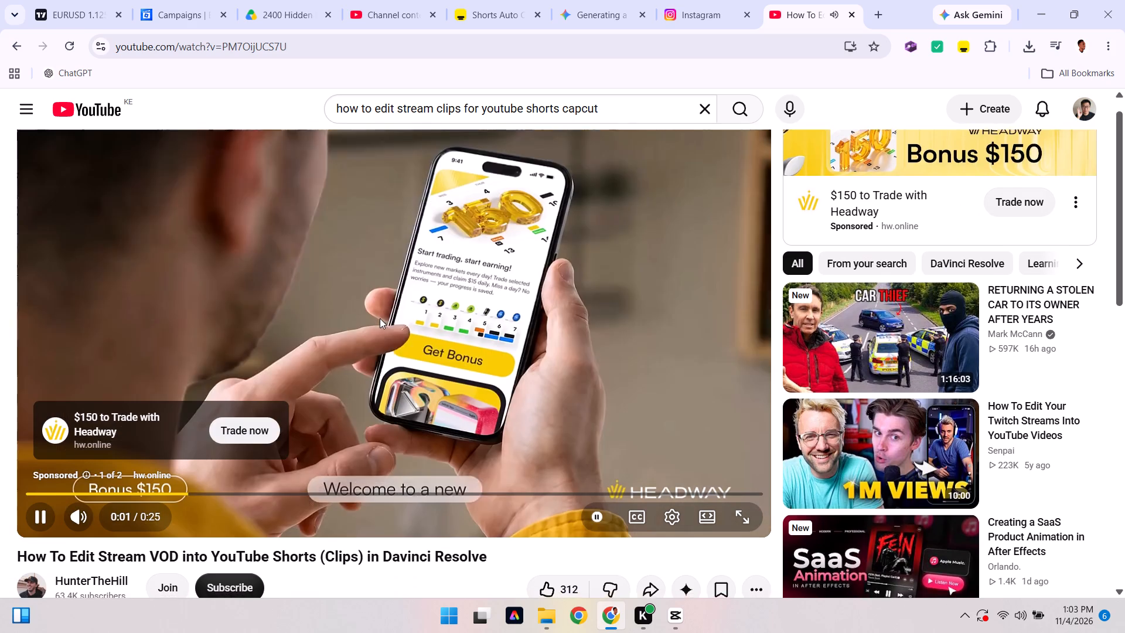
scroll(380, 318, "down", 2)
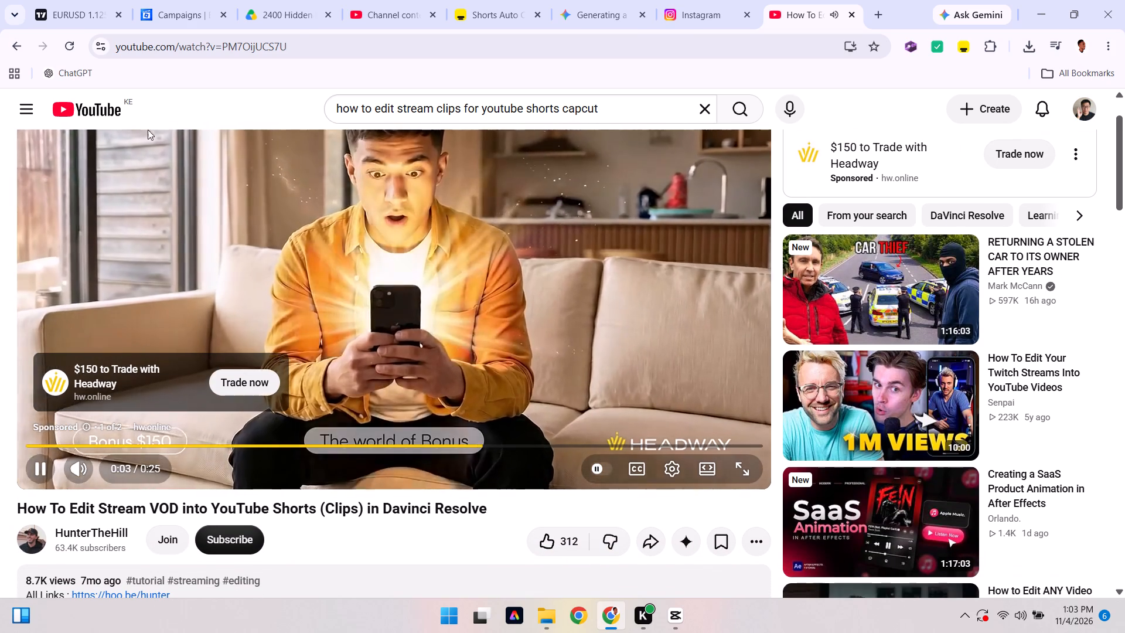
left_click(21, 55)
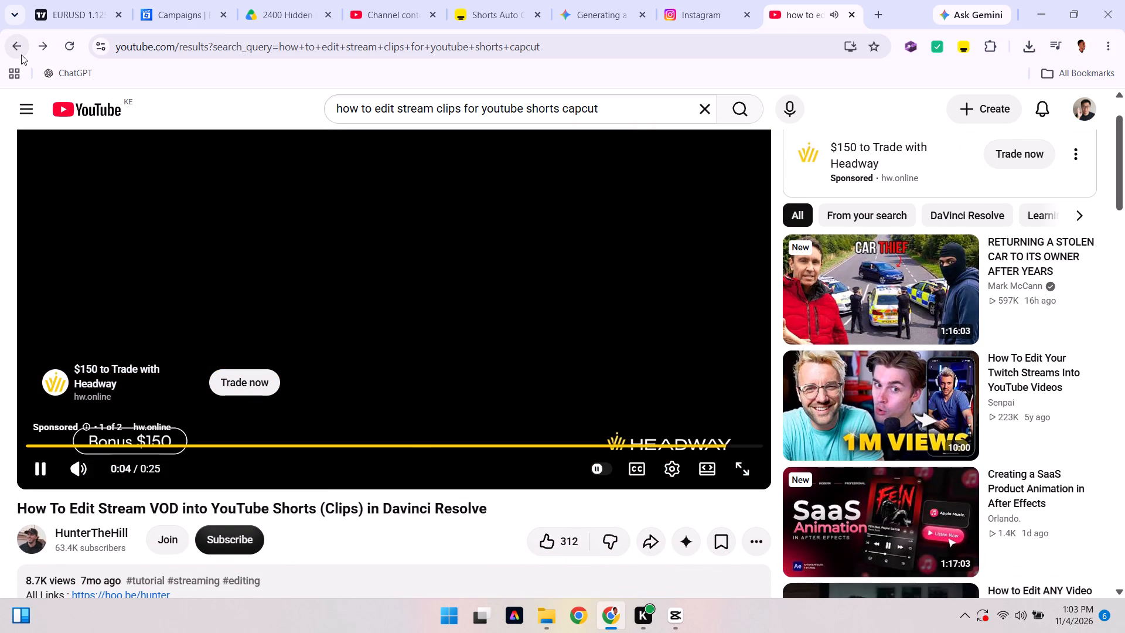
Find the Shorts among the search results and open "How to make gaming videos in CapCut".
scroll(224, 290, "down", 6)
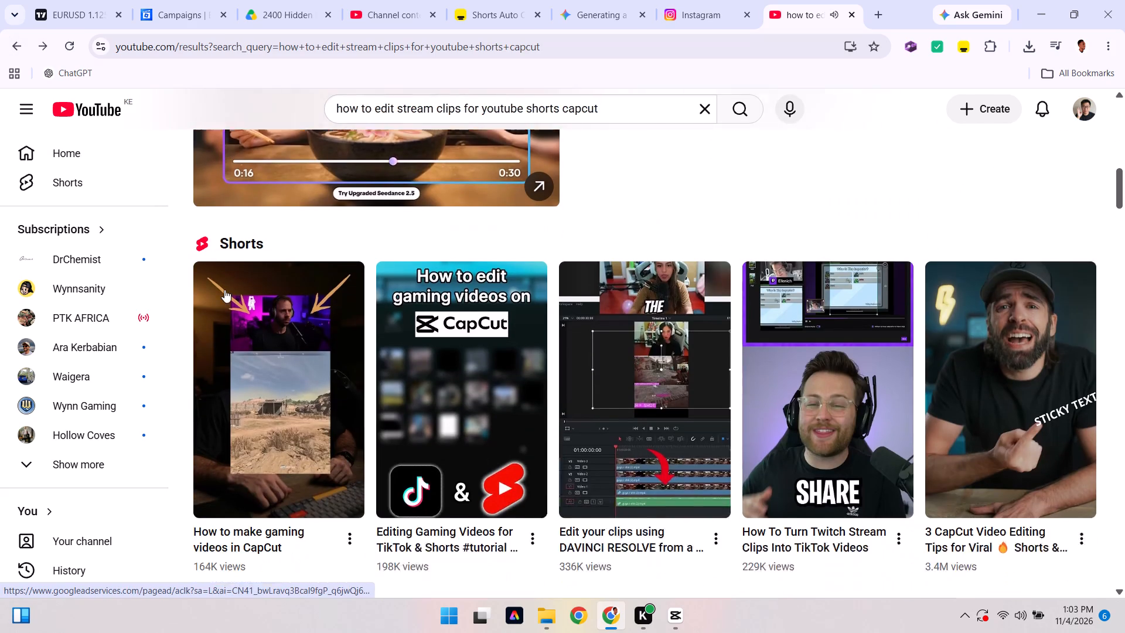
scroll(224, 290, "down", 1)
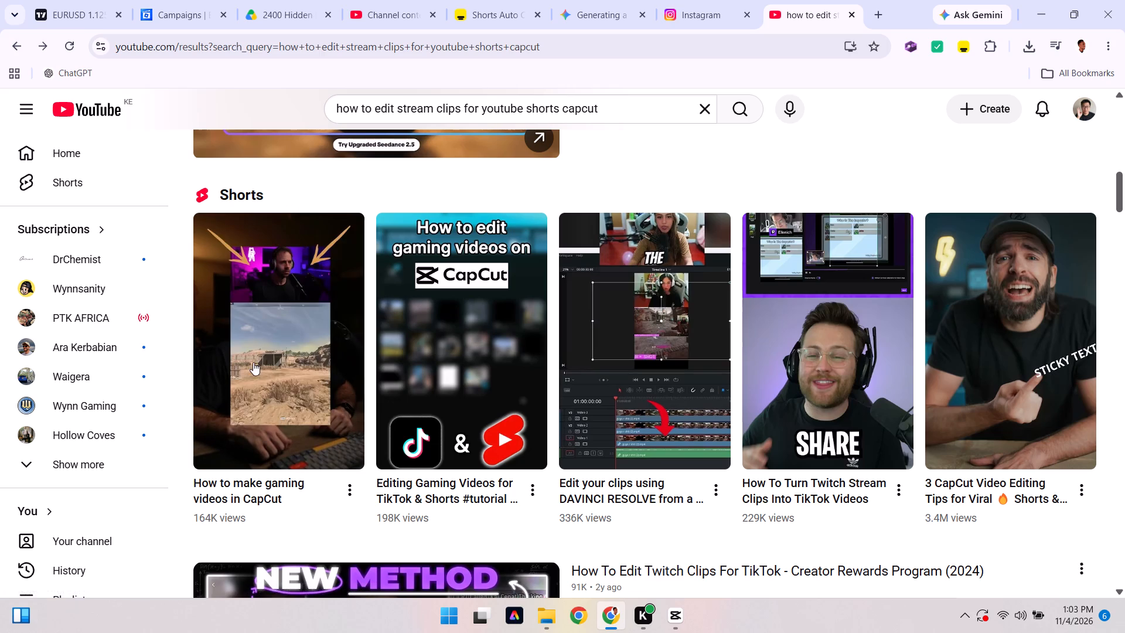
left_click(253, 362)
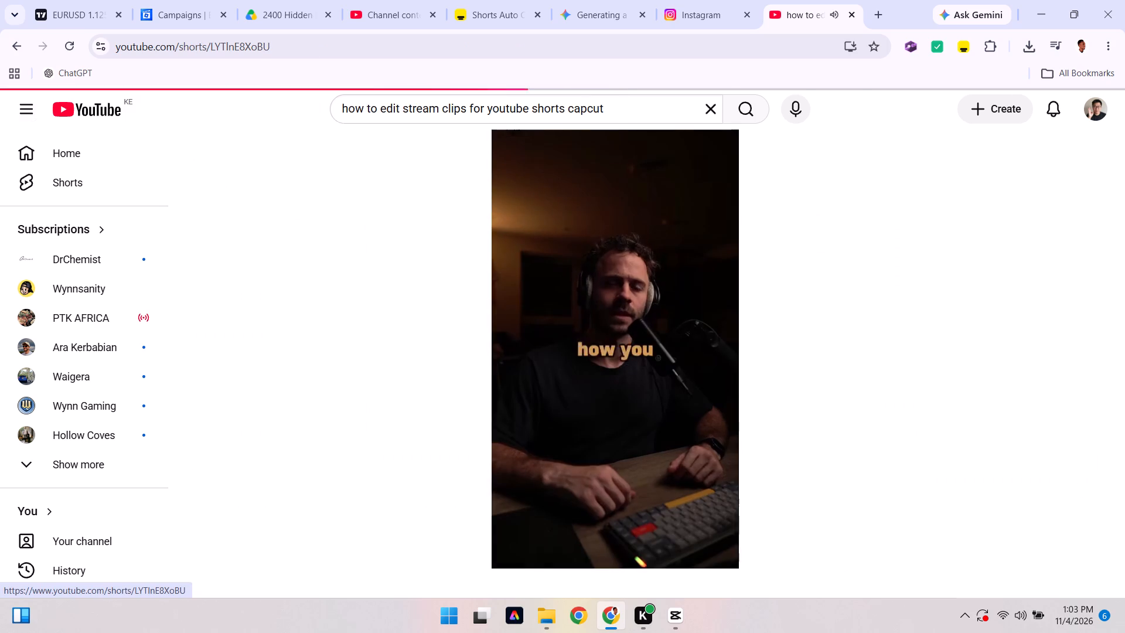
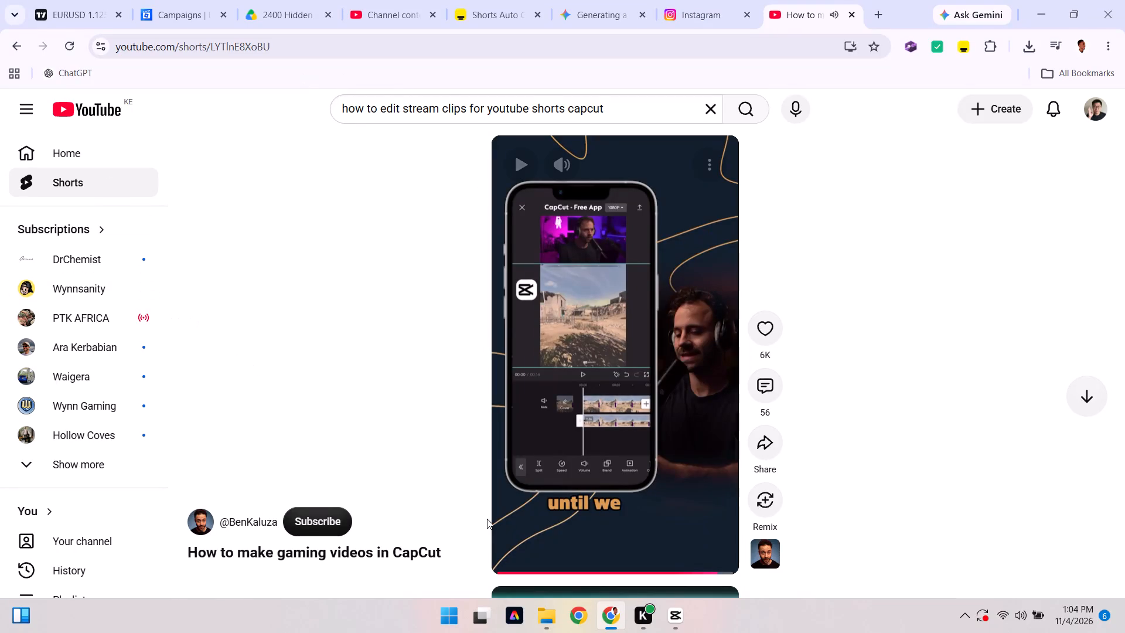
Switch to CapCut and add a Rectangle mask to the enlarged upper-track copy of _hidden_halloween_stream-o-rama.mpg.
left_click(670, 607)
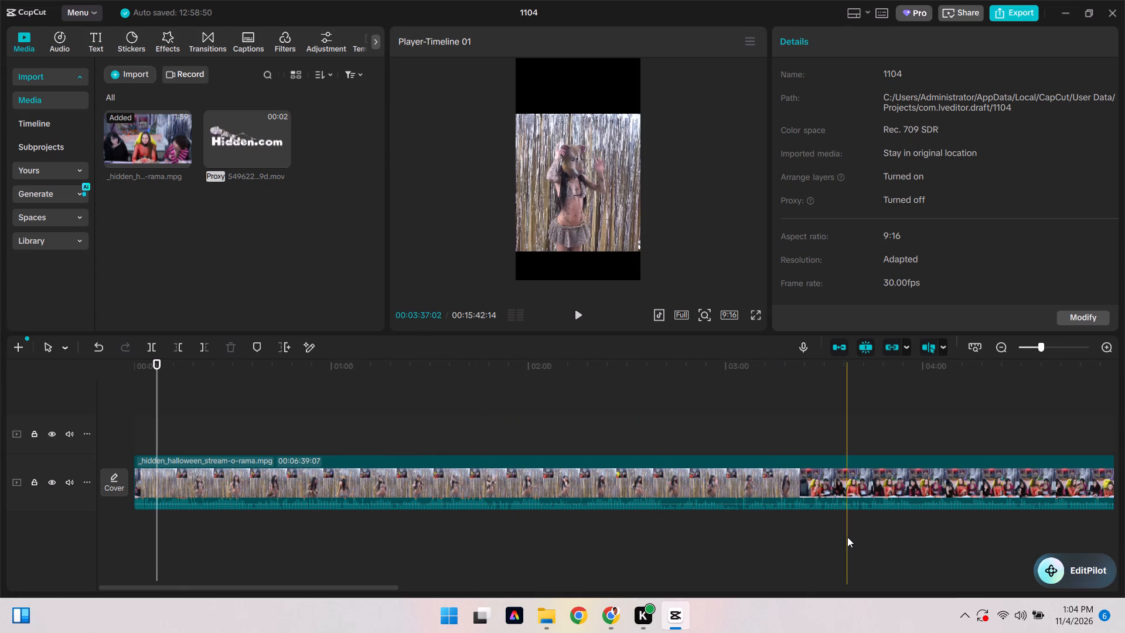
scroll(847, 537, "left", 4)
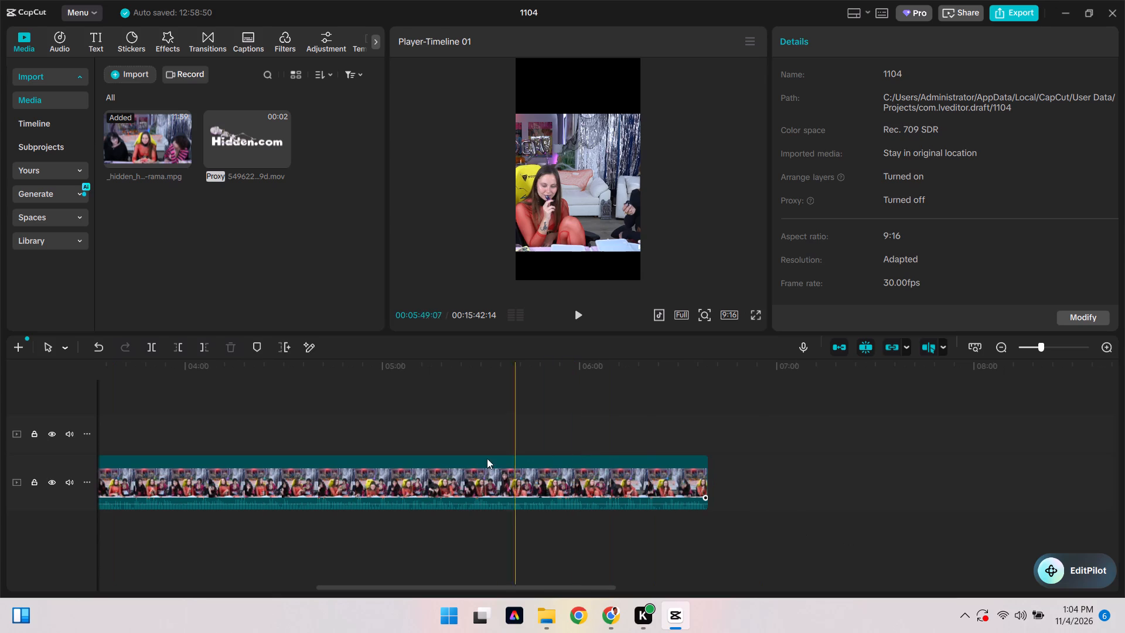
scroll(243, 450, "right", 4)
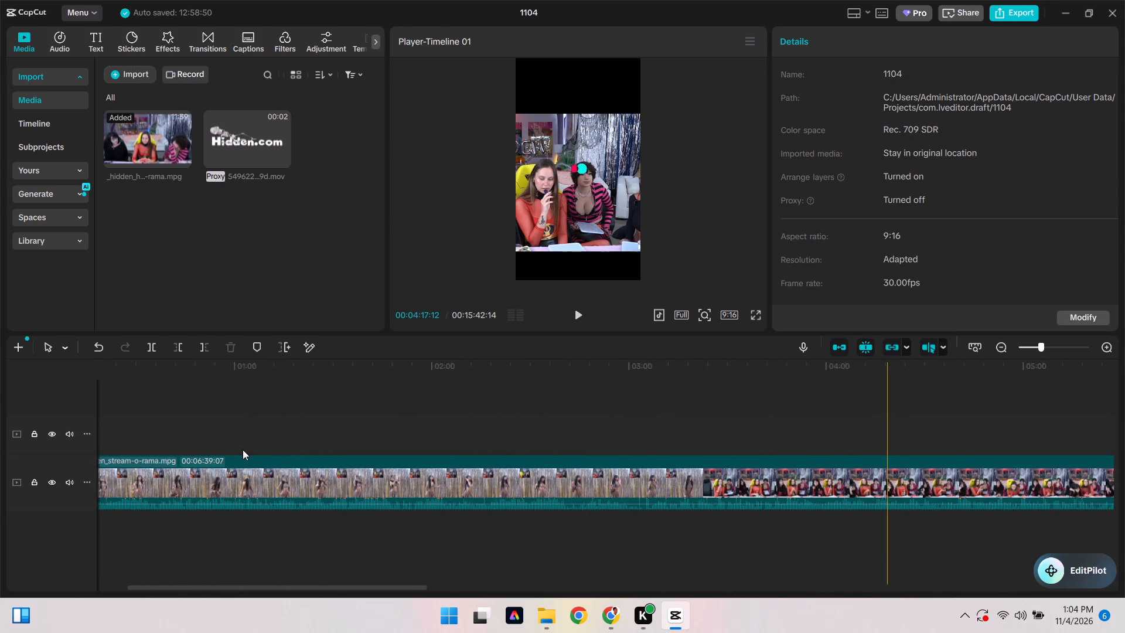
scroll(243, 450, "right", 1)
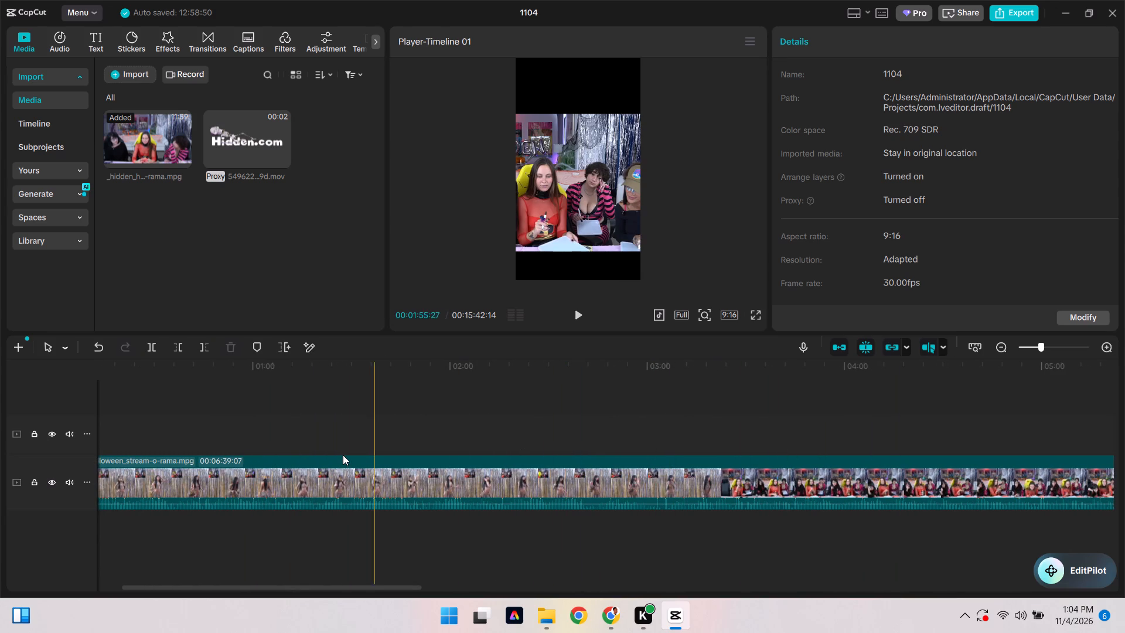
left_click_drag(1036, 342, 1036, 345)
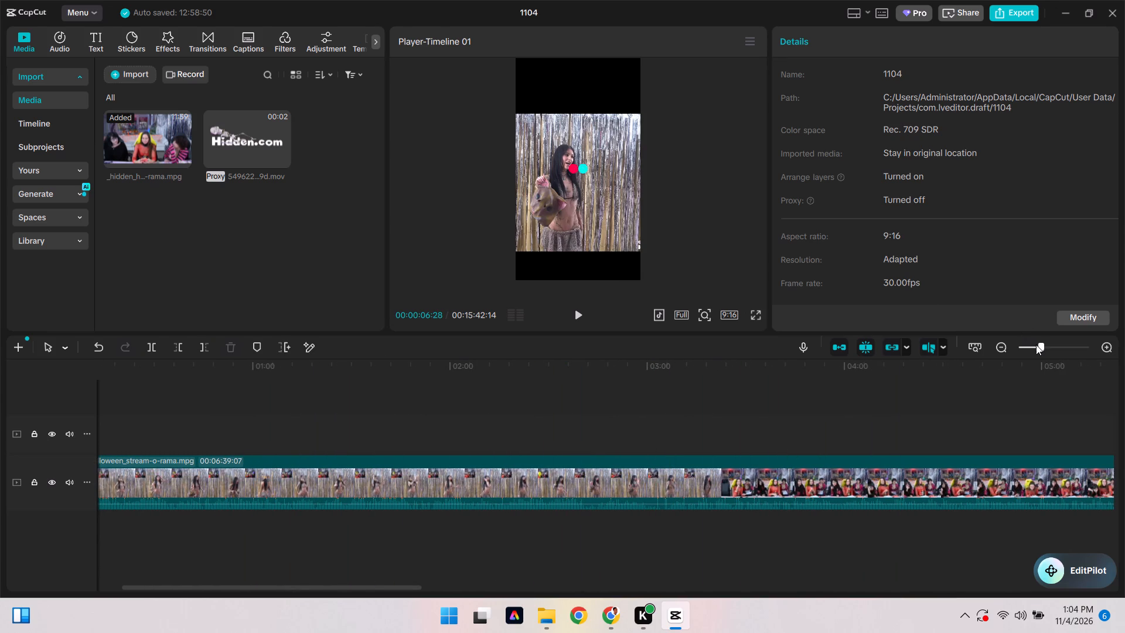
left_click_drag(1036, 345, 1021, 351)
left_click_drag(1044, 346, 1031, 348)
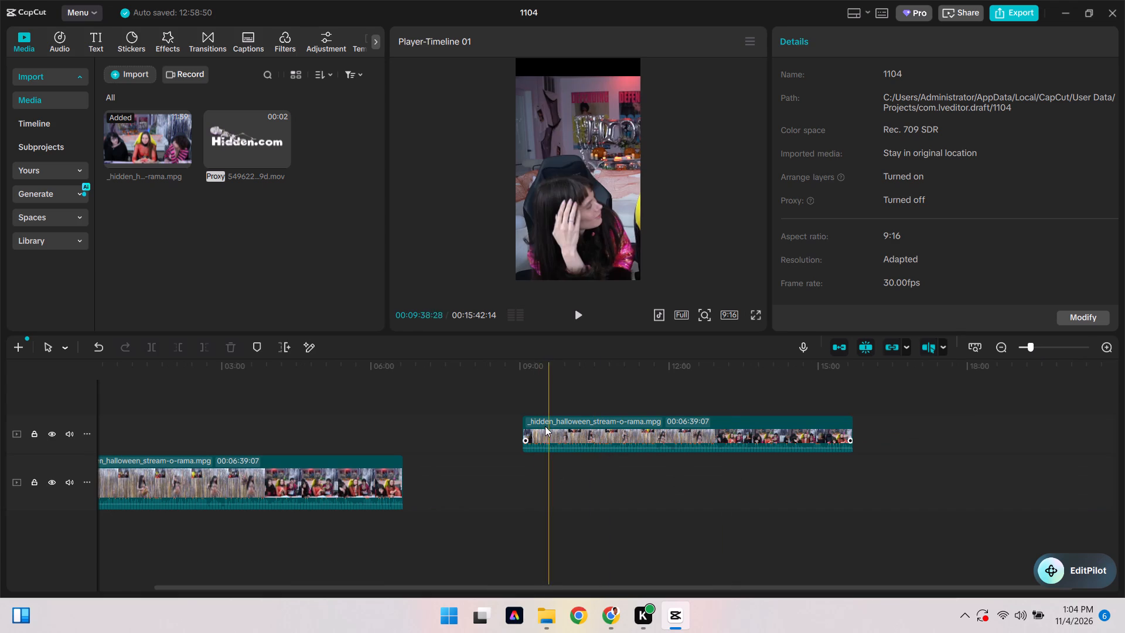
left_click(536, 422)
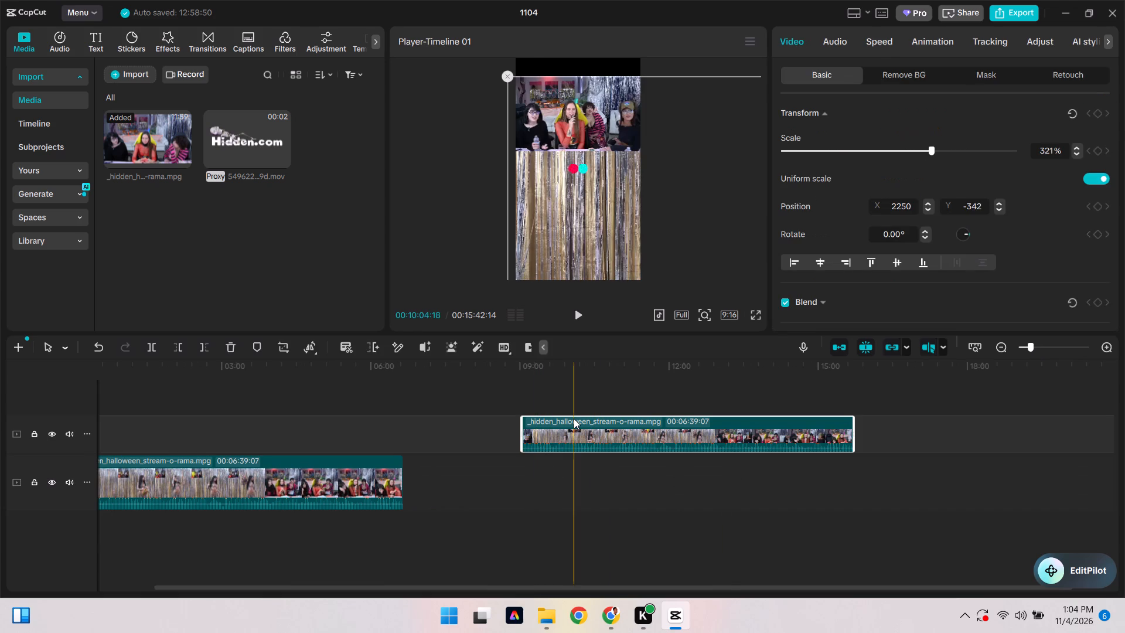
left_click(987, 74)
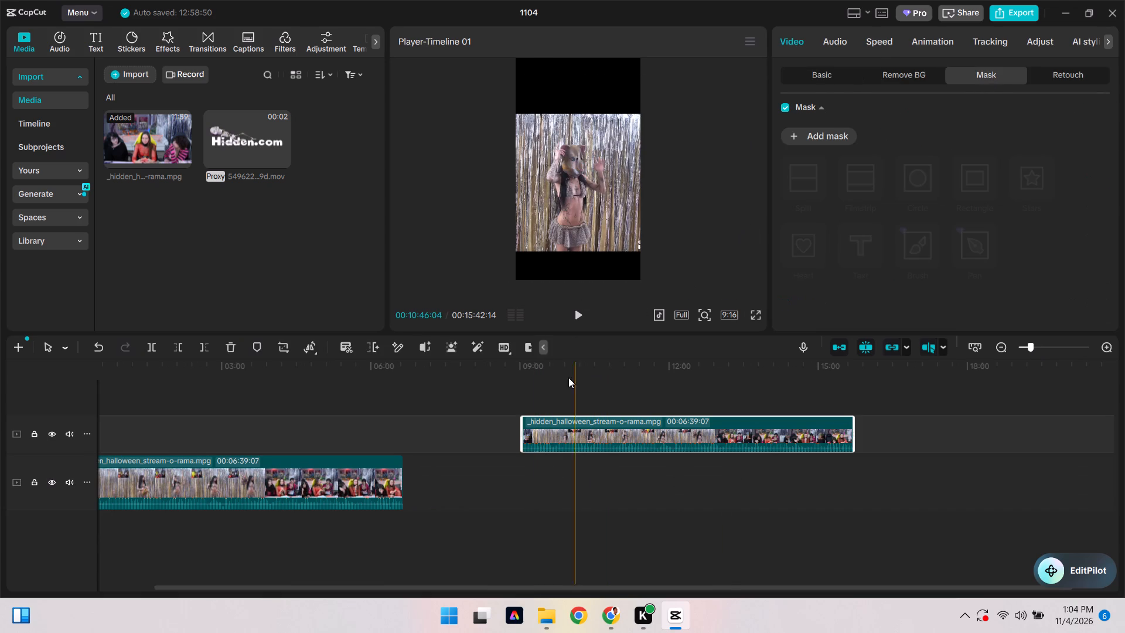
left_click(541, 370)
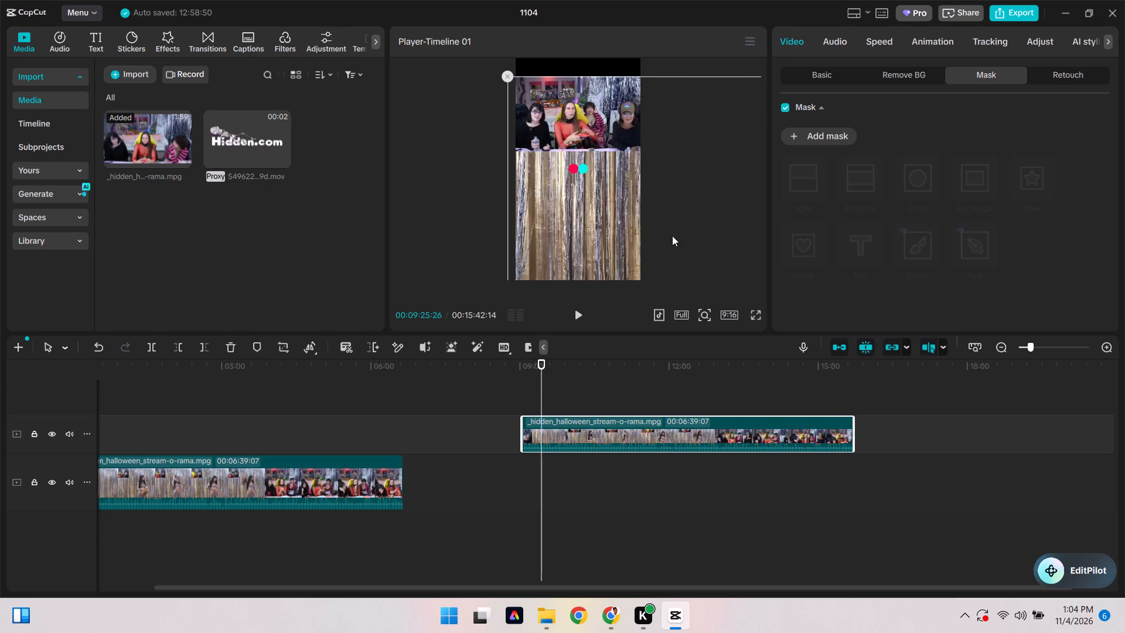
left_click(816, 138)
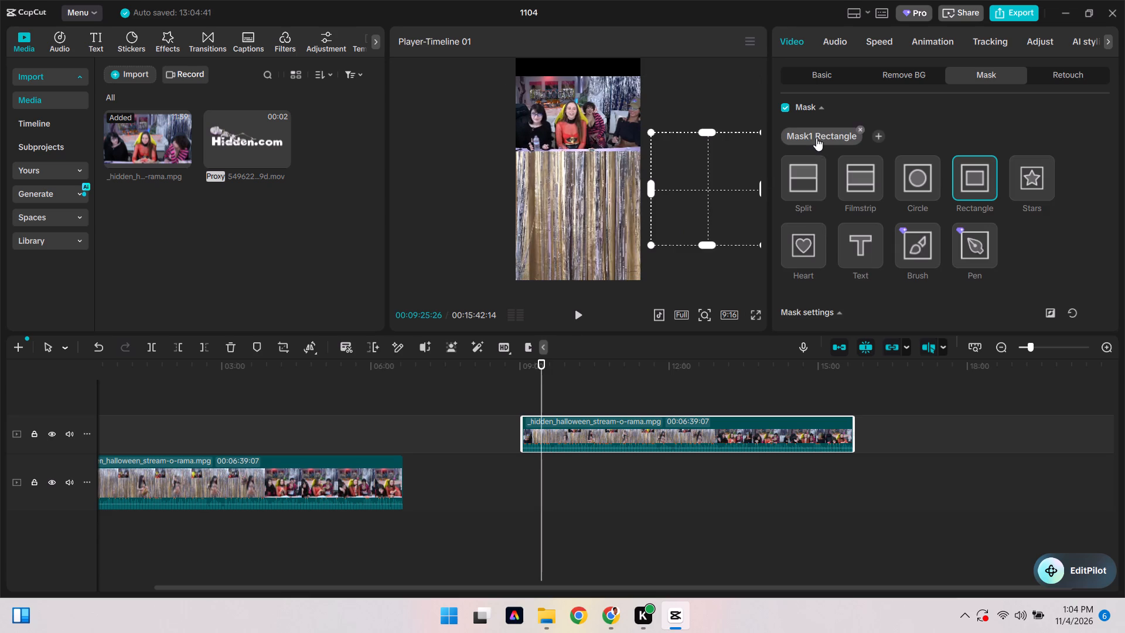
left_click(975, 181)
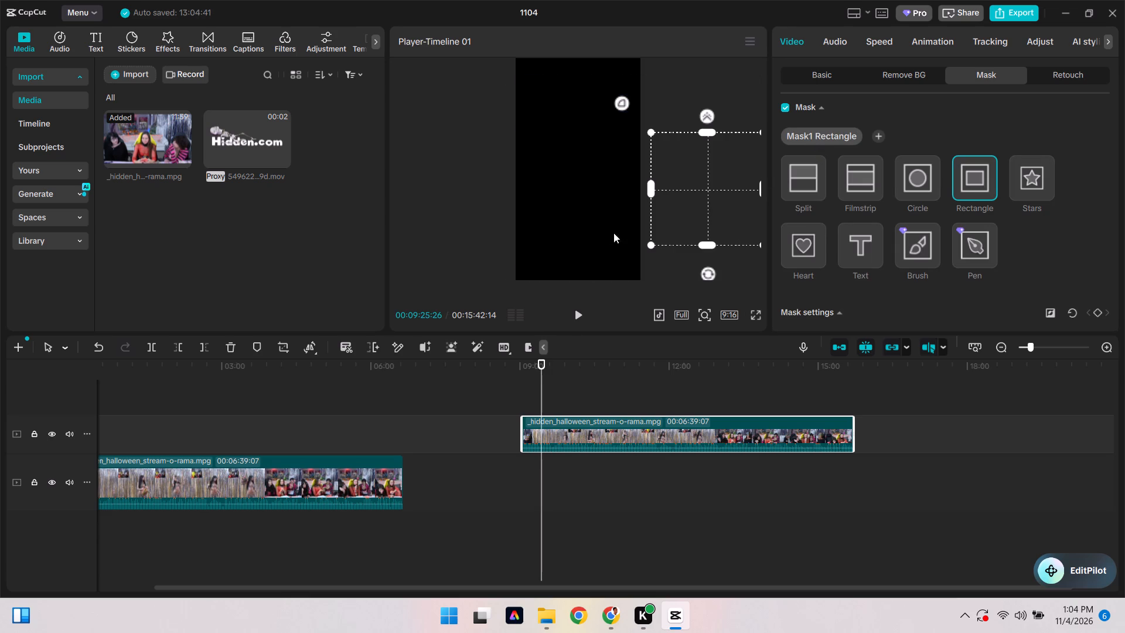
Move the rectangle mask over the hosts' inset picture, to about X -617, Y 463, leaving out the dance footage below.
left_click(688, 183)
left_click_drag(688, 177, 584, 139)
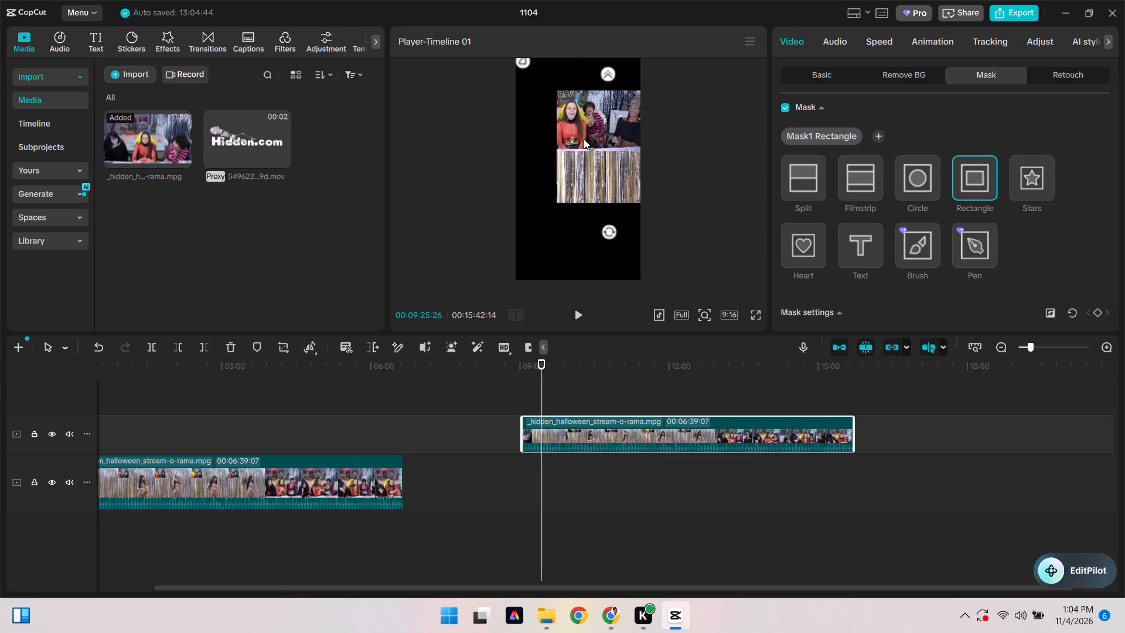
left_click_drag(584, 139, 557, 101)
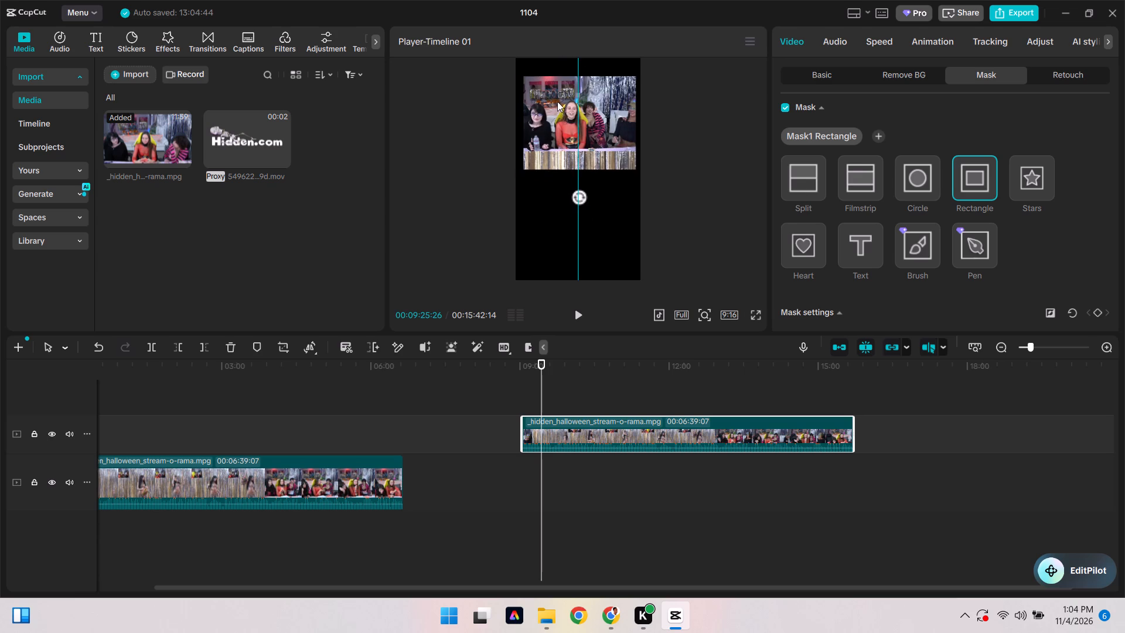
left_click_drag(557, 101, 557, 97)
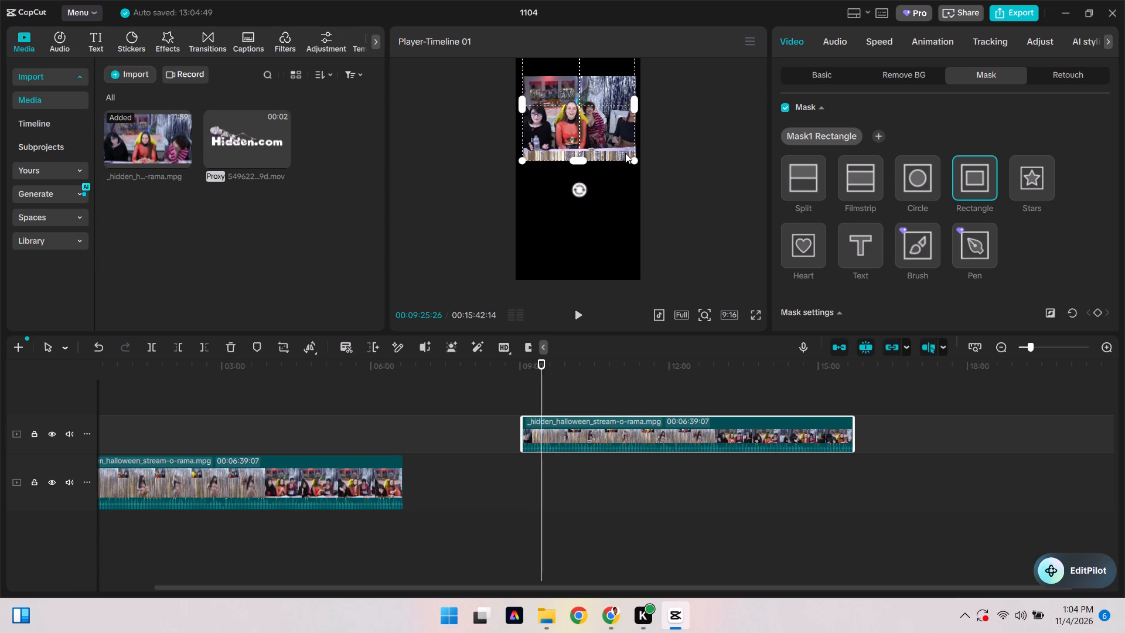
left_click_drag(631, 156, 631, 145)
scroll(662, 98, "up", 1)
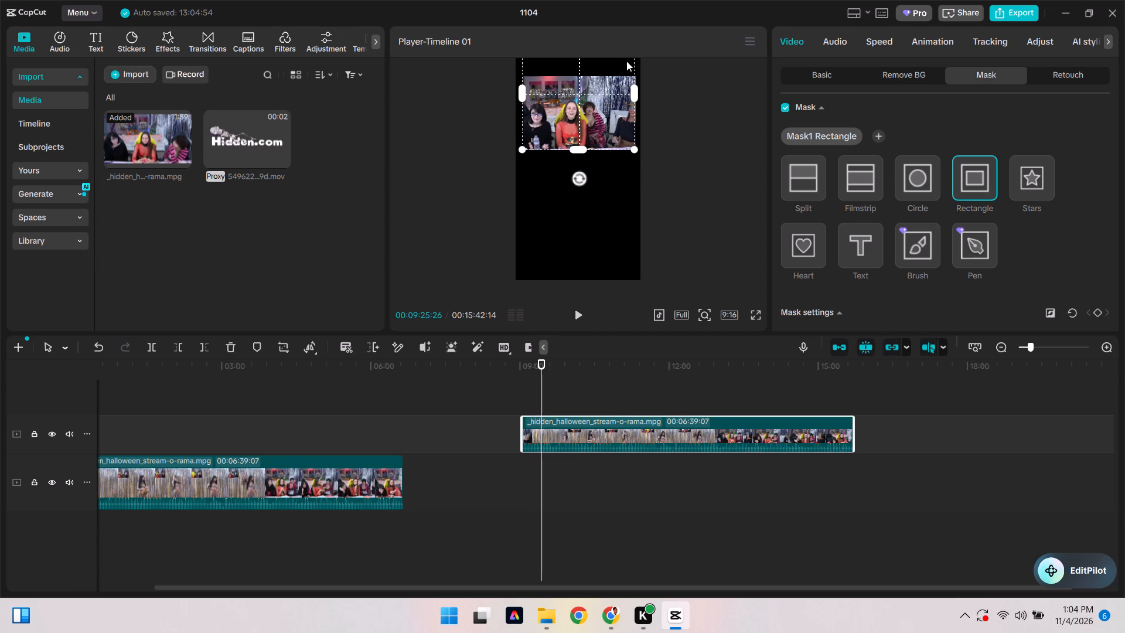
left_click(628, 61)
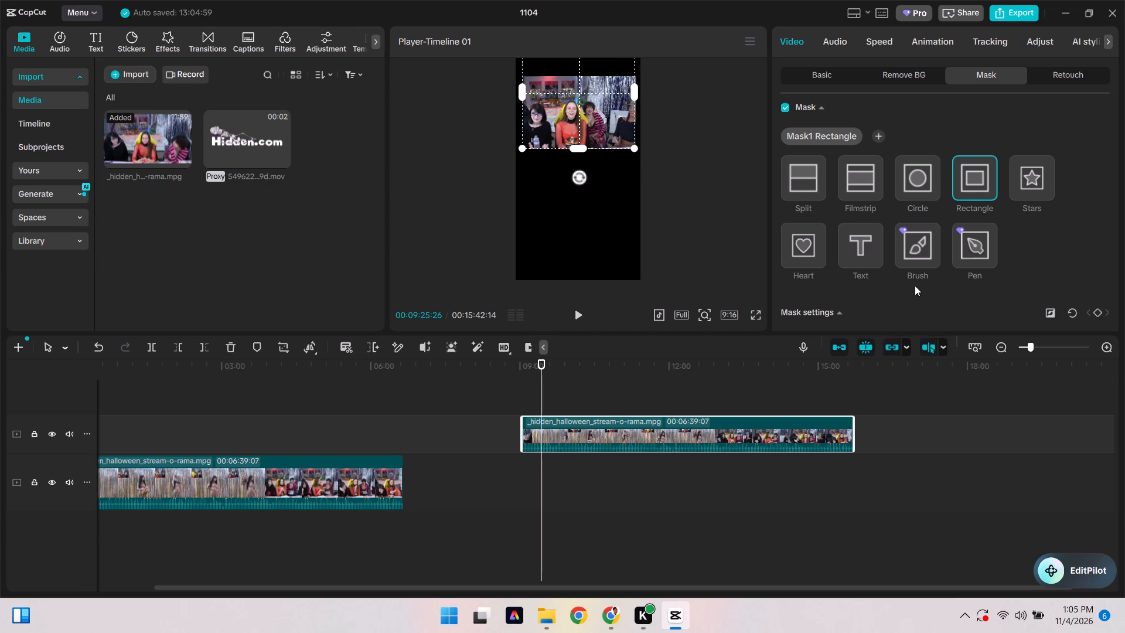
scroll(915, 285, "down", 2)
scroll(915, 285, "up", 2)
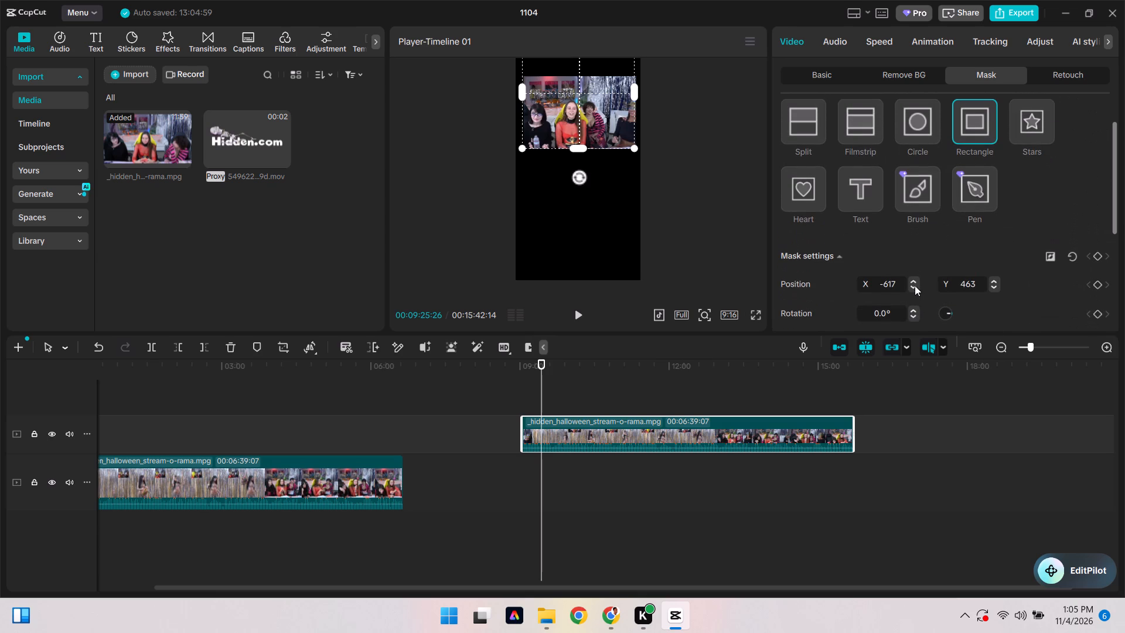
left_click(687, 173)
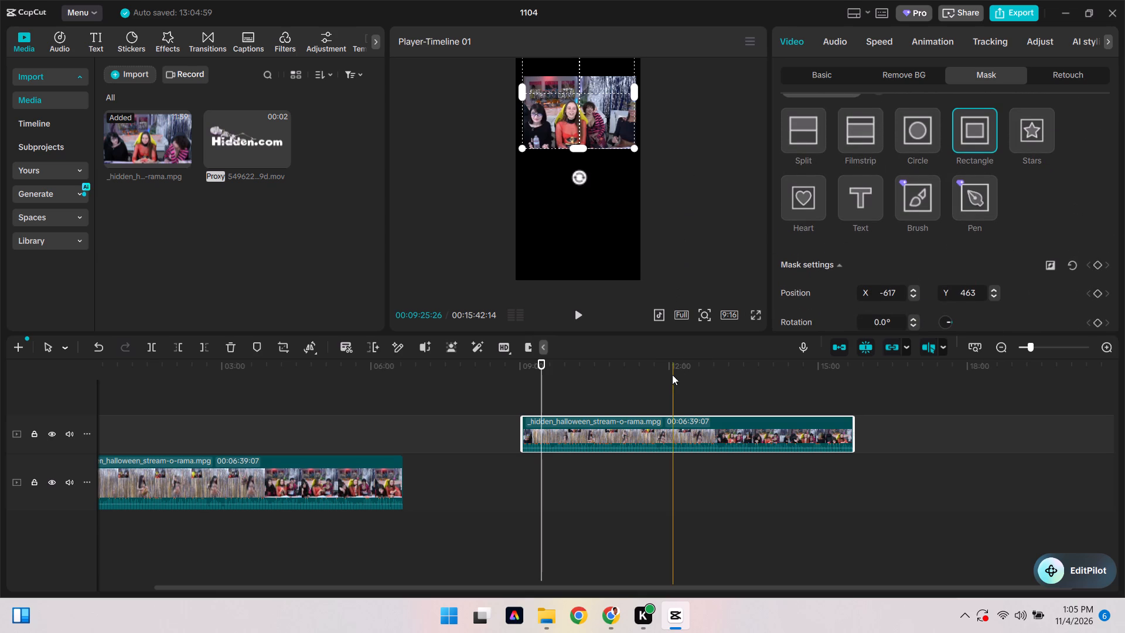
Move the masked overlay clip to the timeline's start, directly above the main clip, and preview the opening seconds of the stacked layout.
left_click(672, 383)
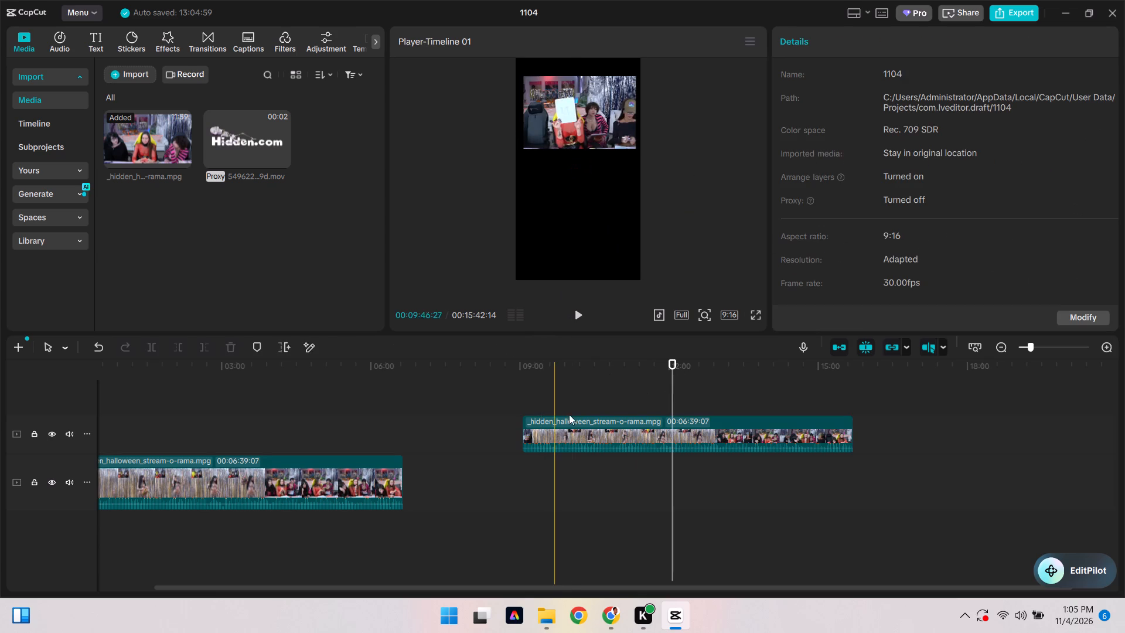
left_click_drag(592, 428, 178, 423)
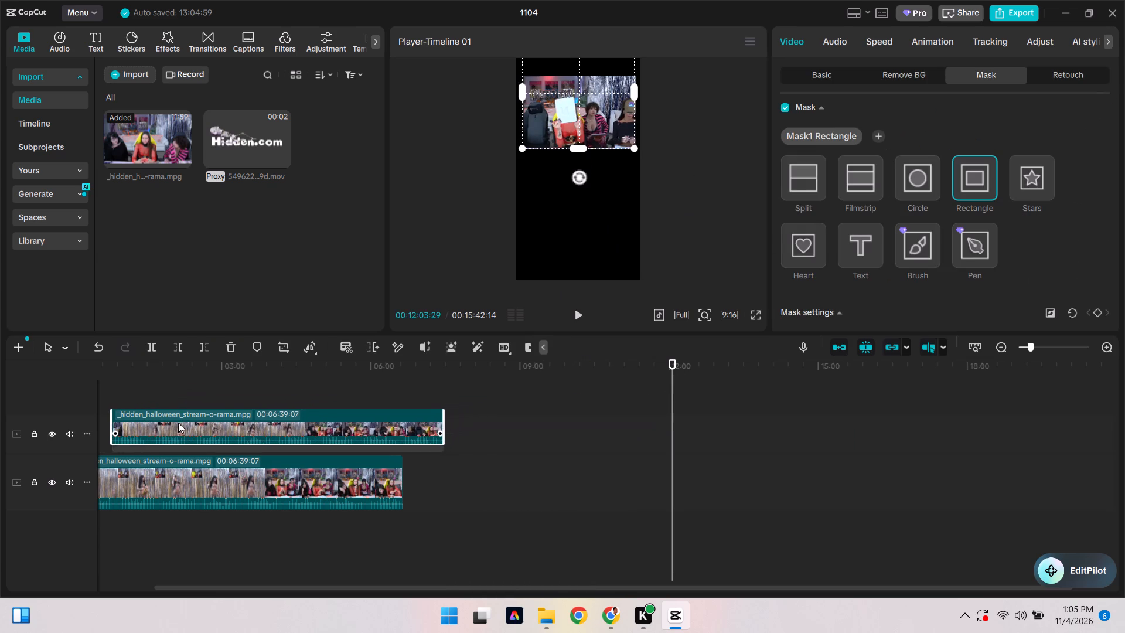
left_click_drag(178, 423, 169, 424)
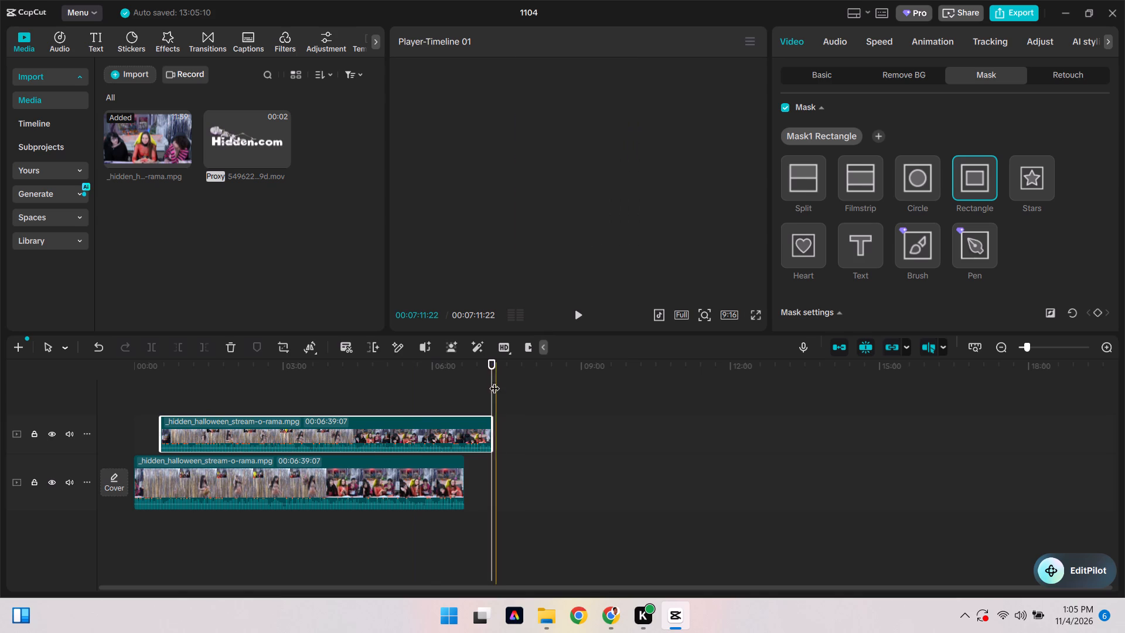
left_click_drag(492, 380, 12, 421)
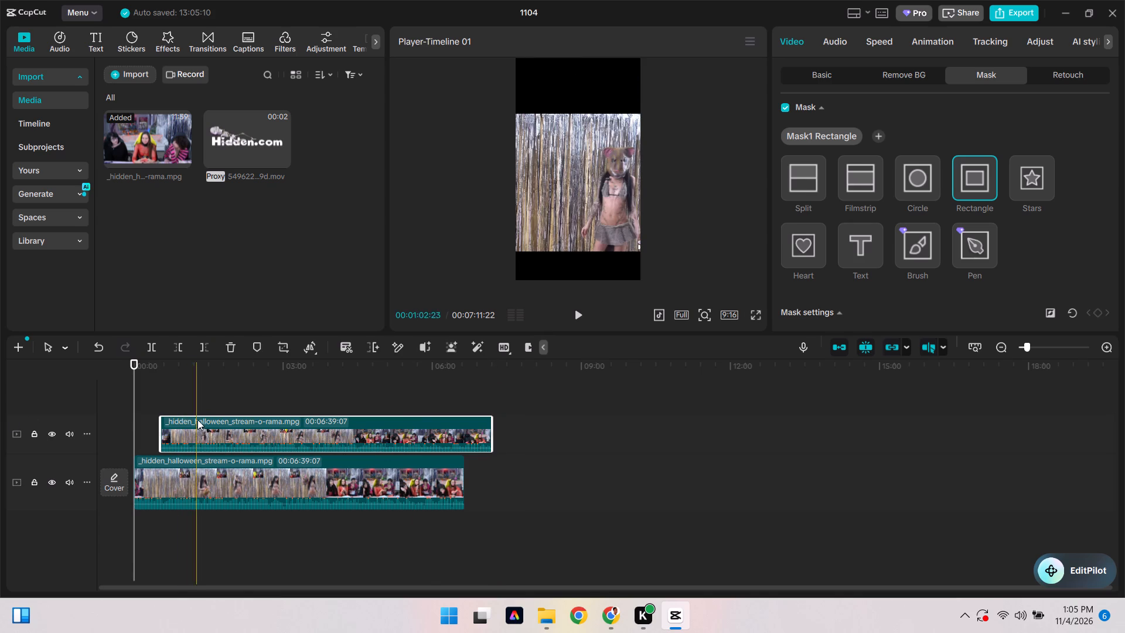
left_click_drag(201, 422, 109, 410)
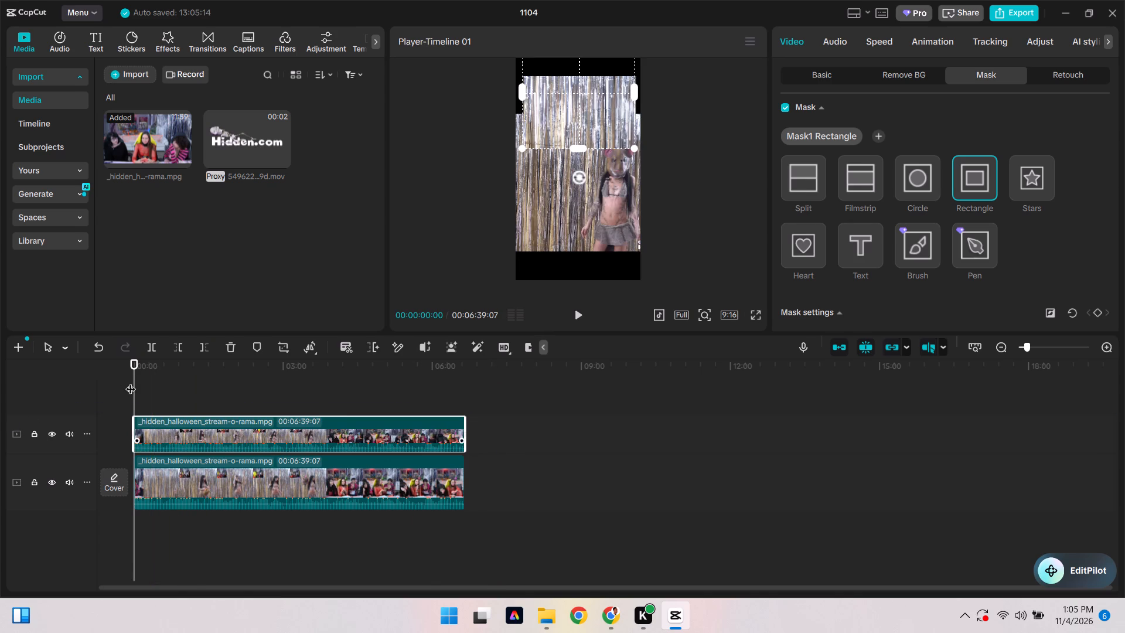
left_click_drag(131, 382, 42, 403)
key("space")
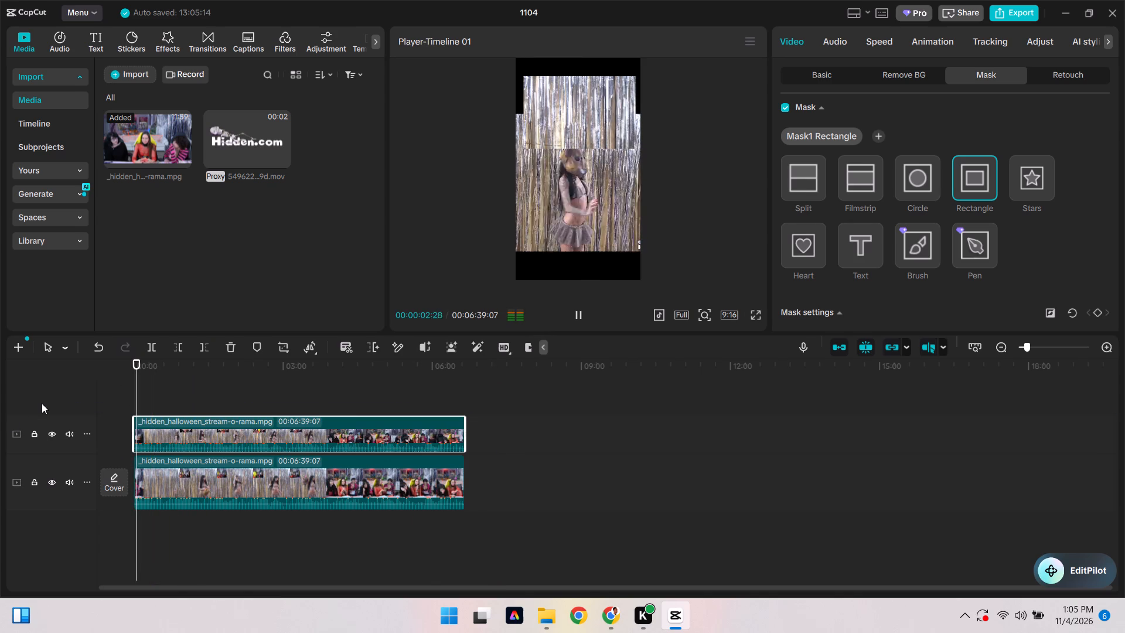
key("space")
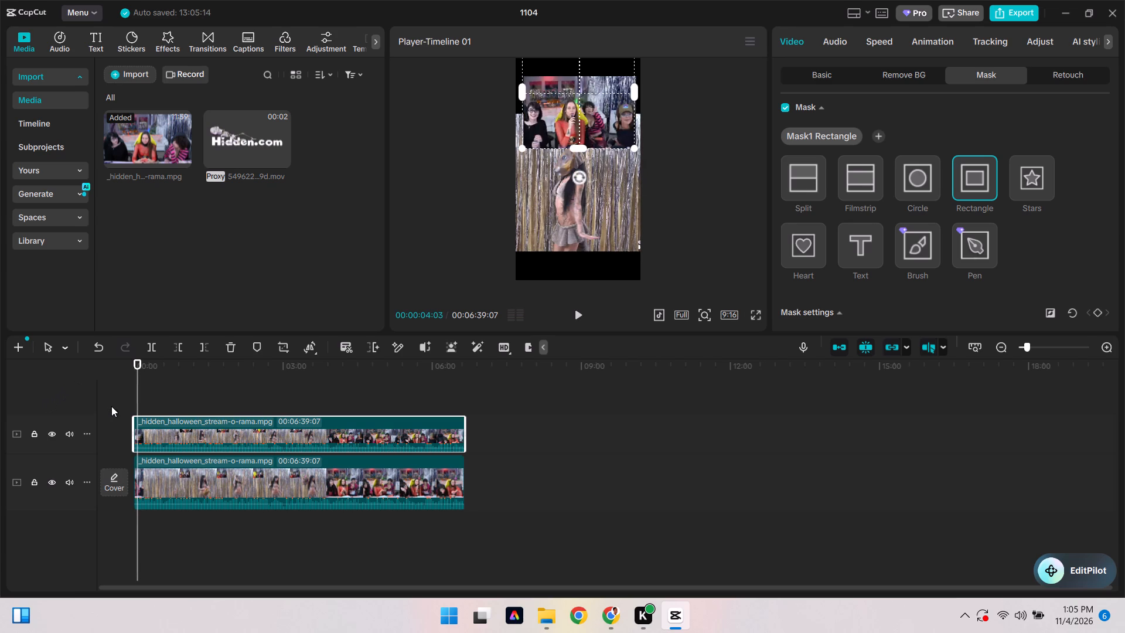
left_click_drag(170, 479, 134, 481)
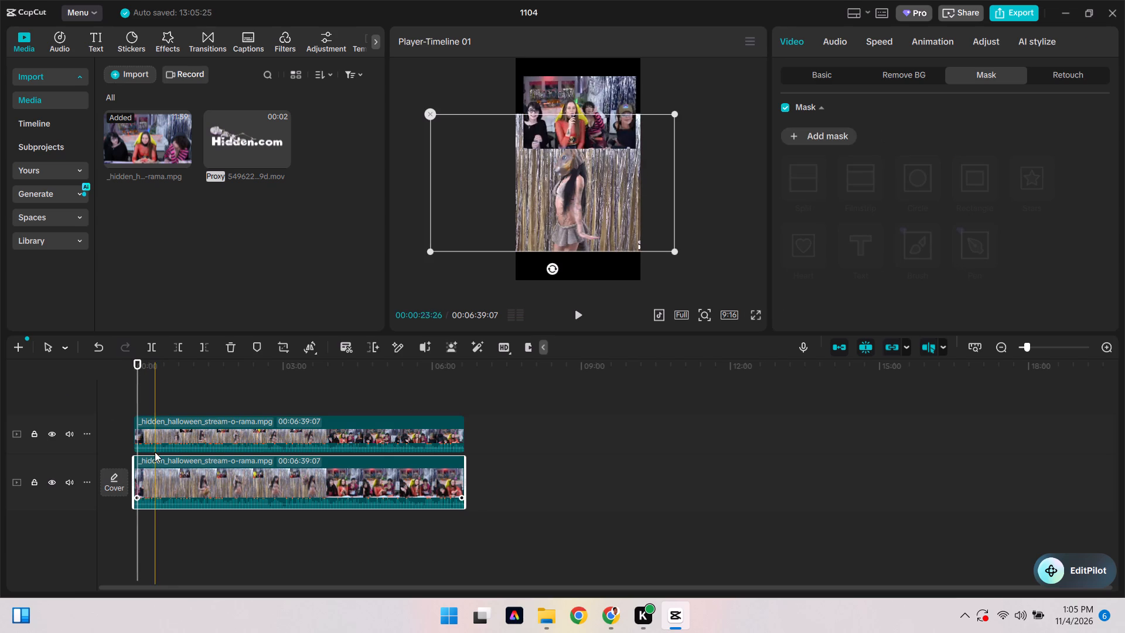
key("space")
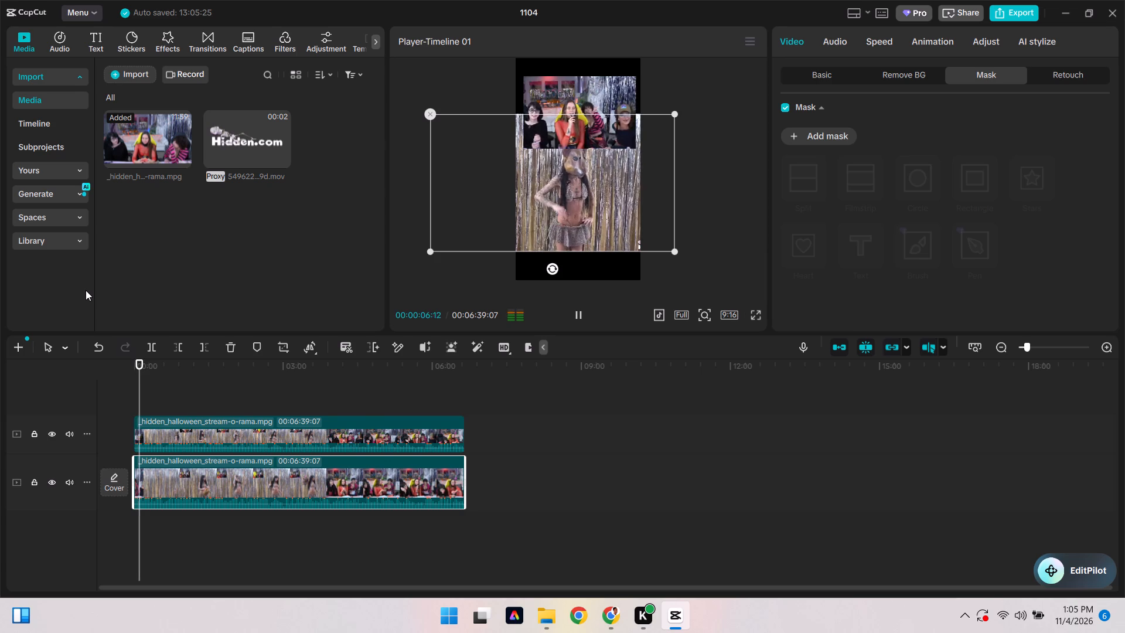
key("space")
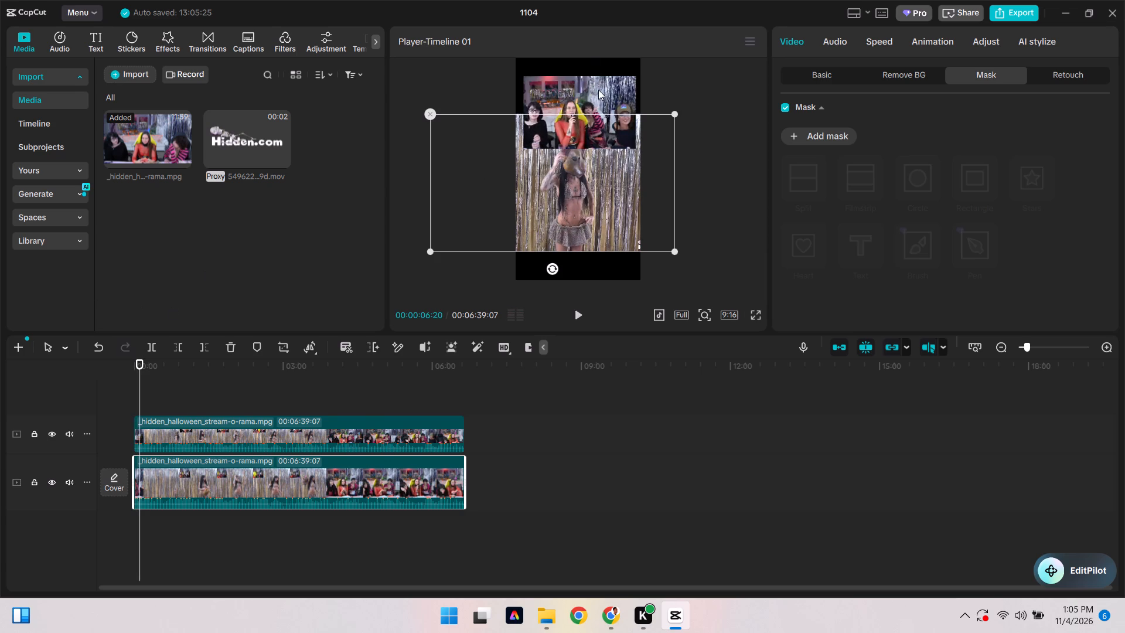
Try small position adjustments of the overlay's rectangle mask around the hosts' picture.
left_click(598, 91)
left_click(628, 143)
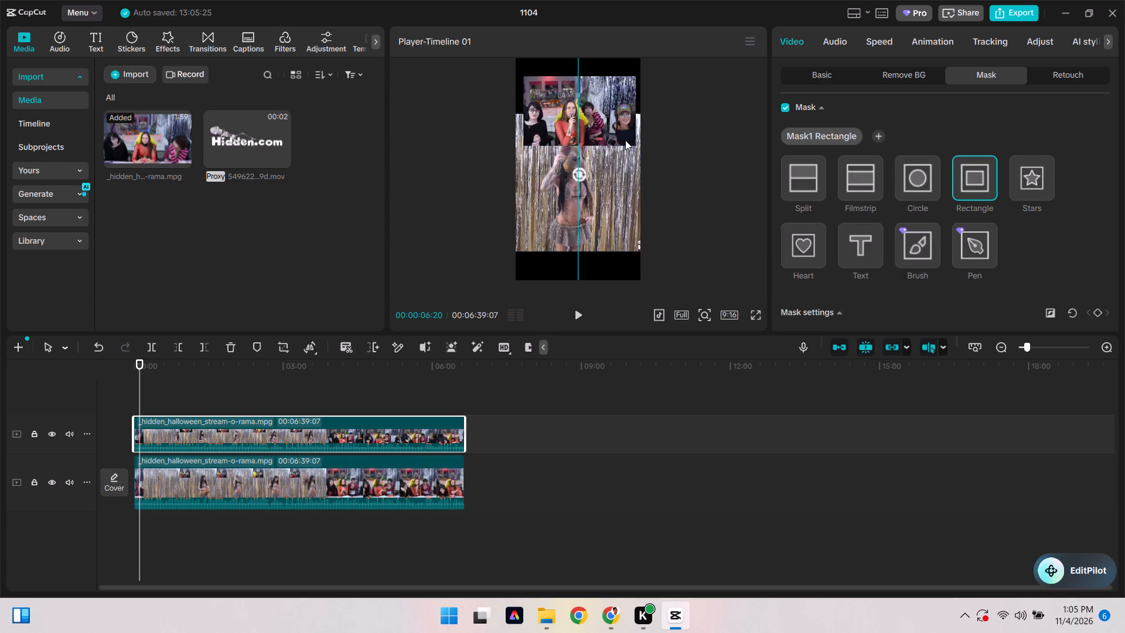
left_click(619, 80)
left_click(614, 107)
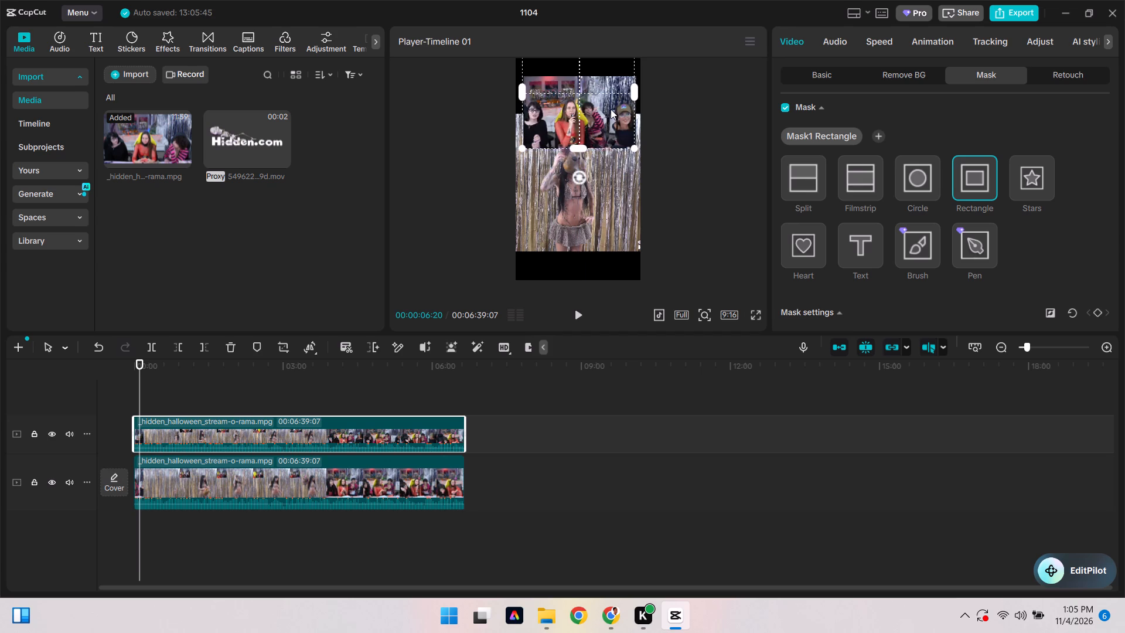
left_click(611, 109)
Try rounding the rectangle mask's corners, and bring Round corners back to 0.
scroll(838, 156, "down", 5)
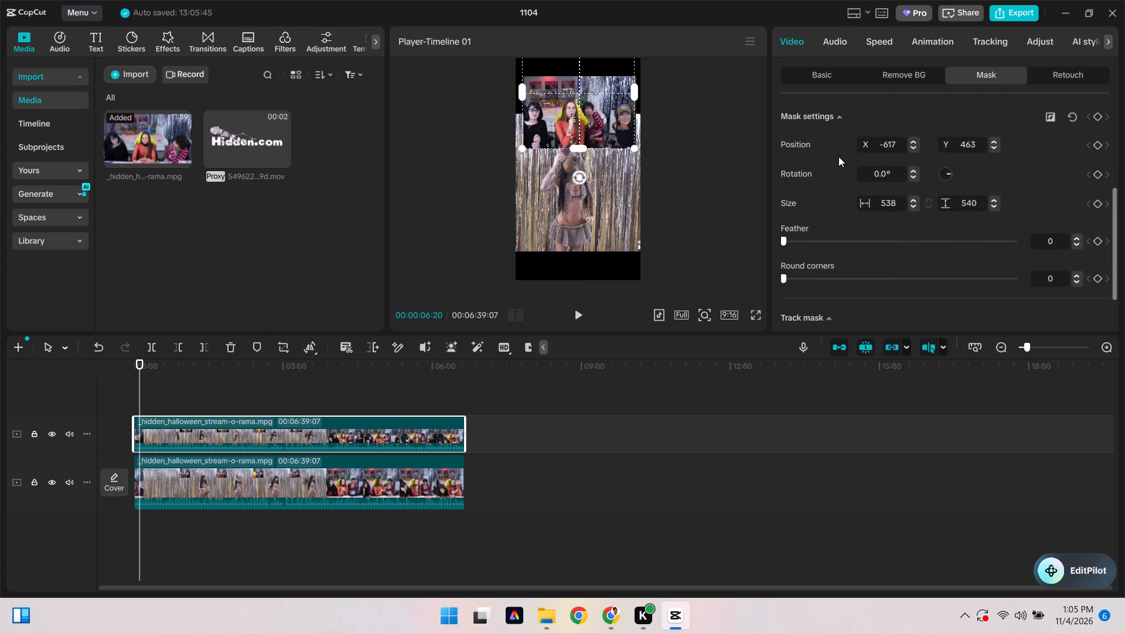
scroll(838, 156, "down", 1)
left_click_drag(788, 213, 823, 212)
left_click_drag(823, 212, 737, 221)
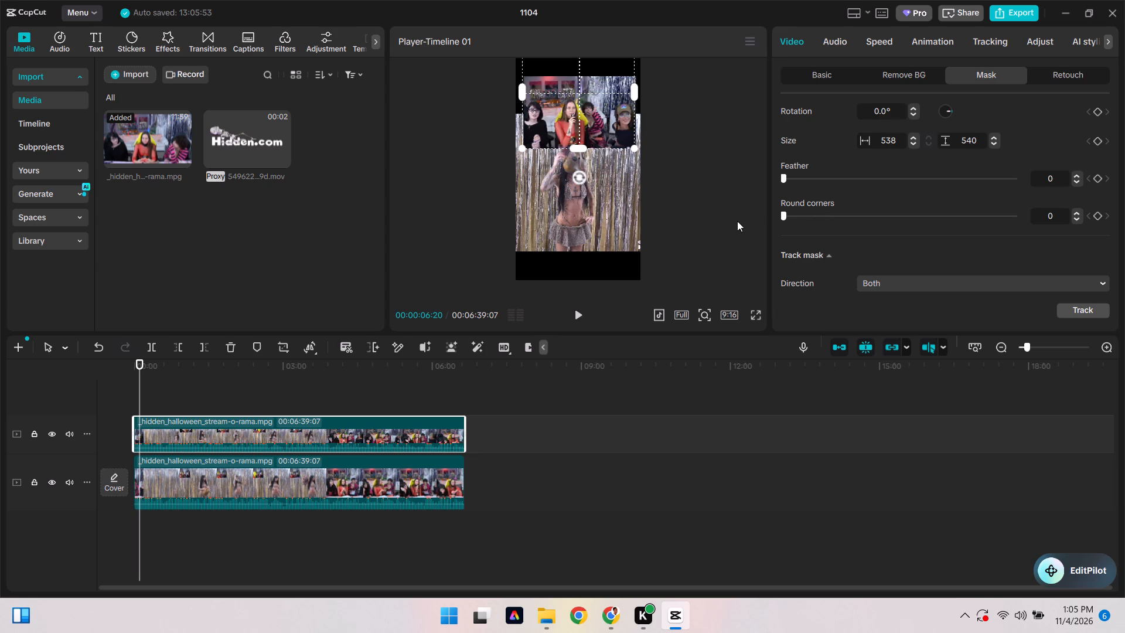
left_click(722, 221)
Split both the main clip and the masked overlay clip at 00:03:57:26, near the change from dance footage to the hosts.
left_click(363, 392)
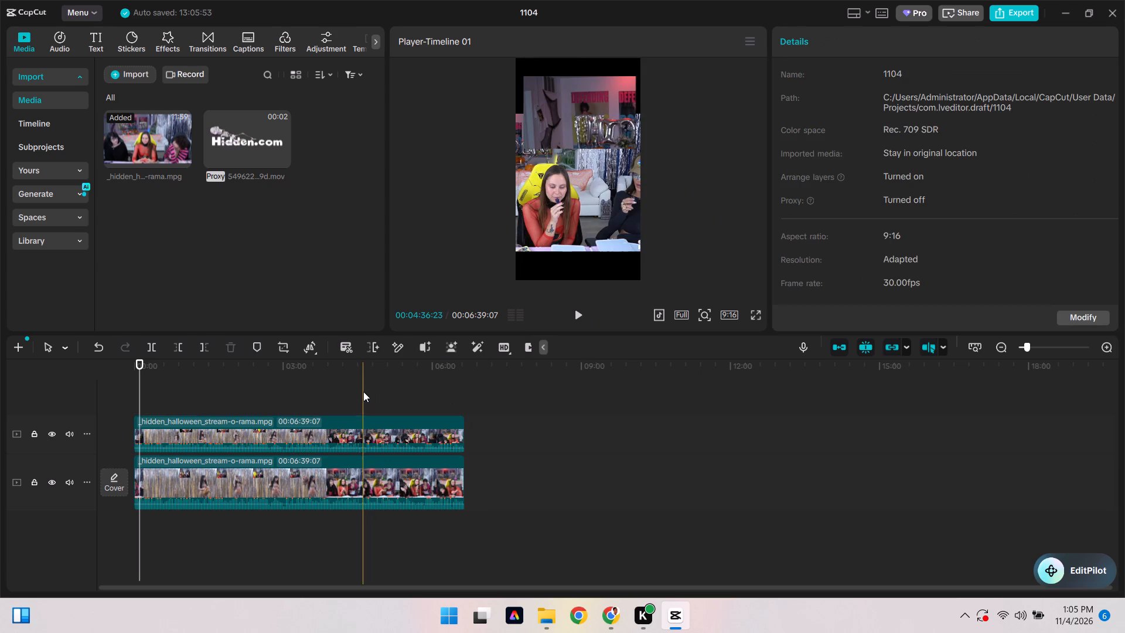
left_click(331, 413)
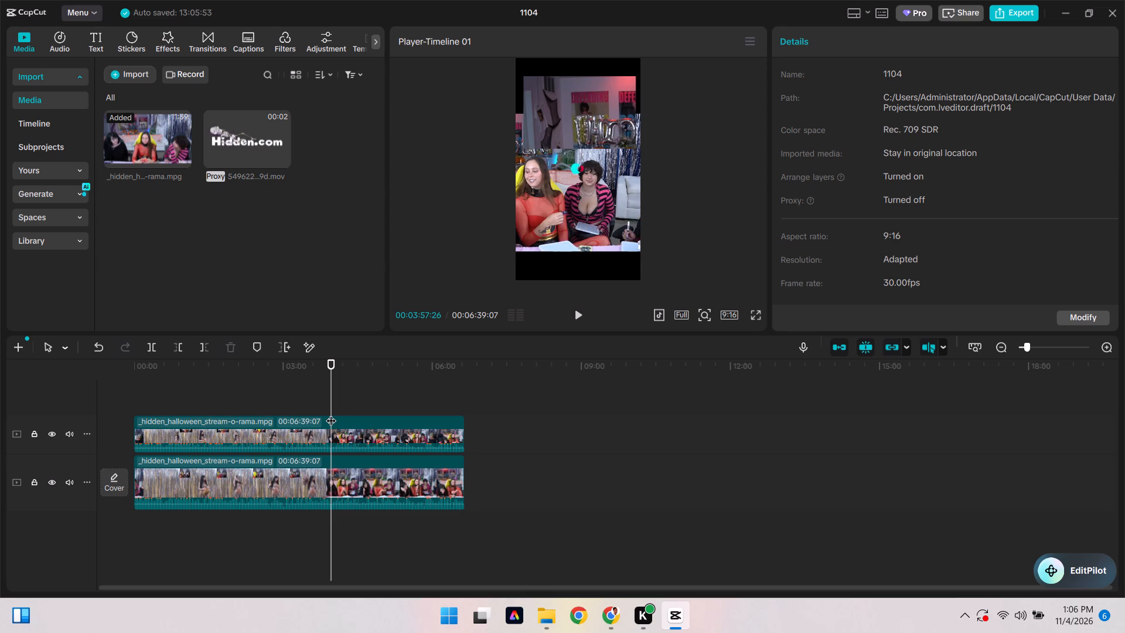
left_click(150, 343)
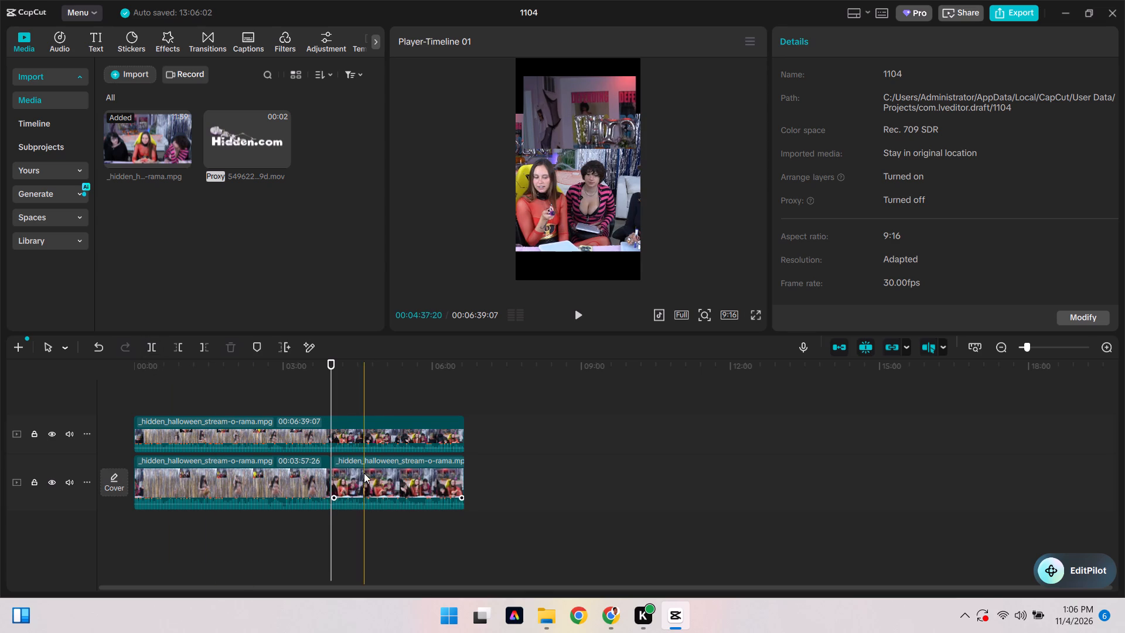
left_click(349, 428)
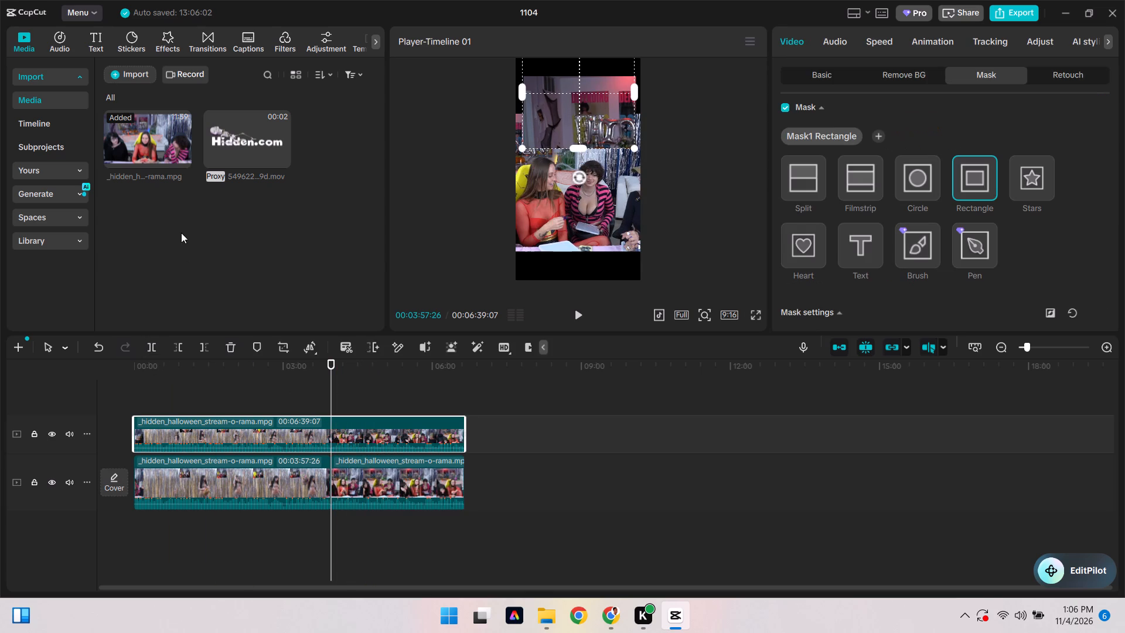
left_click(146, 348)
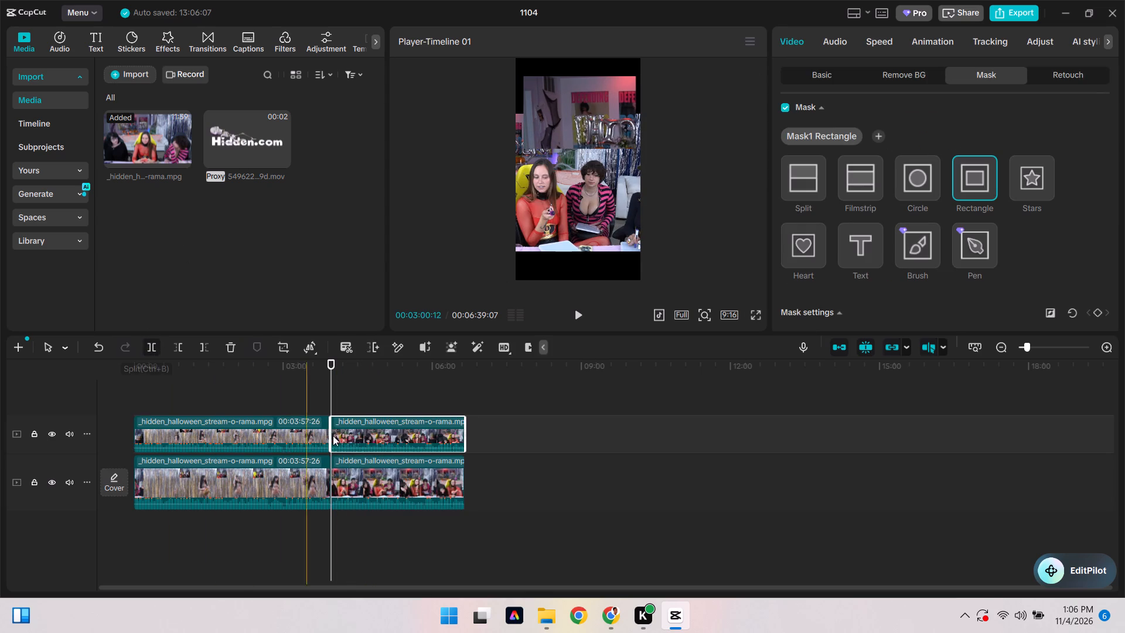
Clear all clips from the timeline and place the full _hidden_halloween_stream-o-rama.mpg video at its start.
left_click(360, 447)
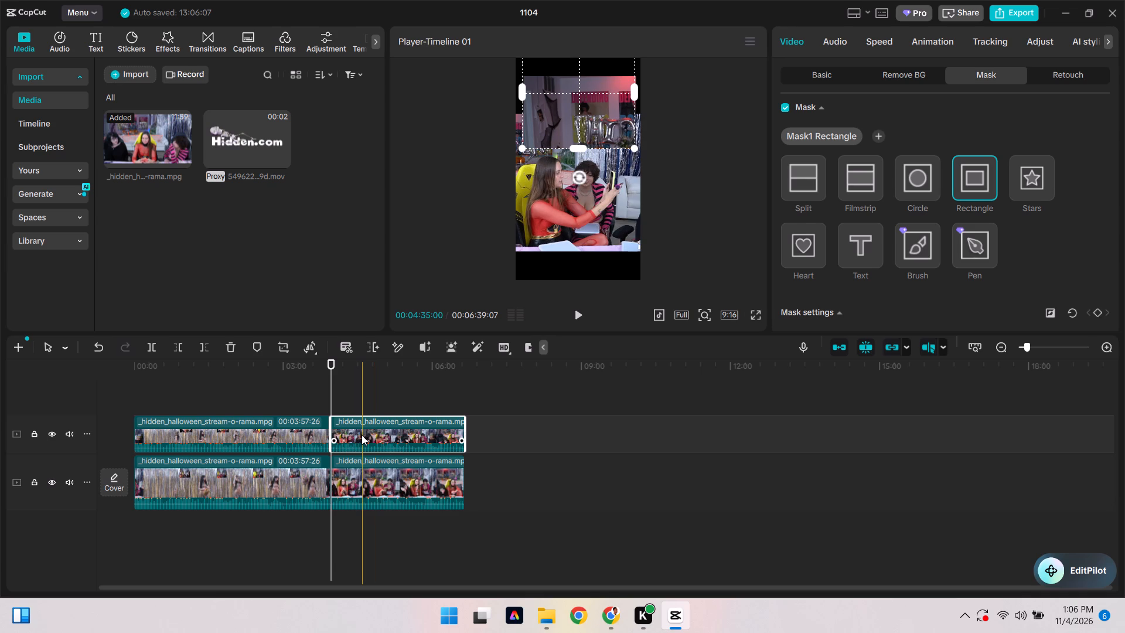
key("ctrl+a")
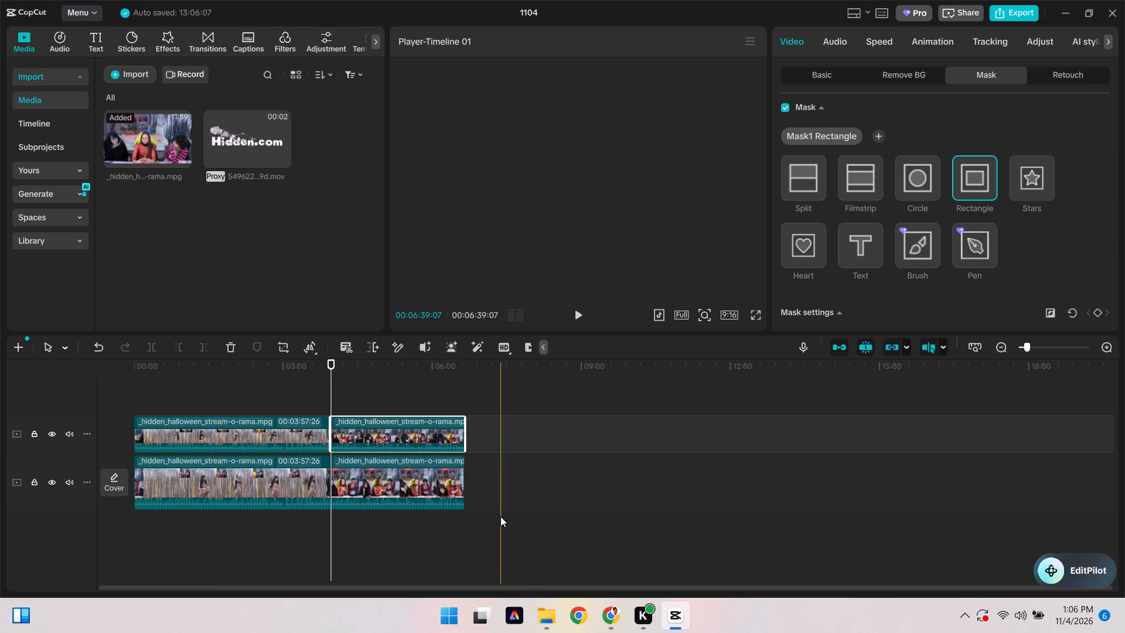
key("ctrl+alt+F14")
key("BackSpace")
left_click_drag(133, 124, 111, 464)
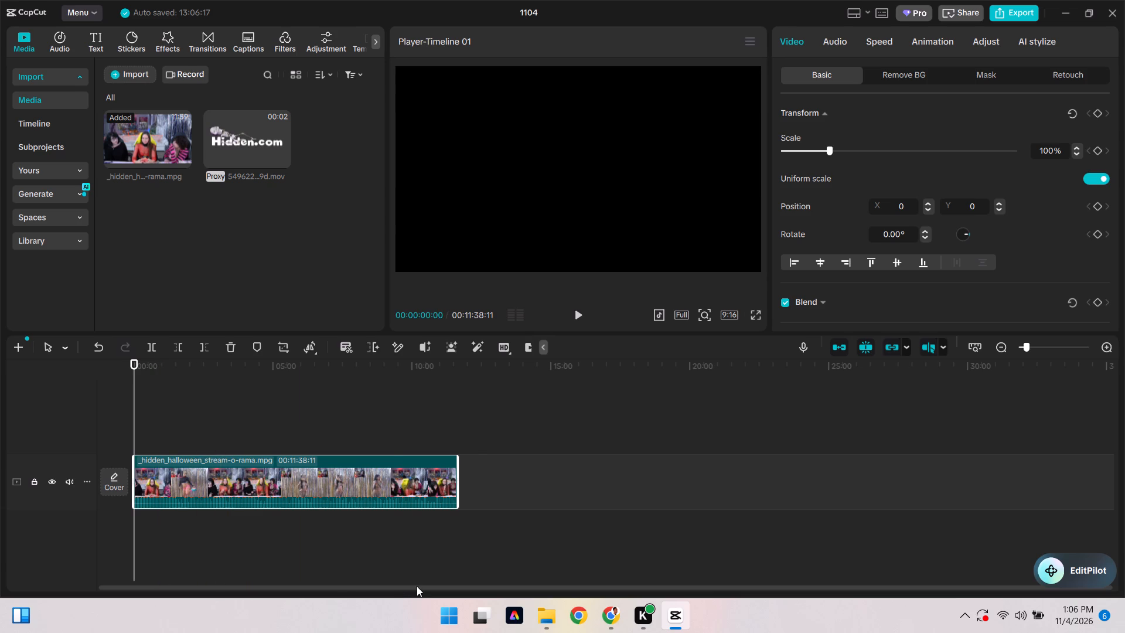
Examine the new clip around the five-minute mark to locate where the second dance segment begins.
key("space")
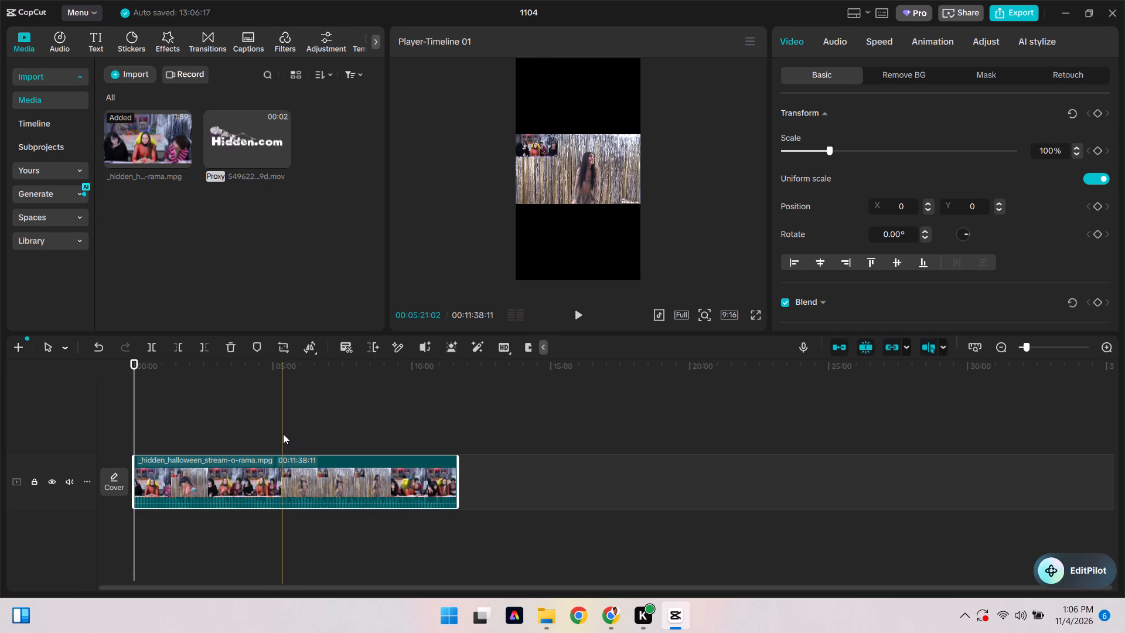
left_click(283, 434)
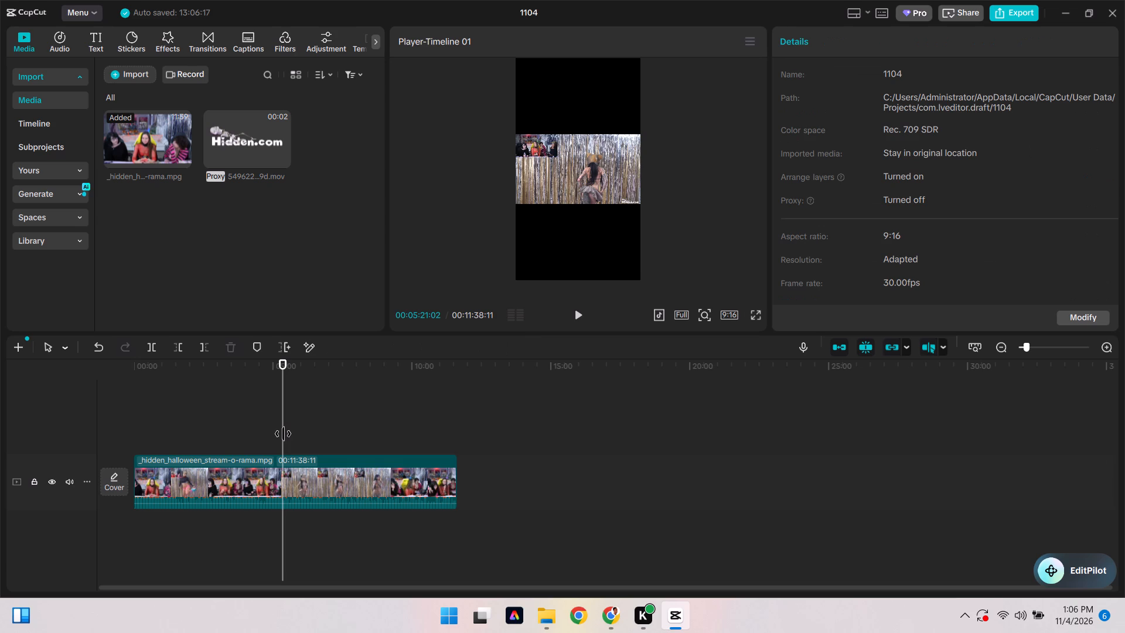
key("space")
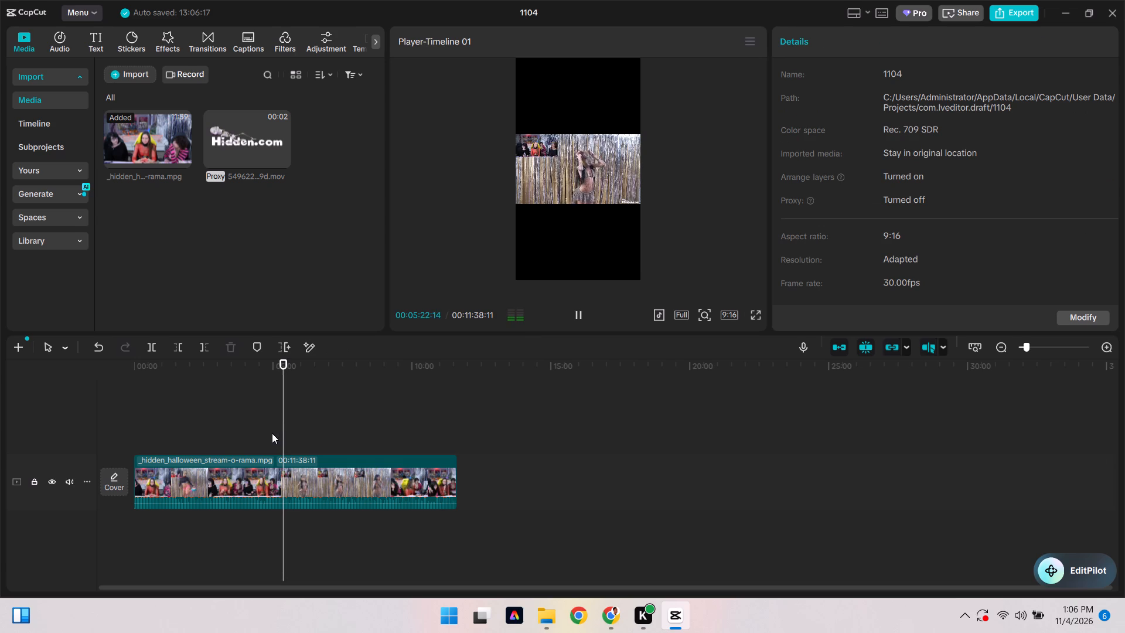
left_click(272, 433)
key("space")
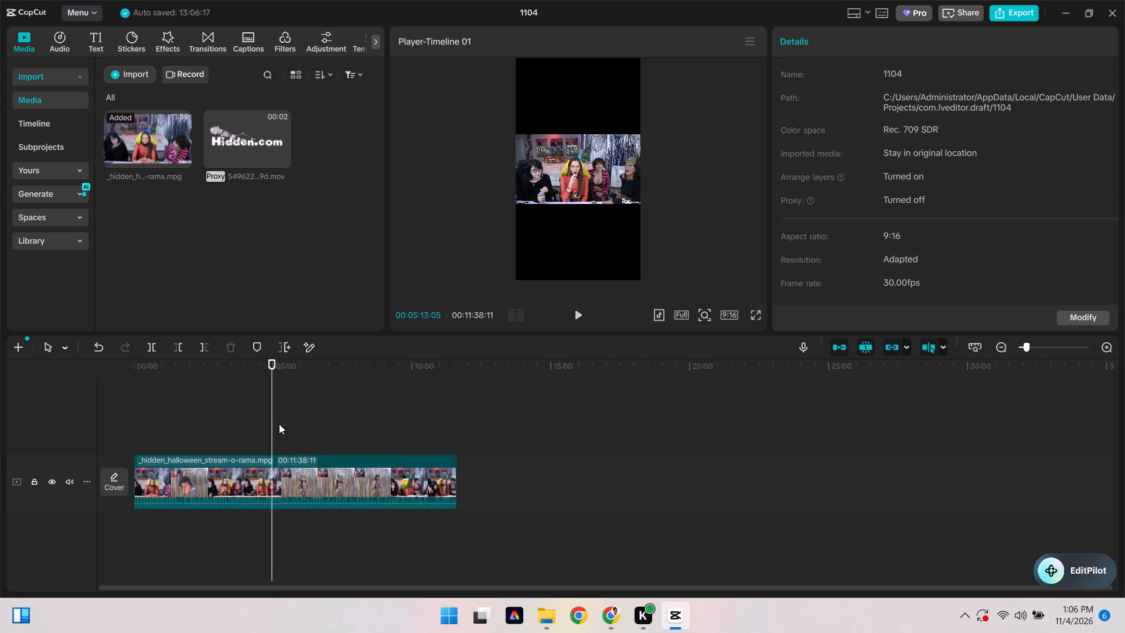
key("space")
key("space")
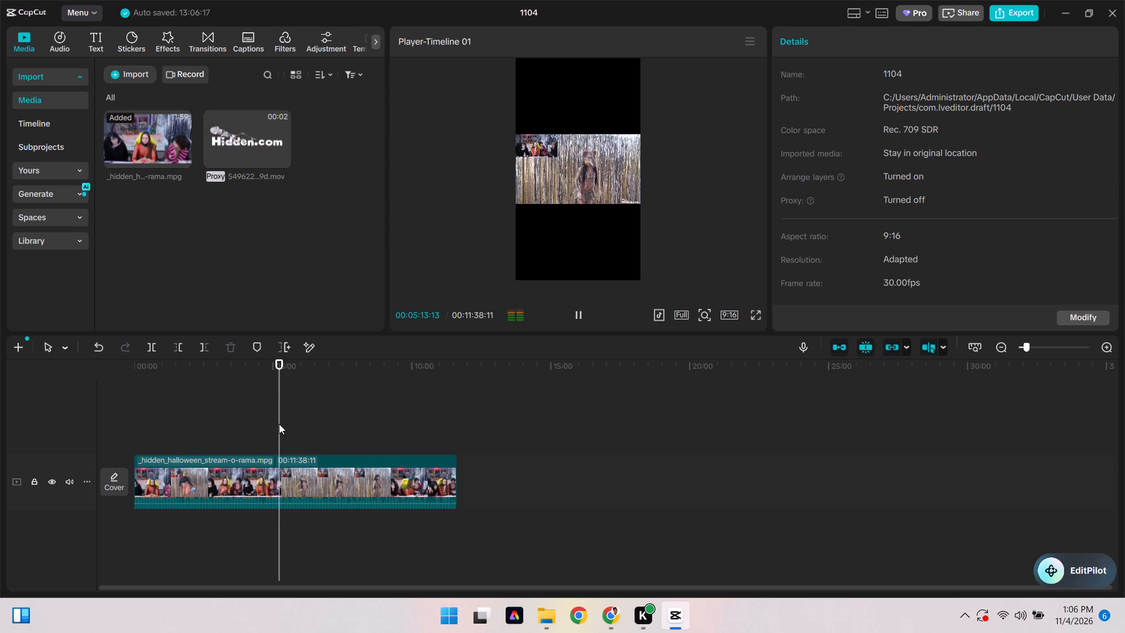
key("Left")
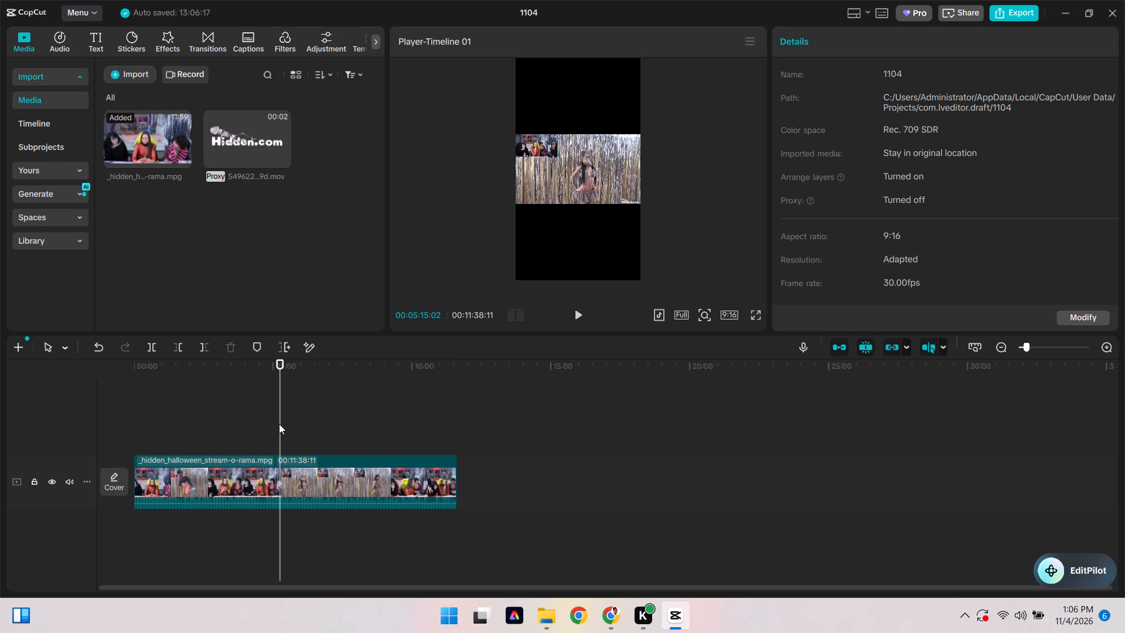
key("Left")
key("Left")
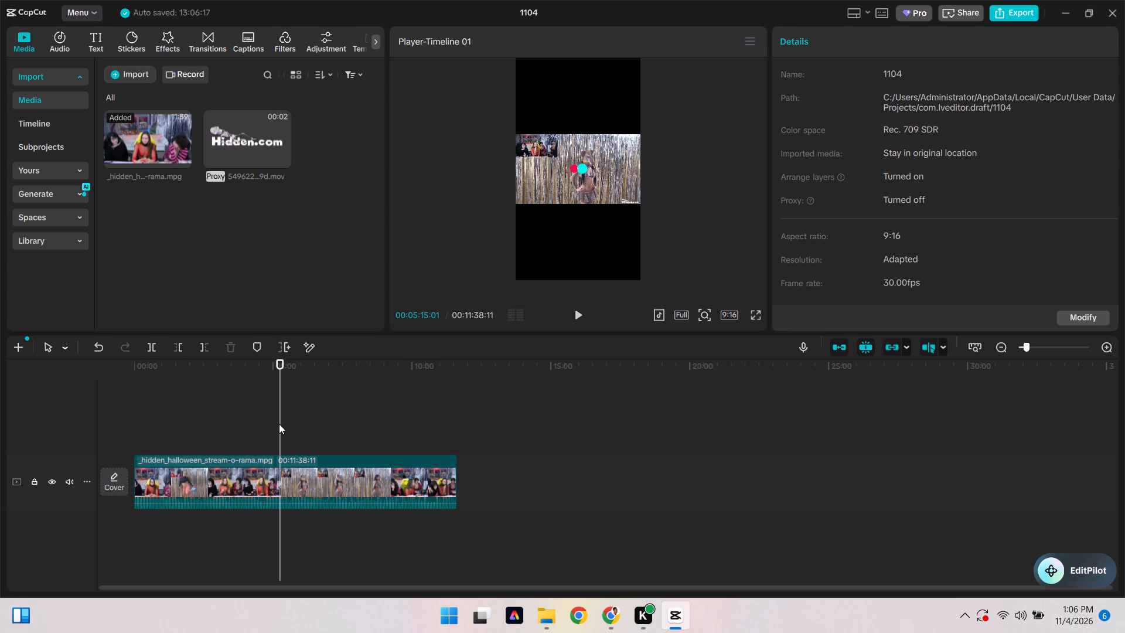
Split the stream clip at 00:04:57:26, just before the hosts' view changes to the dance footage.
left_click(279, 375)
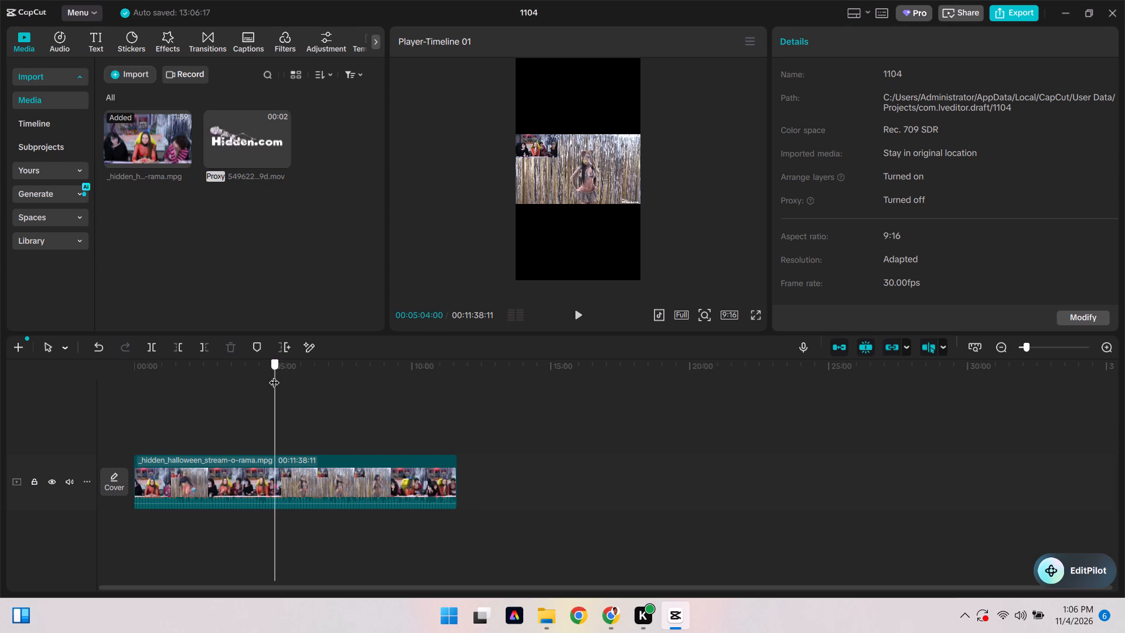
key("space")
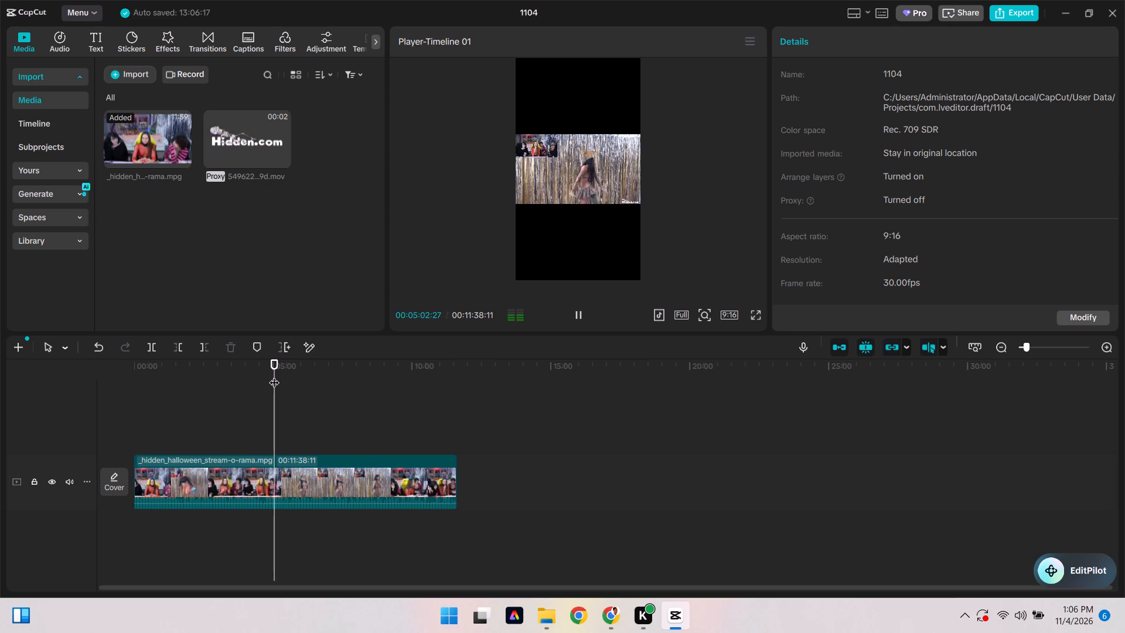
key("space")
left_click(274, 375)
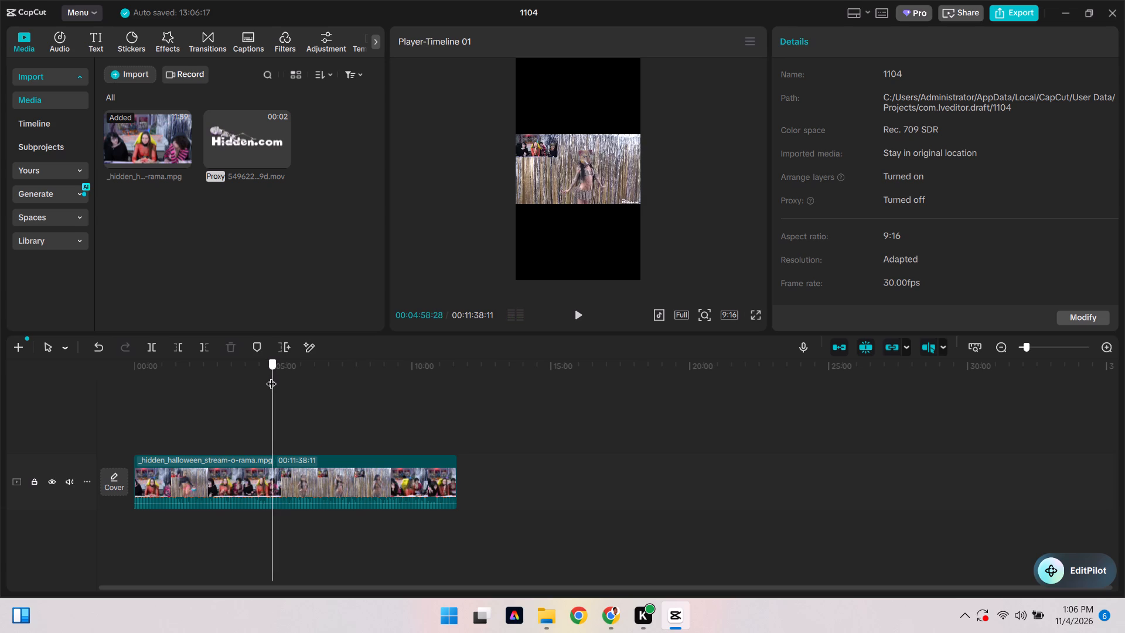
key("space")
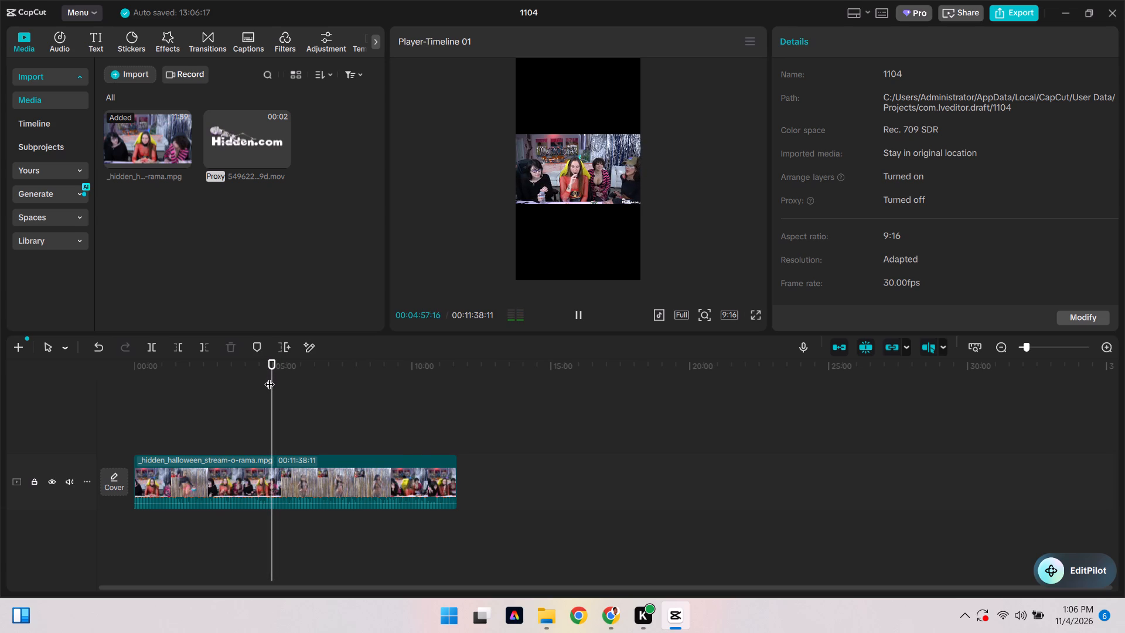
key("space")
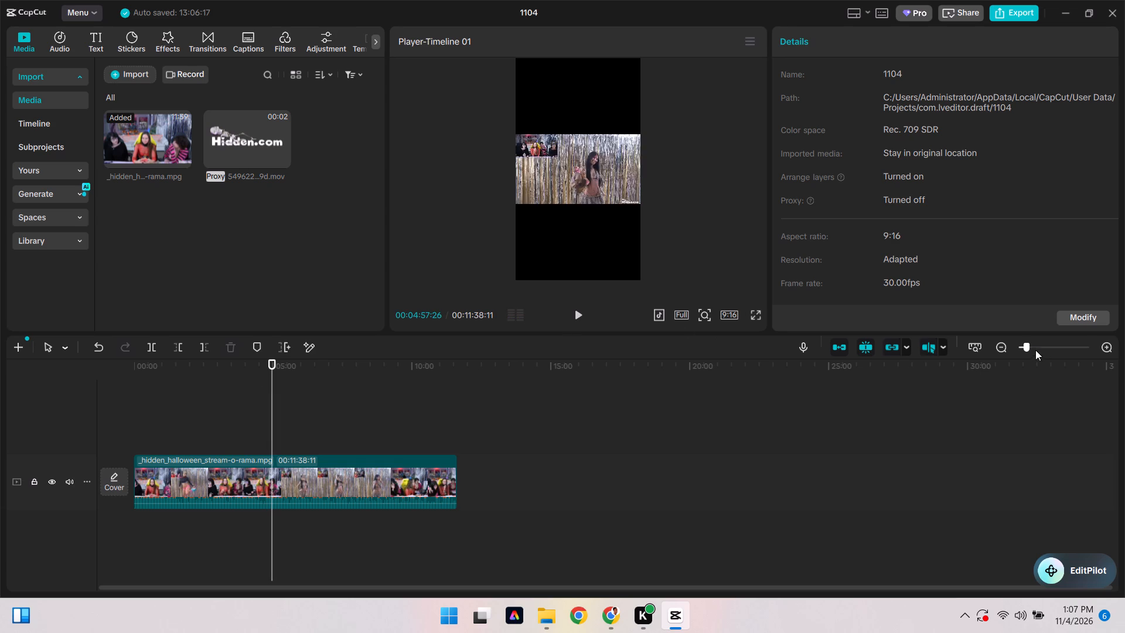
left_click(1031, 348)
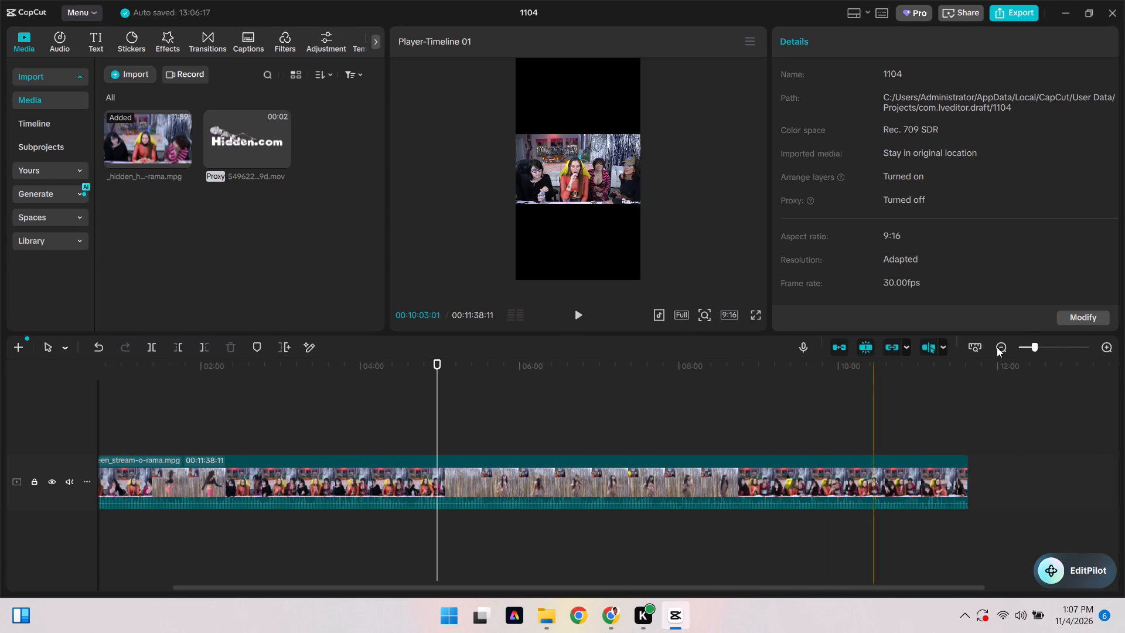
left_click_drag(1039, 348, 1044, 348)
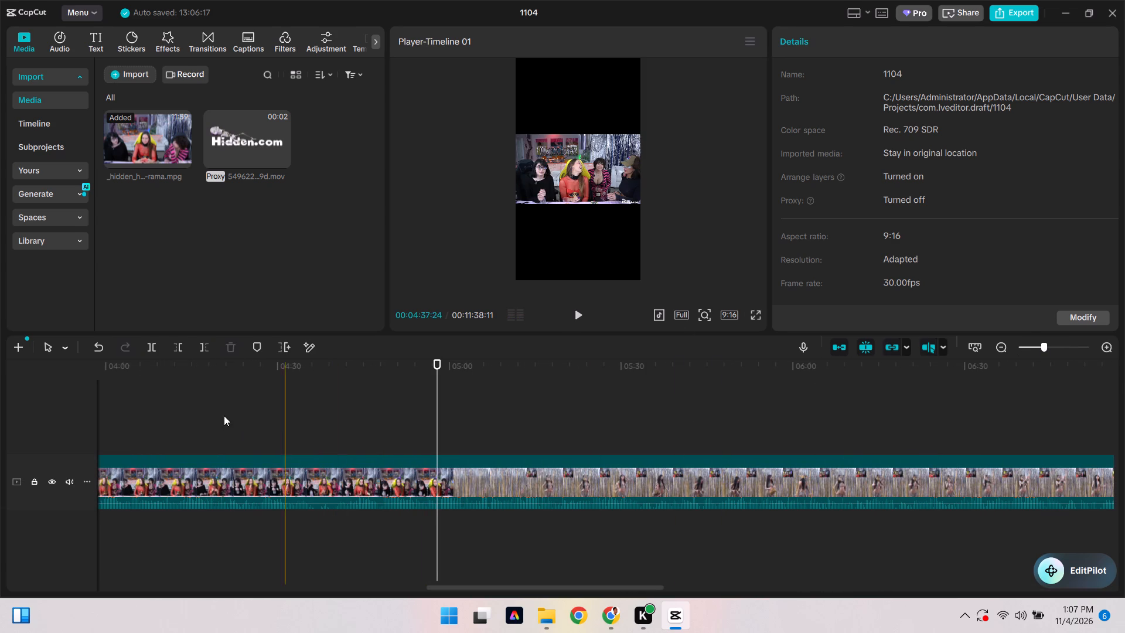
left_click(149, 348)
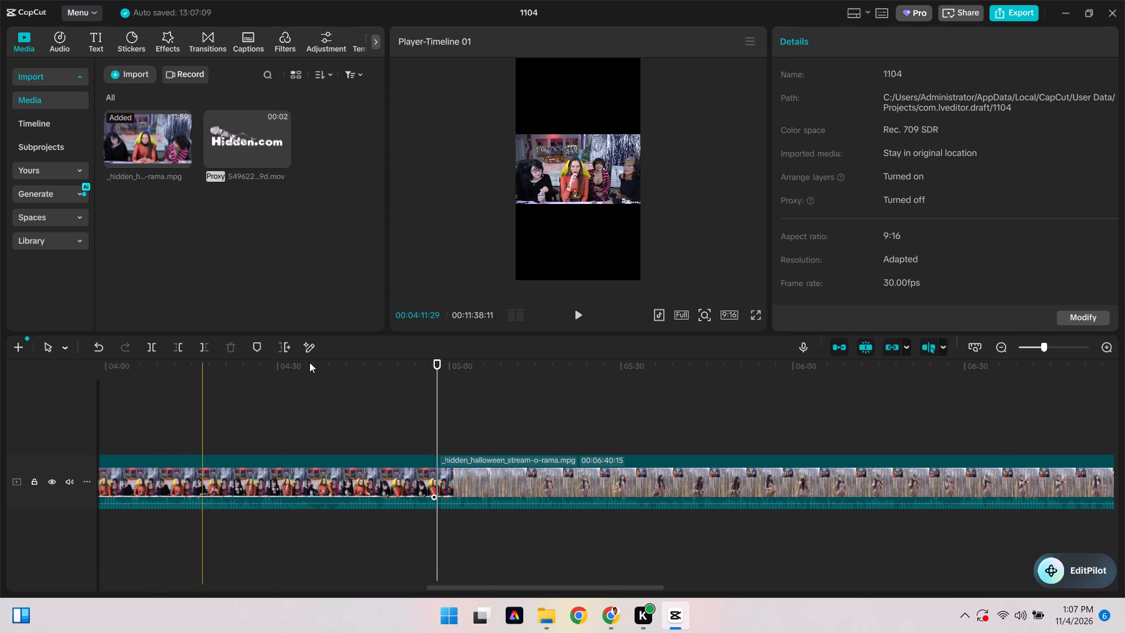
Split the stream clip again at 00:05:01:25 and delete the short piece between the two cuts.
key("space")
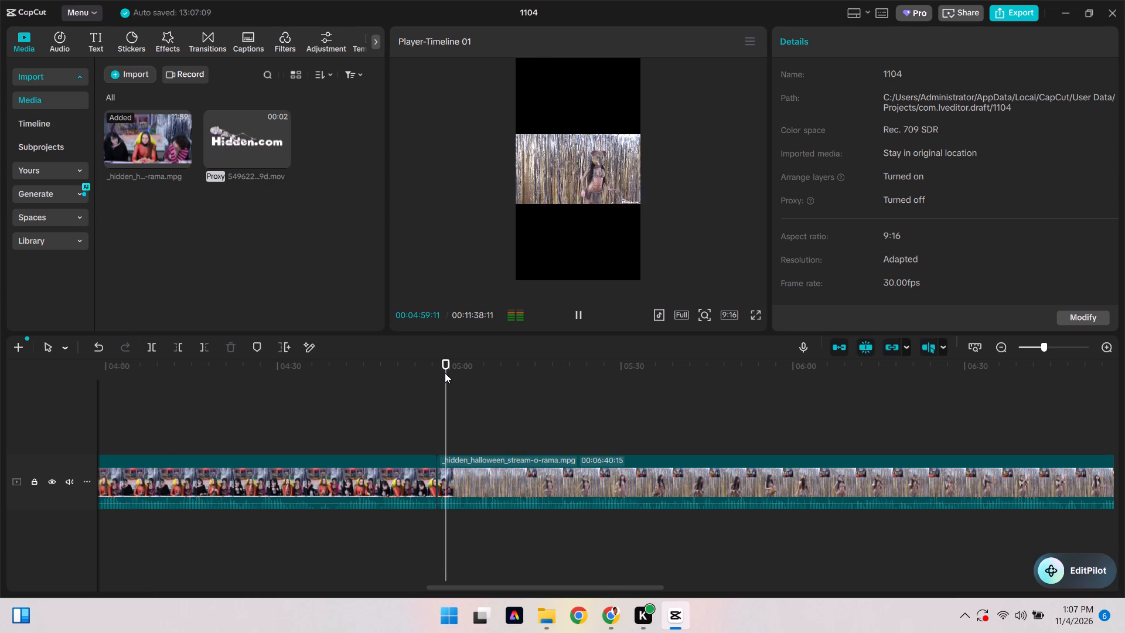
key("space")
key("space")
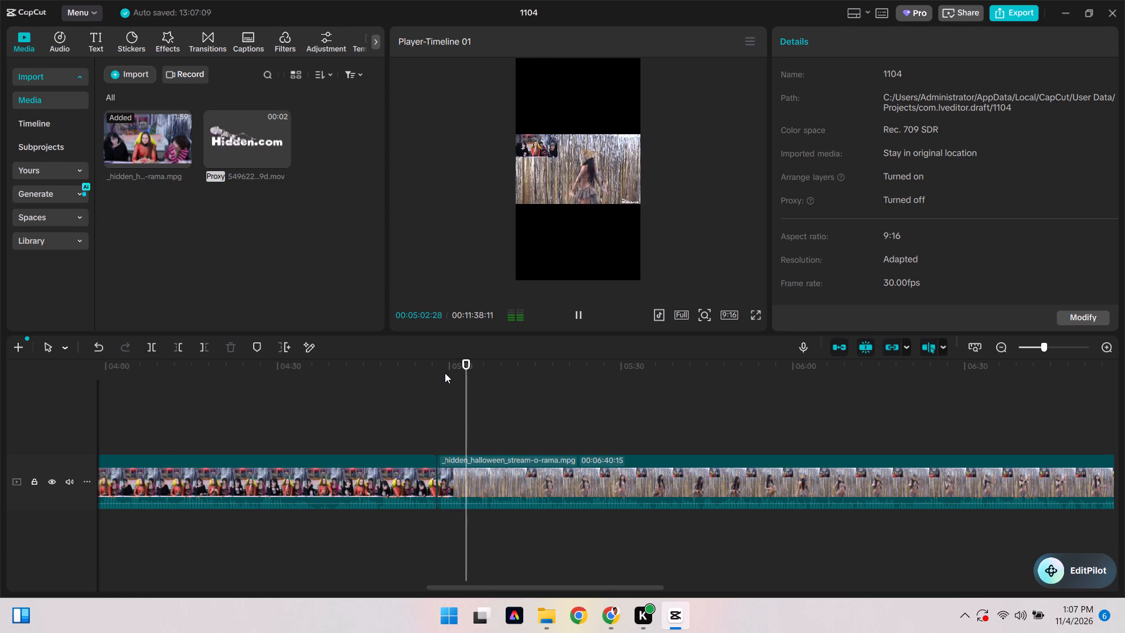
key("space")
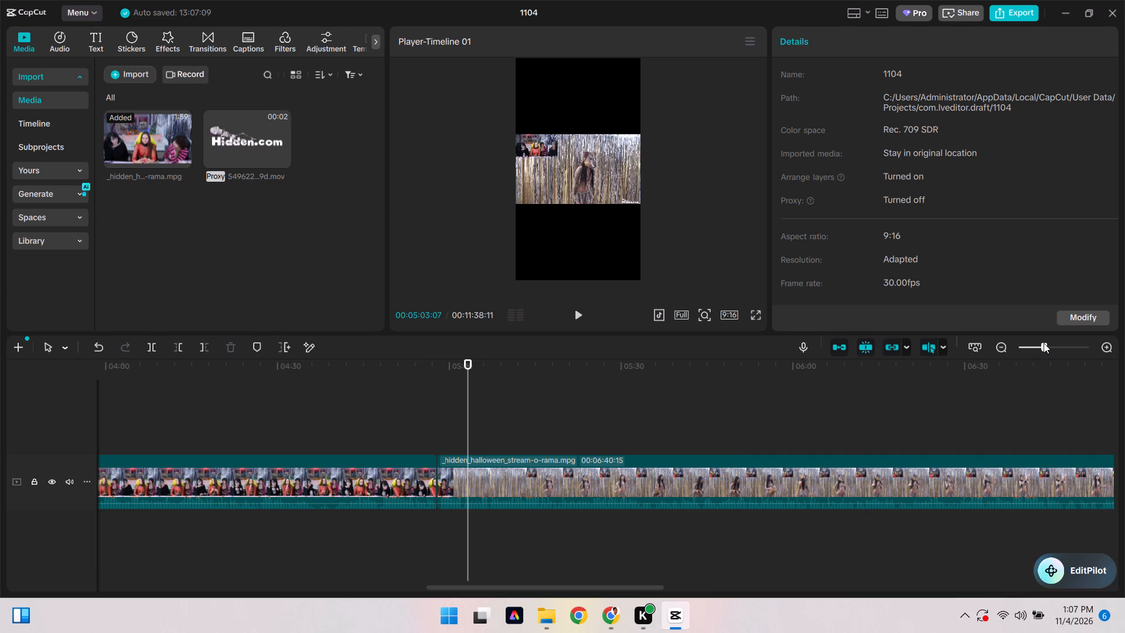
left_click_drag(1044, 343, 1050, 345)
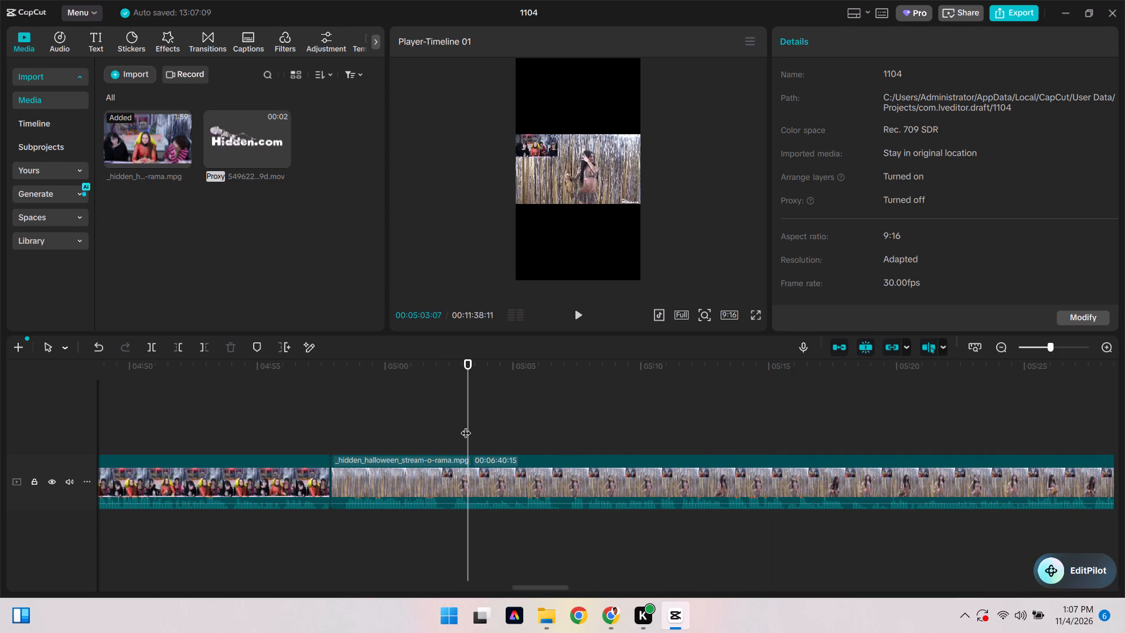
left_click_drag(466, 367, 432, 362)
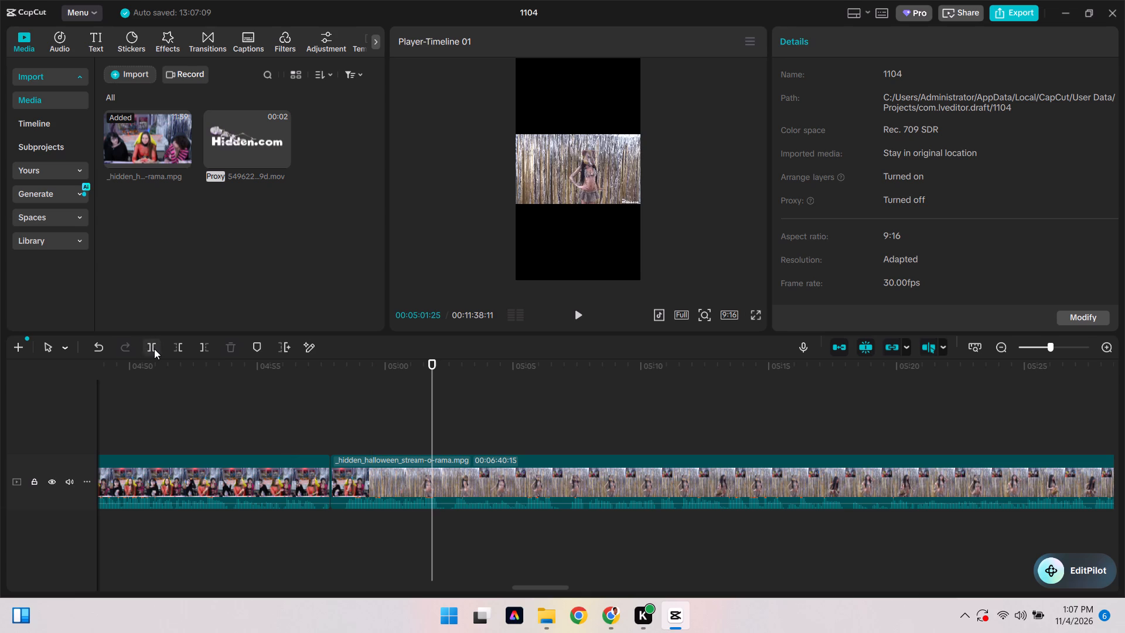
left_click(154, 349)
left_click(401, 481)
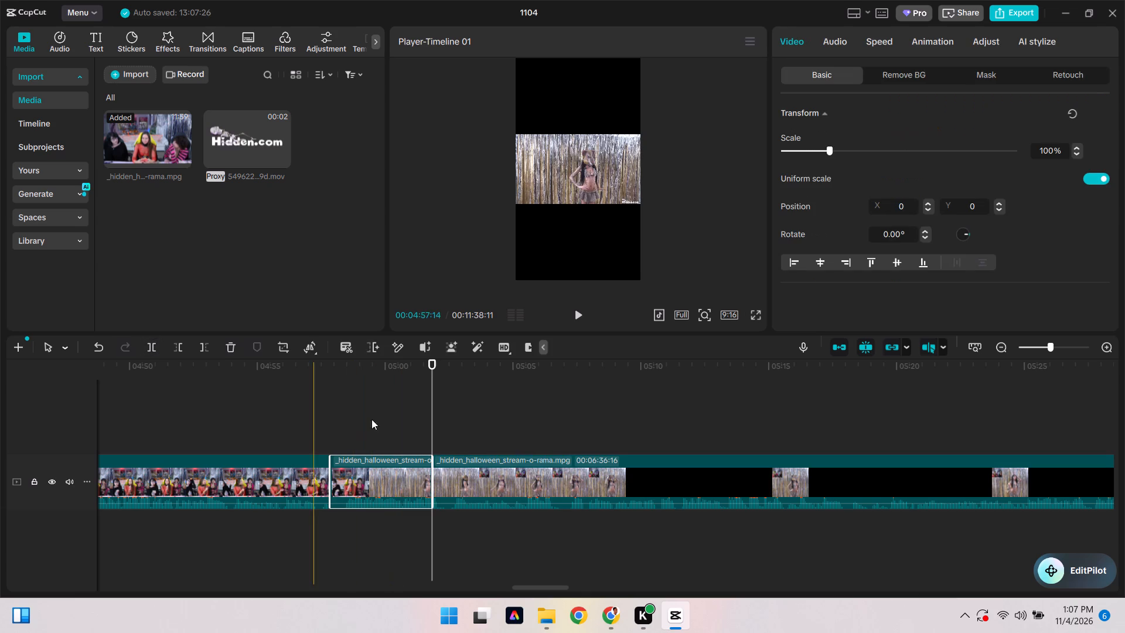
key("Delete")
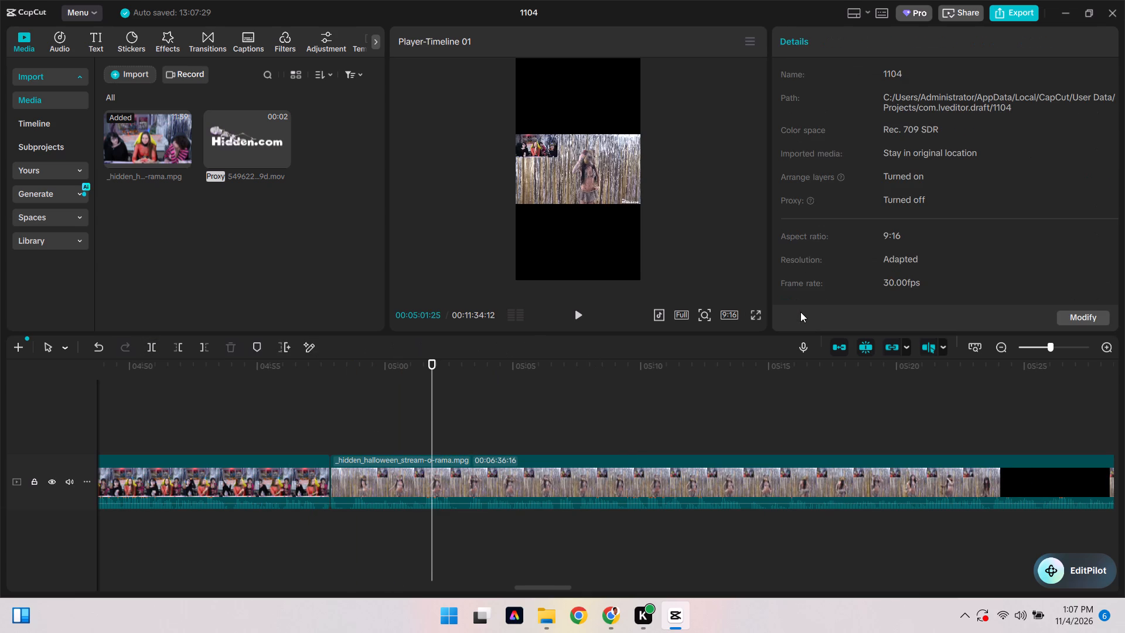
key("Delete")
Delete the whole opening portion before the cut so the timeline starts with the second dance segment.
left_click(254, 497)
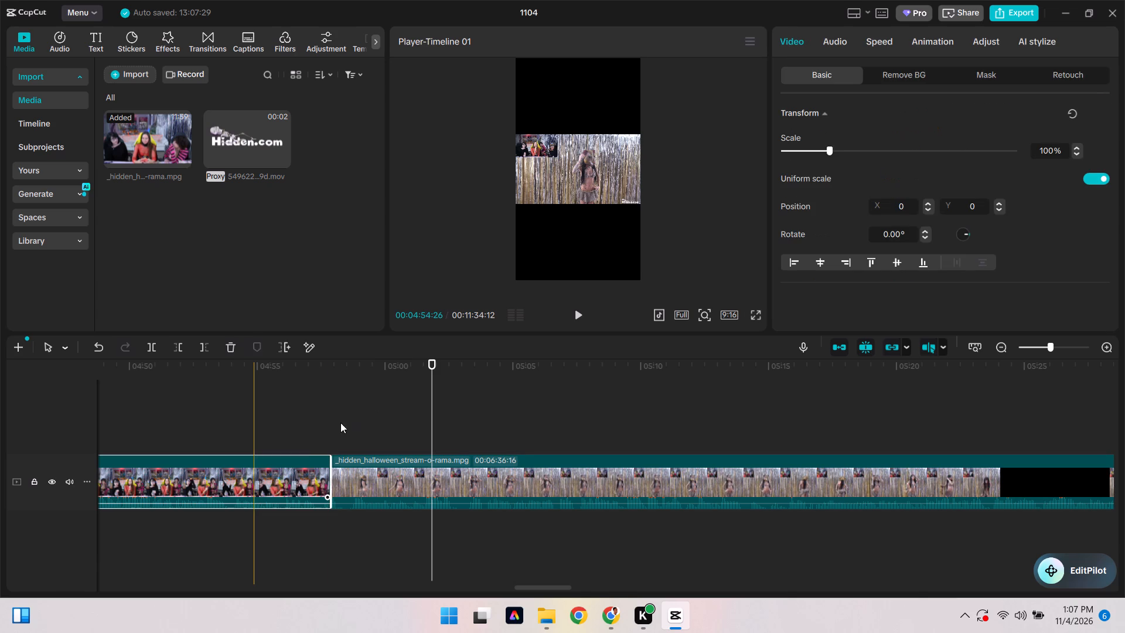
key("Delete")
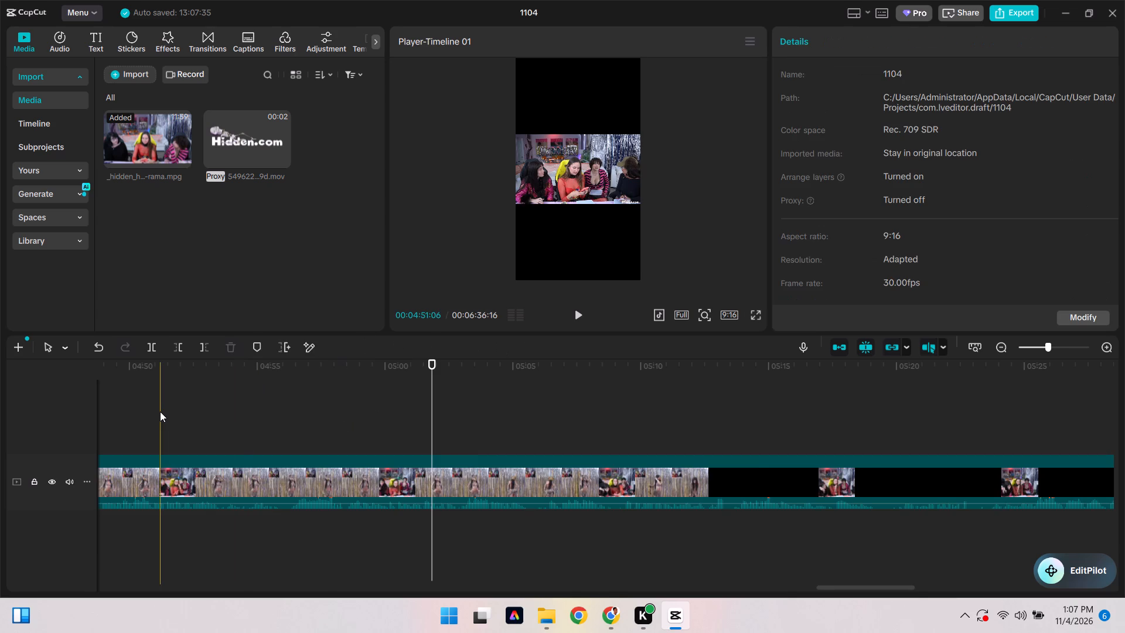
scroll(160, 411, "right", 5)
scroll(534, 457, "right", 17)
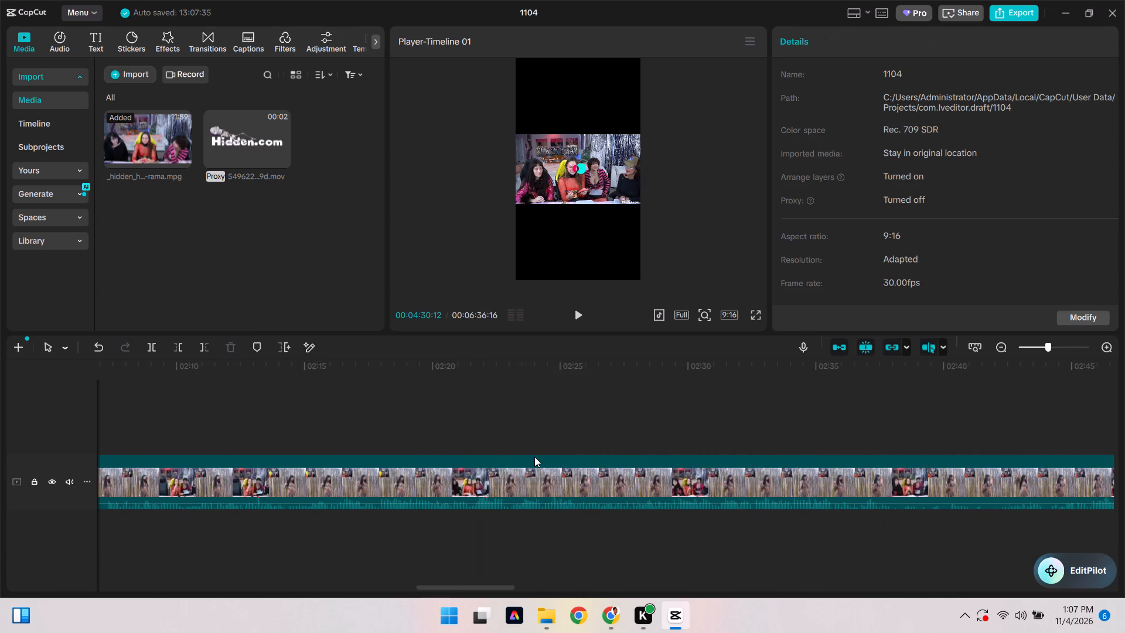
Split the stream clip at 00:00:01:01 and delete the short opening piece before the cut.
scroll(534, 457, "right", 20)
scroll(534, 457, "right", 2)
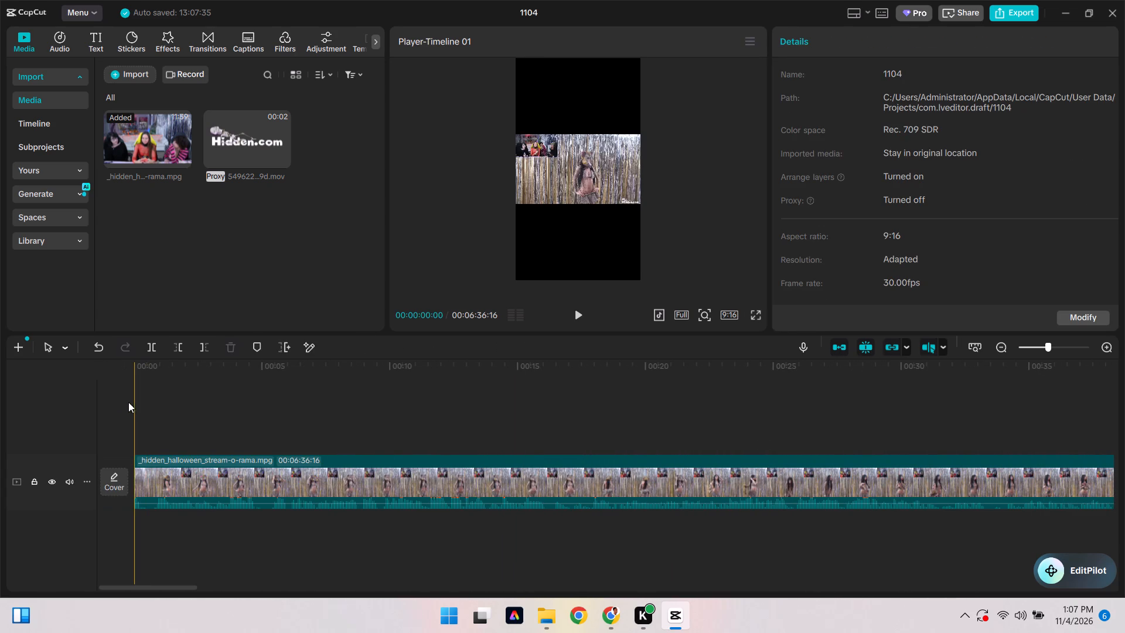
left_click(133, 403)
key("space")
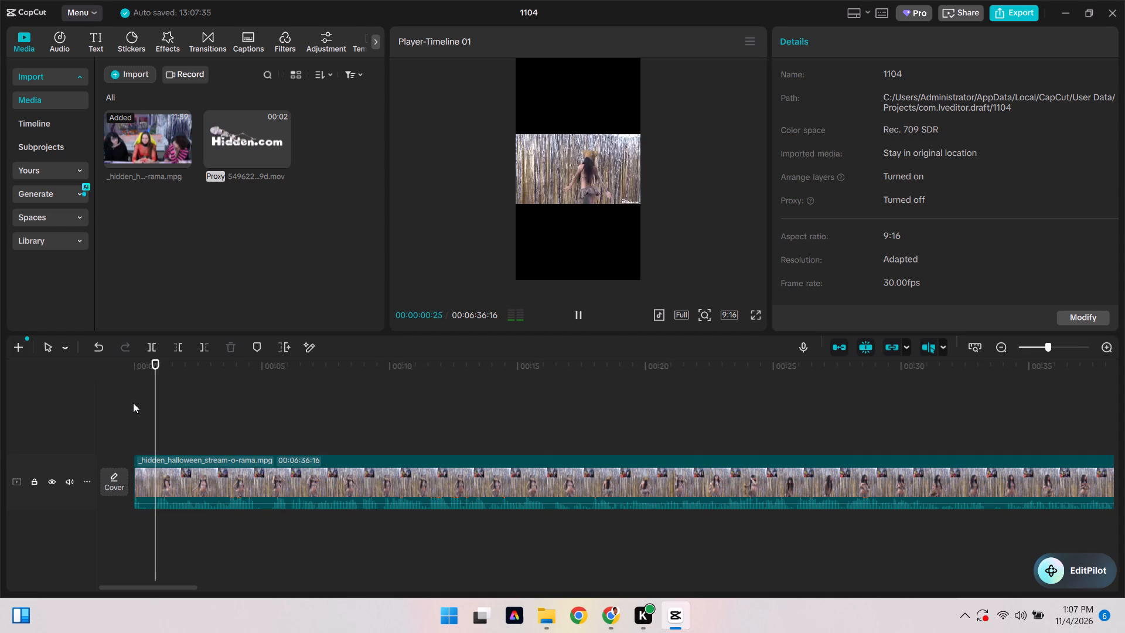
key("space")
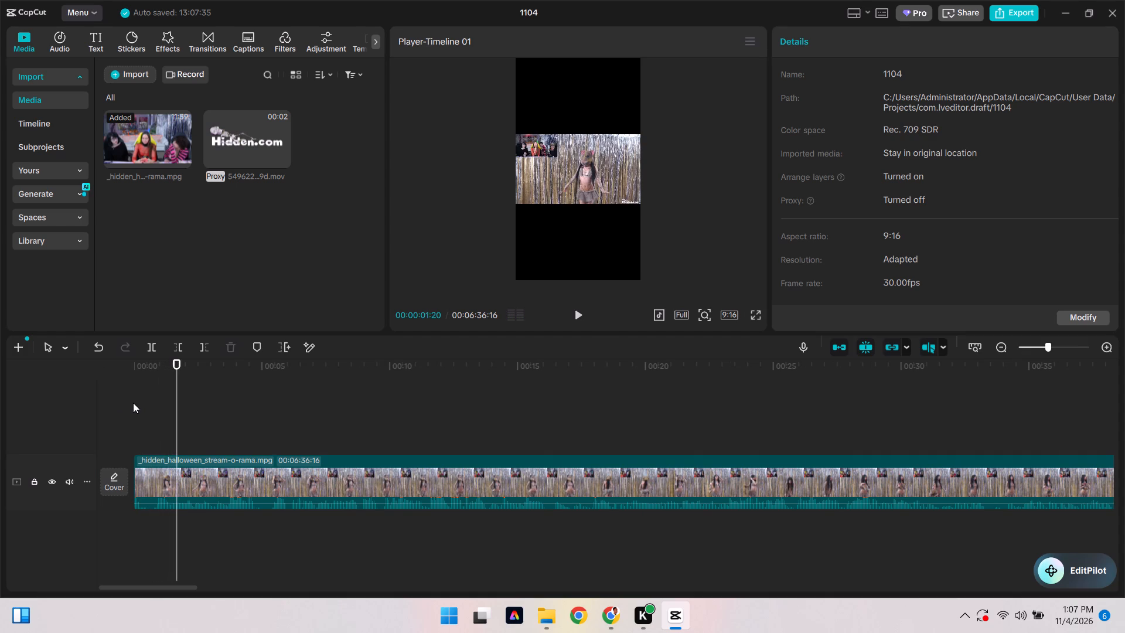
left_click_drag(172, 388, 83, 386)
key("space")
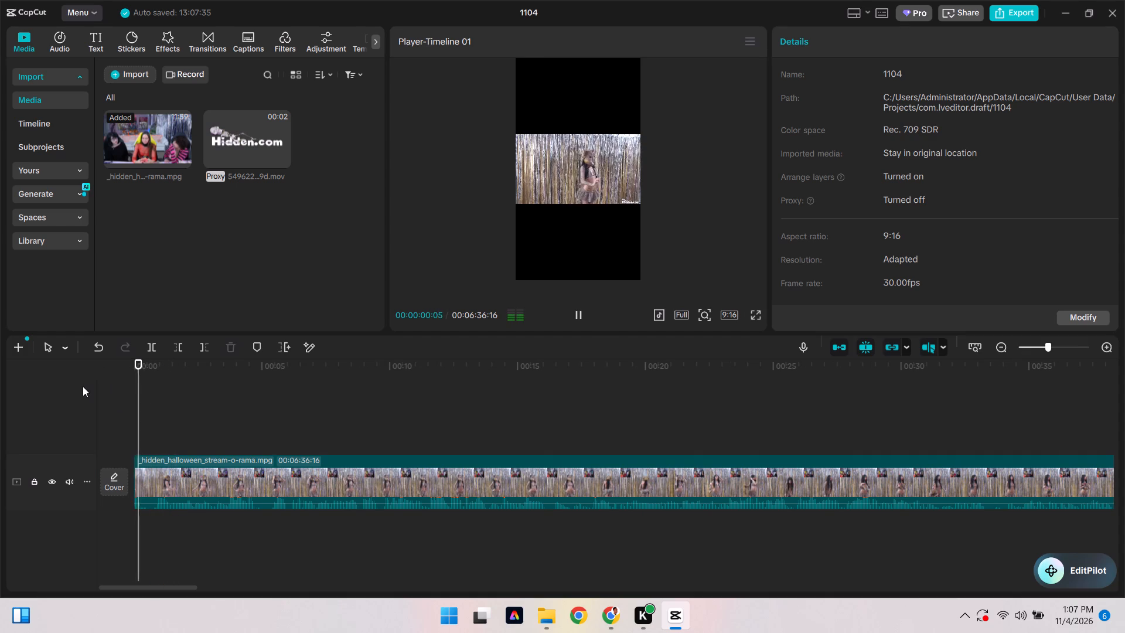
key("space")
key("space")
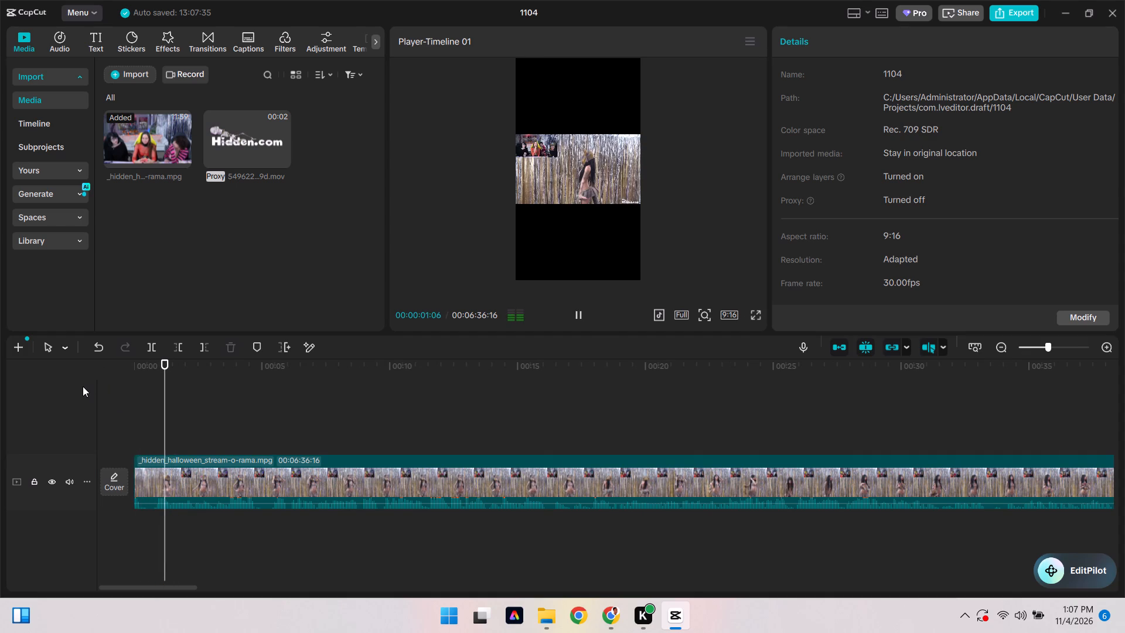
key("space")
left_click_drag(166, 377, 161, 377)
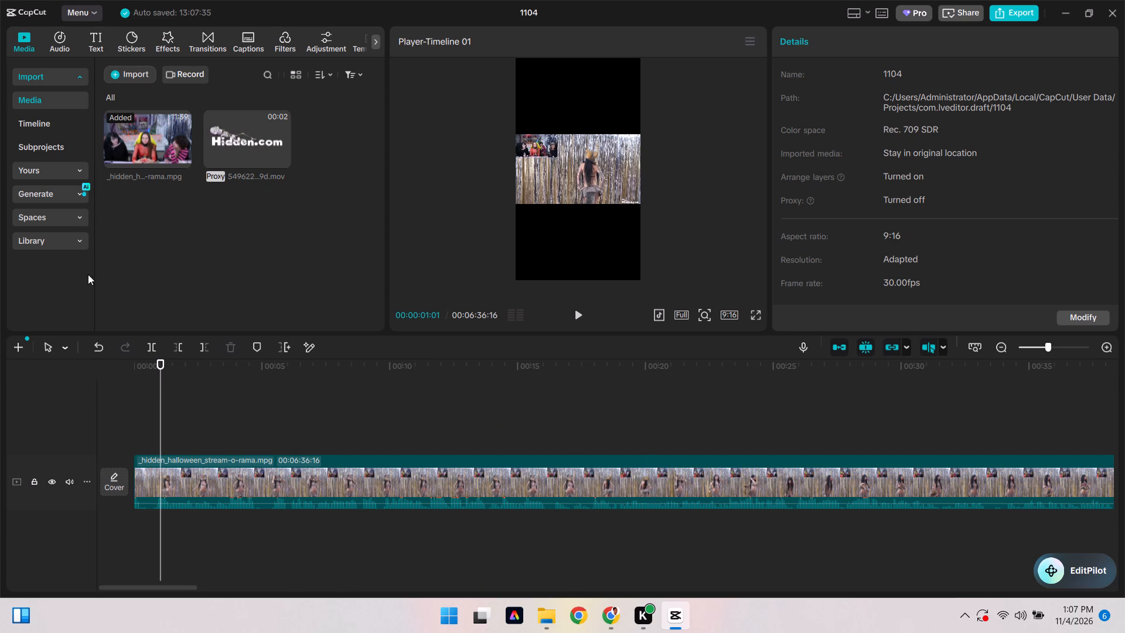
left_click(152, 345)
left_click(151, 473)
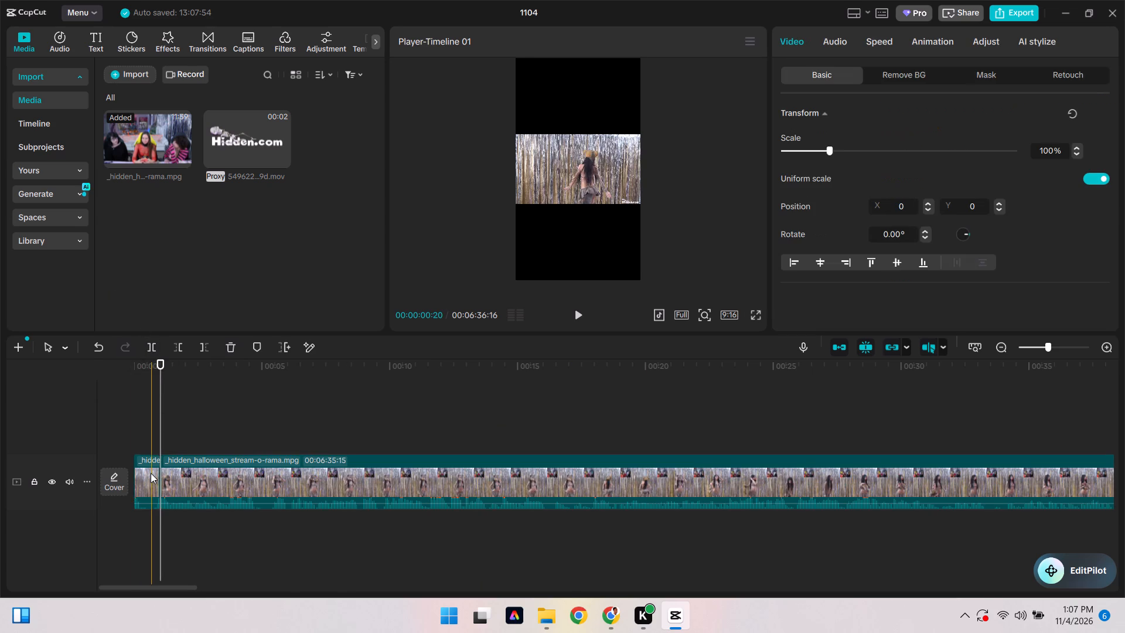
key("Delete")
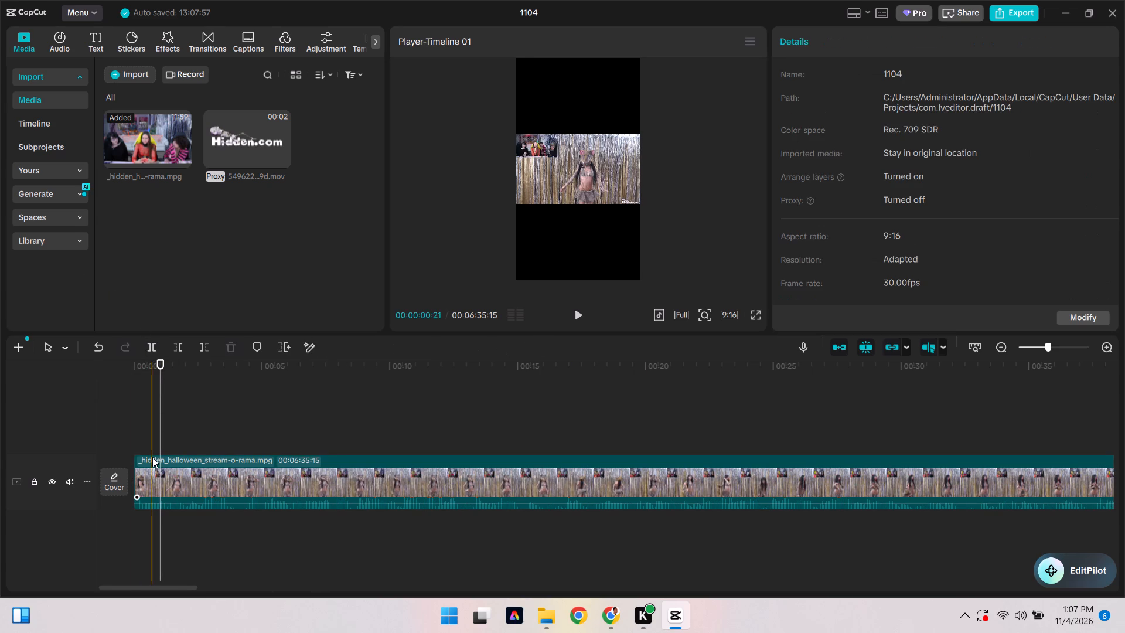
Examine the dance footage from the start to around two and a half minutes to choose which portion to keep.
left_click_drag(155, 435, 124, 431)
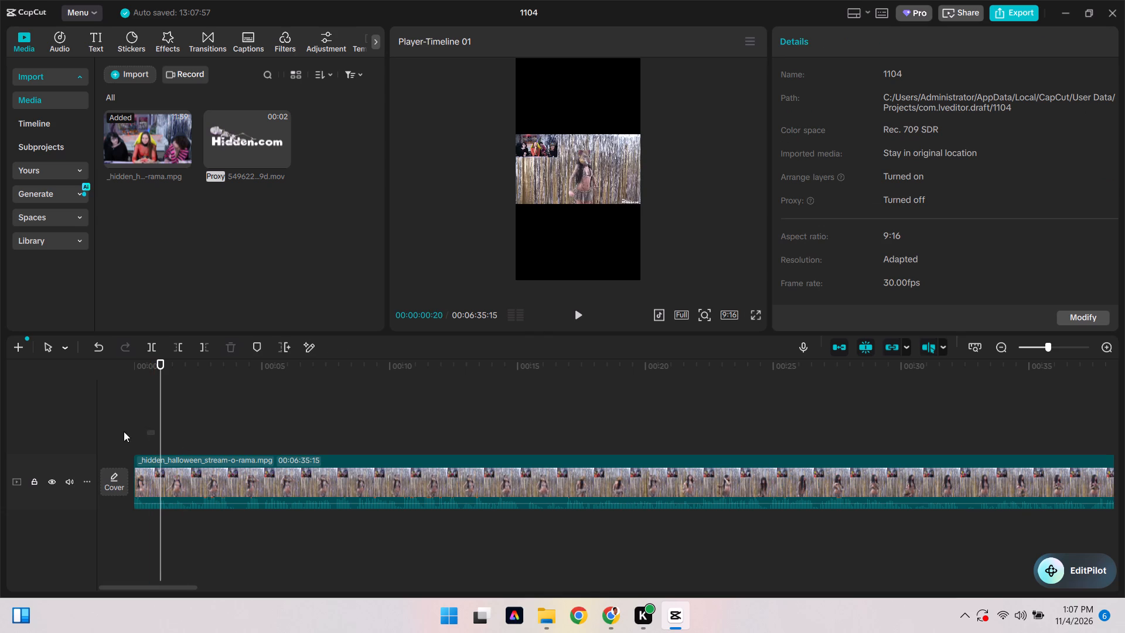
left_click_drag(124, 431, 124, 415)
left_click_drag(162, 359, 104, 382)
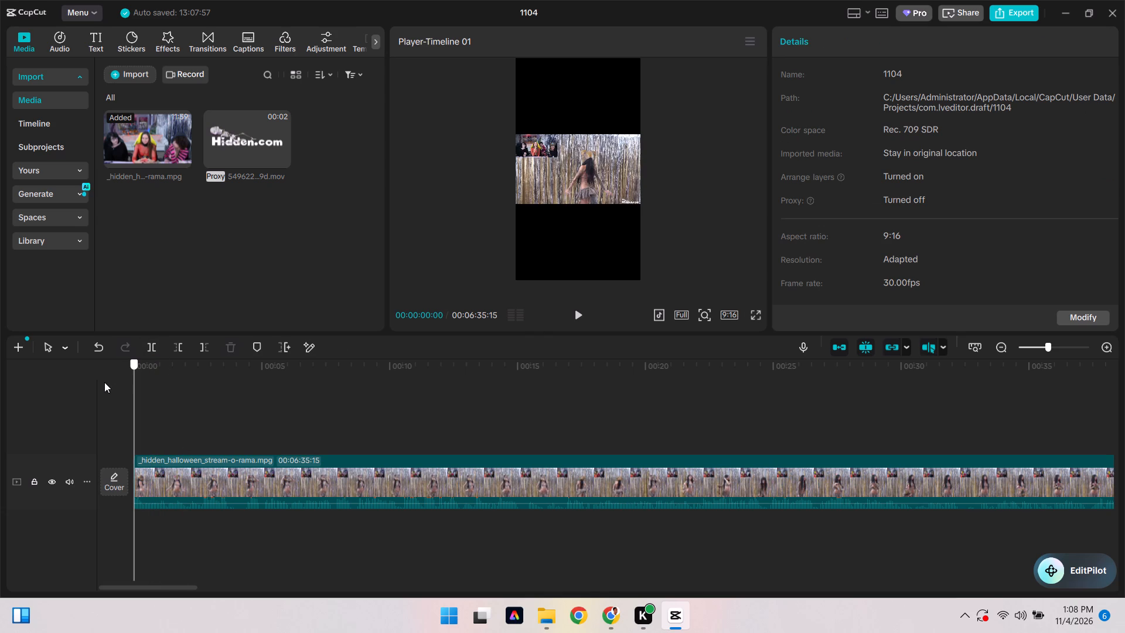
left_click_drag(104, 382, 584, 464)
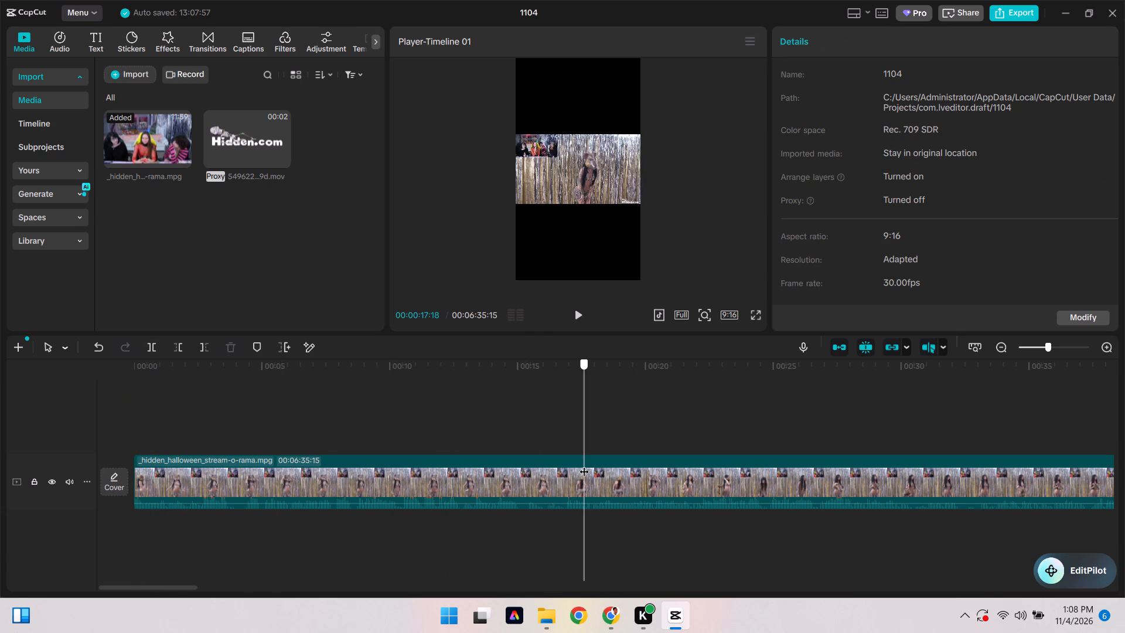
left_click_drag(584, 464, 435, 484)
scroll(584, 464, "left", 2)
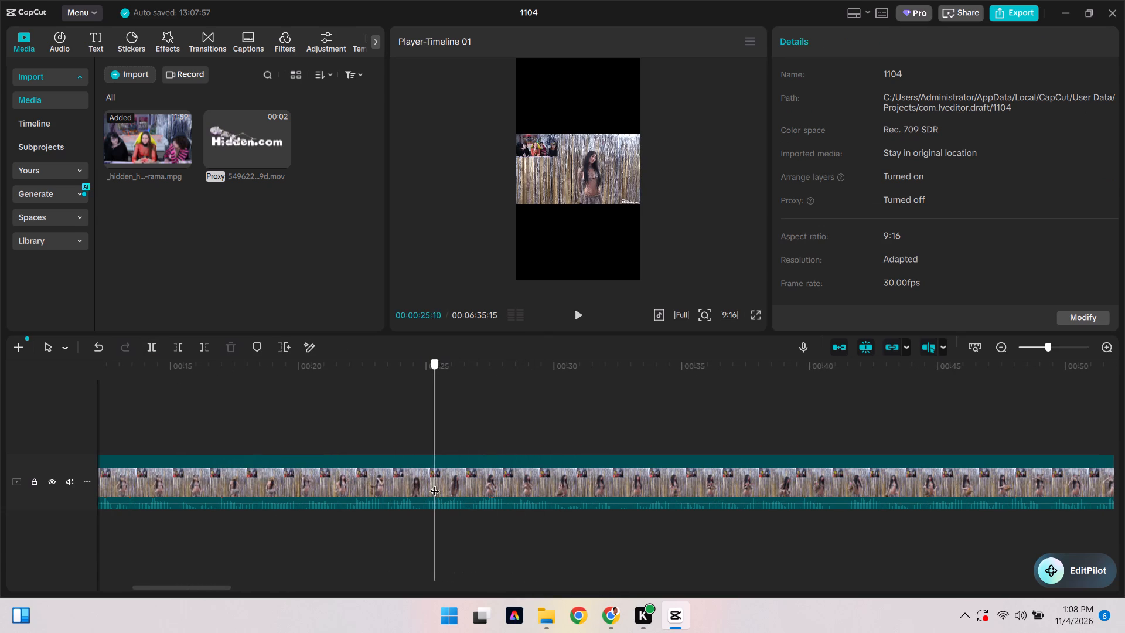
left_click_drag(435, 484, 571, 457)
scroll(574, 457, "left", 2)
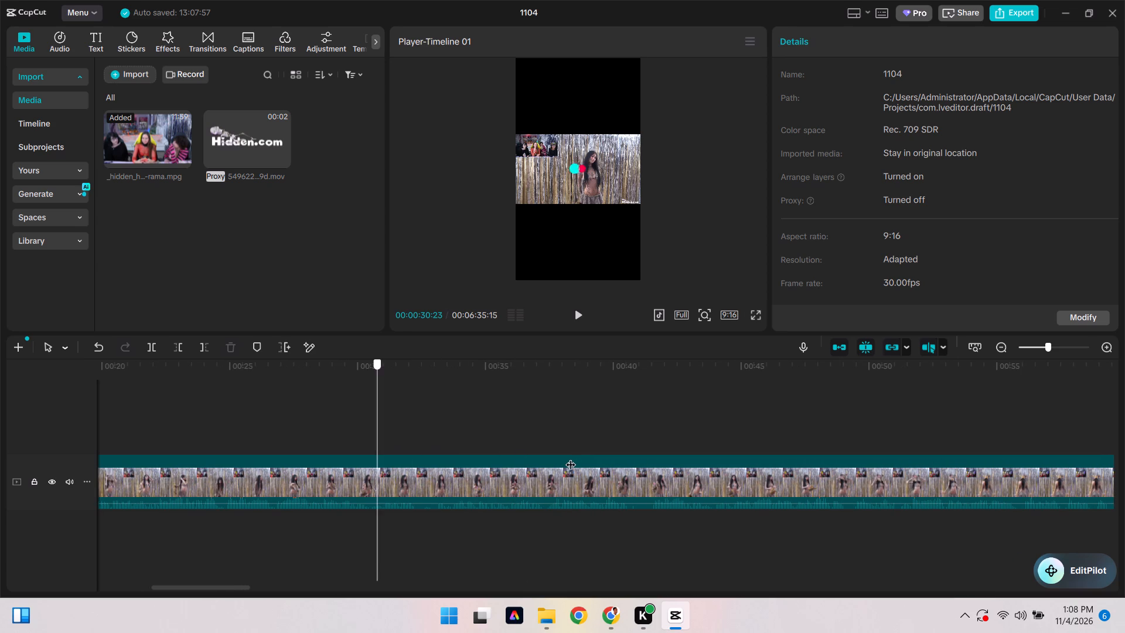
left_click_drag(571, 457, 574, 457)
left_click_drag(570, 392, 571, 392)
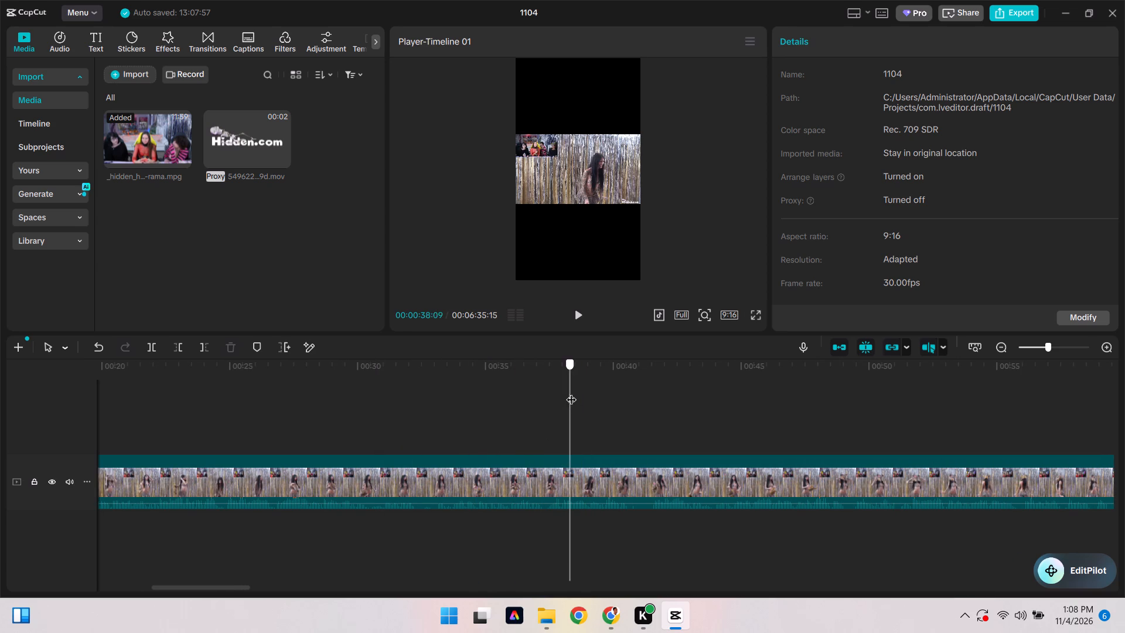
left_click_drag(571, 392, 691, 385)
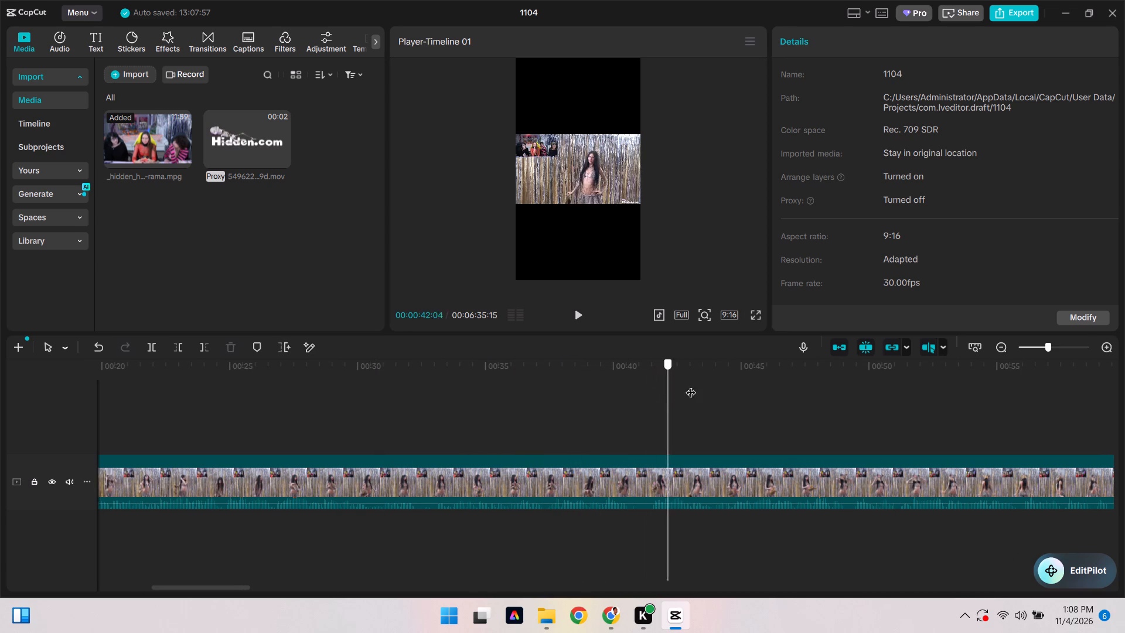
left_click_drag(691, 385, 918, 418)
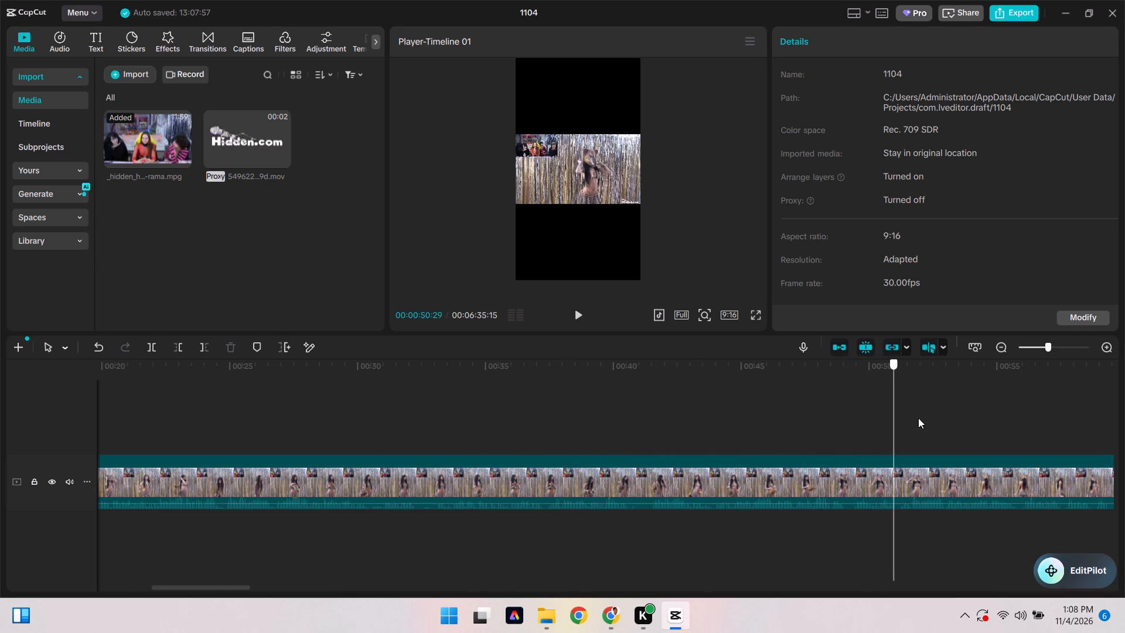
left_click_drag(918, 418, 896, 449)
scroll(896, 449, "left", 1)
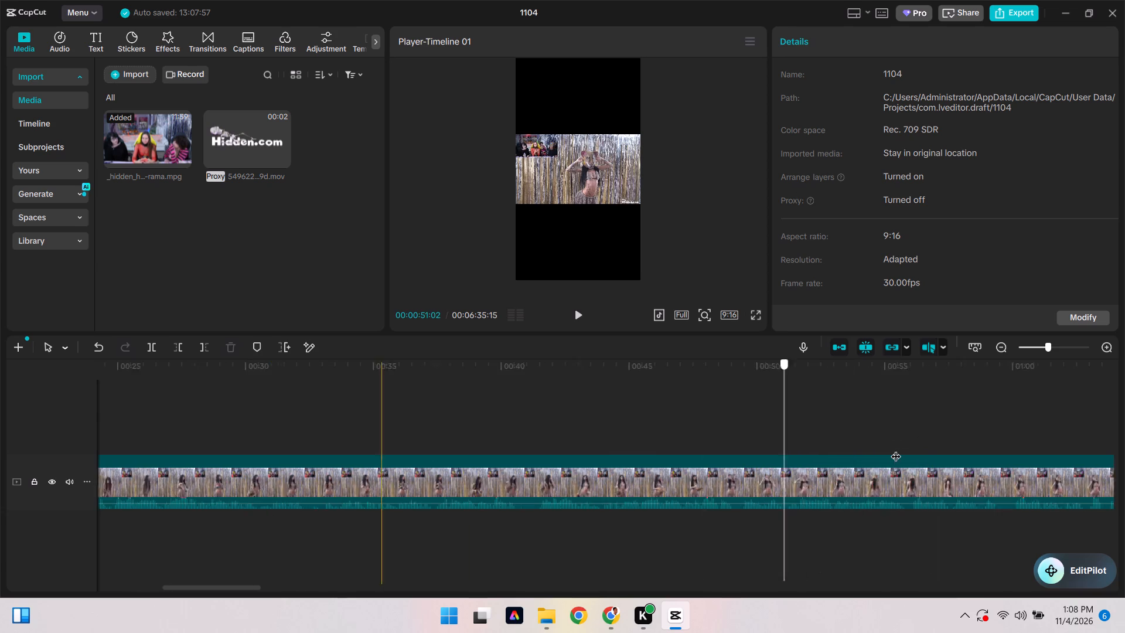
scroll(896, 449, "left", 1)
left_click_drag(896, 449, 850, 443)
scroll(850, 443, "left", 2)
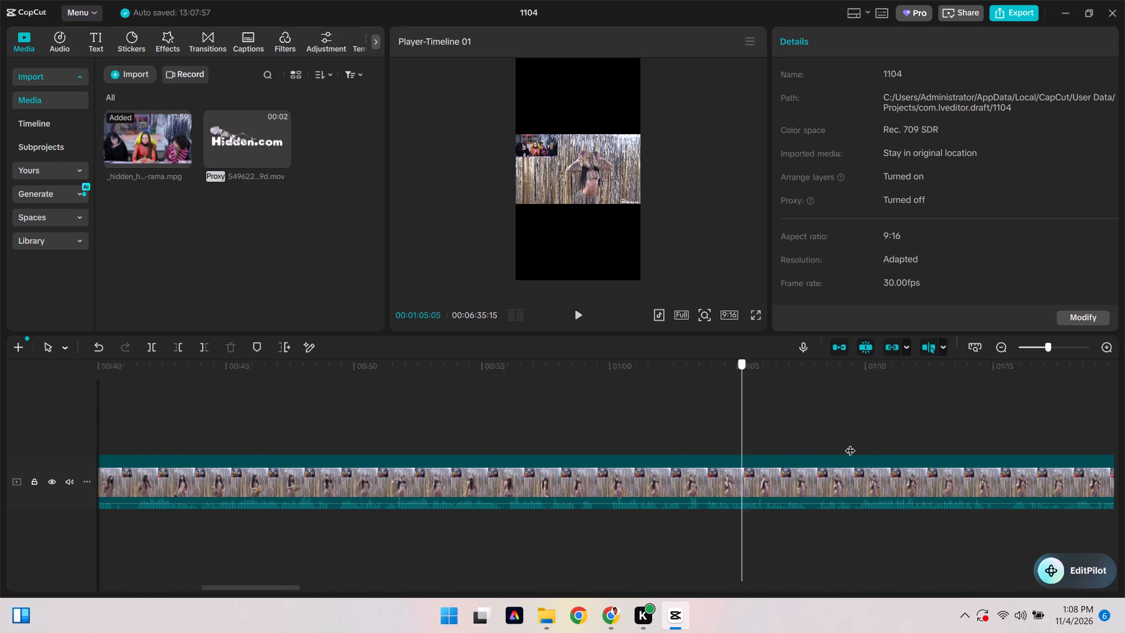
scroll(850, 443, "left", 1)
left_click_drag(850, 443, 803, 435)
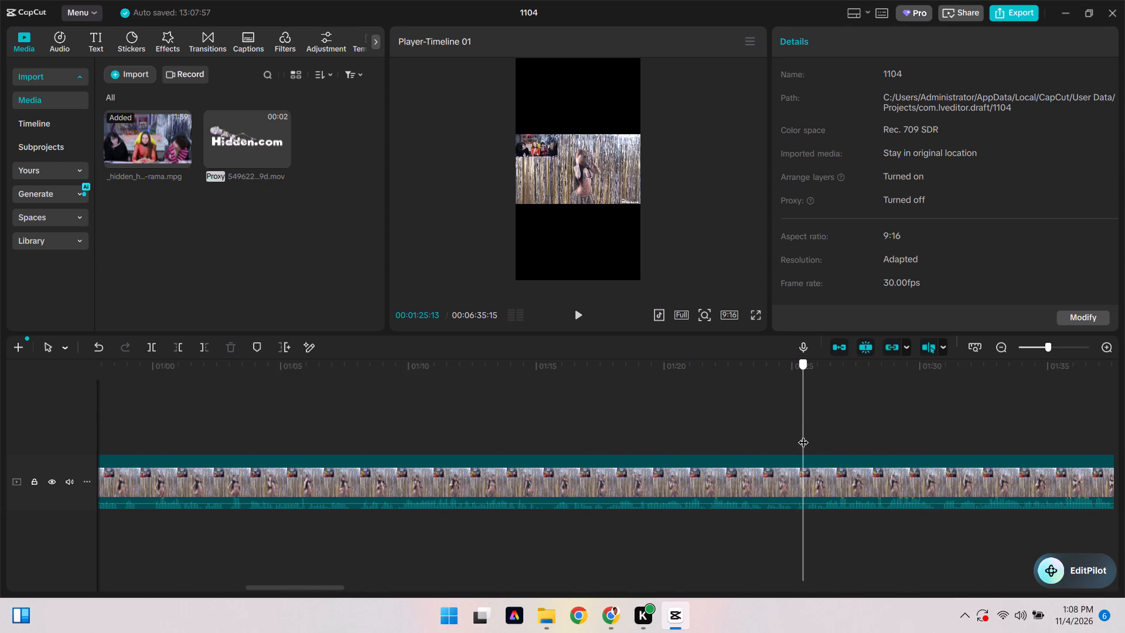
left_click_drag(803, 435, 864, 435)
scroll(864, 435, "left", 2)
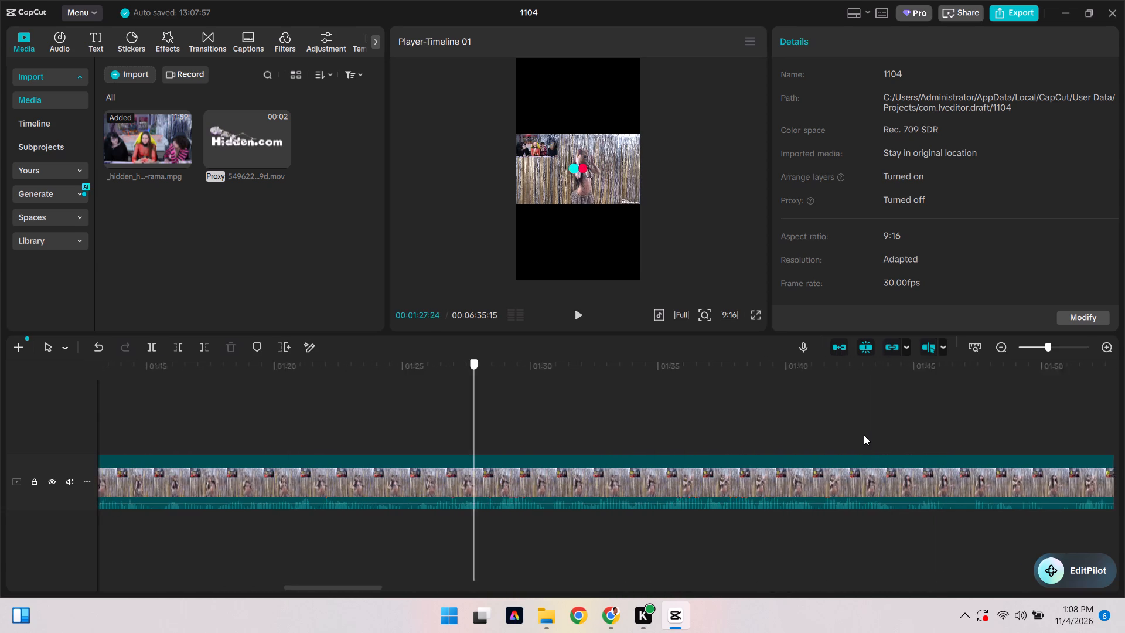
scroll(864, 435, "left", 1)
left_click_drag(864, 435, 620, 438)
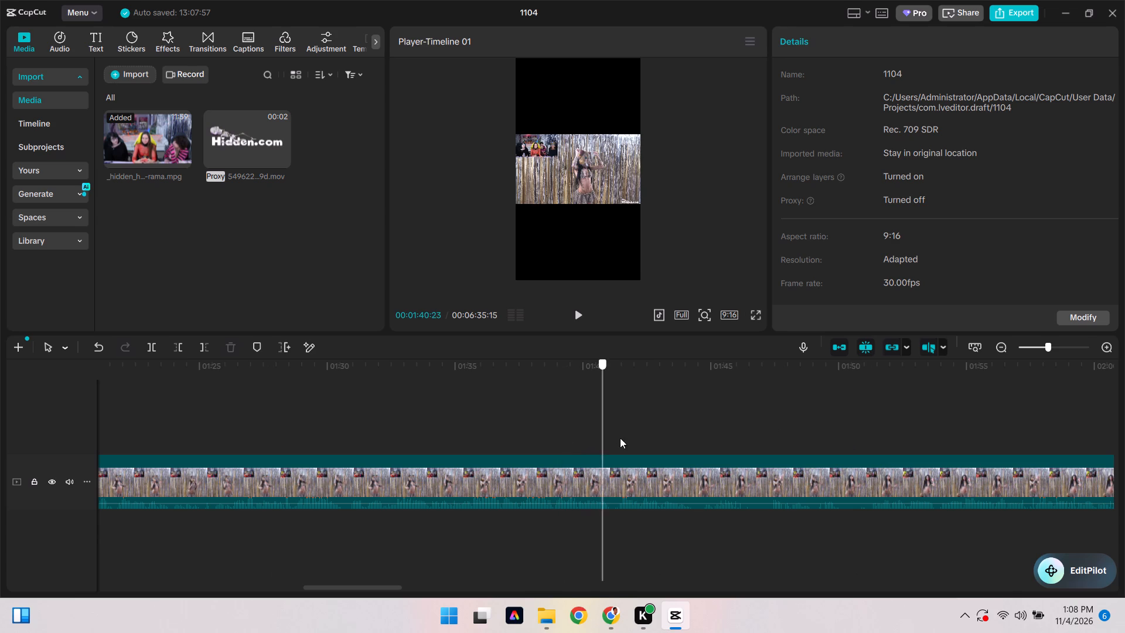
left_click_drag(620, 438, 769, 451)
scroll(769, 451, "left", 2)
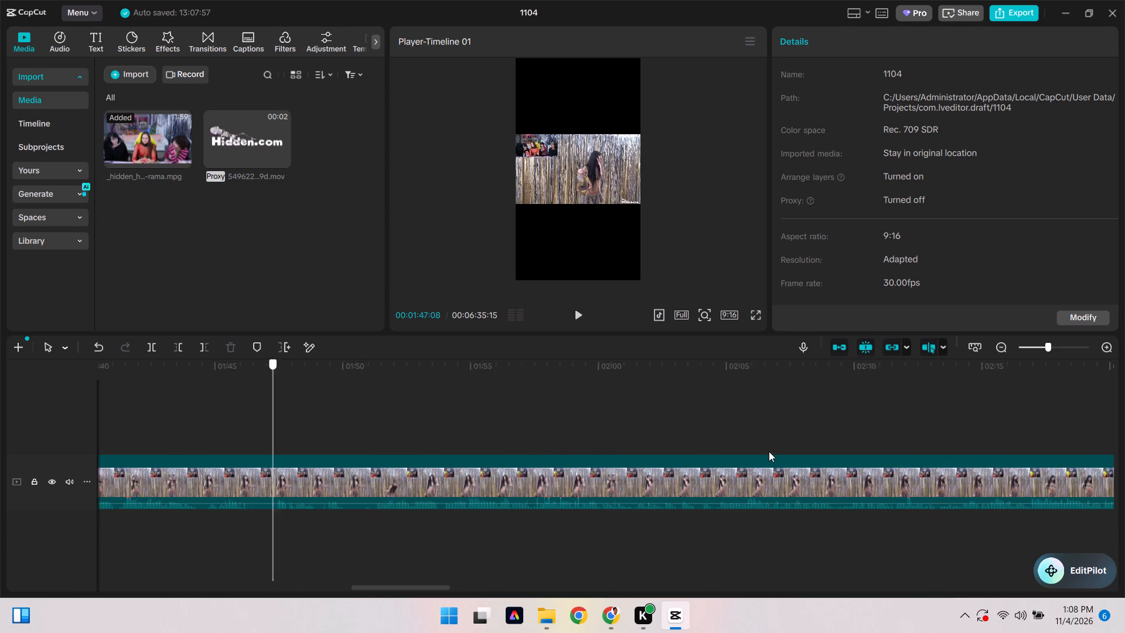
scroll(769, 451, "left", 1)
left_click_drag(769, 451, 712, 451)
scroll(769, 451, "left", 1)
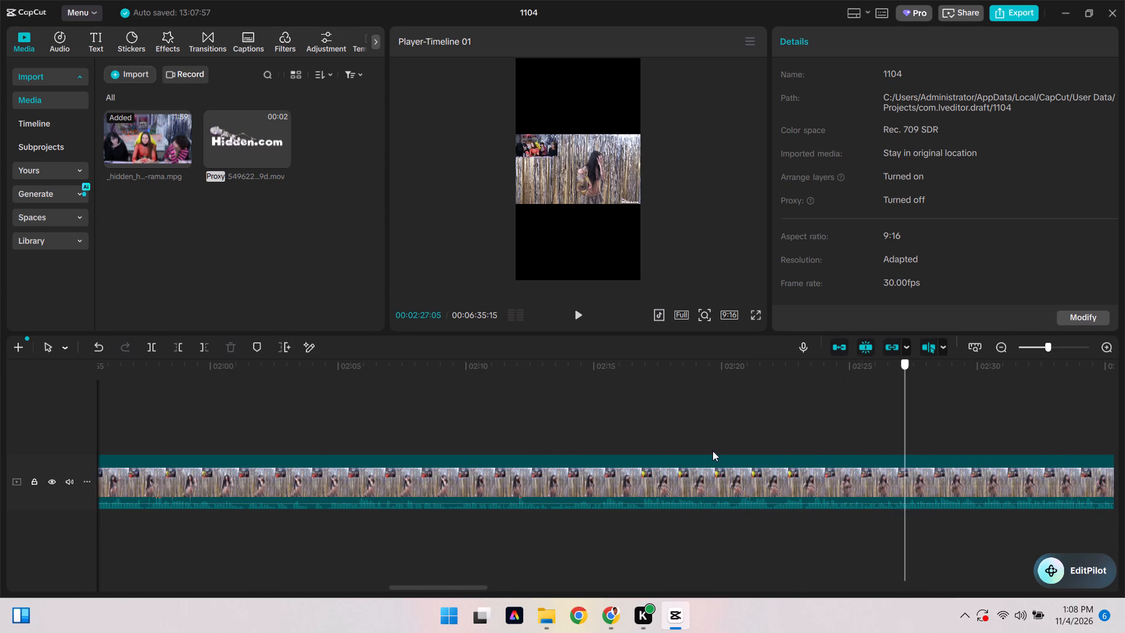
left_click_drag(712, 451, 591, 424)
Split the stream clip at 00:00:23:22 and delete everything after the cut.
scroll(591, 424, "right", 13)
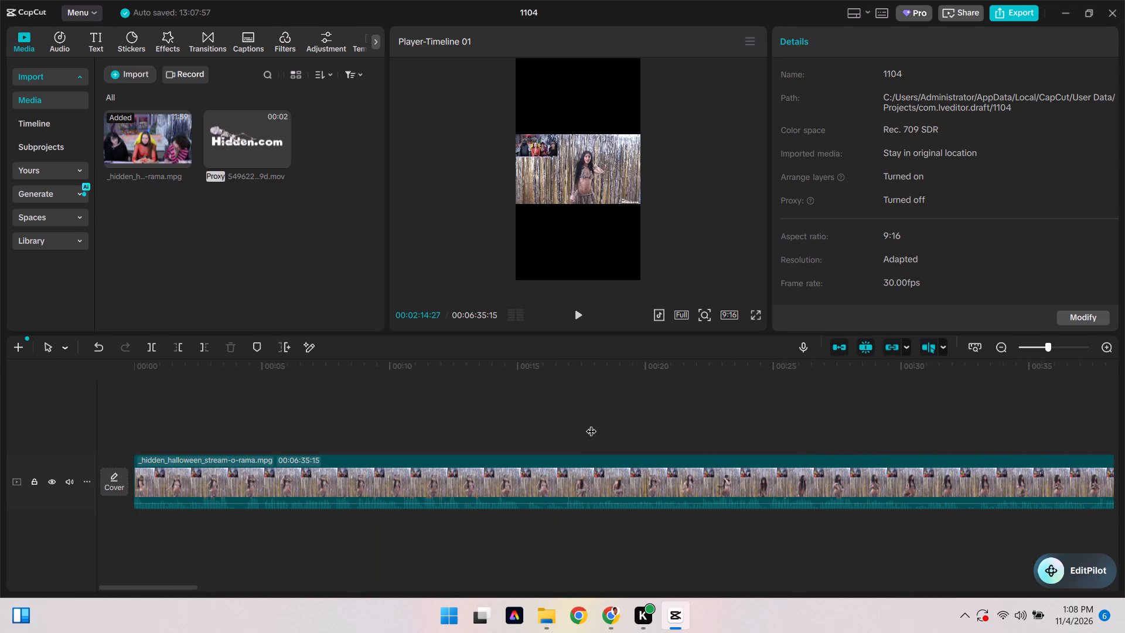
scroll(591, 424, "right", 4)
left_click_drag(591, 424, 353, 435)
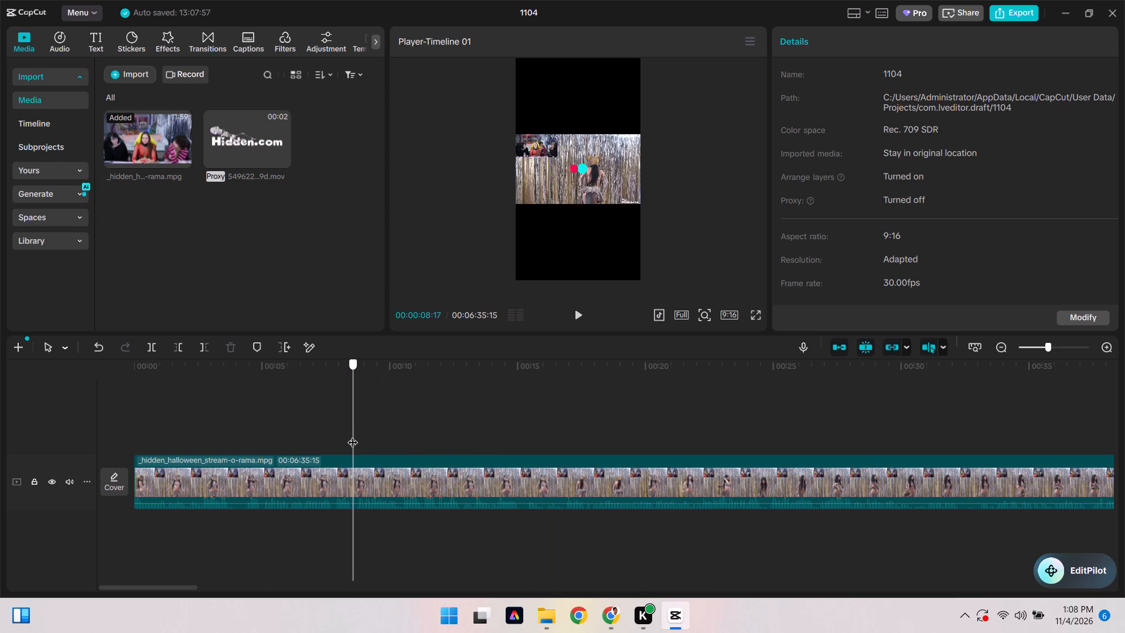
left_click_drag(353, 435, 427, 416)
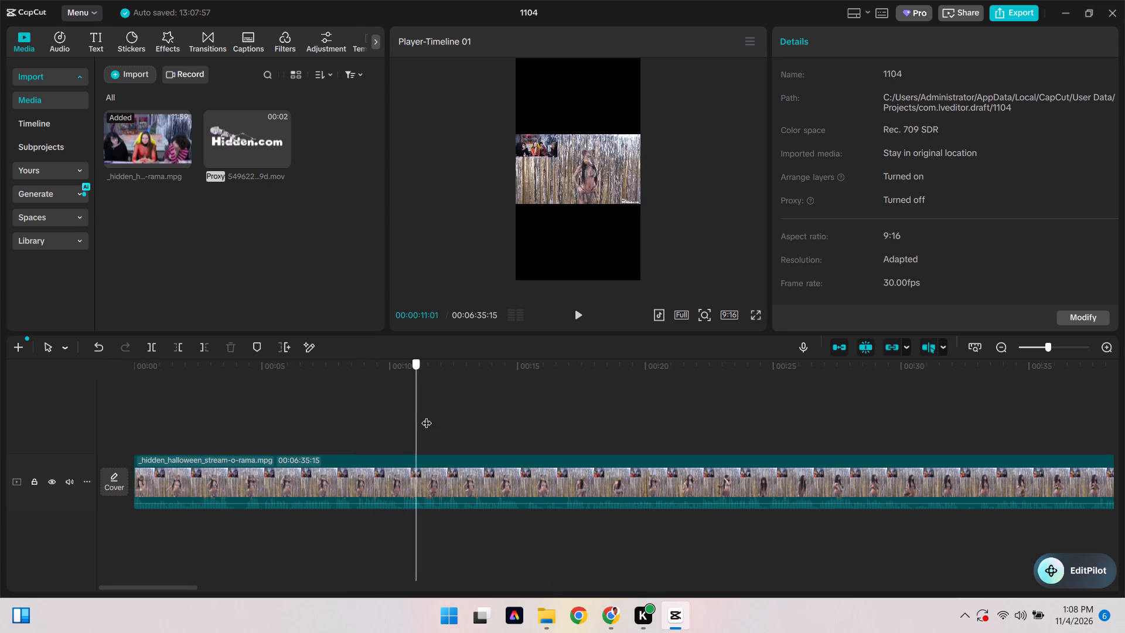
left_click_drag(427, 416, 447, 417)
key("space")
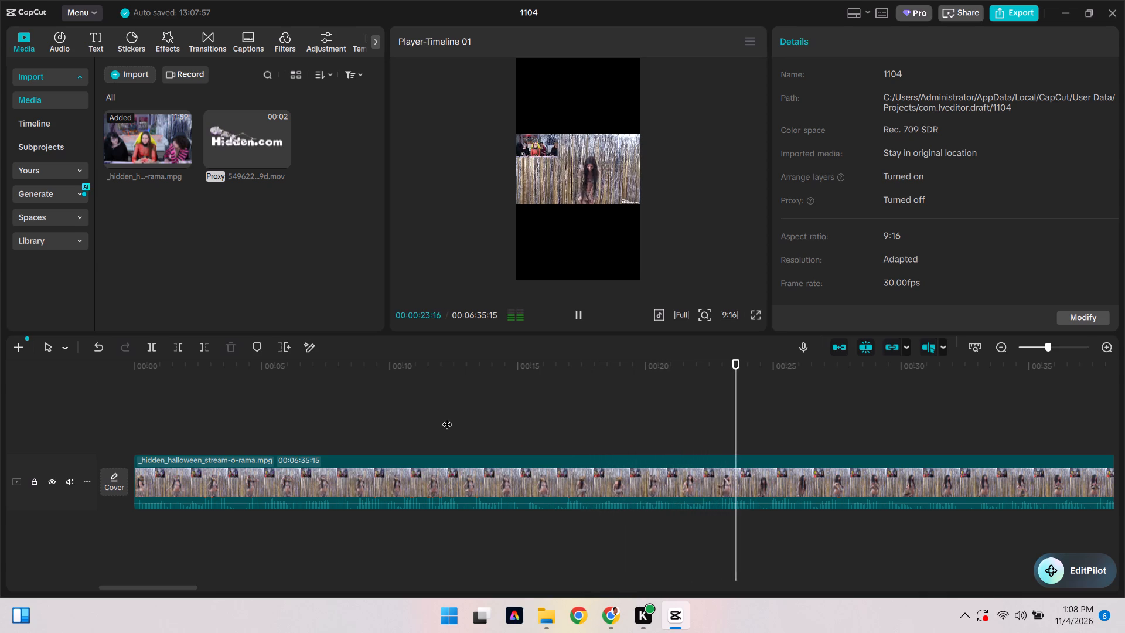
key("space")
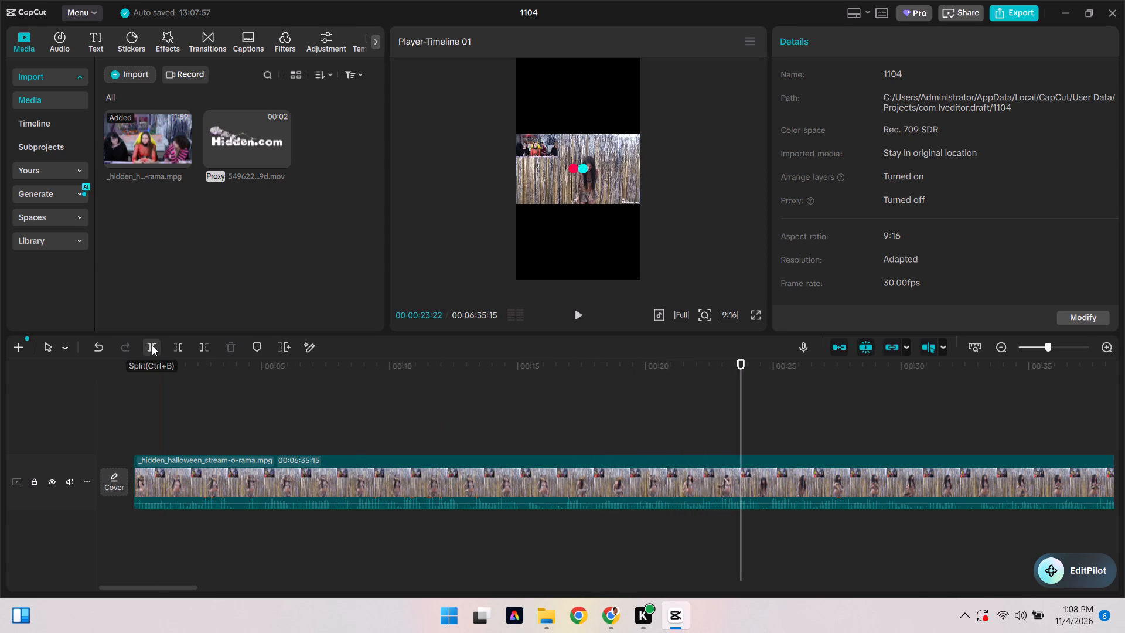
left_click(152, 345)
left_click(795, 447)
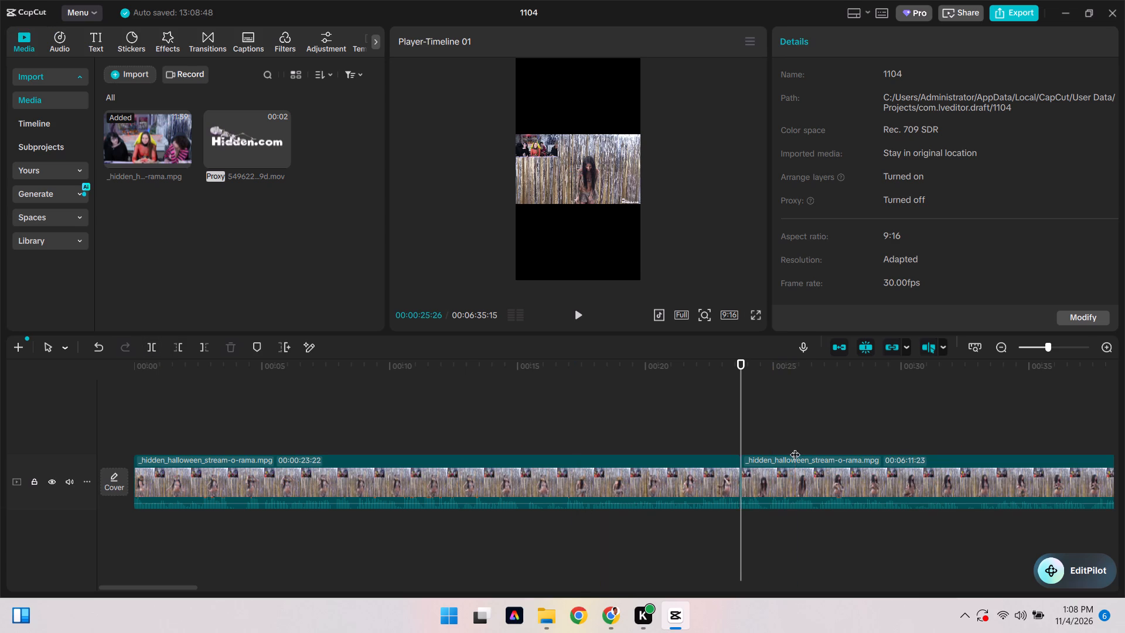
left_click(801, 453)
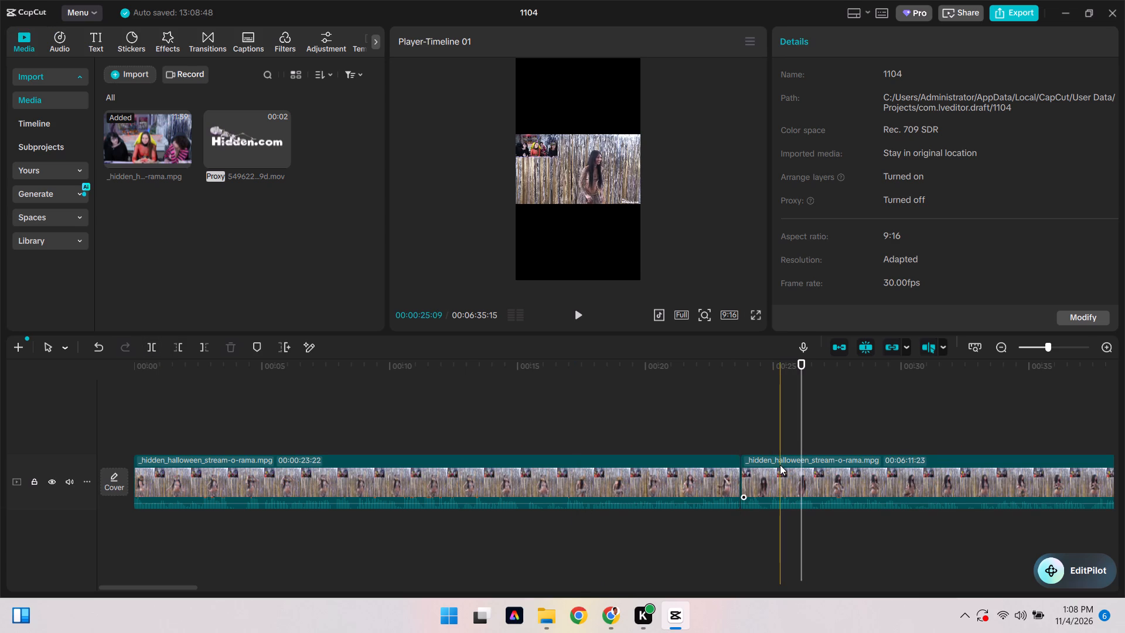
left_click(780, 465)
key("Delete")
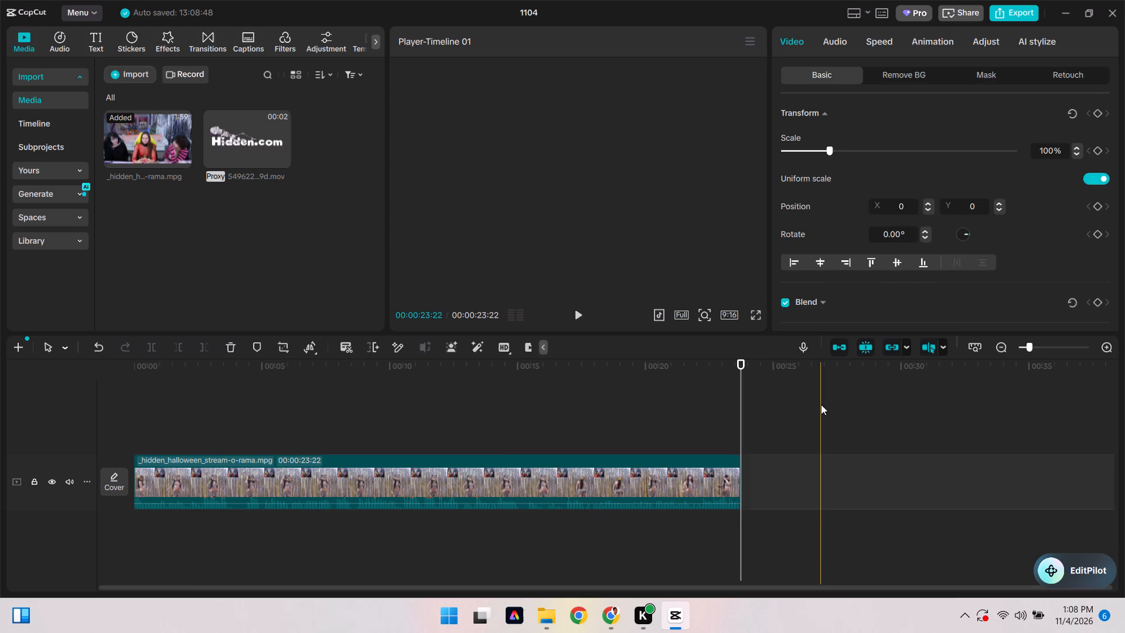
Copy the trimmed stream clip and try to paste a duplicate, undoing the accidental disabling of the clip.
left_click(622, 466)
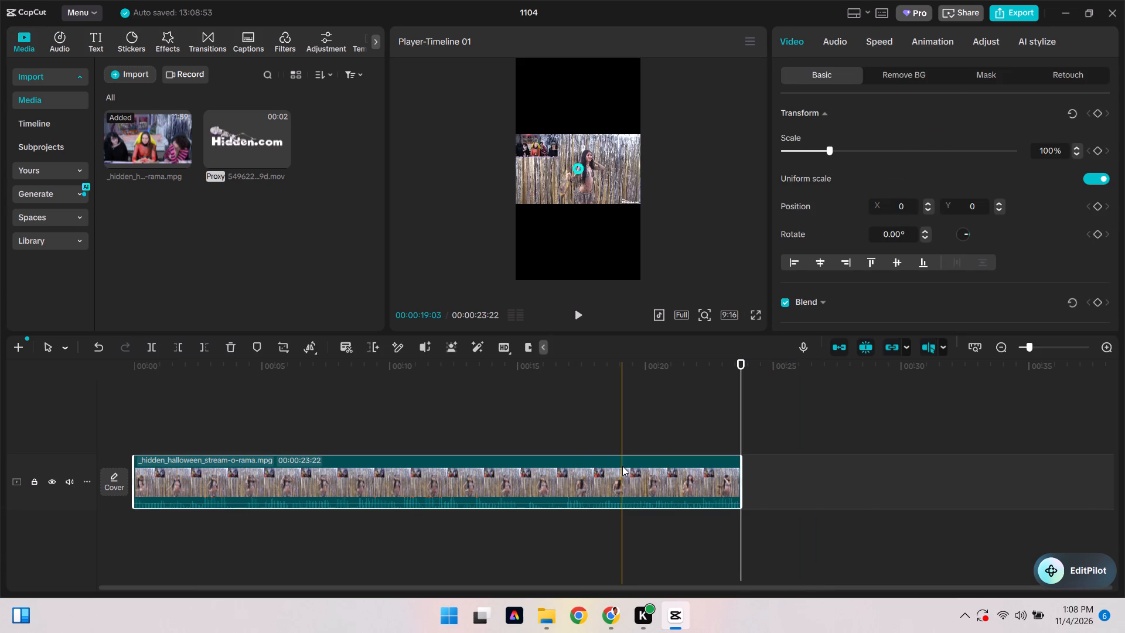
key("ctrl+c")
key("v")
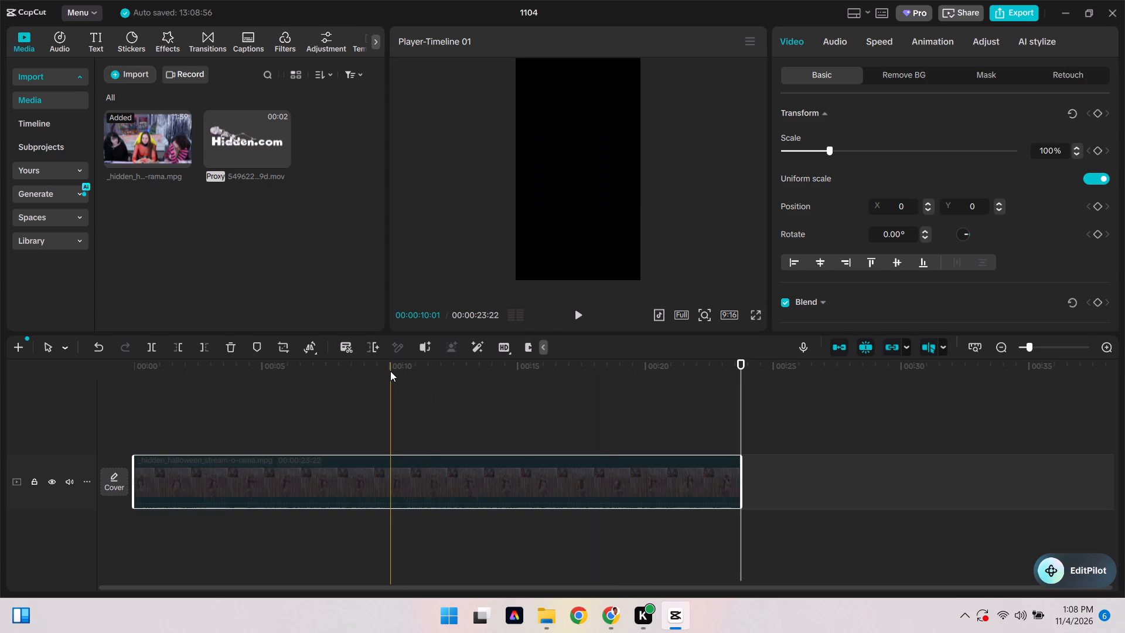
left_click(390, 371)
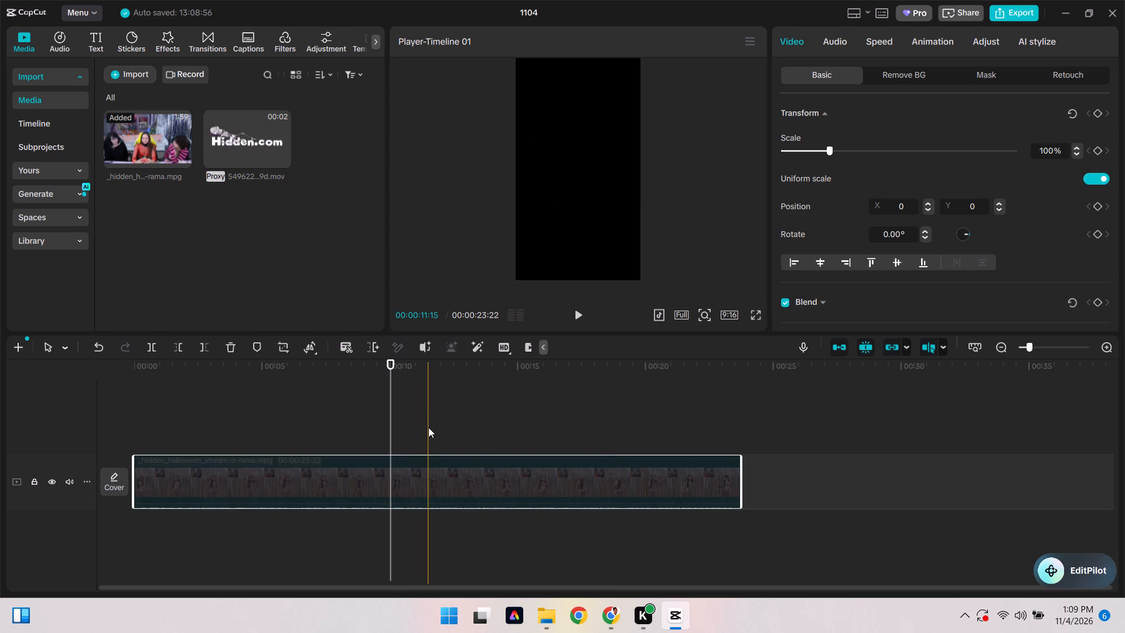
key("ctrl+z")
Duplicate the trimmed stream clip onto a track above the original, aligned to start at the beginning of the timeline.
left_click(363, 461)
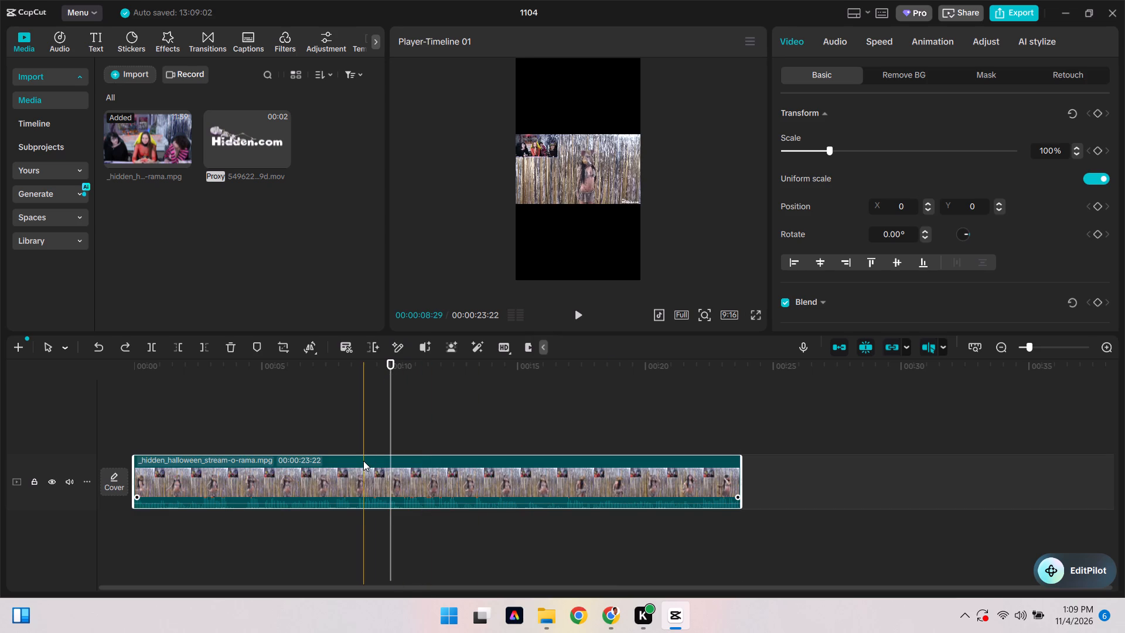
key("ctrl+c")
left_click(229, 428)
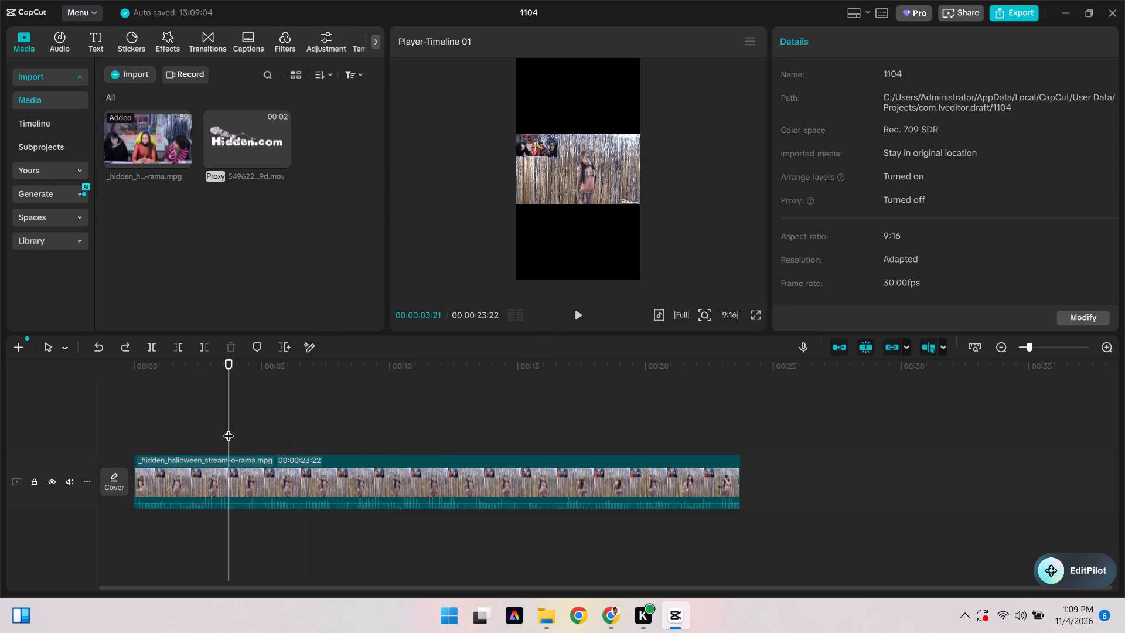
key("ctrl+v")
left_click_drag(257, 433, 159, 436)
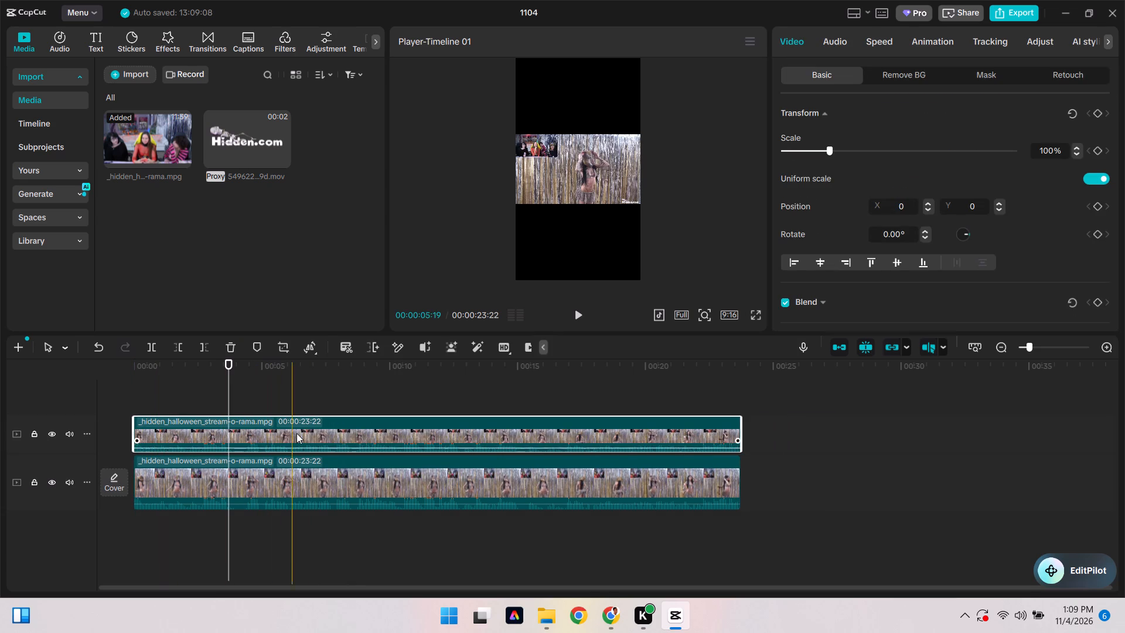
Scale the upper copy of the stream clip to 163%.
left_click(297, 433)
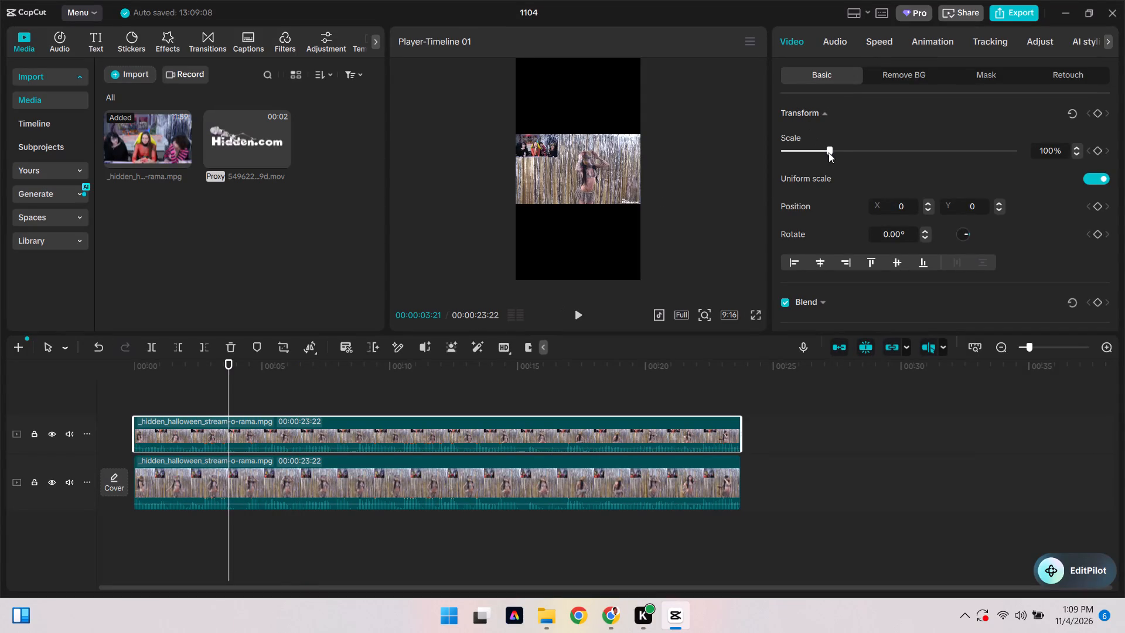
left_click_drag(829, 153, 858, 156)
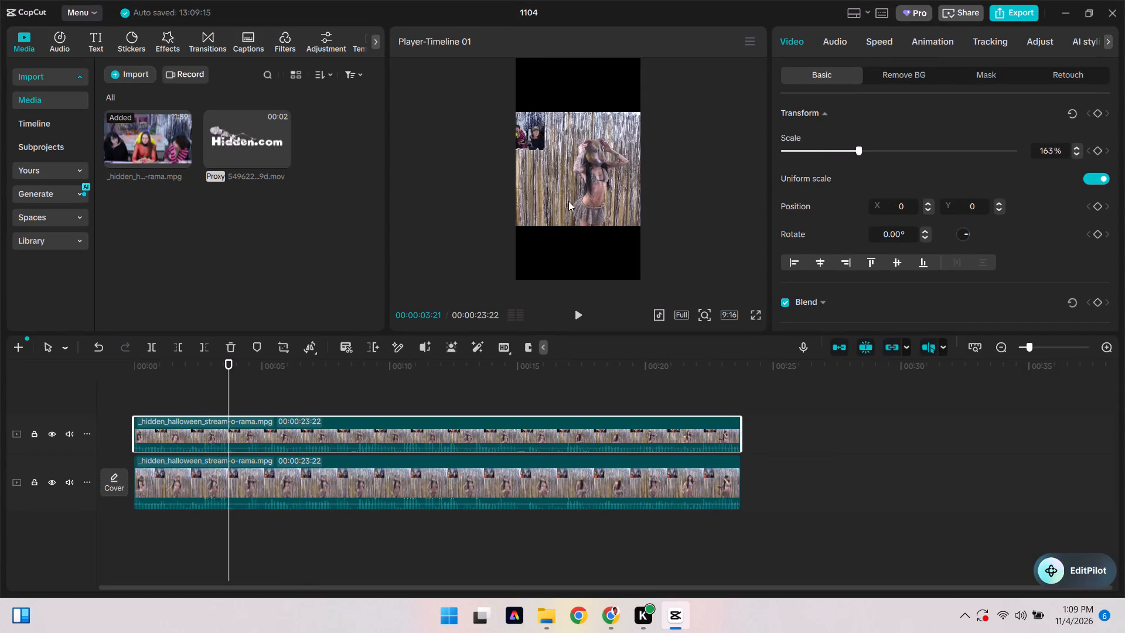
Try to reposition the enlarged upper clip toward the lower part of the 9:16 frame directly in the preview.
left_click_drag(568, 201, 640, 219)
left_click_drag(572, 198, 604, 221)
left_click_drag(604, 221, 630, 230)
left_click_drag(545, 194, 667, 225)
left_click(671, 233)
Close project 1104 and reopen it from the projects on the home screen.
left_click(1109, 10)
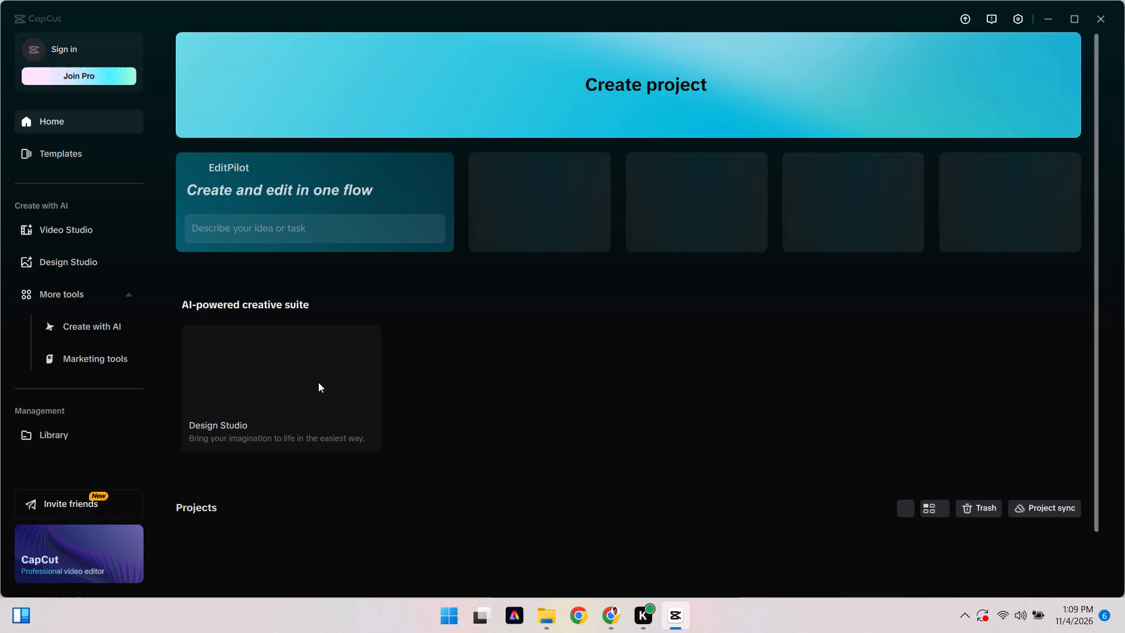
scroll(318, 382, "down", 1)
left_click(239, 540)
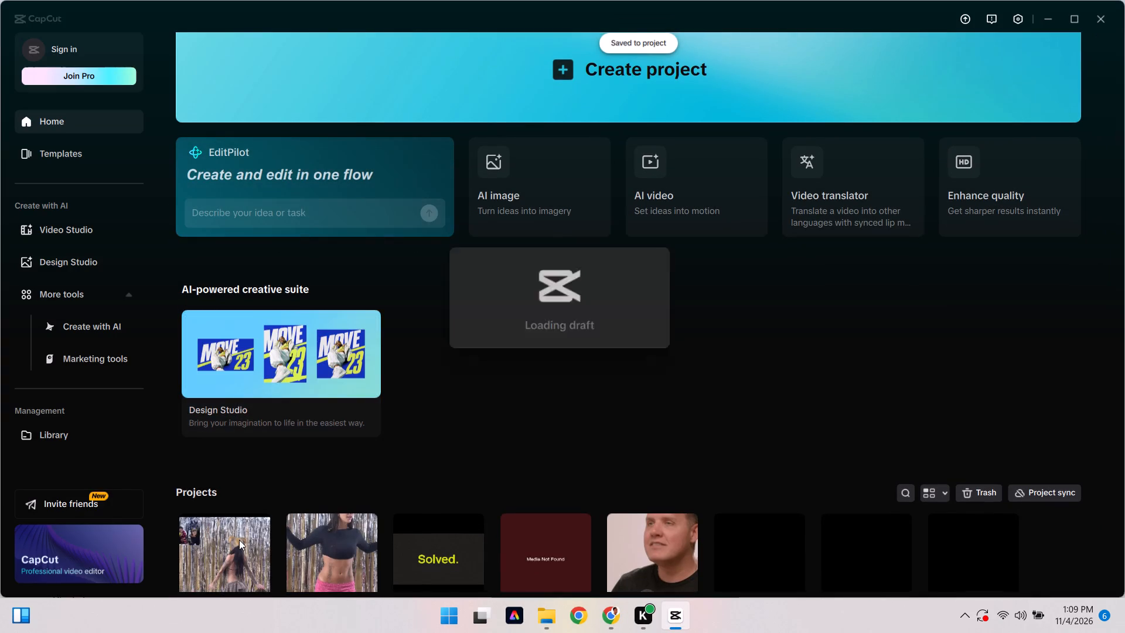
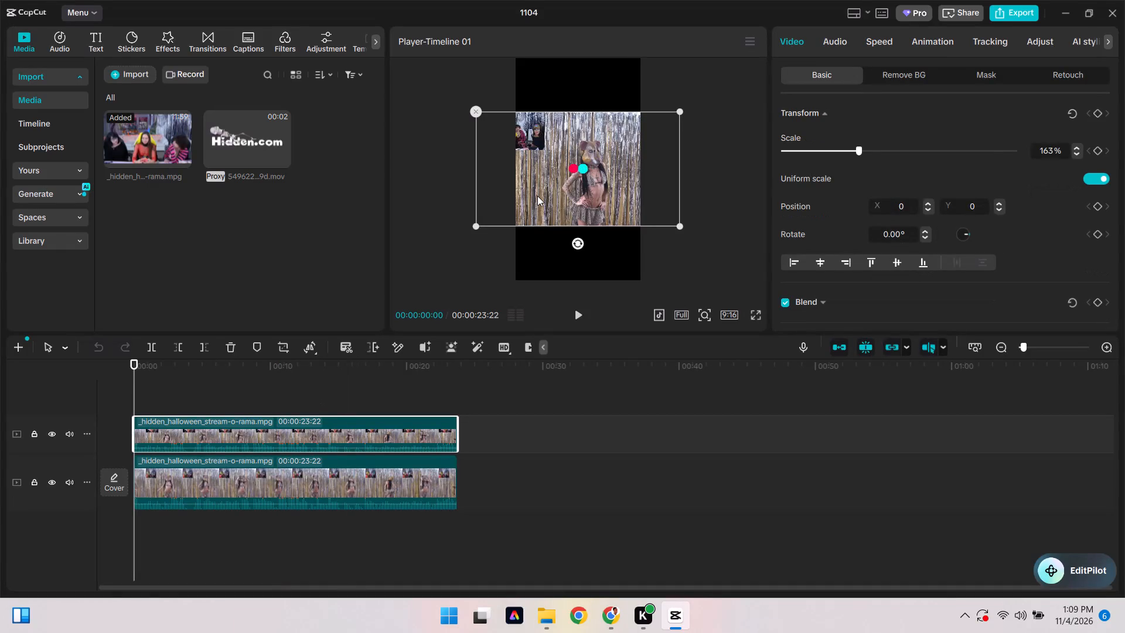
Scale the upper stream clip to 278% and move it to about X 2123, Y -1849, bringing its webcam inset into the frame's lower half.
left_click_drag(601, 175, 601, 177)
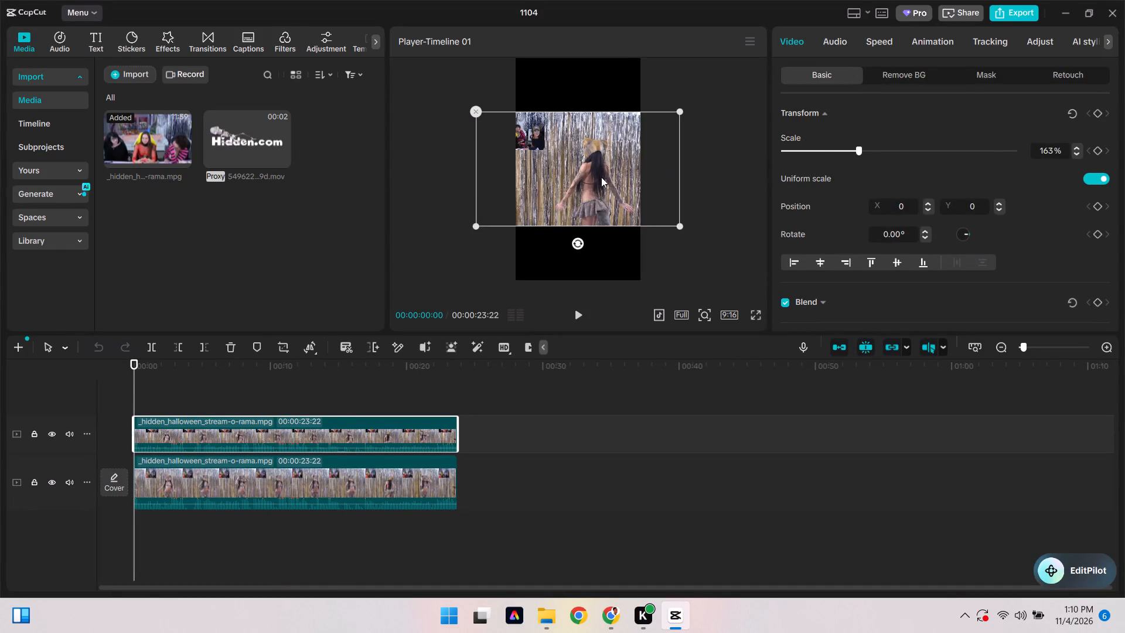
left_click_drag(601, 177, 656, 212)
left_click_drag(862, 152, 867, 153)
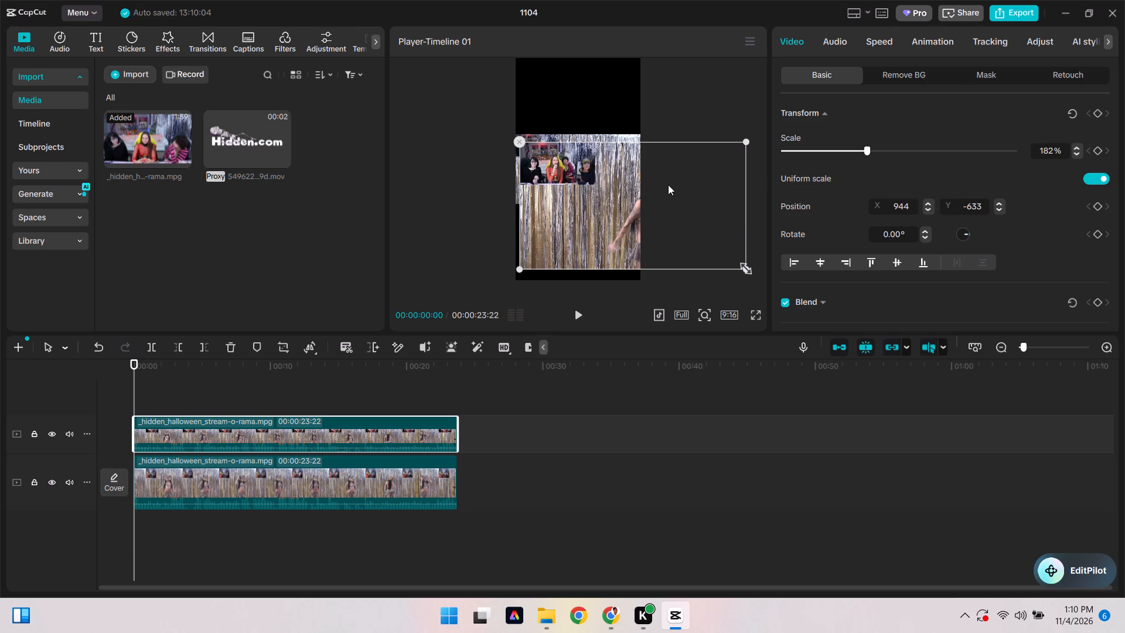
left_click_drag(665, 186, 679, 210)
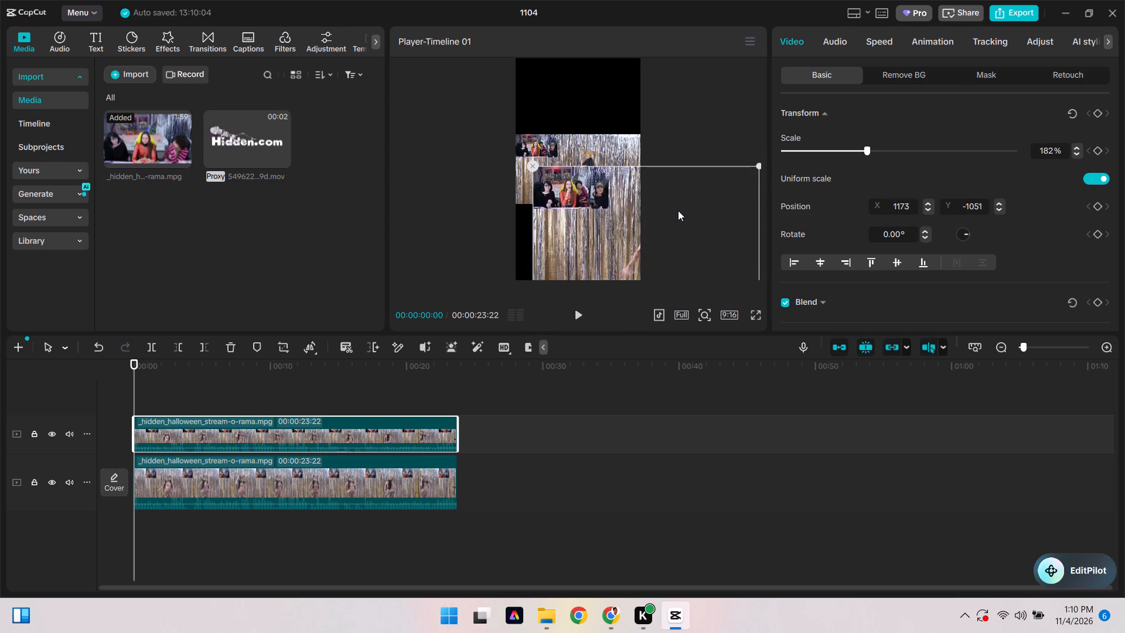
left_click_drag(867, 152, 911, 158)
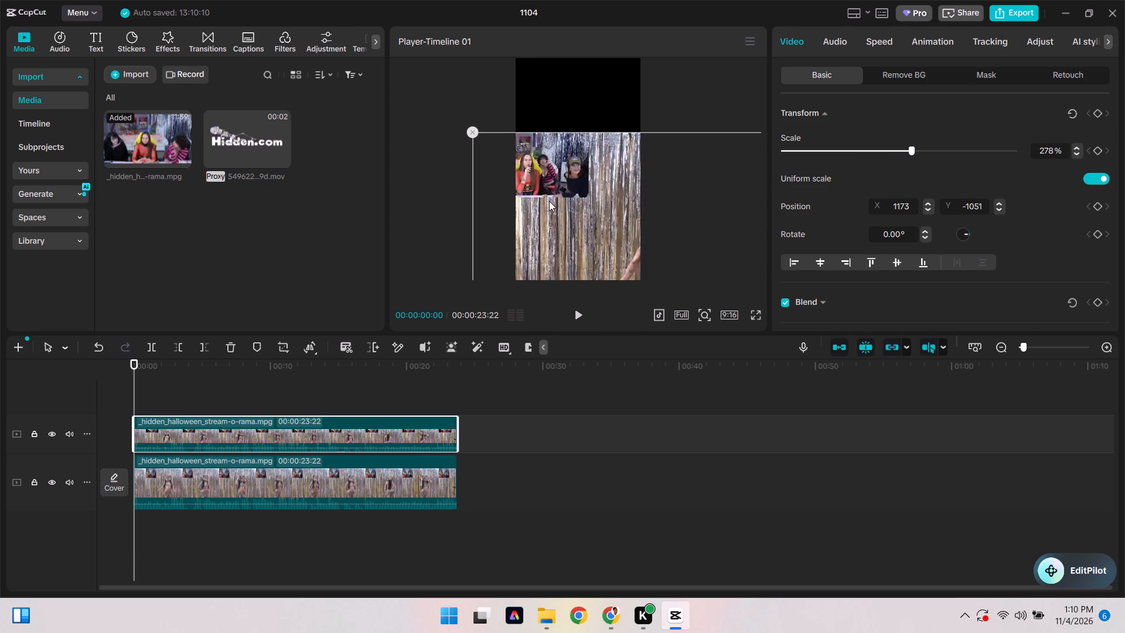
left_click_drag(549, 201, 604, 247)
left_click_drag(292, 476, 347, 467)
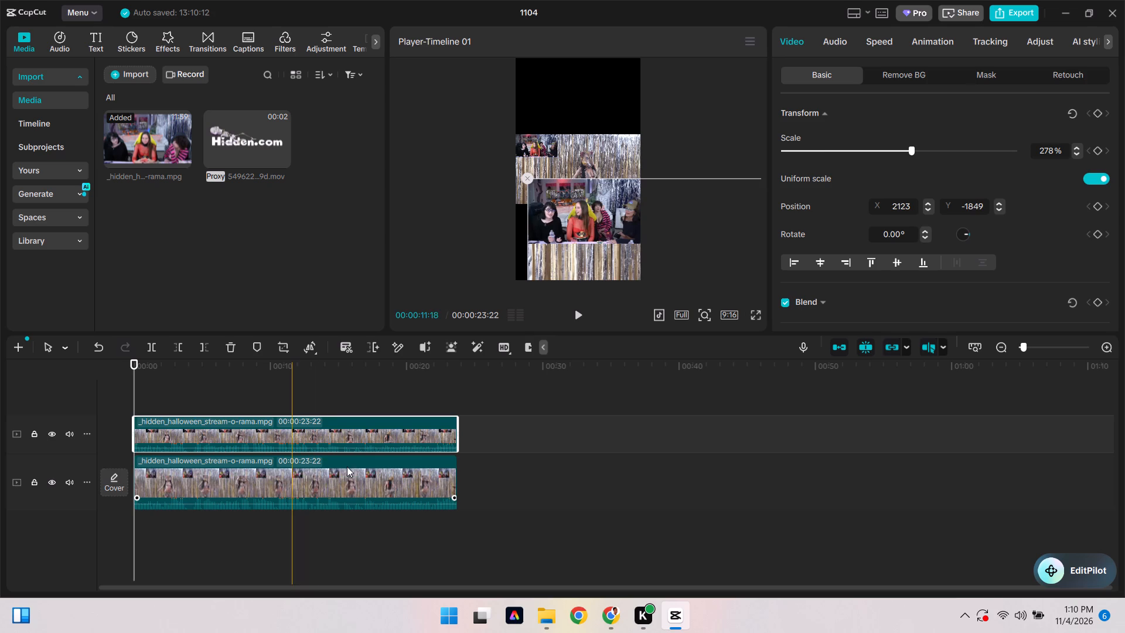
left_click_drag(347, 467, 727, 484)
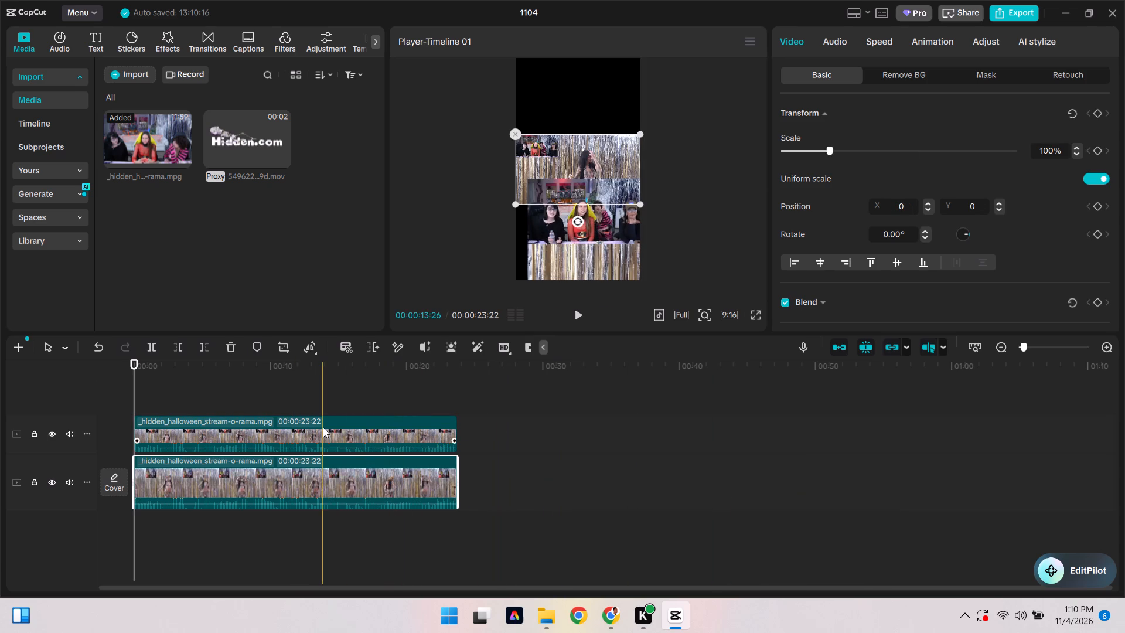
left_click(339, 424)
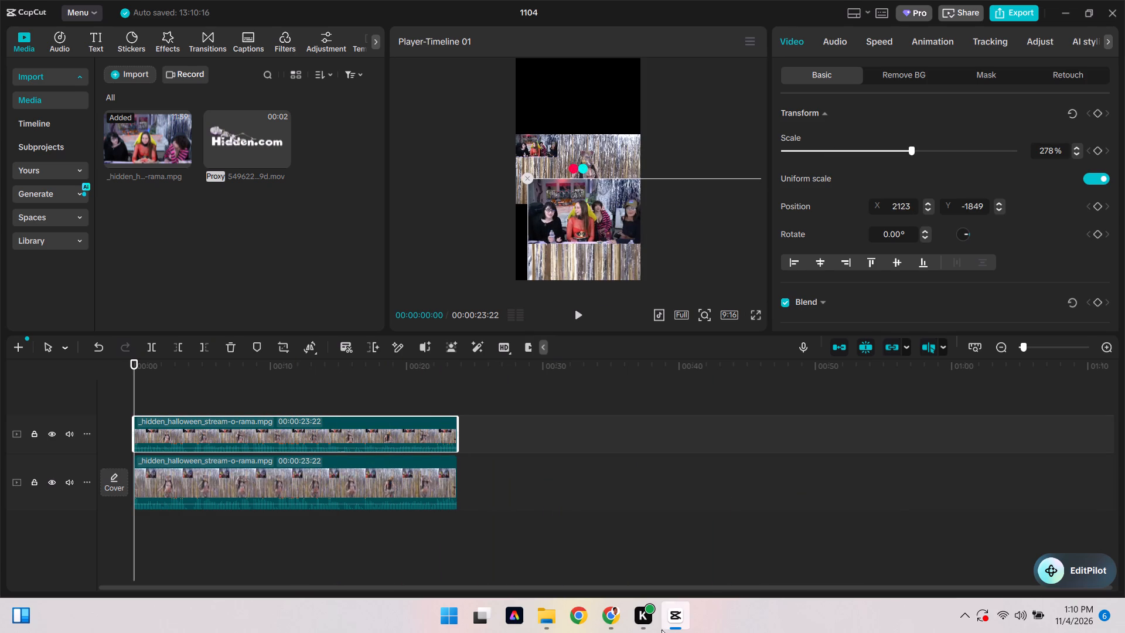
Review the opening of the YouTube Short "How to make gaming videos in CapCut" in Chrome for the overlay workflow, then return to CapCut.
left_click(608, 610)
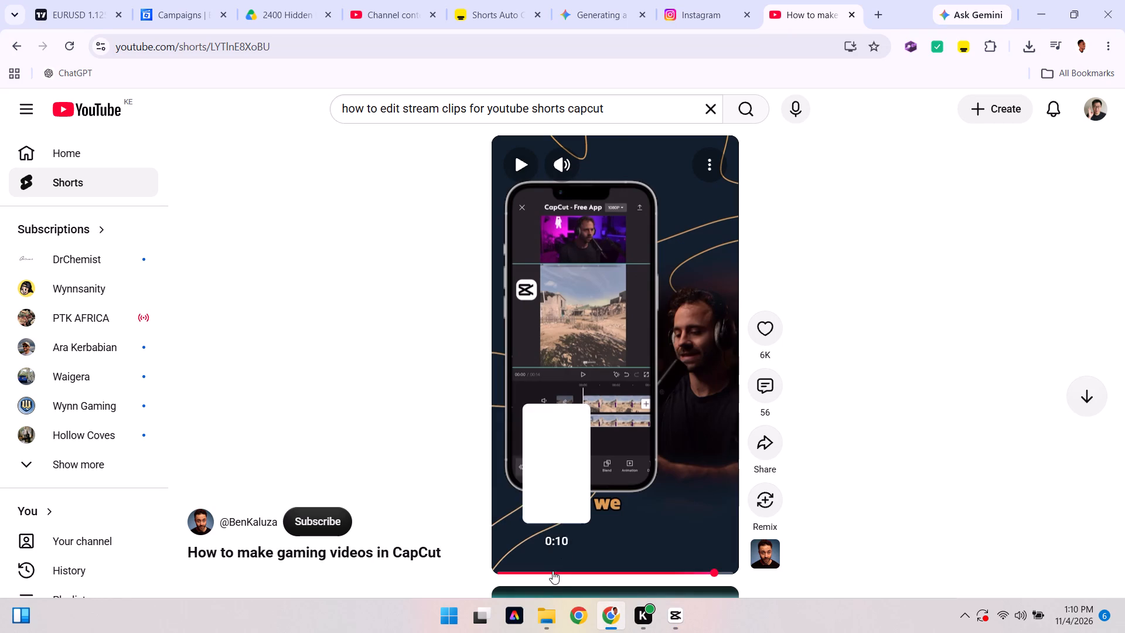
left_click(552, 571)
key("space")
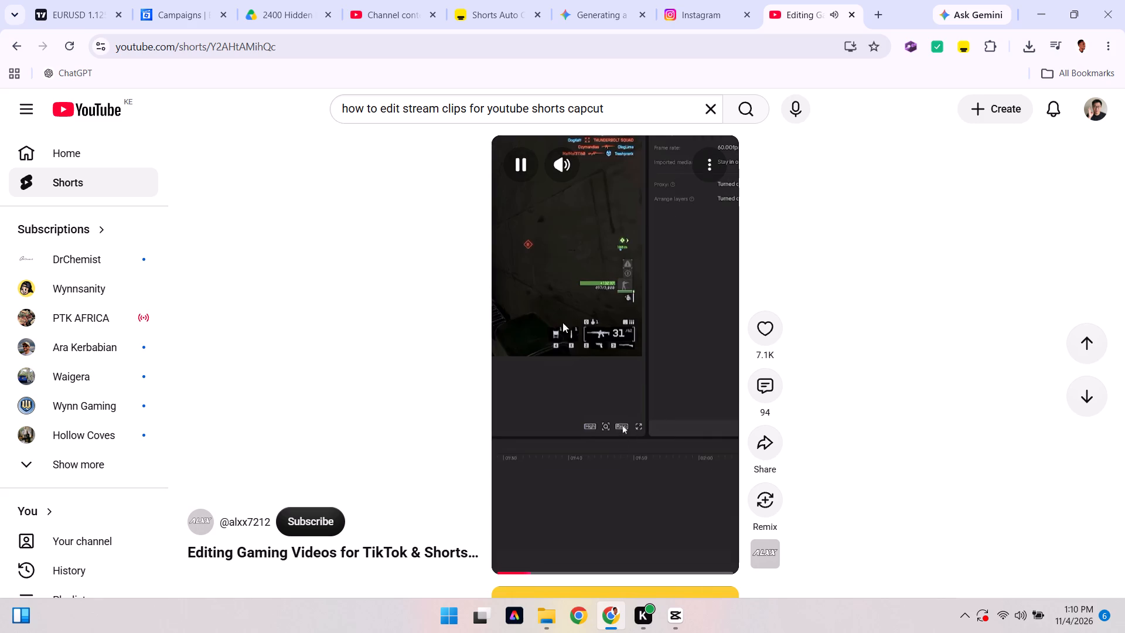
scroll(564, 332, "up", 2)
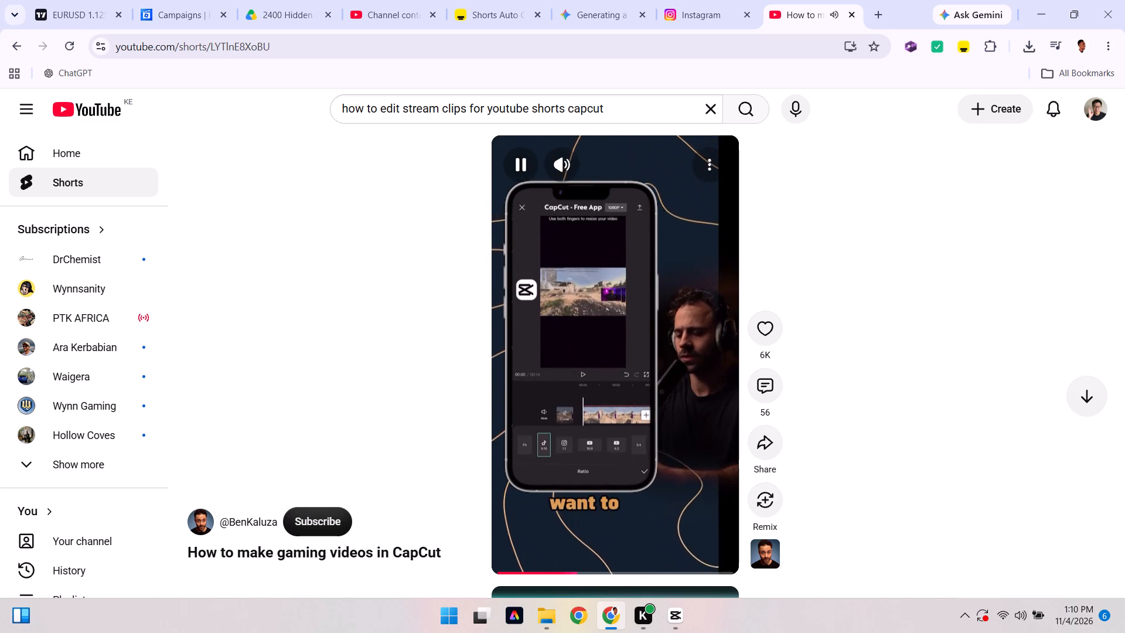
key("space")
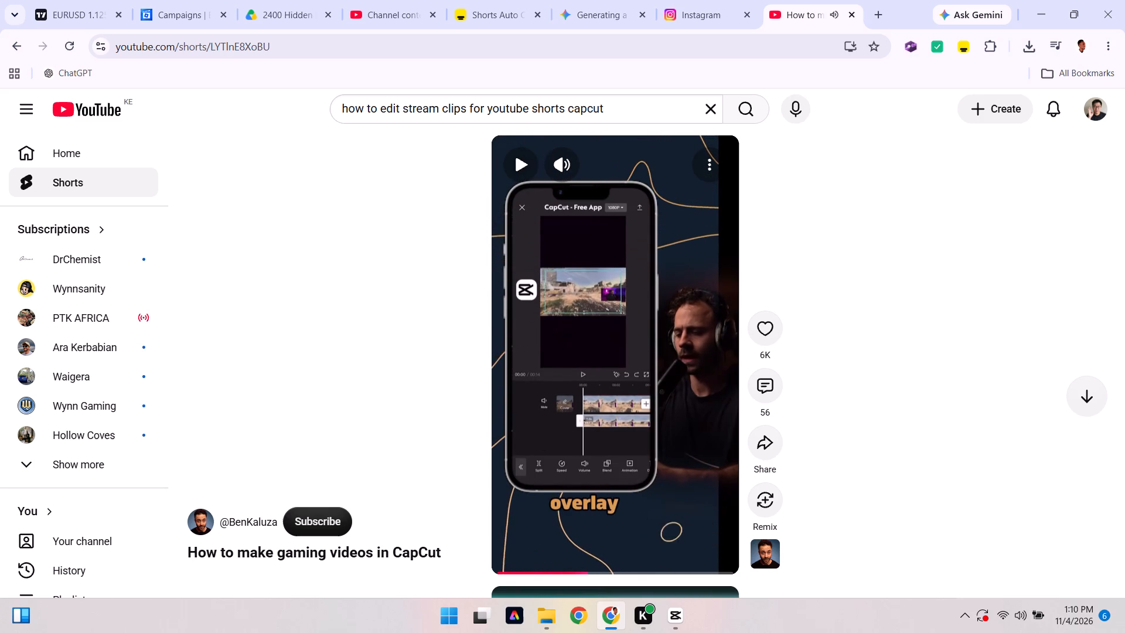
left_click(691, 614)
Scale the upper stream clip to 299% so its group webcam inset spans the frame's width.
left_click(383, 436)
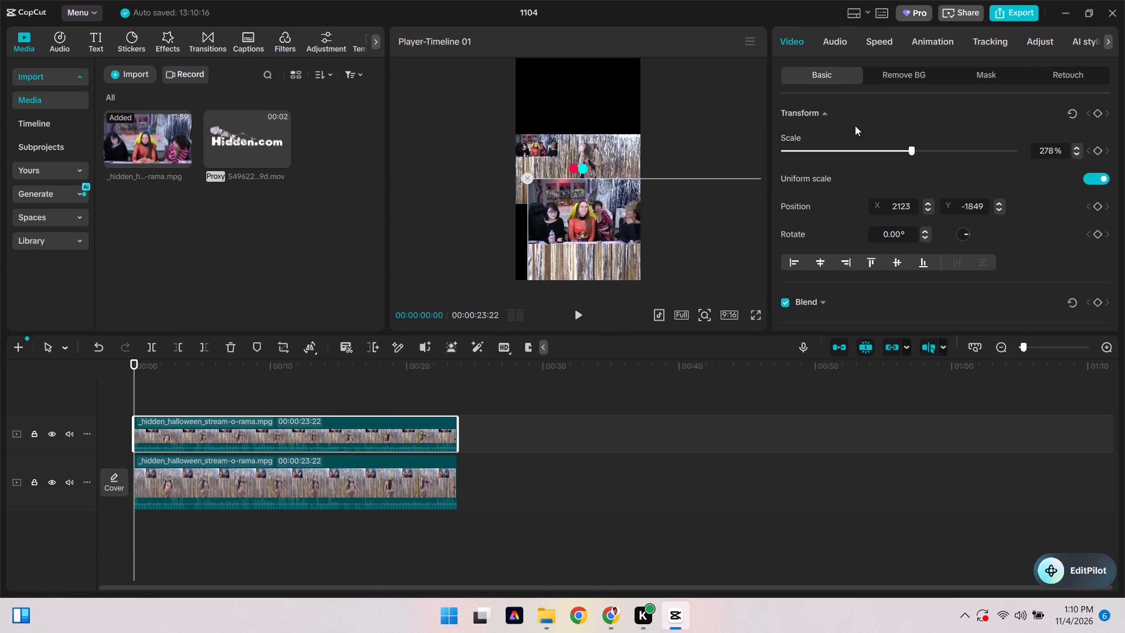
left_click_drag(910, 147, 920, 151)
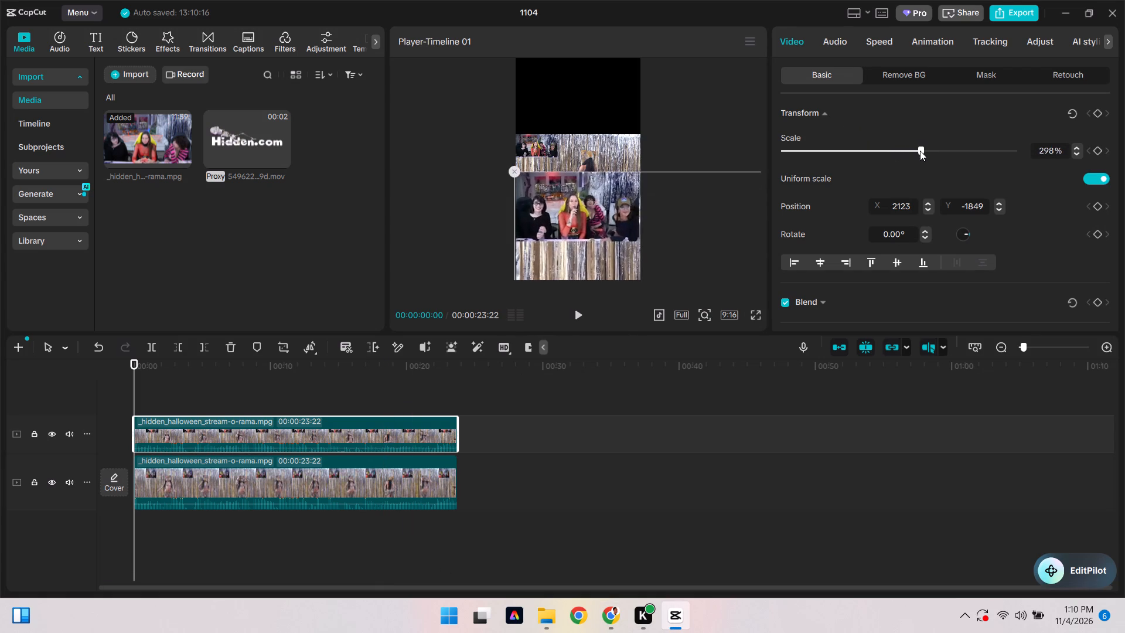
left_click_drag(920, 151, 901, 159)
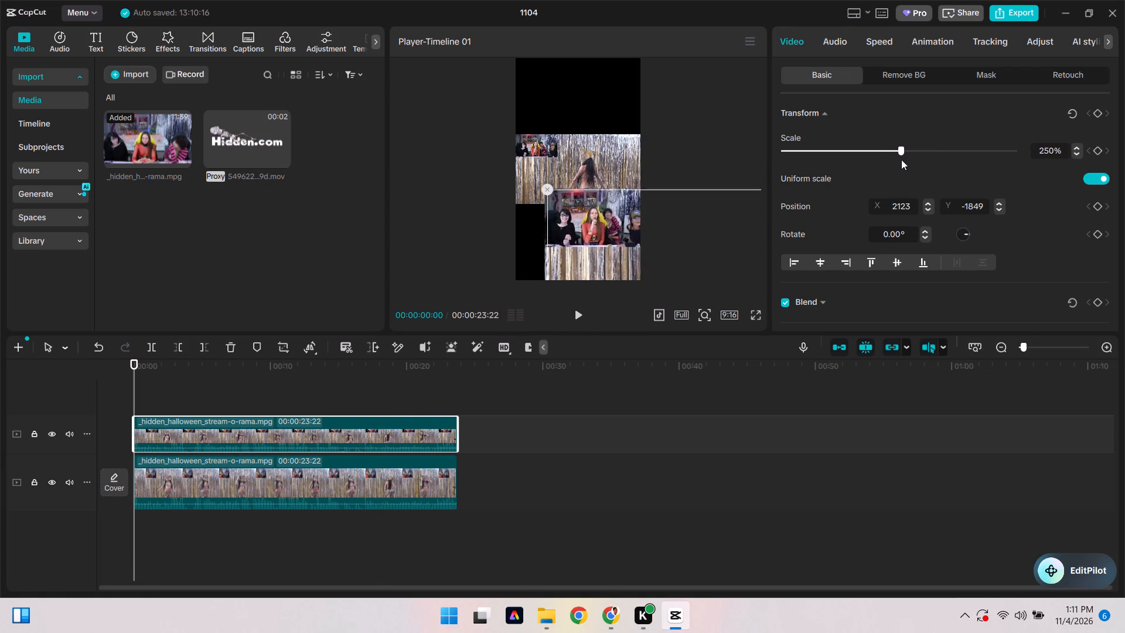
left_click_drag(901, 159, 919, 167)
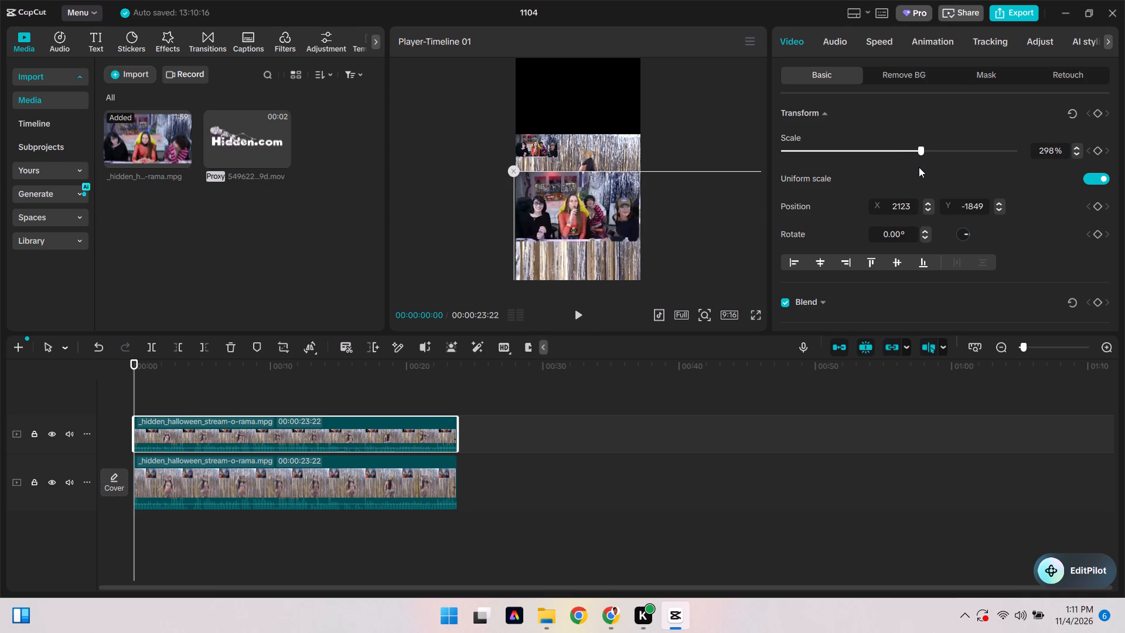
left_click_drag(919, 167, 917, 167)
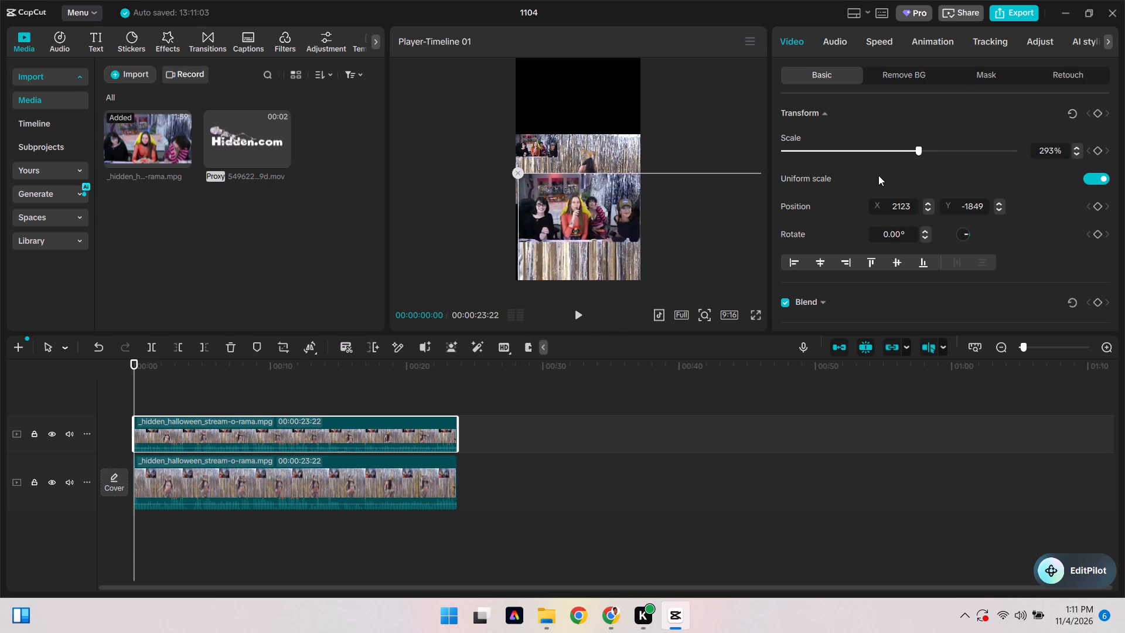
left_click(919, 151)
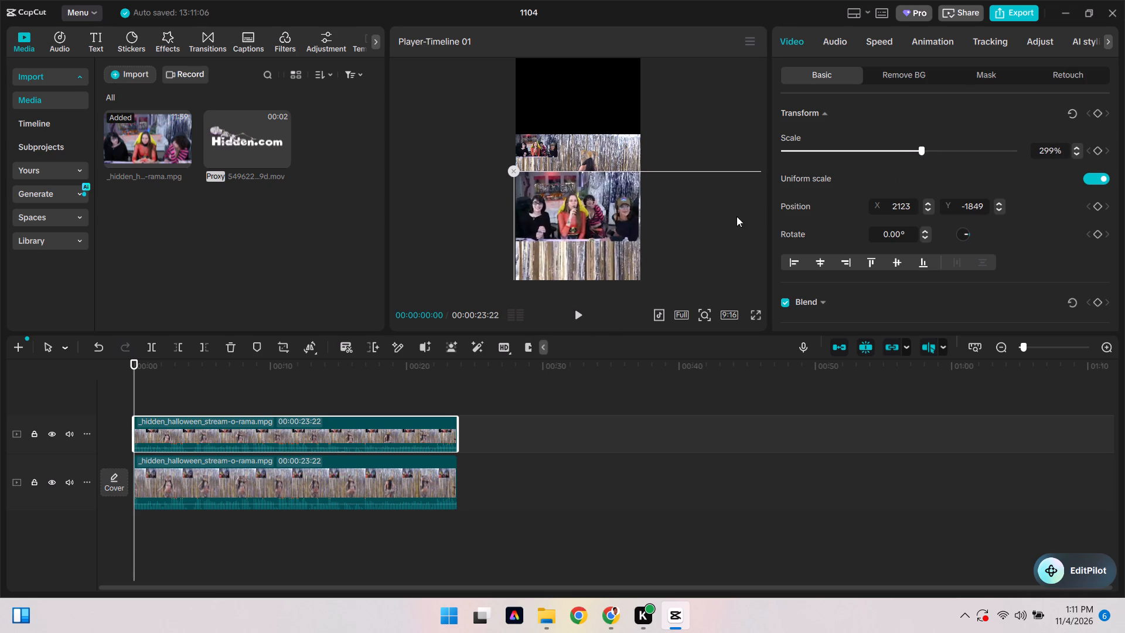
Position the upper clip at about X 2154, Y -2223, placing the group webcam inset edge to edge in the frame's lower half.
left_click_drag(596, 267, 582, 211)
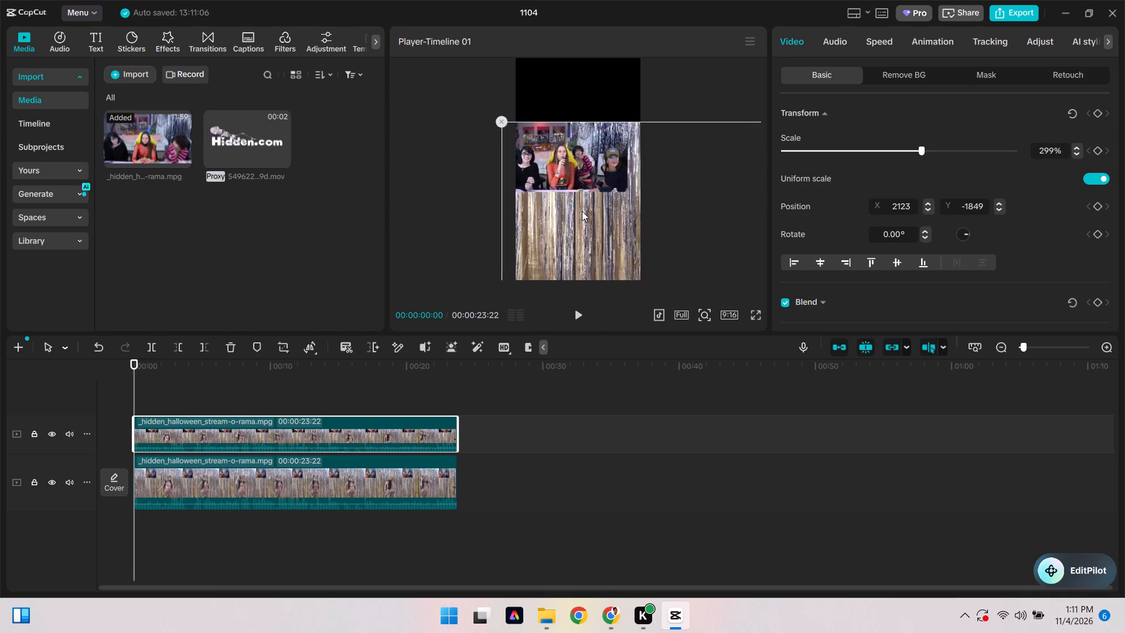
left_click_drag(582, 211, 595, 174)
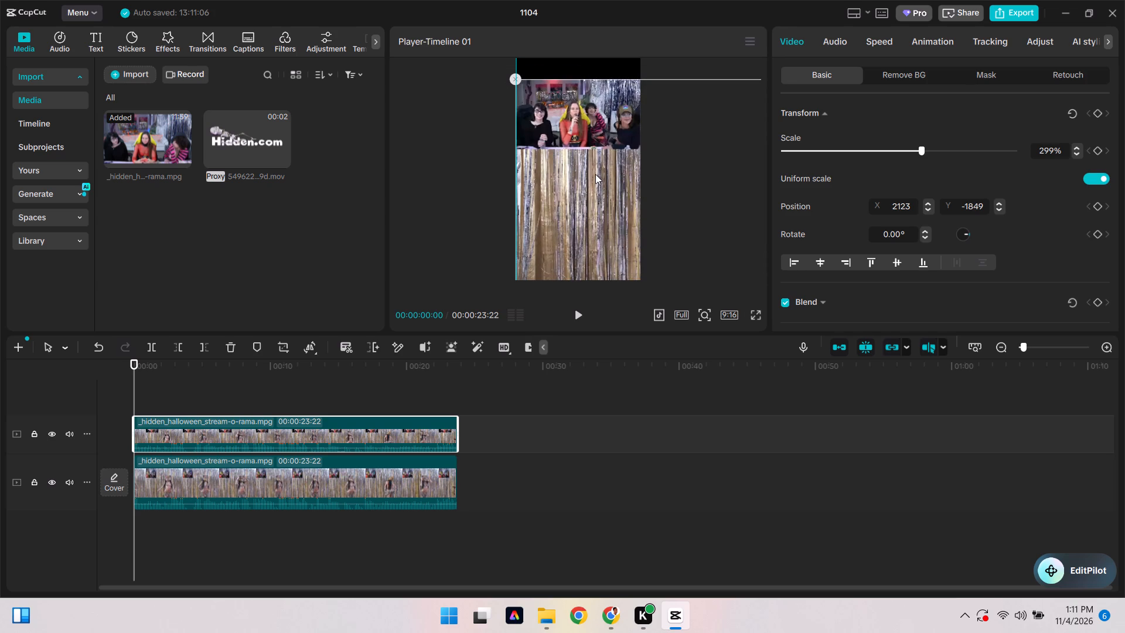
left_click_drag(595, 174, 598, 263)
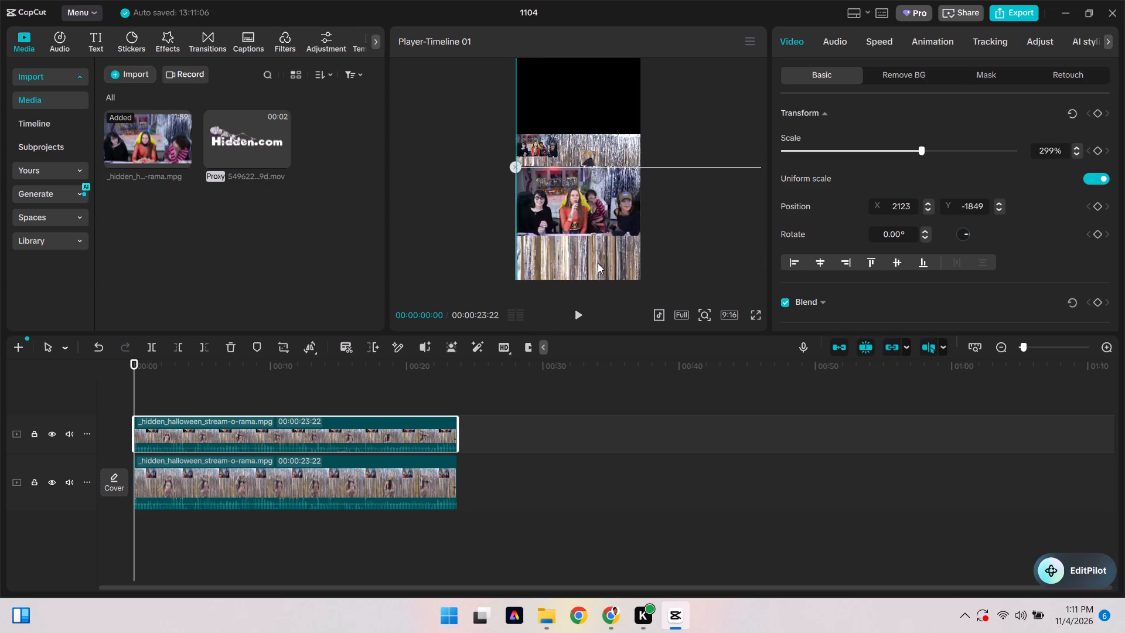
left_click_drag(598, 263, 598, 288)
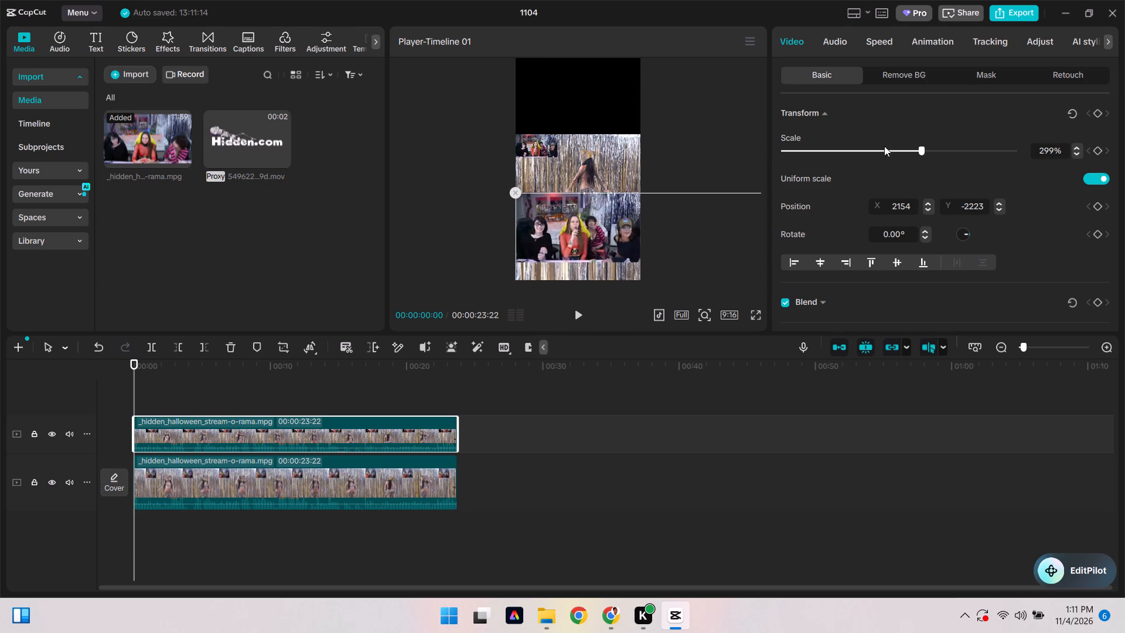
Add a Rectangle mask to the upper stream clip.
left_click(988, 74)
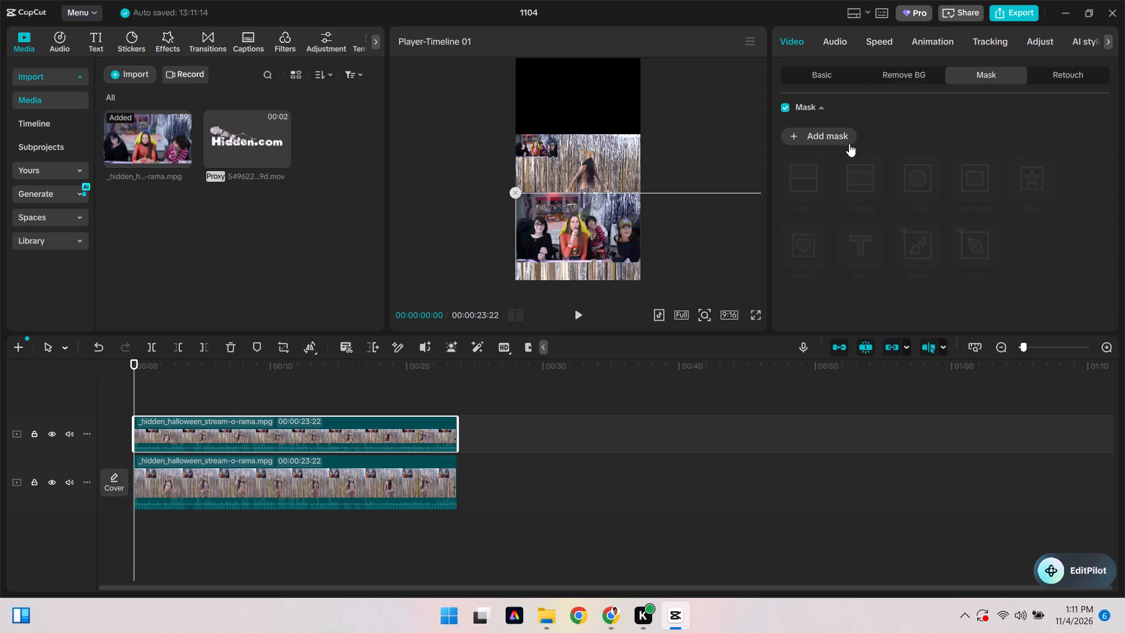
left_click(821, 145)
left_click(821, 136)
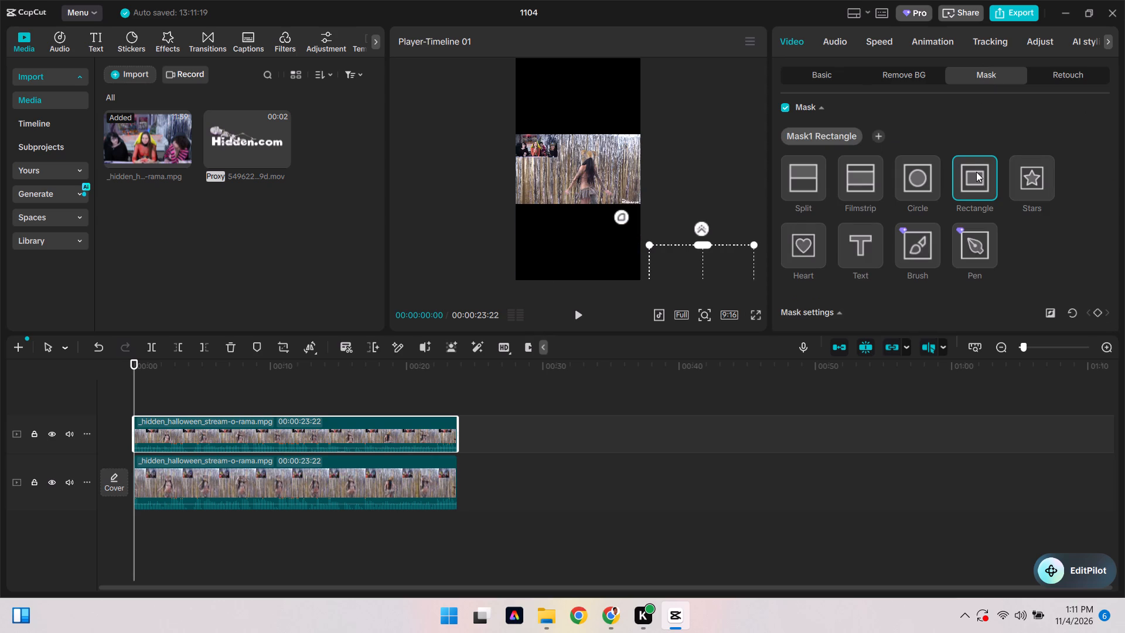
left_click(976, 172)
Move the rectangle mask over the group webcam inset and widen it past both sides of the 9:16 frame.
left_click_drag(700, 258, 564, 212)
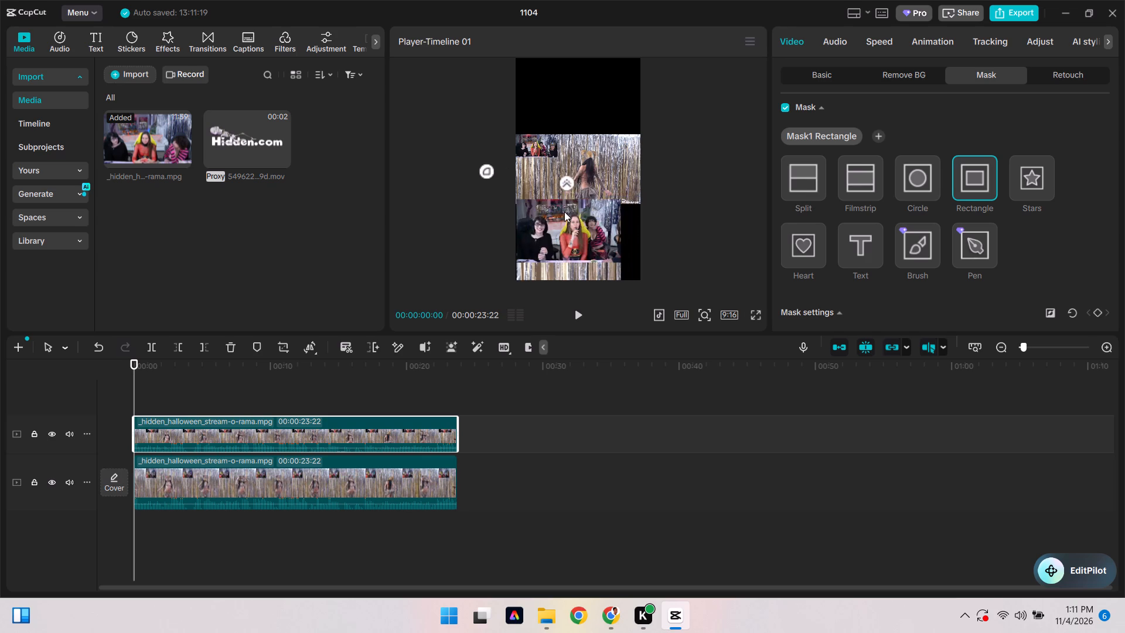
left_click_drag(564, 212, 577, 201)
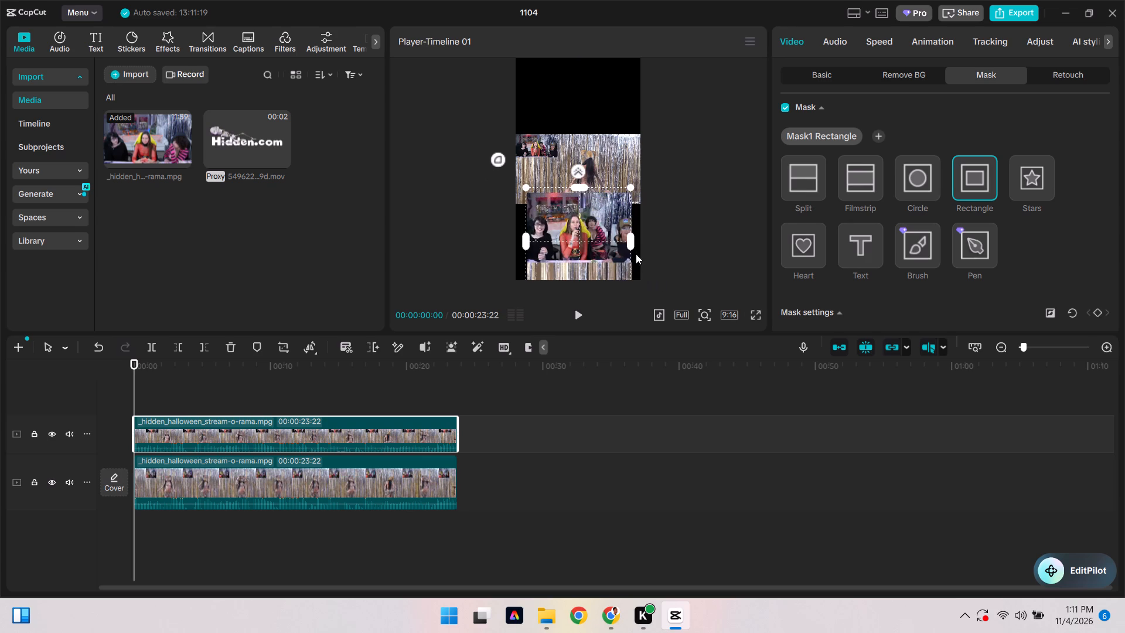
left_click_drag(628, 241, 629, 244)
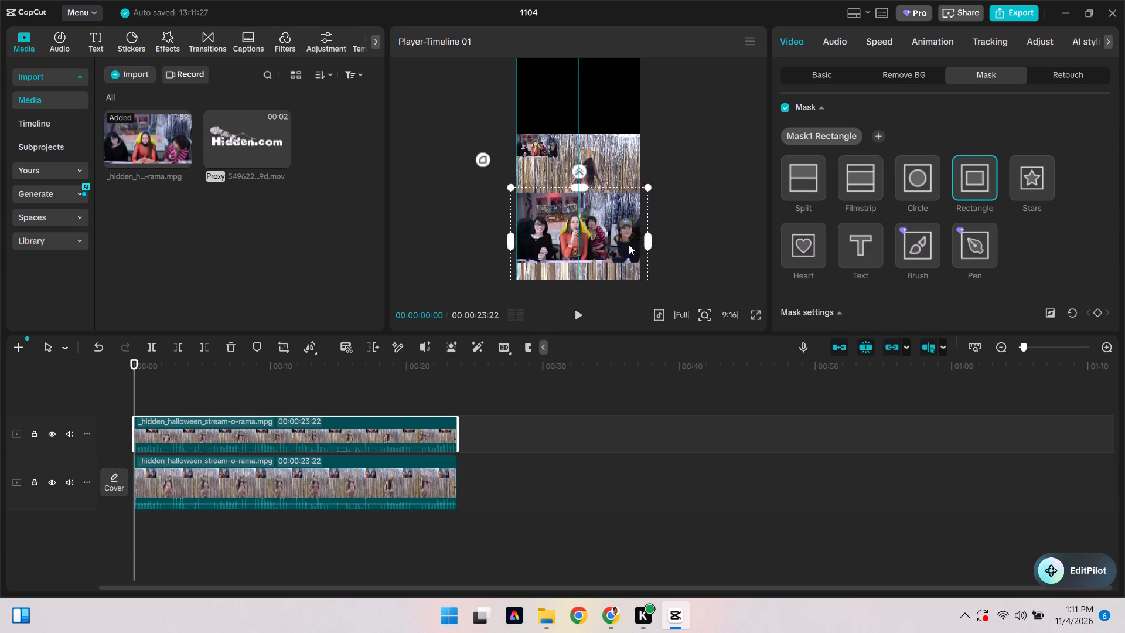
left_click_drag(629, 244, 635, 244)
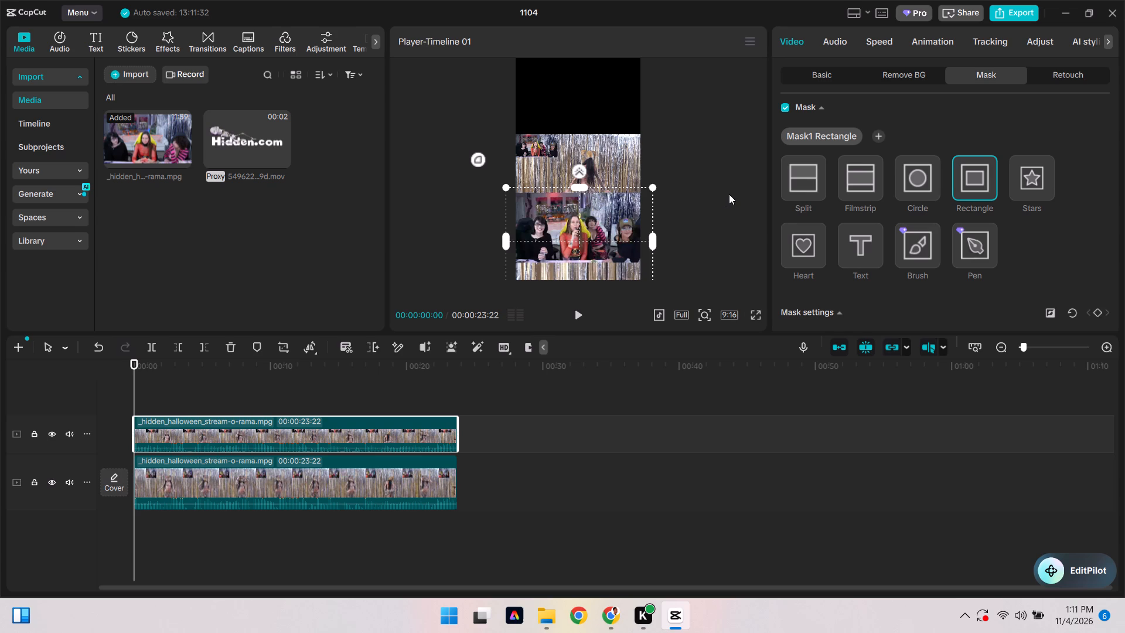
scroll(729, 194, "up", 2)
Move and shrink the rectangle mask to just wider than the frame, cropping off the silver curtain strip below the group webcam.
left_click_drag(594, 243, 591, 264)
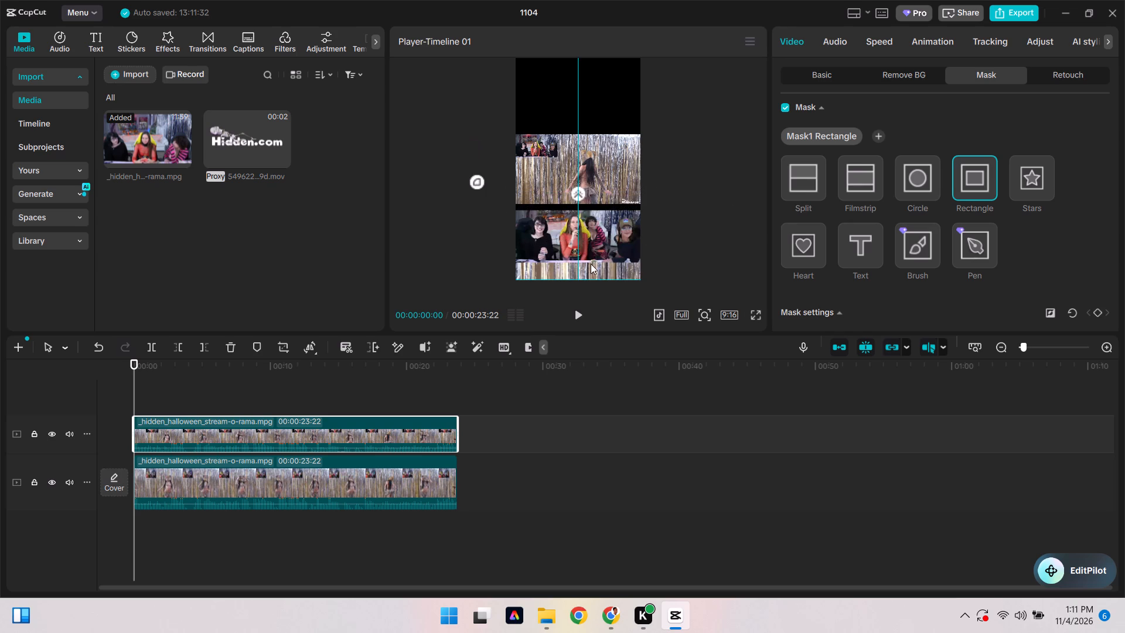
left_click_drag(591, 264, 596, 205)
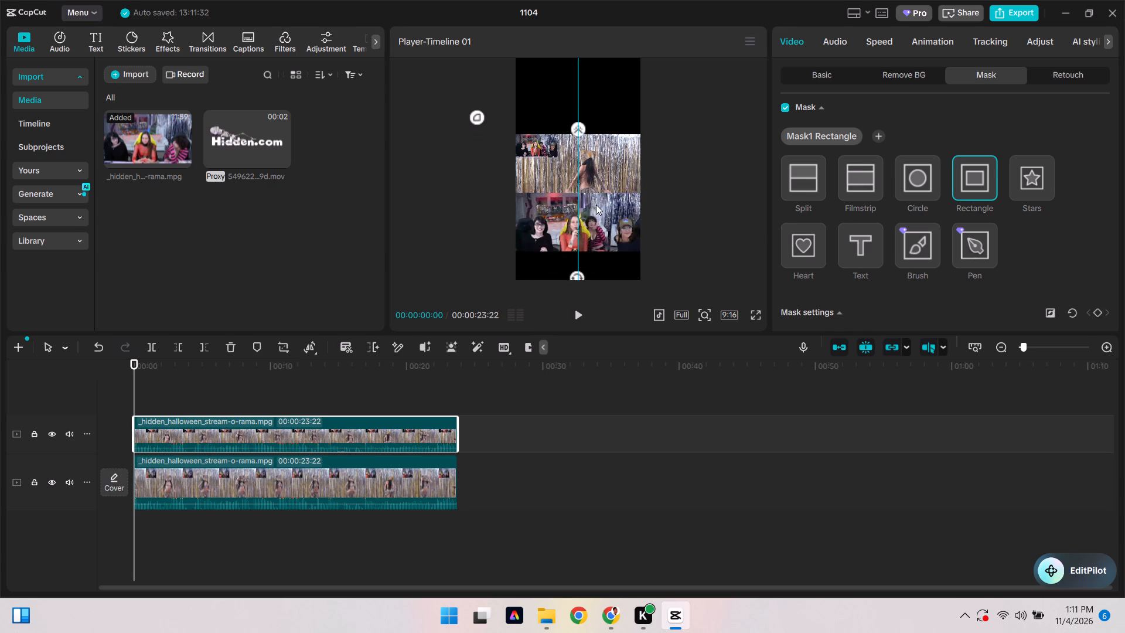
left_click_drag(596, 205, 591, 213)
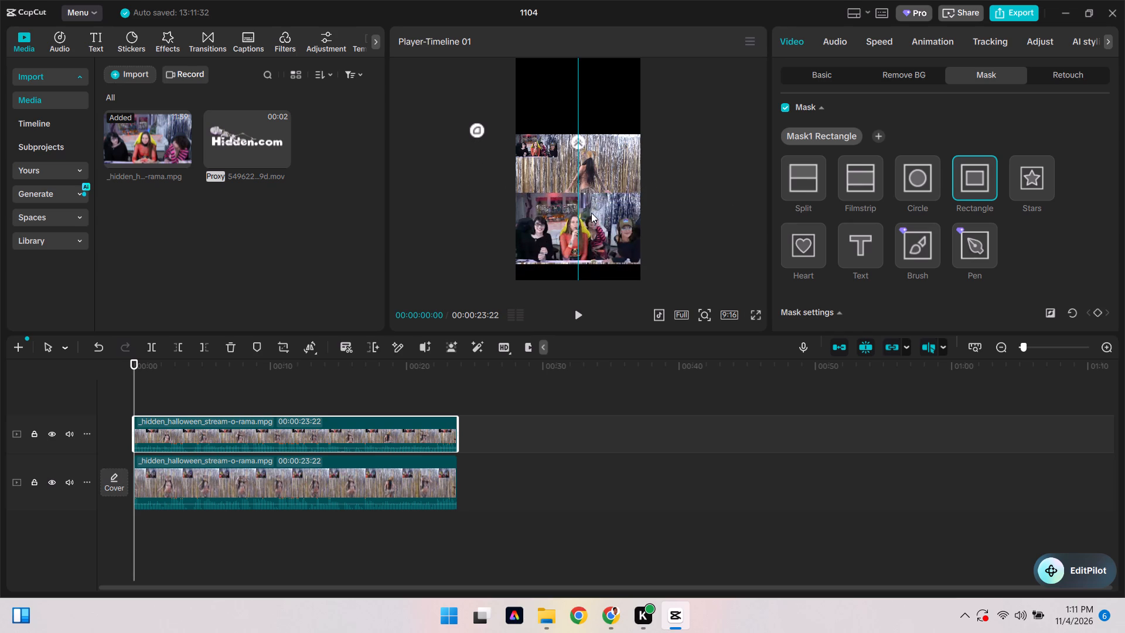
left_click_drag(591, 213, 591, 211)
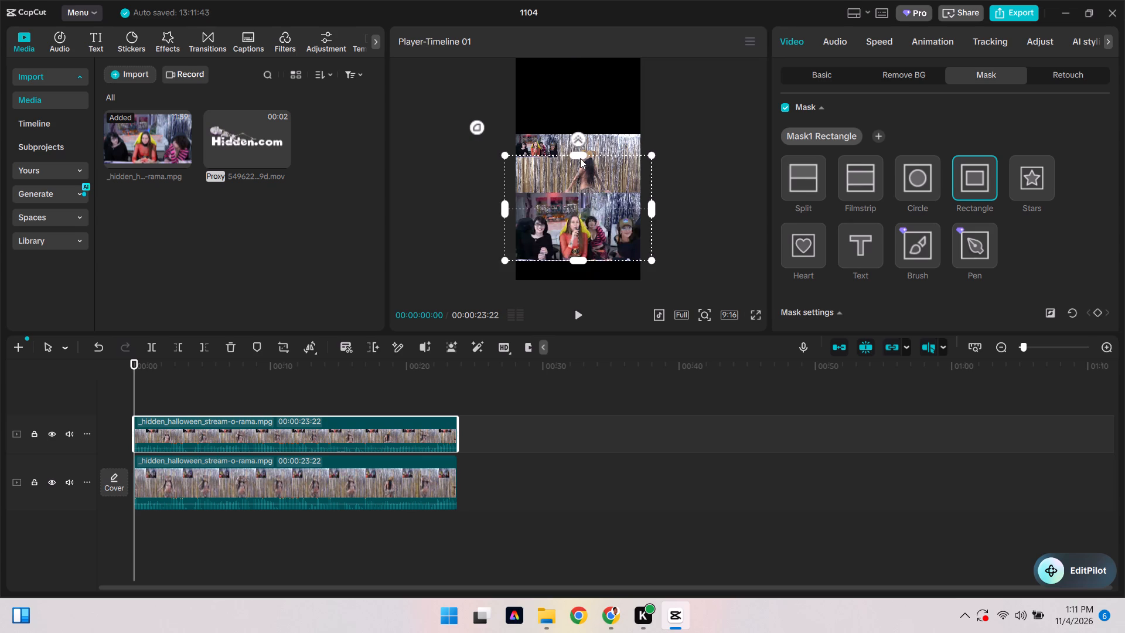
left_click(578, 155)
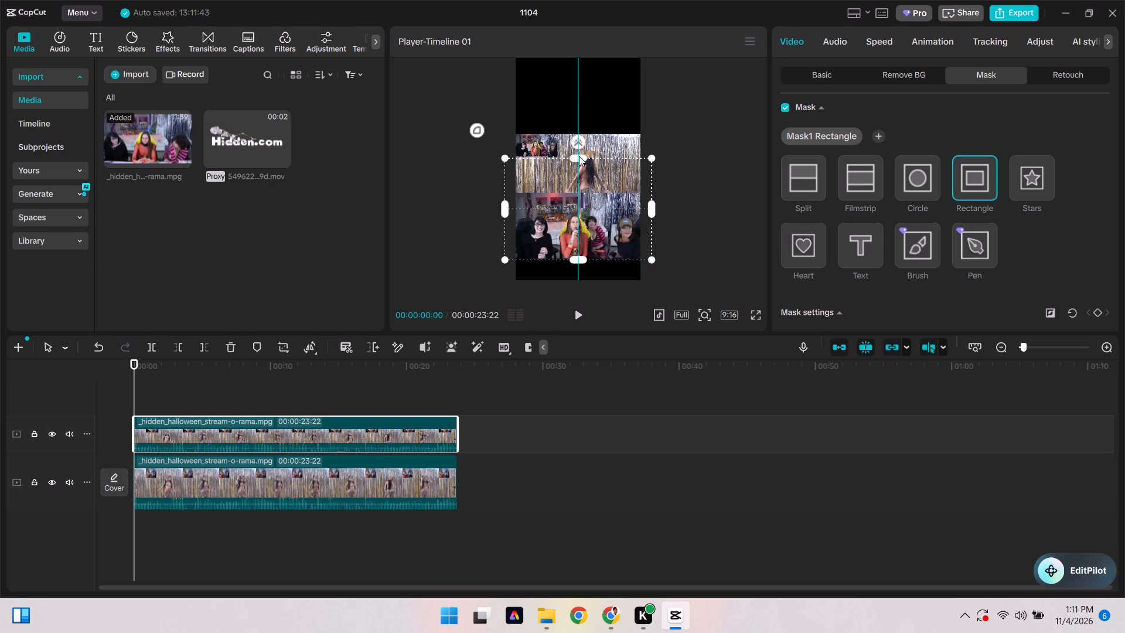
left_click(651, 155)
left_click_drag(651, 155, 654, 162)
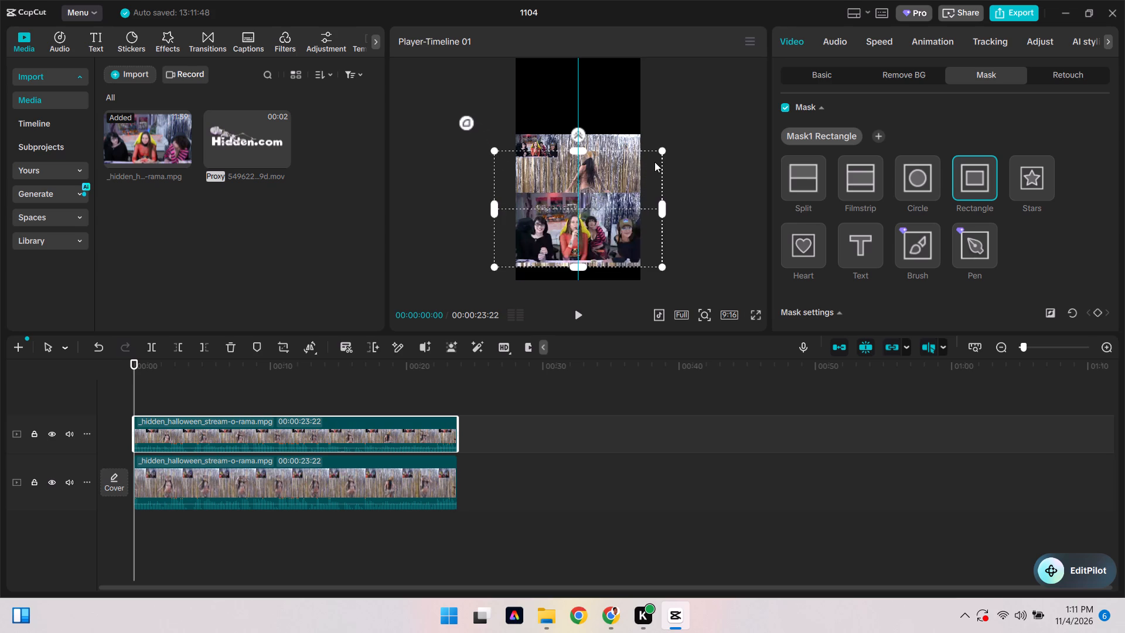
left_click_drag(654, 162, 647, 183)
Position the upper clip at about X 2154, Y -171, placing the masked group webcam edge to edge in the frame's upper part.
left_click(400, 430)
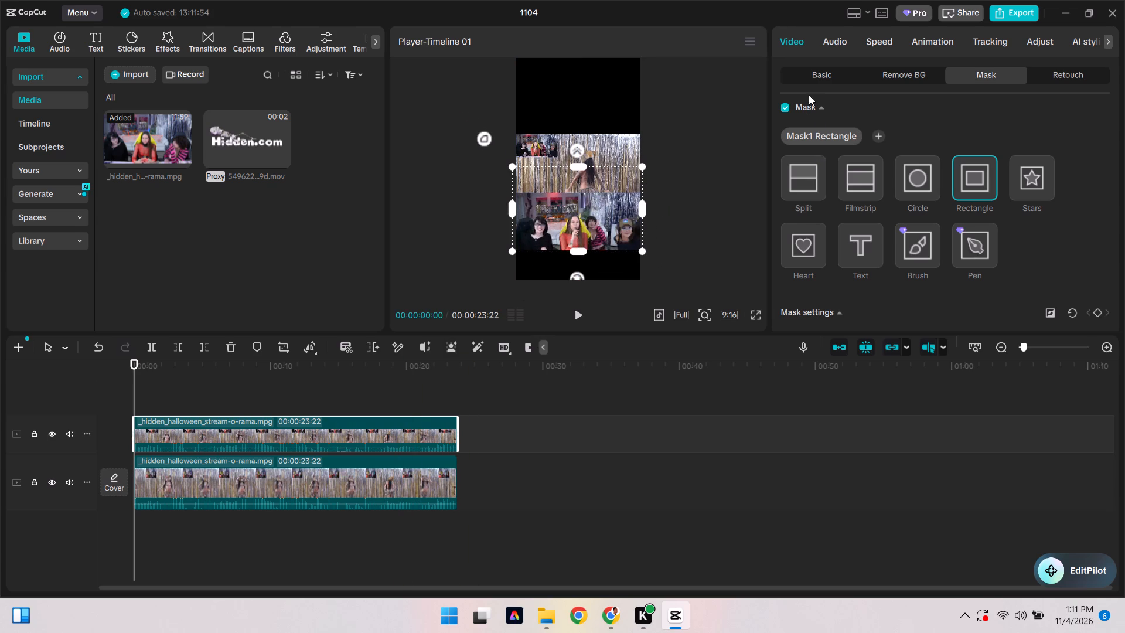
left_click(815, 80)
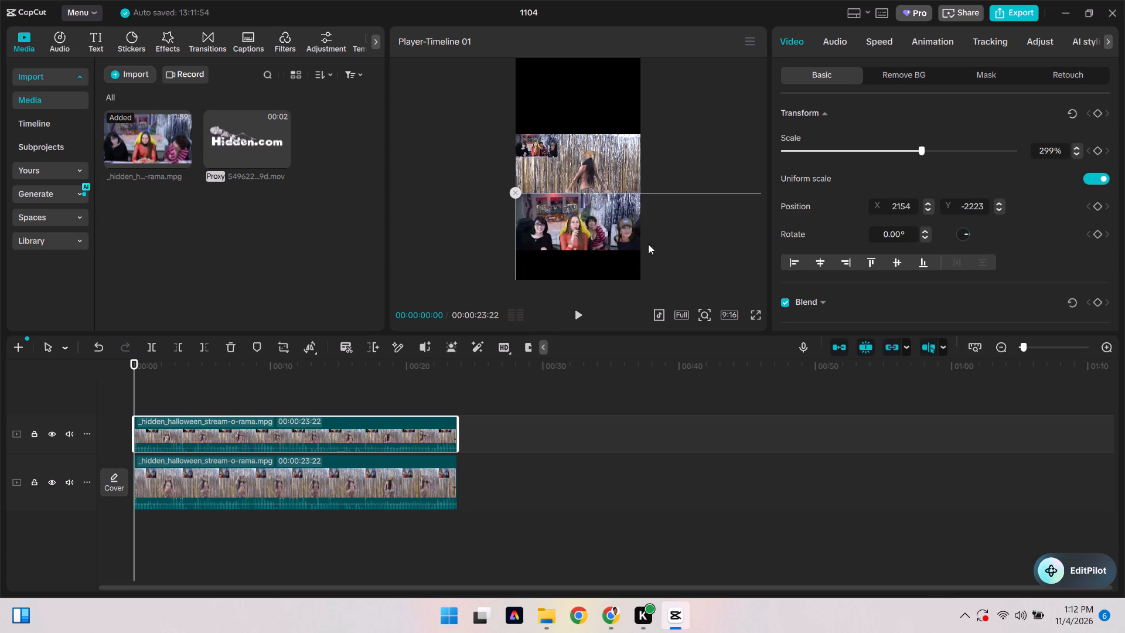
left_click_drag(606, 240, 596, 127)
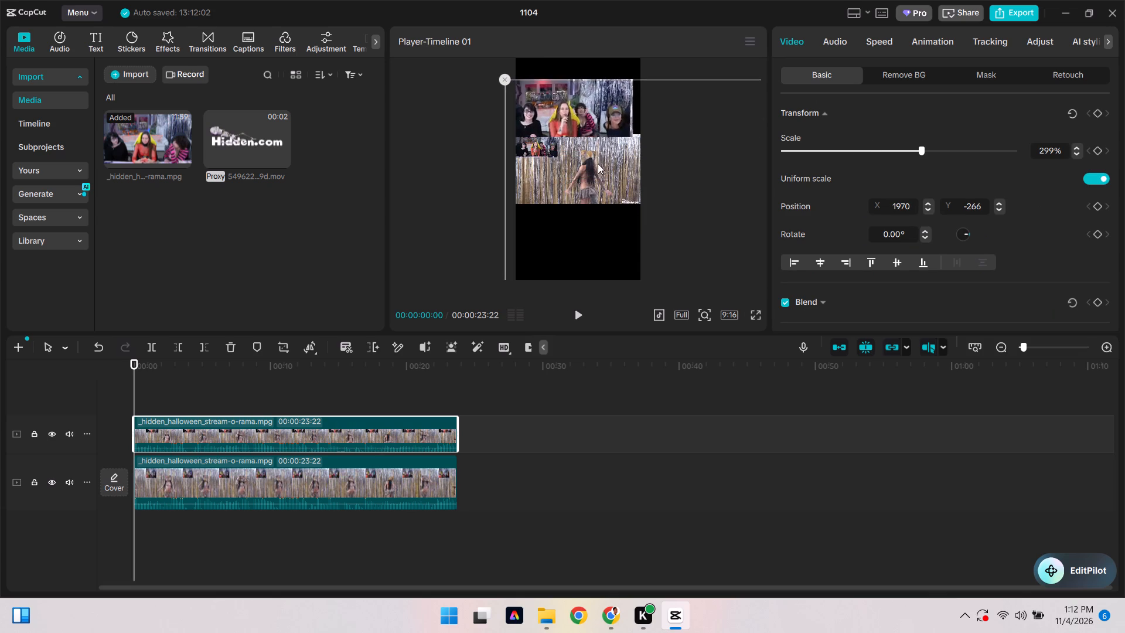
left_click_drag(592, 183, 595, 182)
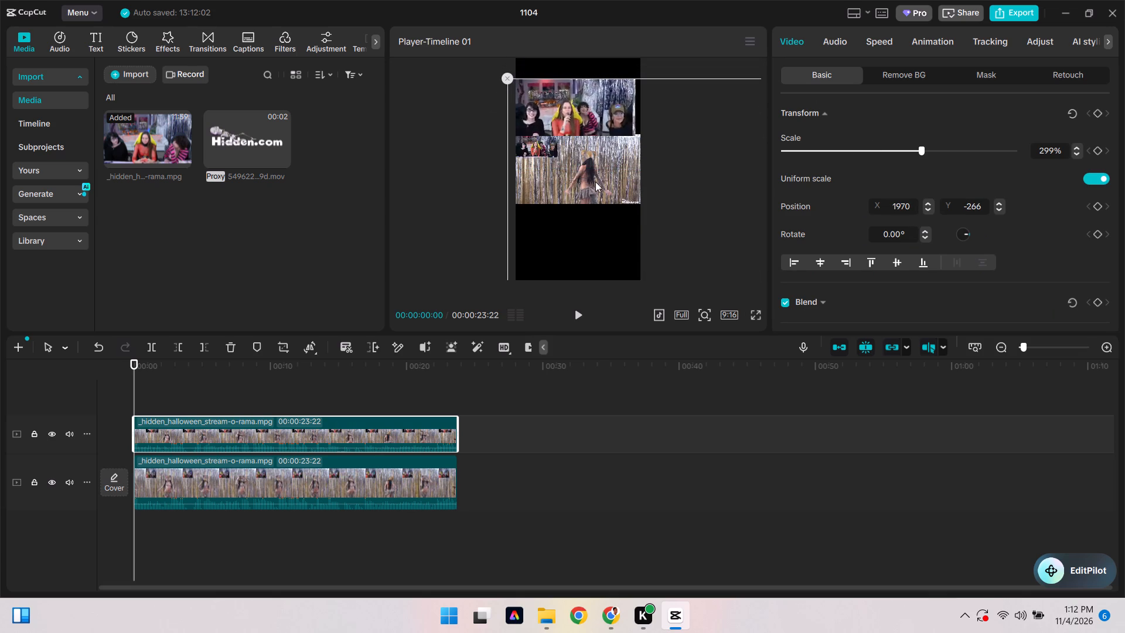
left_click_drag(595, 182, 600, 178)
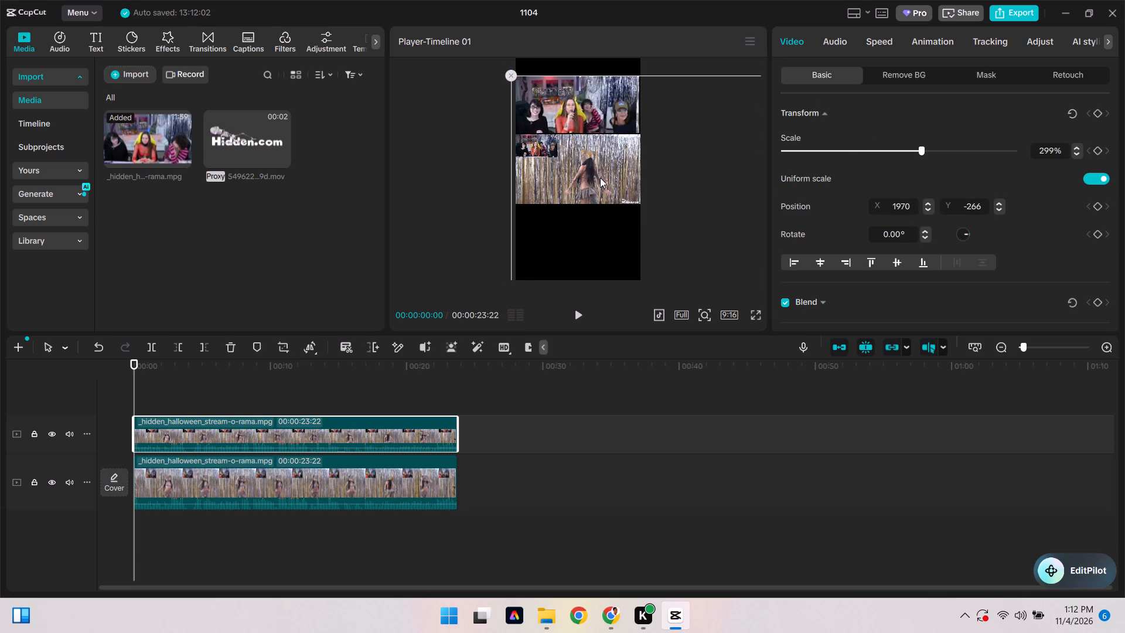
left_click_drag(600, 178, 600, 177)
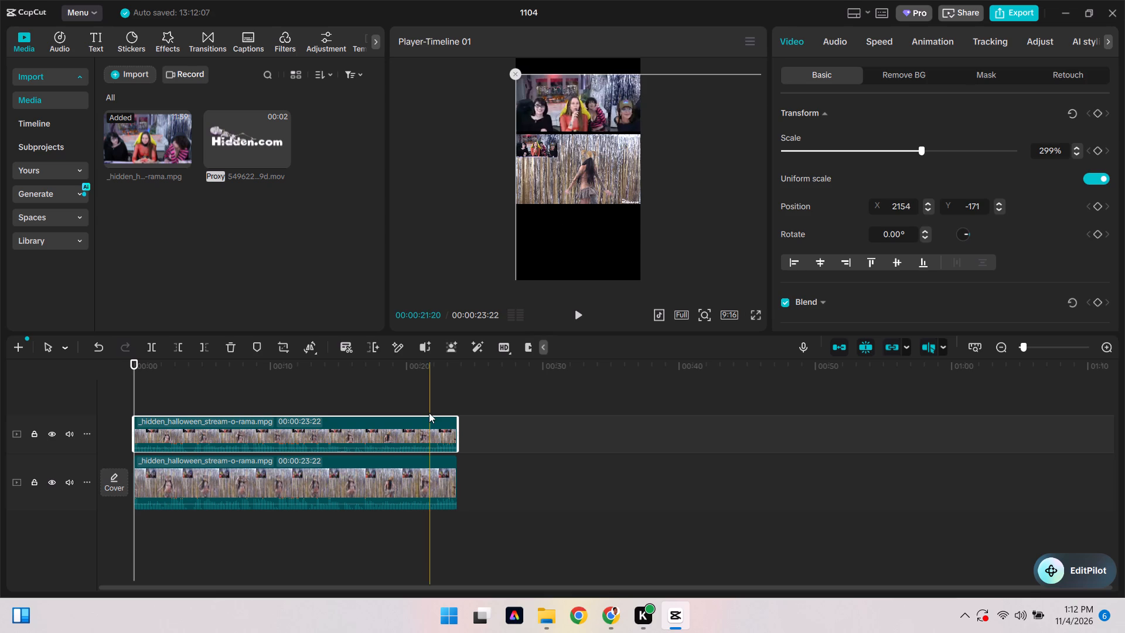
Scale the lower stream clip to 220%, position it at about X -361, Y -215 with the dancer below the webcam, and preview from the start.
left_click(305, 479)
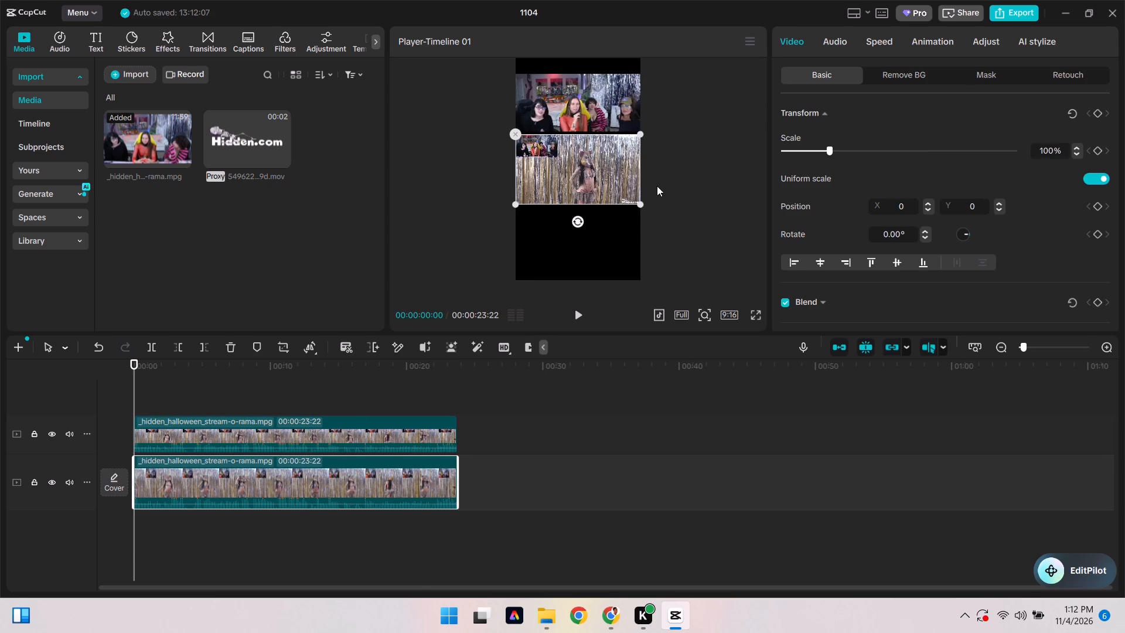
left_click_drag(637, 203, 686, 275)
left_click_drag(549, 196, 534, 229)
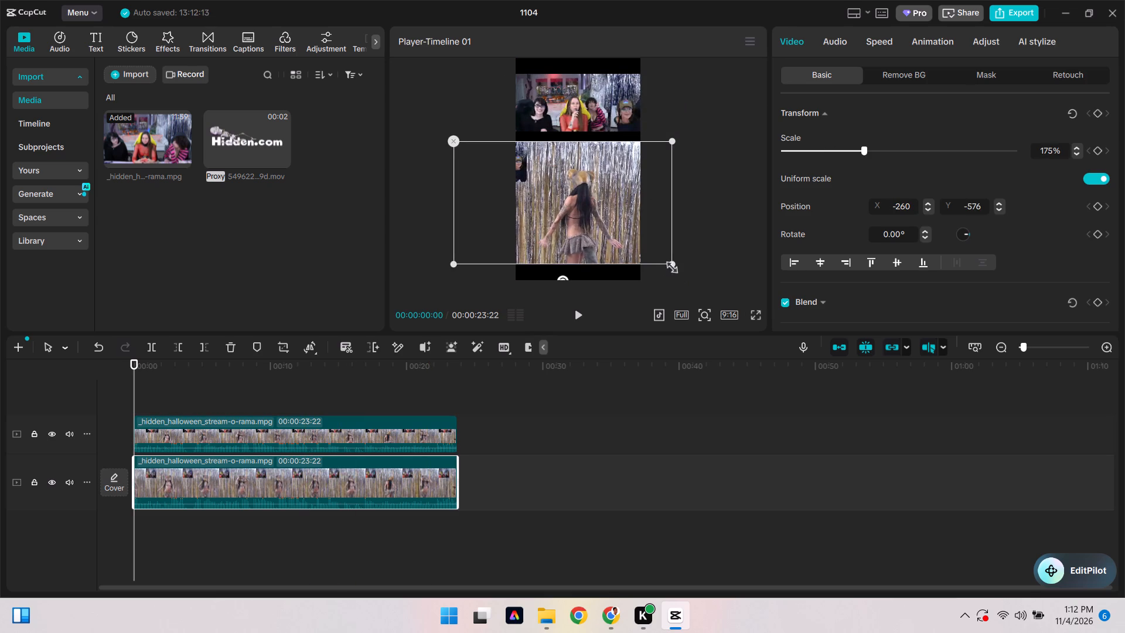
left_click_drag(670, 265, 705, 287)
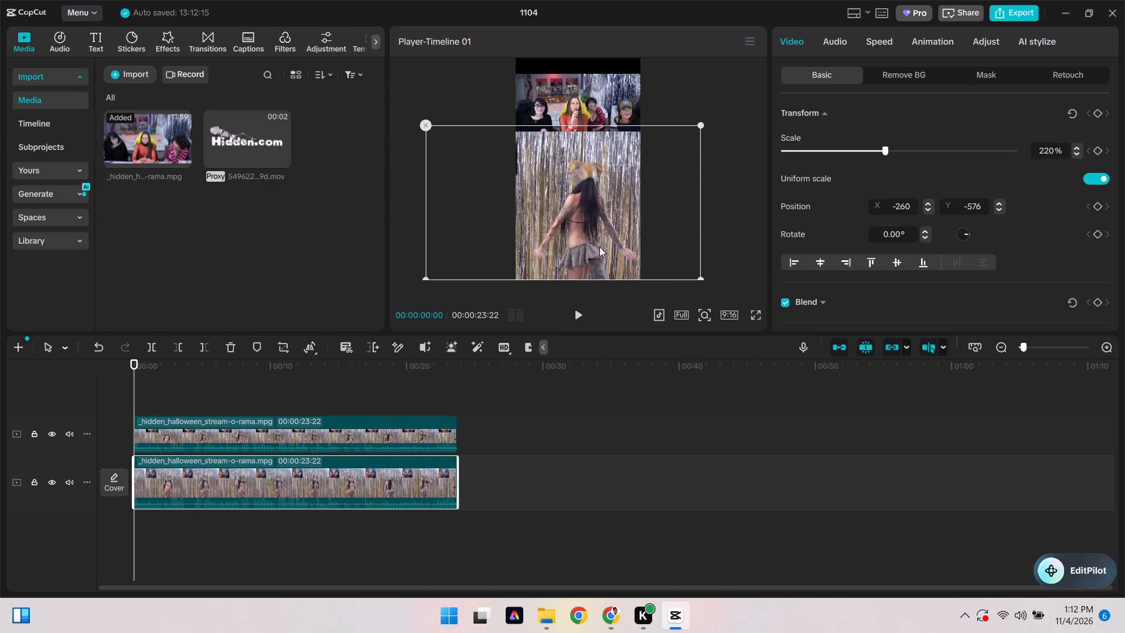
left_click_drag(595, 247, 599, 233)
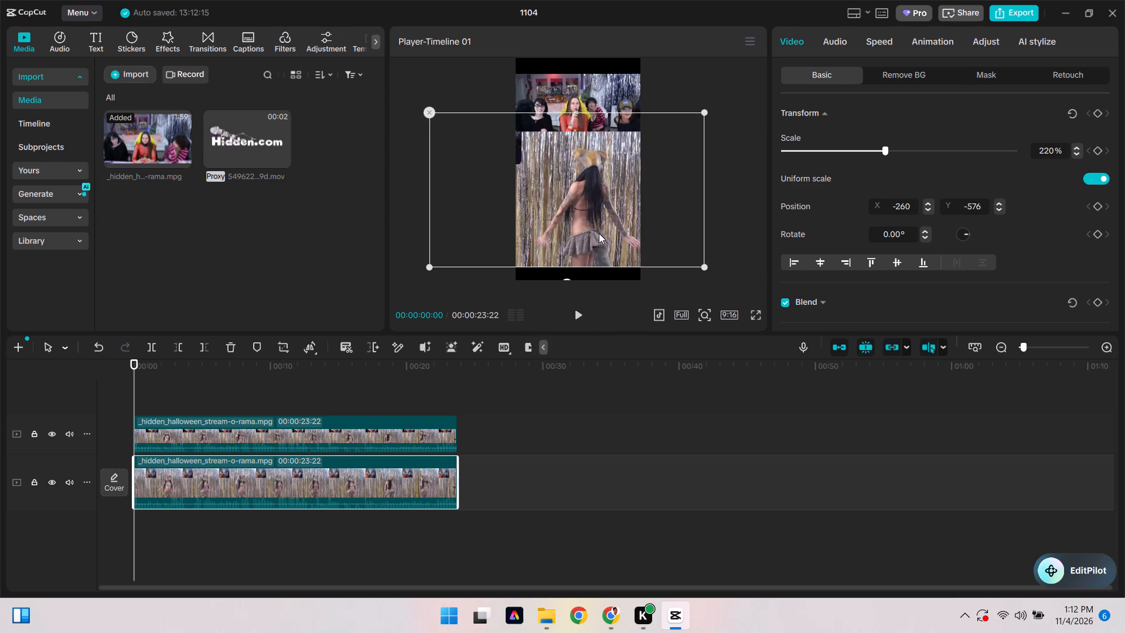
left_click_drag(599, 233, 589, 225)
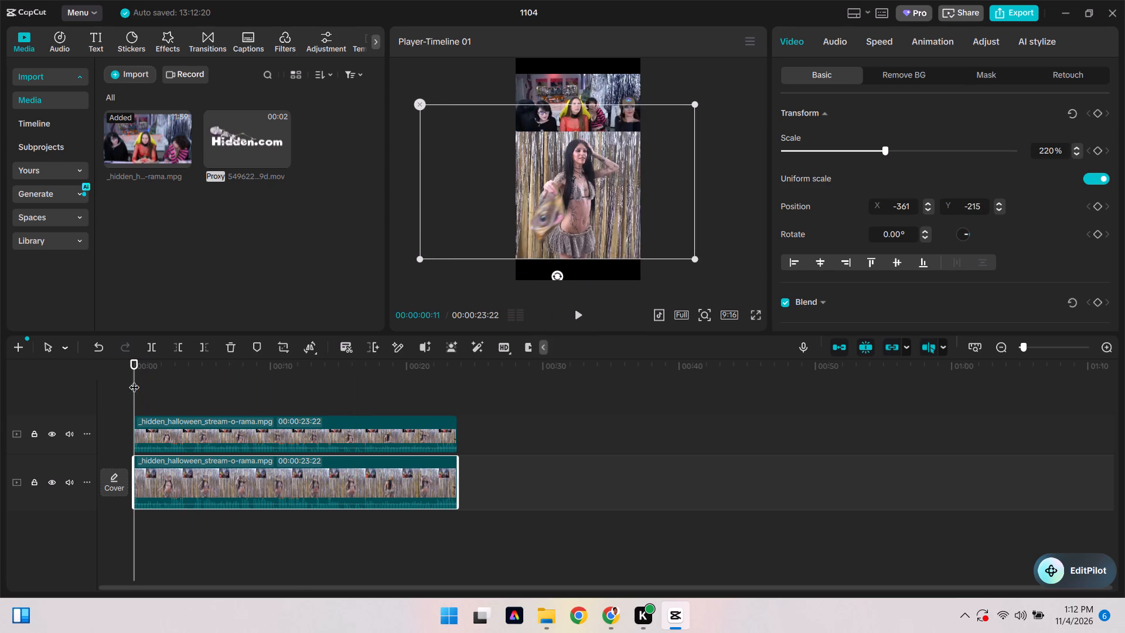
left_click_drag(133, 379, 81, 382)
key("space")
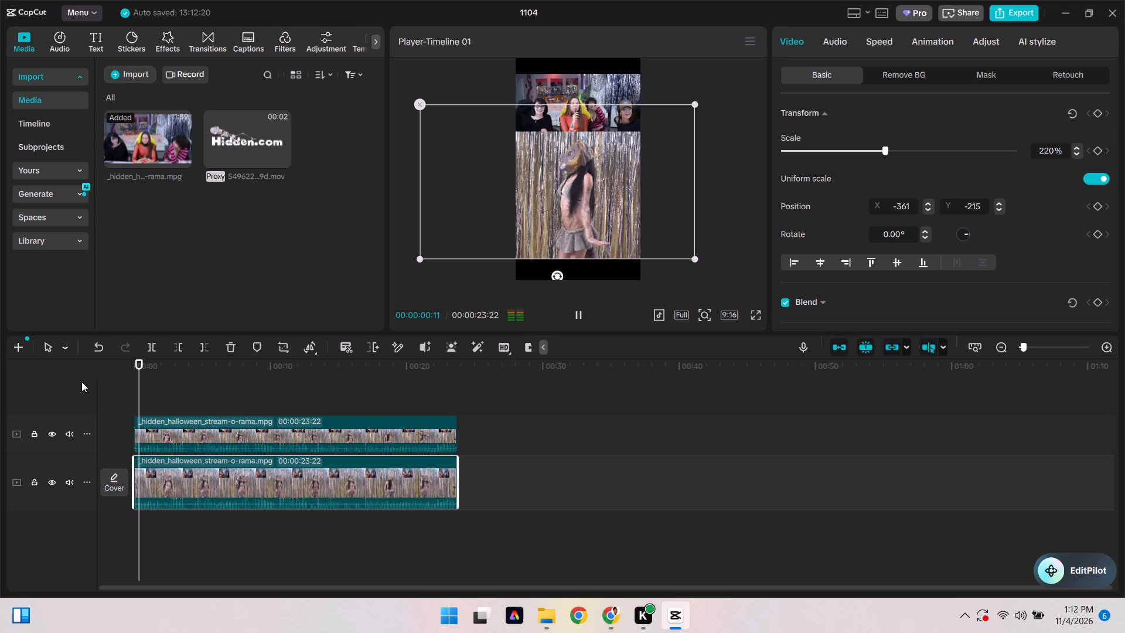
left_click(702, 232)
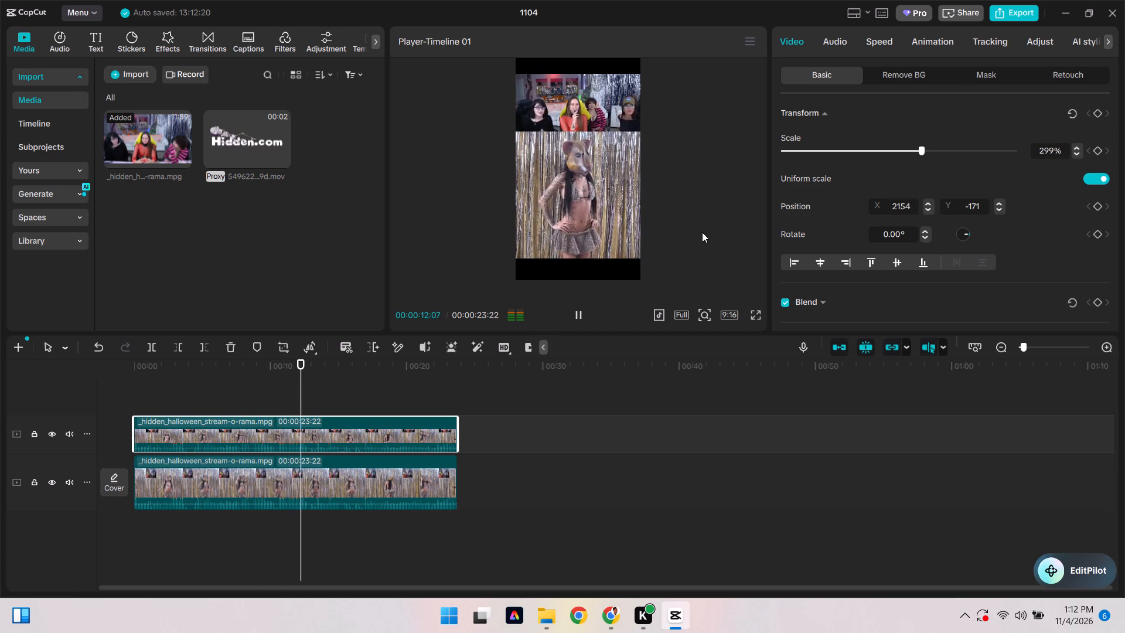
key("space")
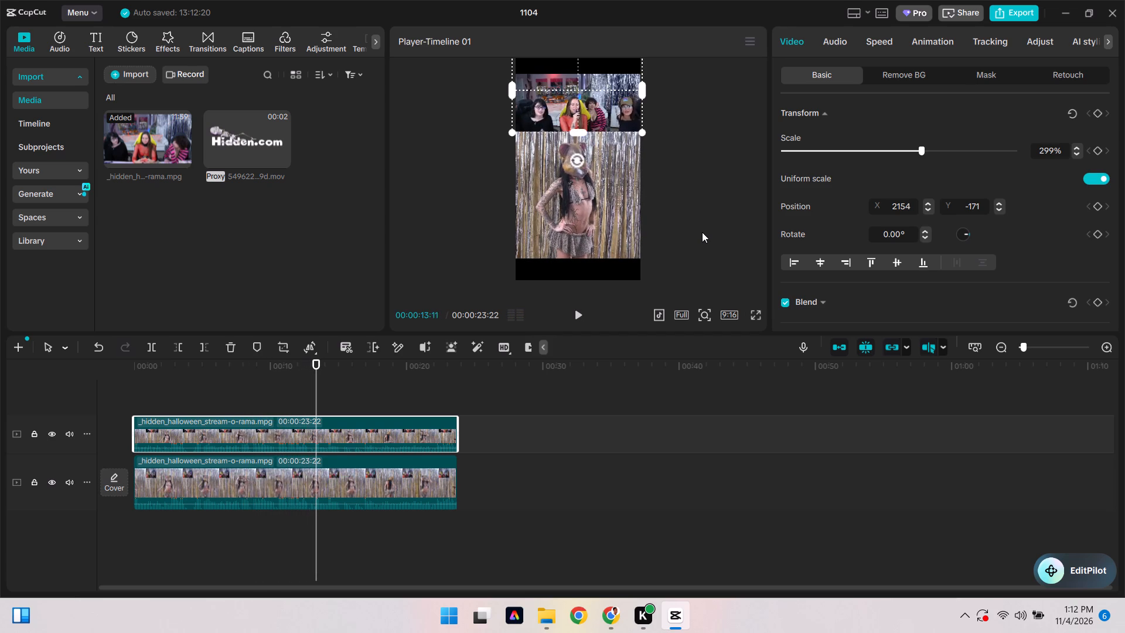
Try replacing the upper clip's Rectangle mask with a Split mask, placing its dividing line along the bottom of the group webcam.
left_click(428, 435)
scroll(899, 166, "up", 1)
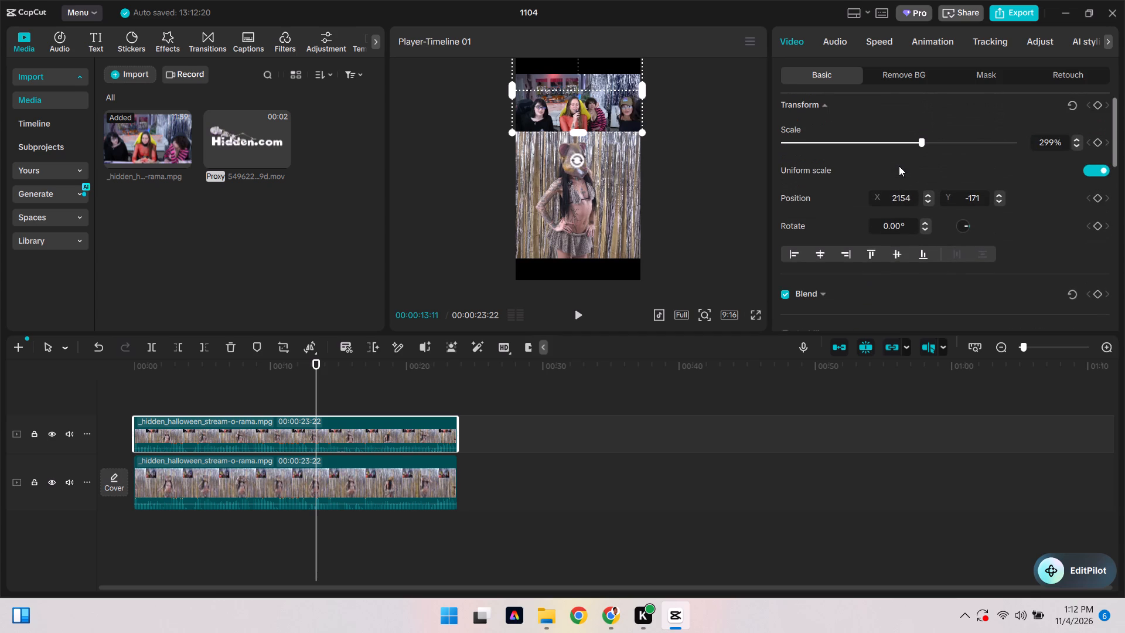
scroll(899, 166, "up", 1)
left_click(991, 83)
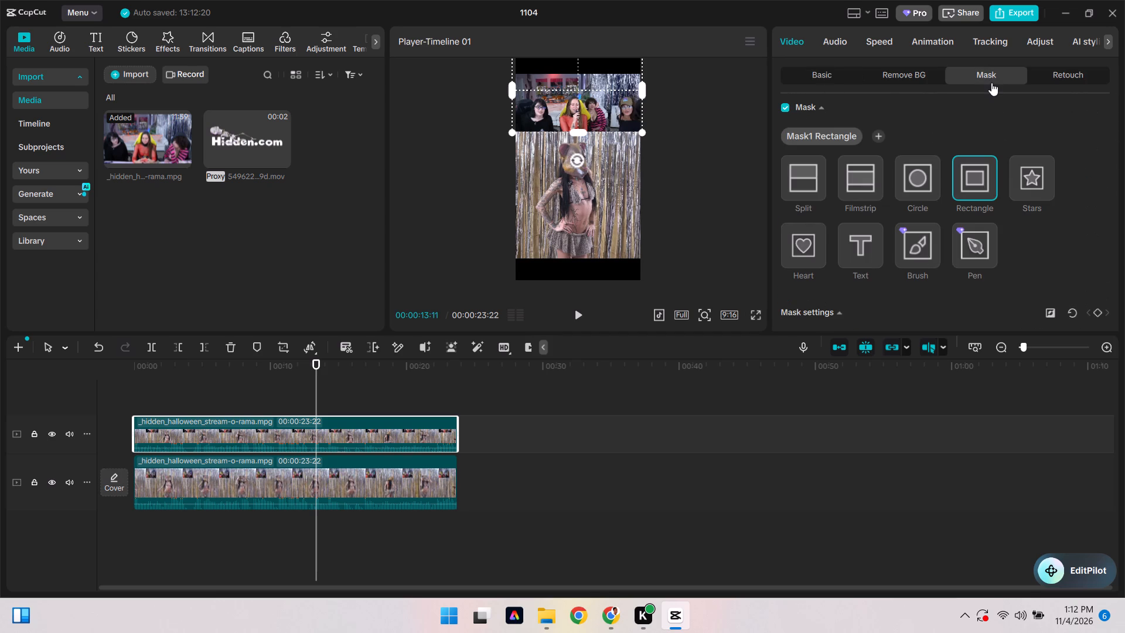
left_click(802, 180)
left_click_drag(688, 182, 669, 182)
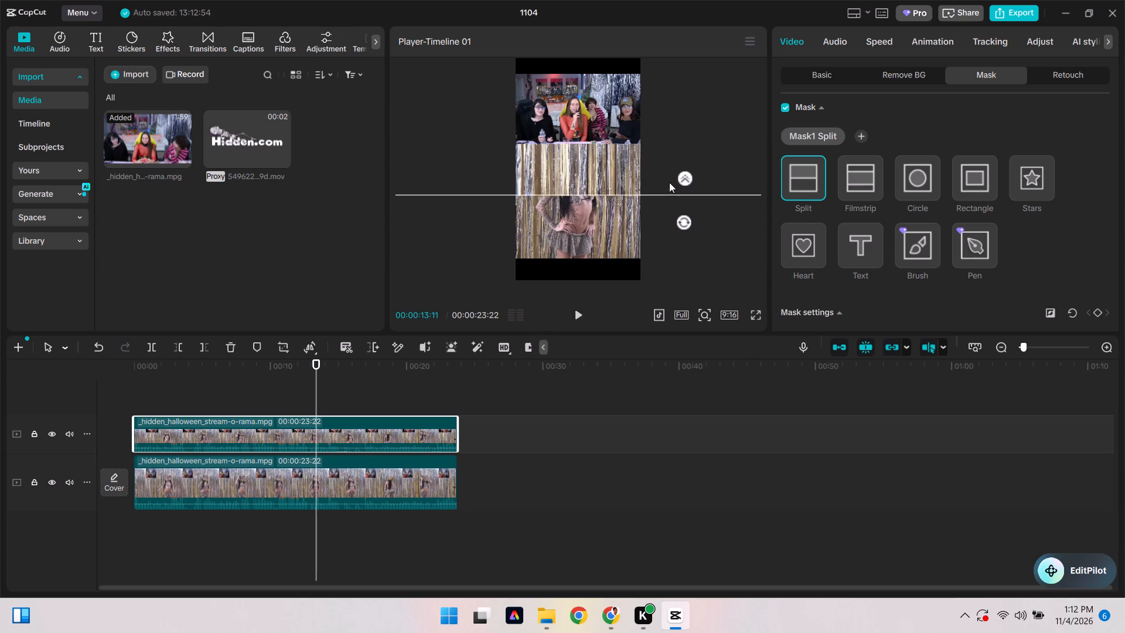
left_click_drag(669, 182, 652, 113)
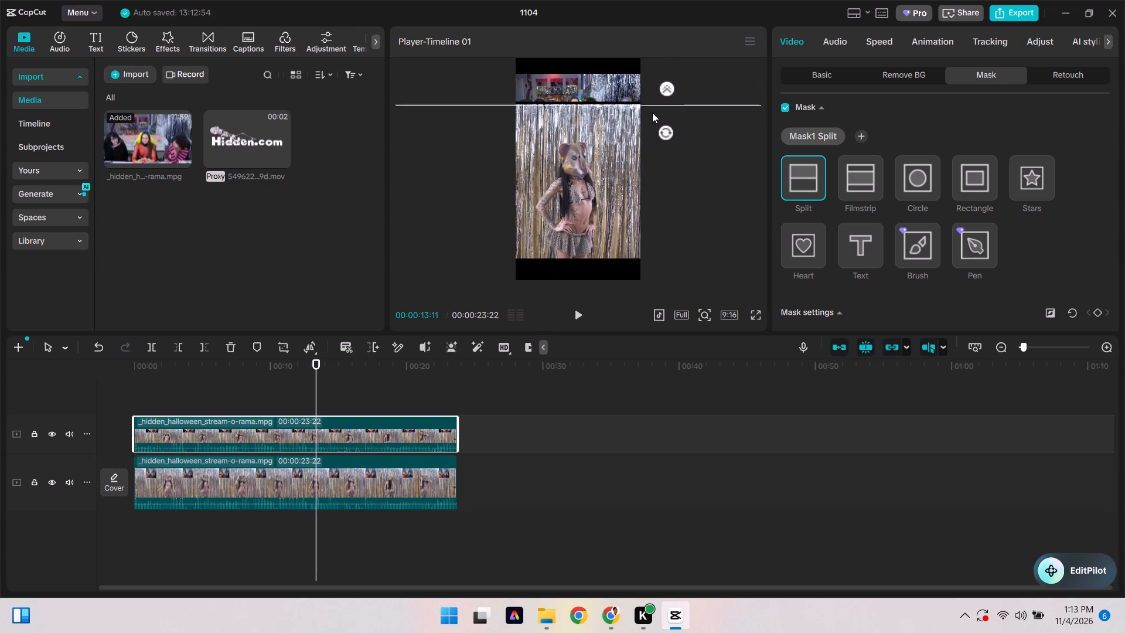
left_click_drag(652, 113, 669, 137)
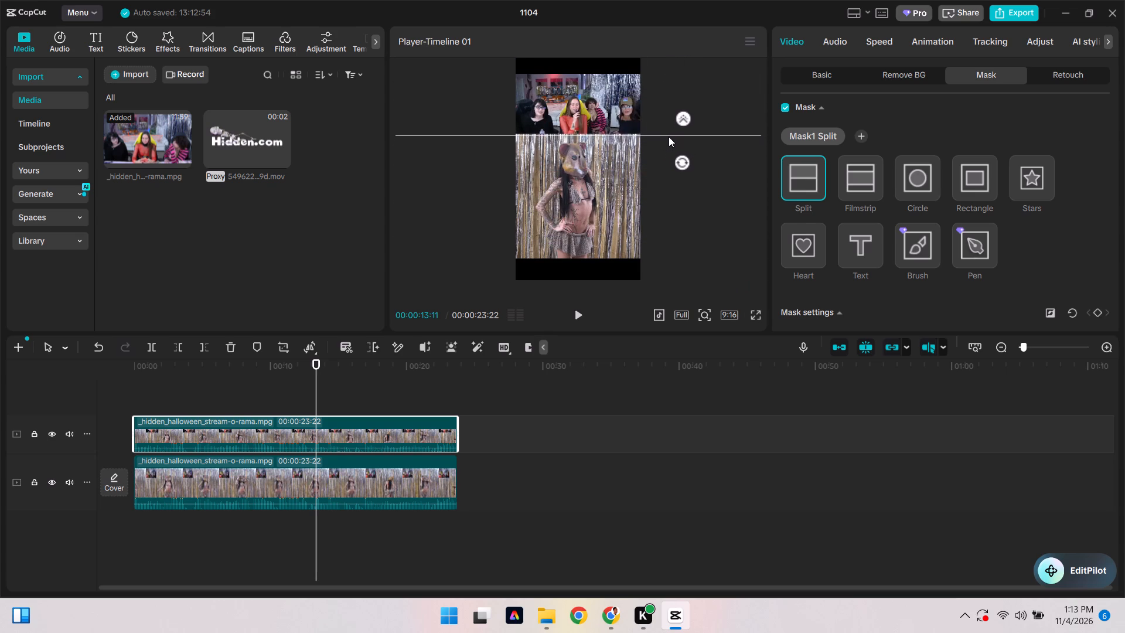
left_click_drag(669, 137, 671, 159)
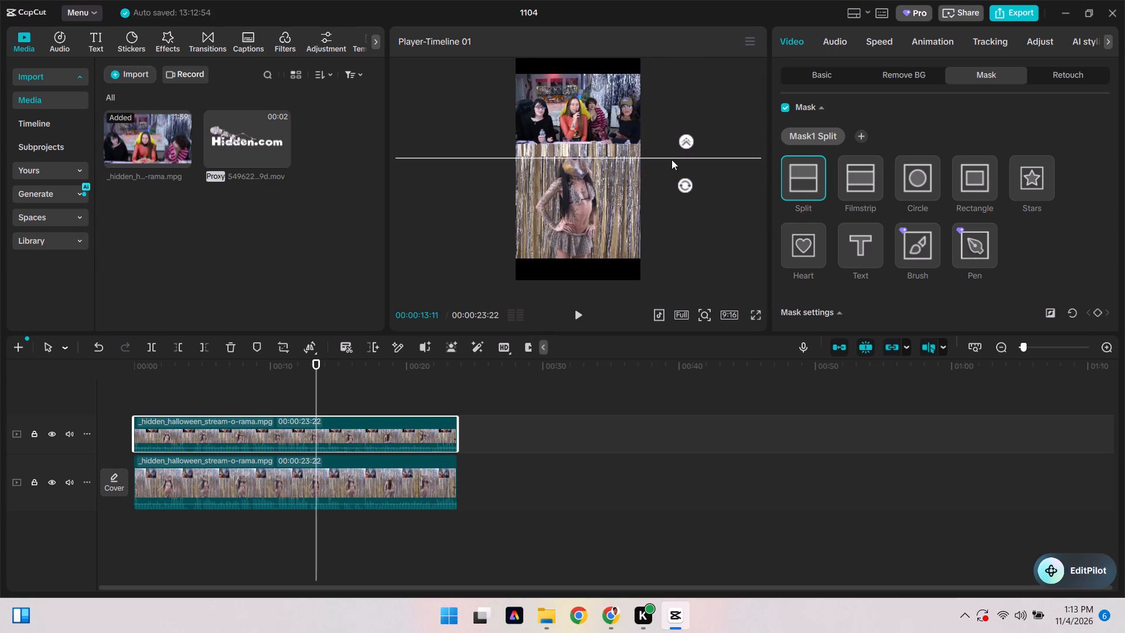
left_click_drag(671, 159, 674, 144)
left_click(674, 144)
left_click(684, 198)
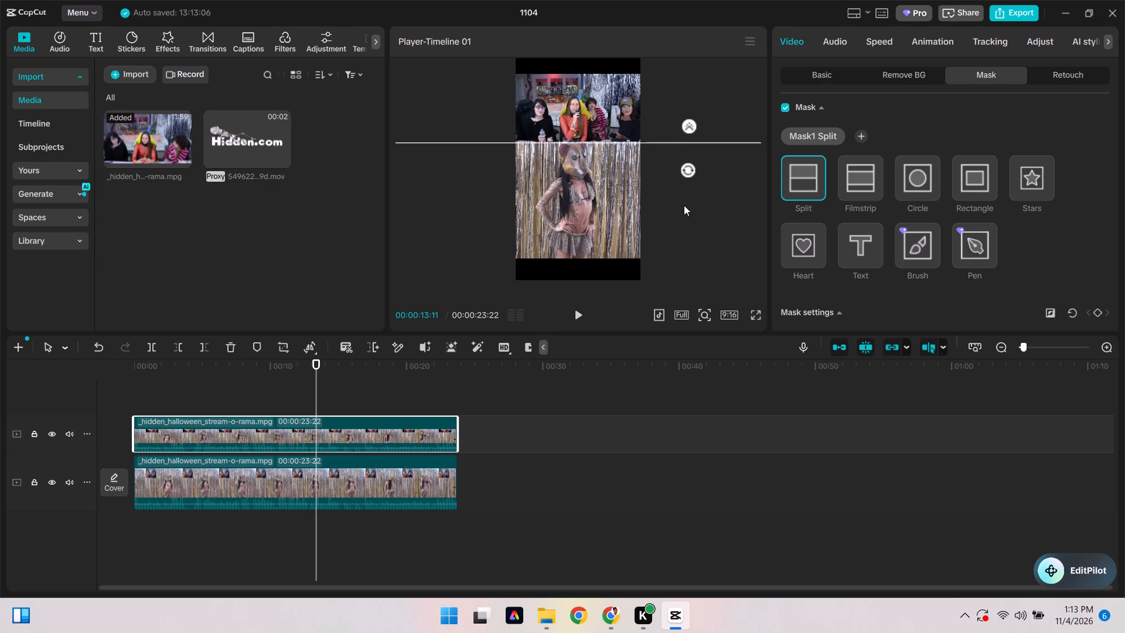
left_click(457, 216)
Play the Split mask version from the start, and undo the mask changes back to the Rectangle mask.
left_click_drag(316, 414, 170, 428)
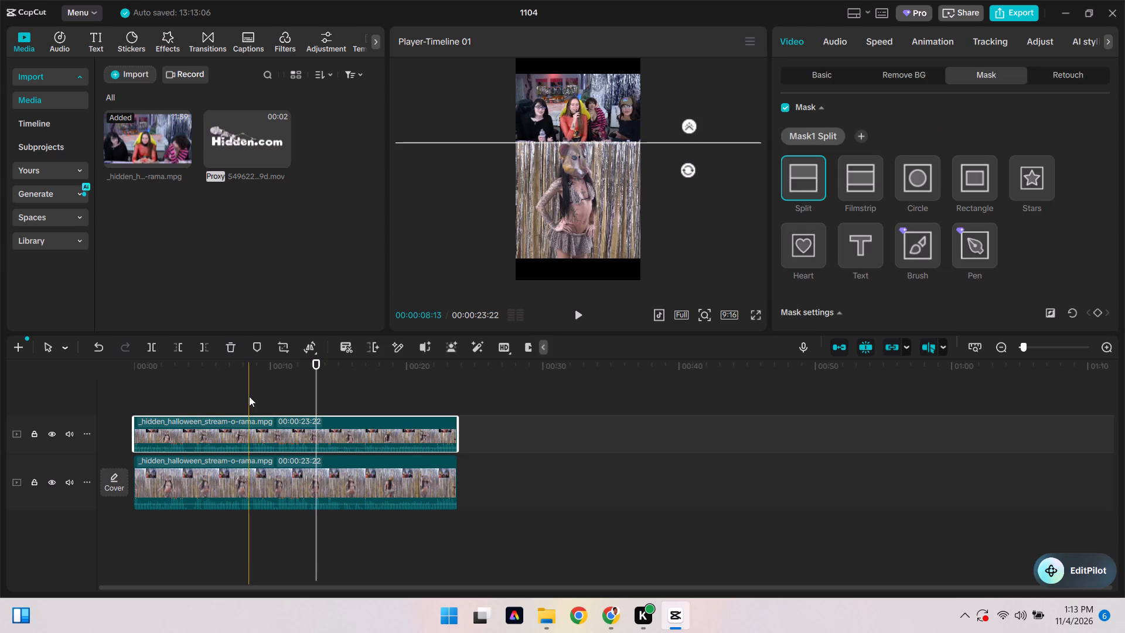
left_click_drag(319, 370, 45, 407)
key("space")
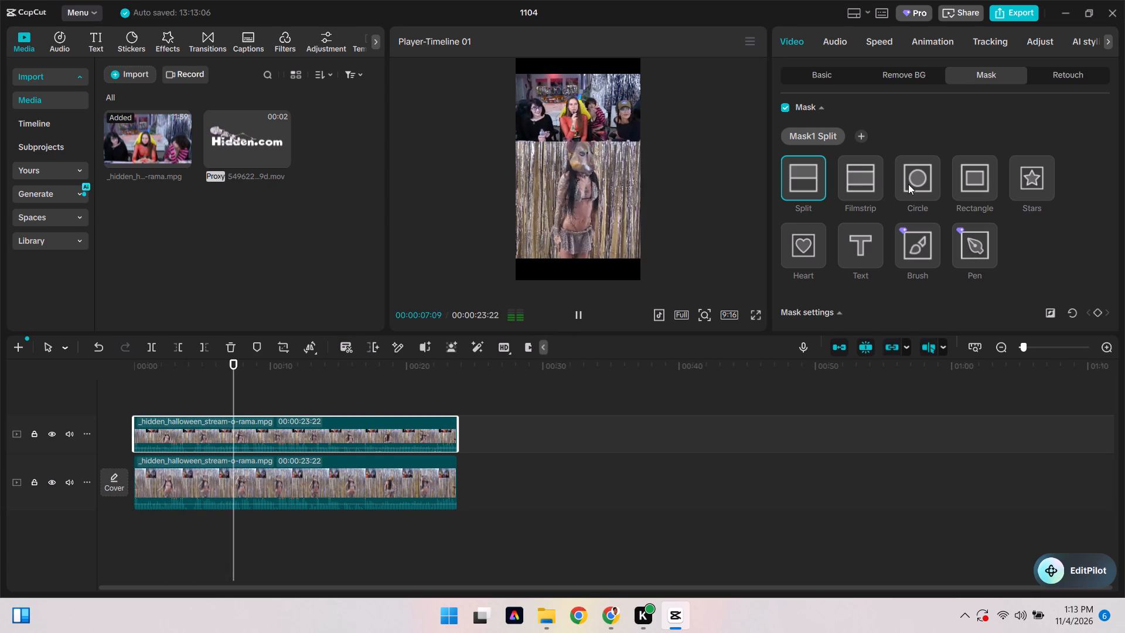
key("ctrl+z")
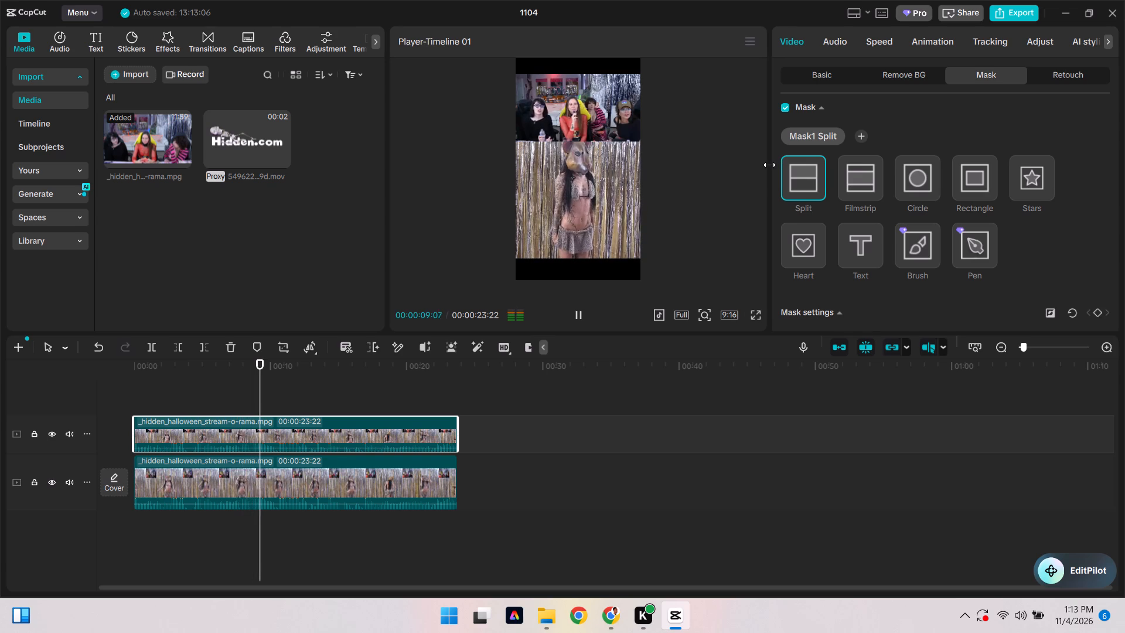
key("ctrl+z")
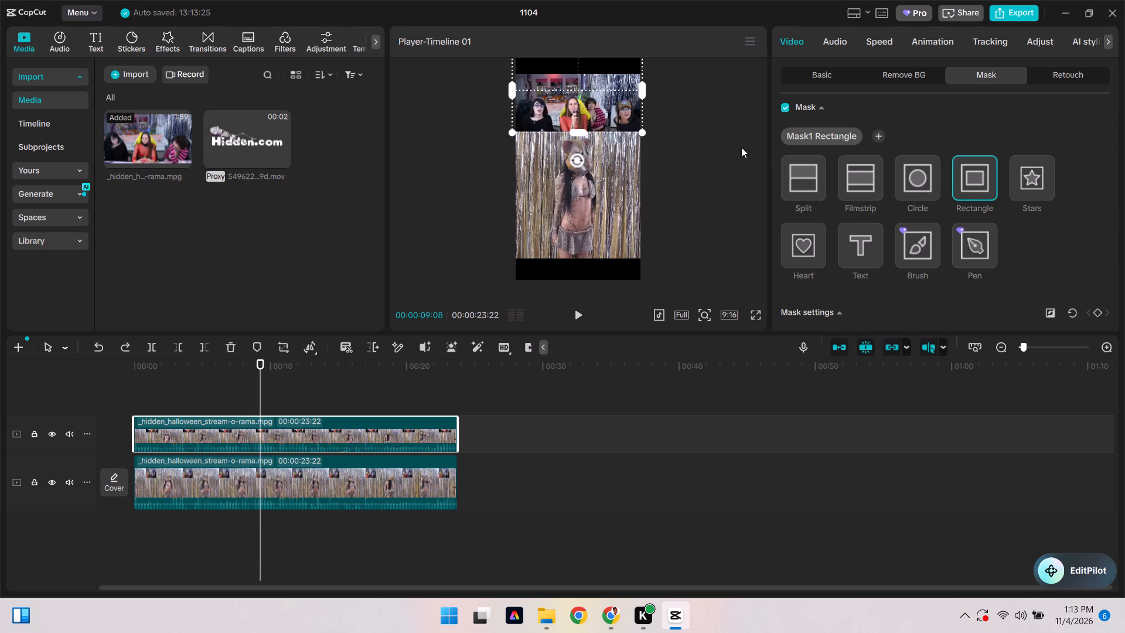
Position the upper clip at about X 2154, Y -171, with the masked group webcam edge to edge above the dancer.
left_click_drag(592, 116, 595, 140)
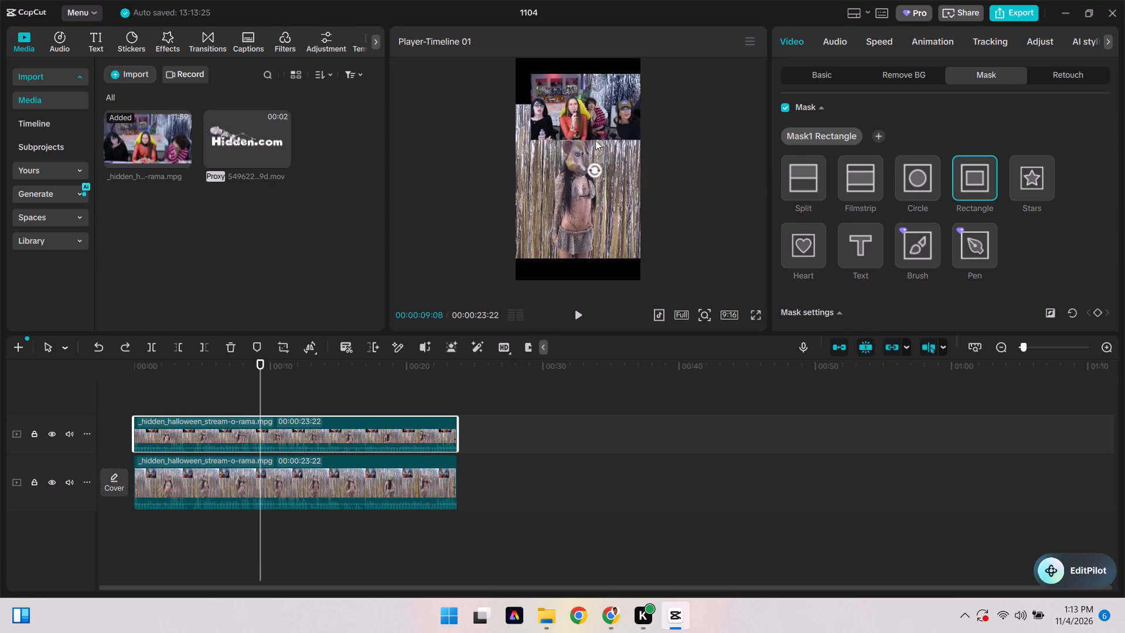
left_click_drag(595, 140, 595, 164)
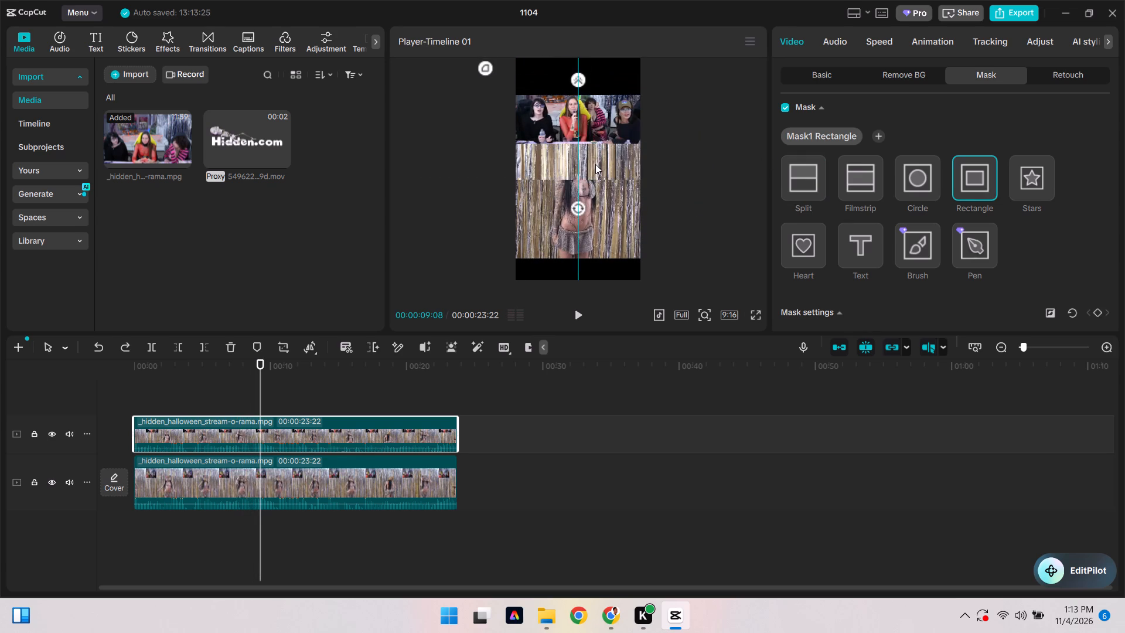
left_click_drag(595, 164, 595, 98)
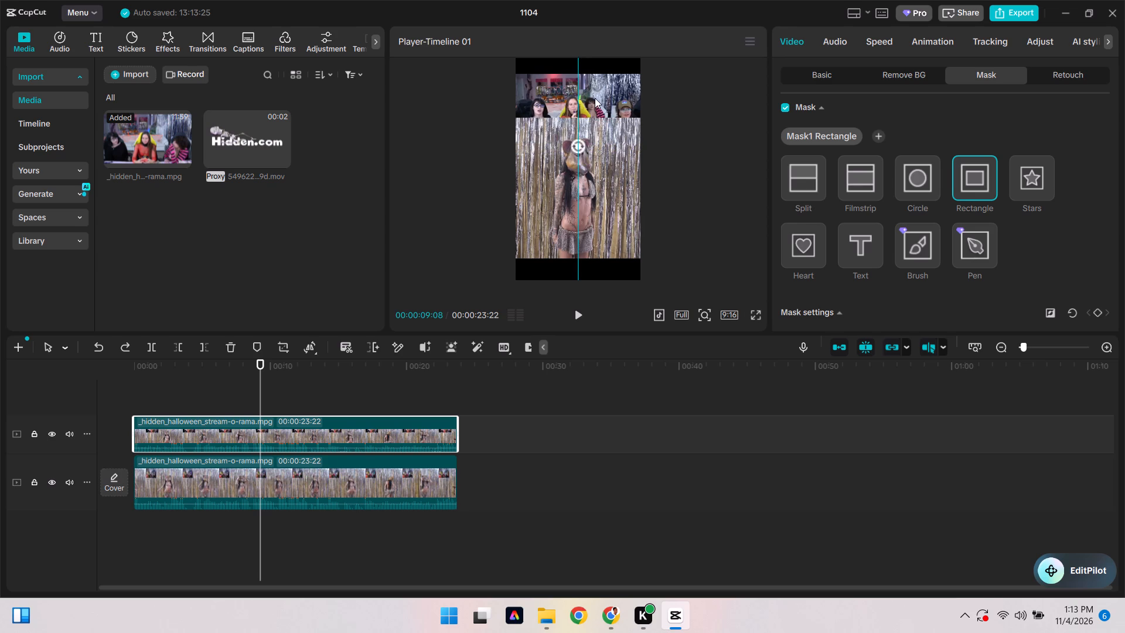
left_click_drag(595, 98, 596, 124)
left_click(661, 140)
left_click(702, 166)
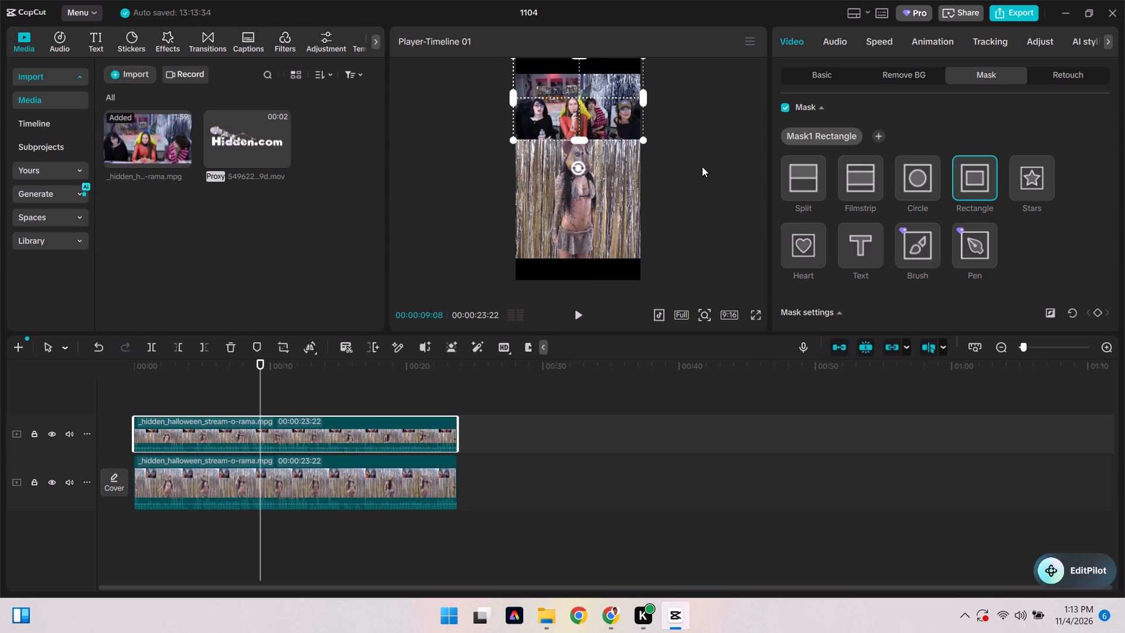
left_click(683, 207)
Scale the lower stream clip to 187%, position it at about X -437, Y -456 below the webcam, and preview from the start.
left_click(412, 502)
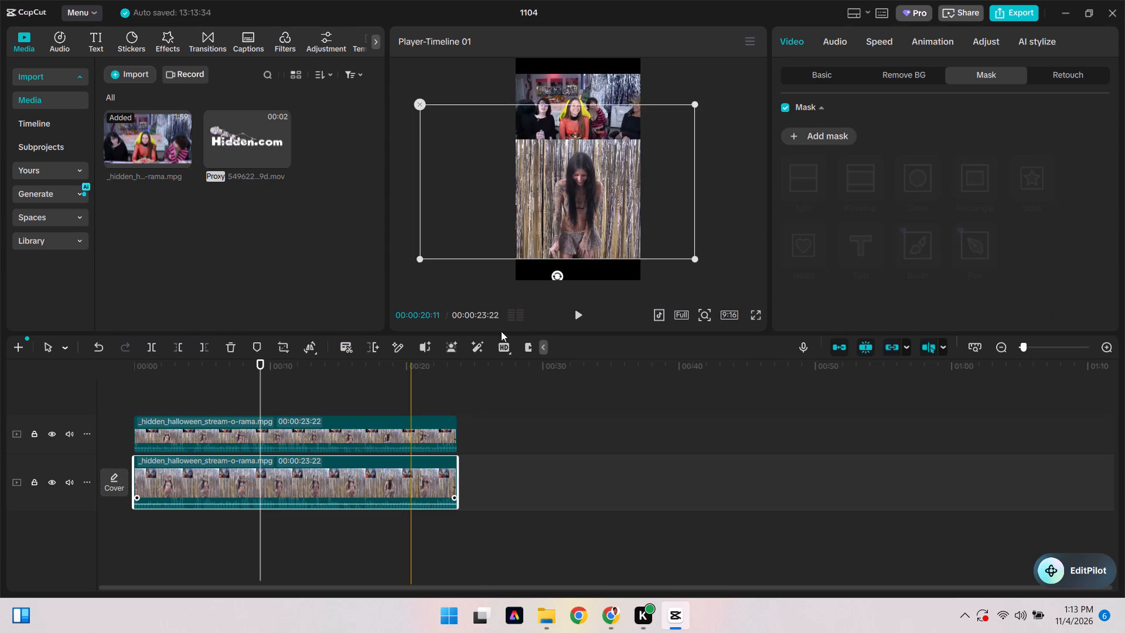
left_click_drag(572, 224, 562, 239)
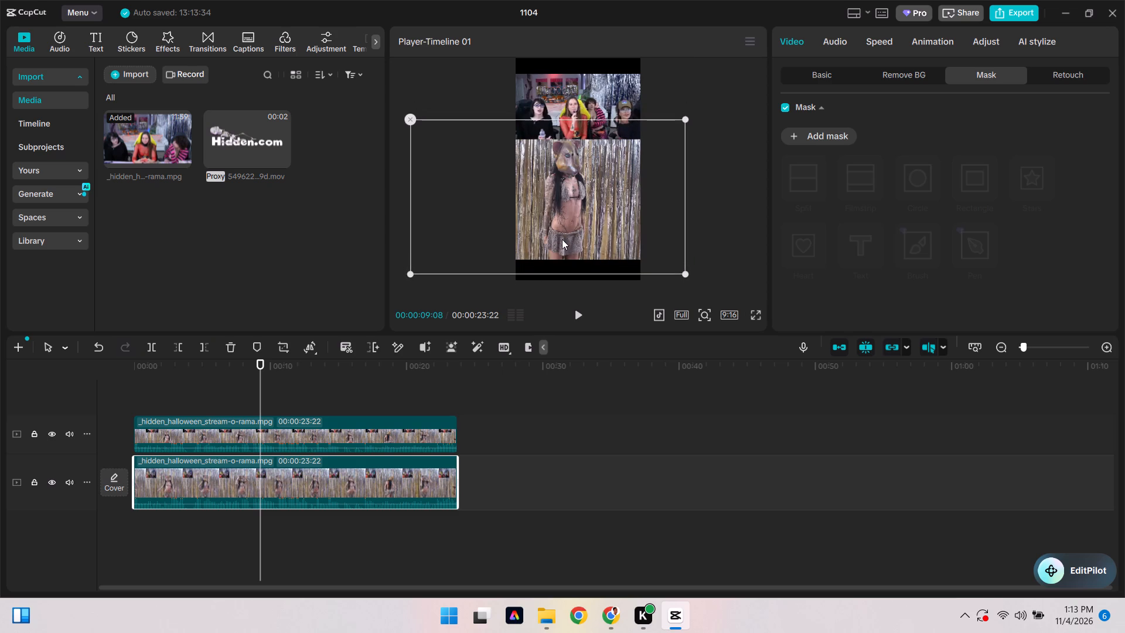
left_click_drag(562, 239, 578, 240)
left_click_drag(577, 235, 557, 217)
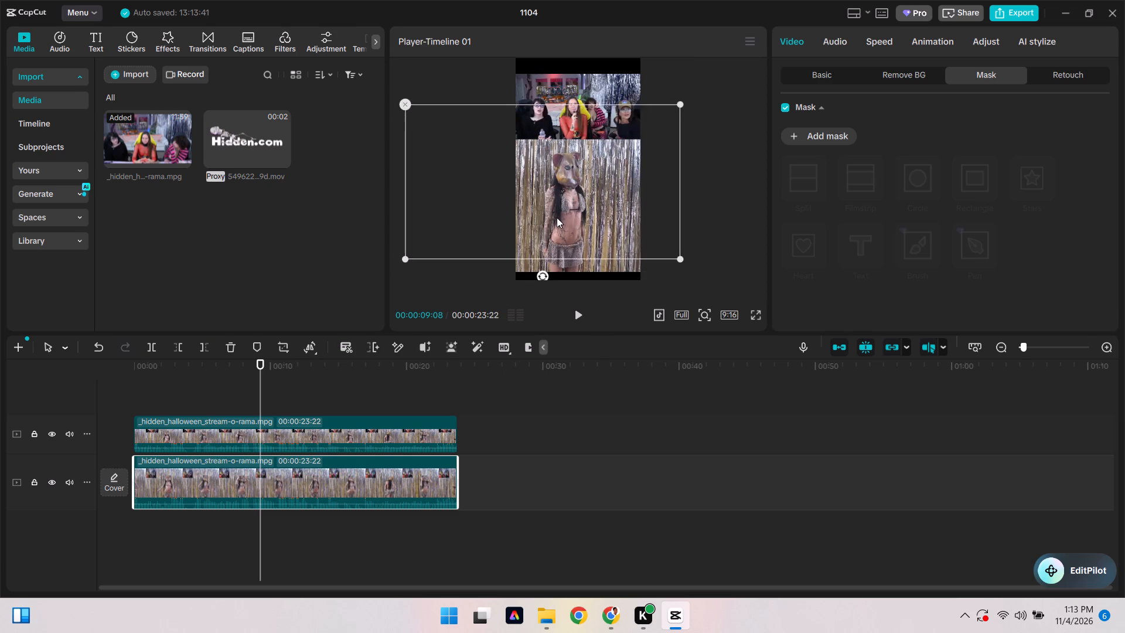
left_click_drag(557, 217, 559, 219)
left_click(825, 74)
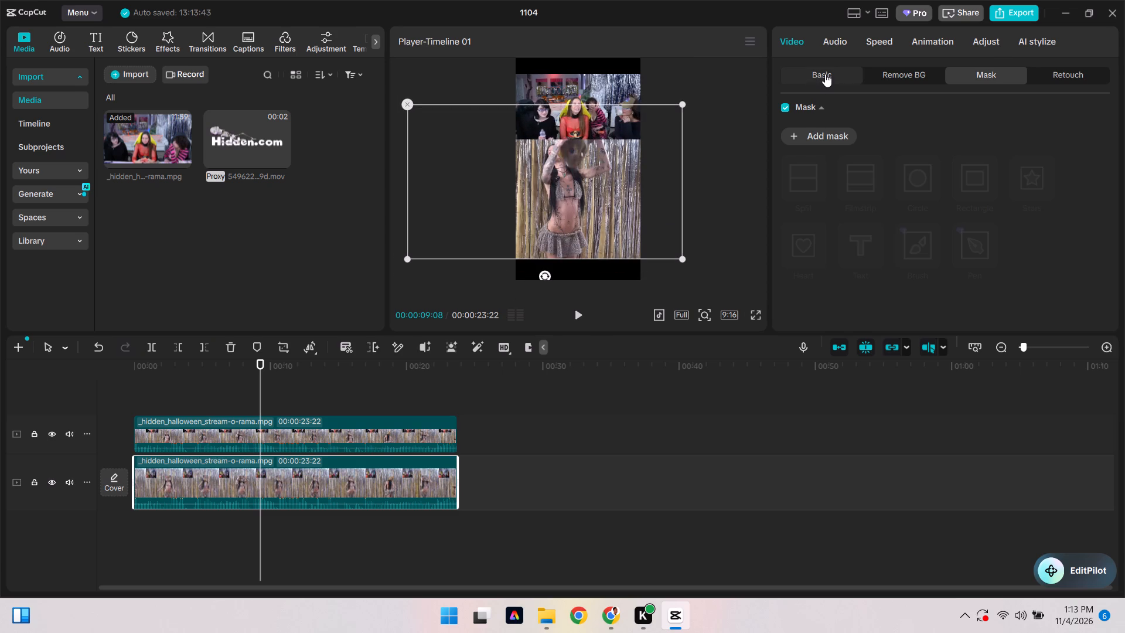
left_click_drag(885, 145, 898, 145)
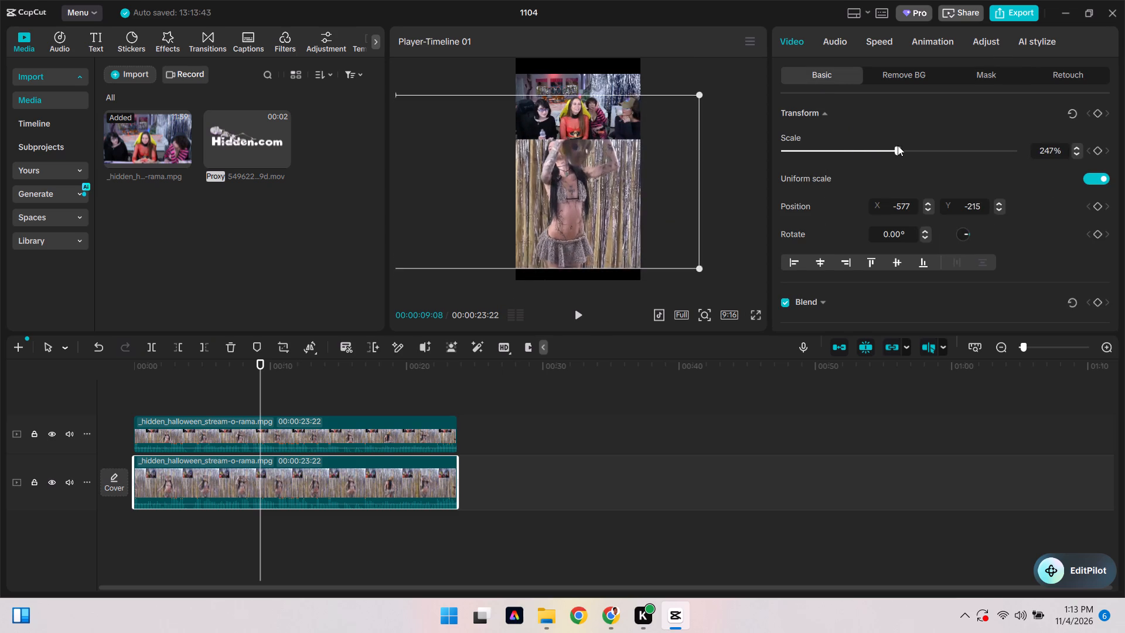
left_click_drag(898, 145, 856, 163)
left_click_drag(558, 171, 578, 186)
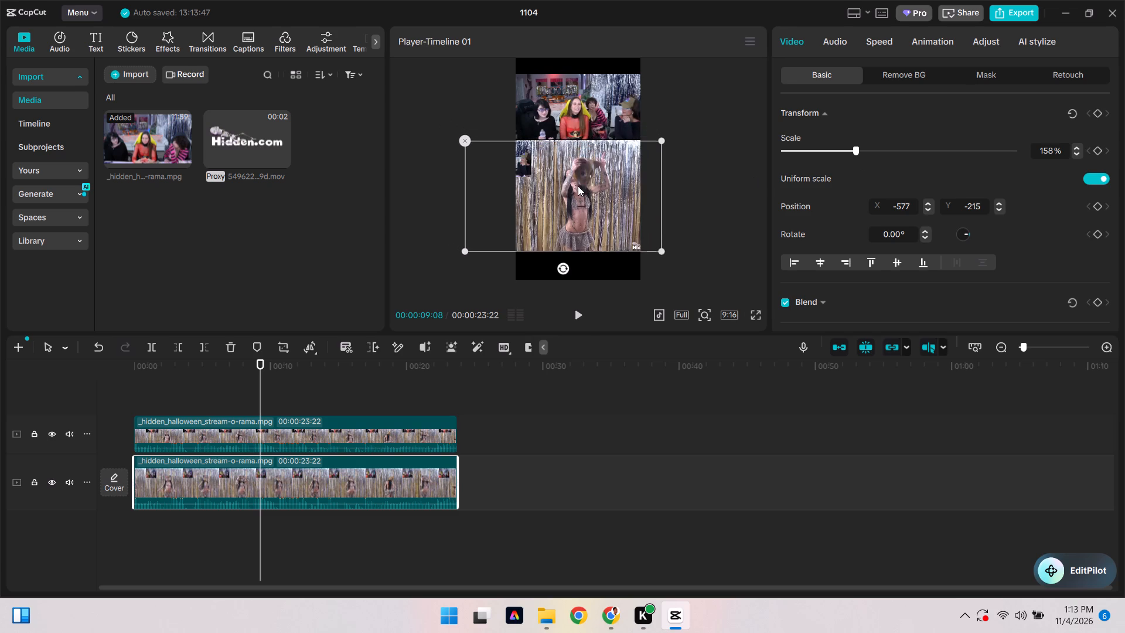
left_click_drag(578, 186, 567, 183)
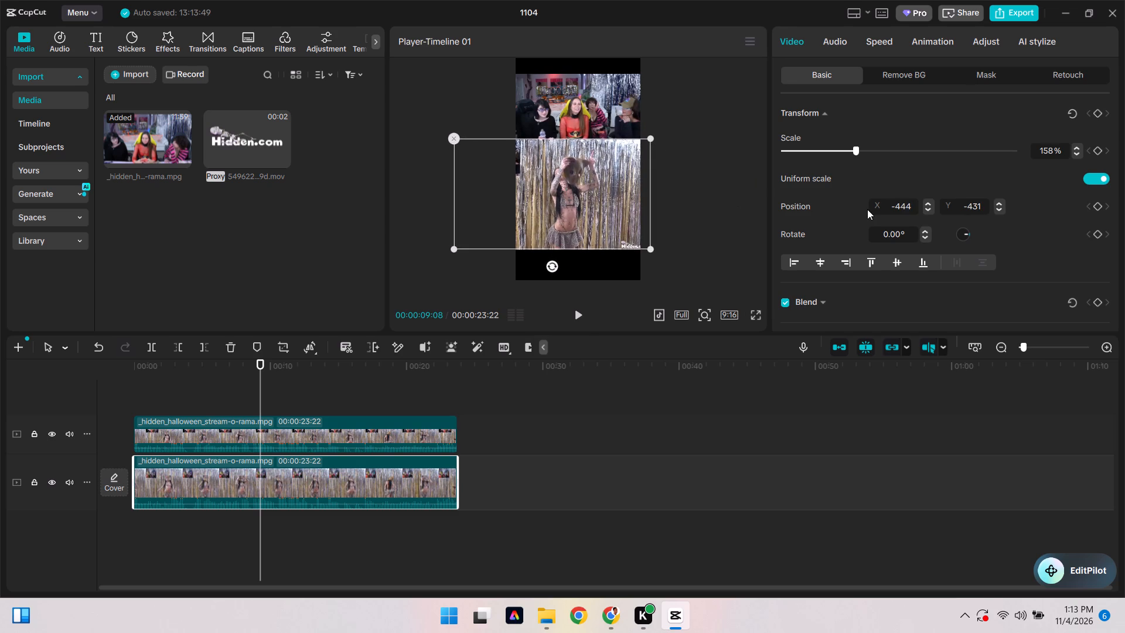
left_click_drag(854, 153, 868, 151)
left_click(587, 206)
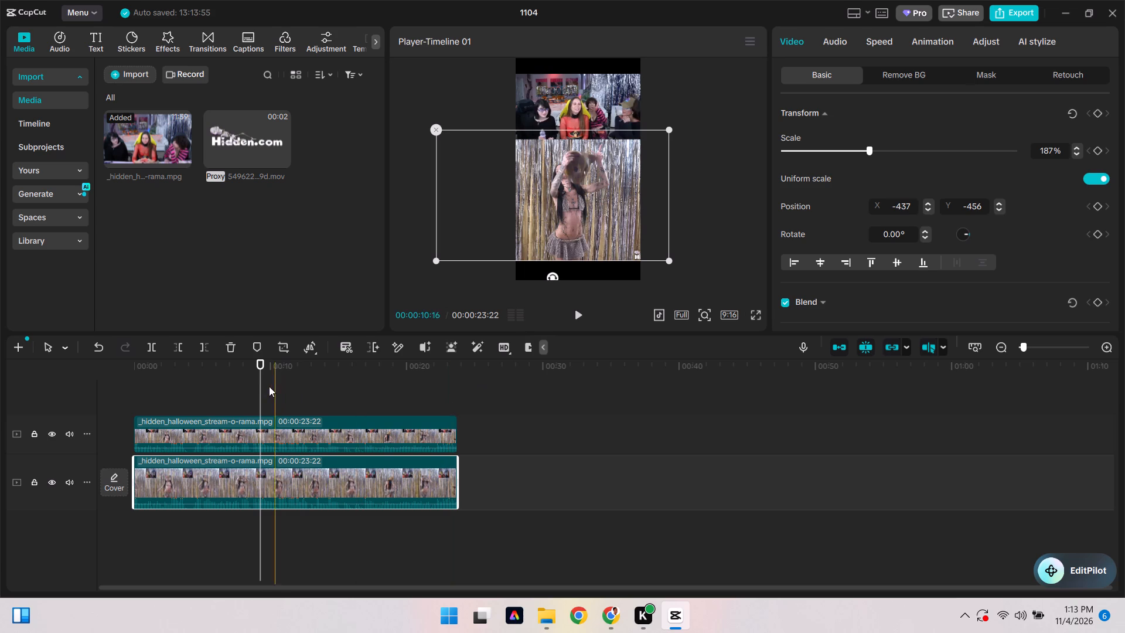
left_click_drag(261, 384, 56, 382)
key("space")
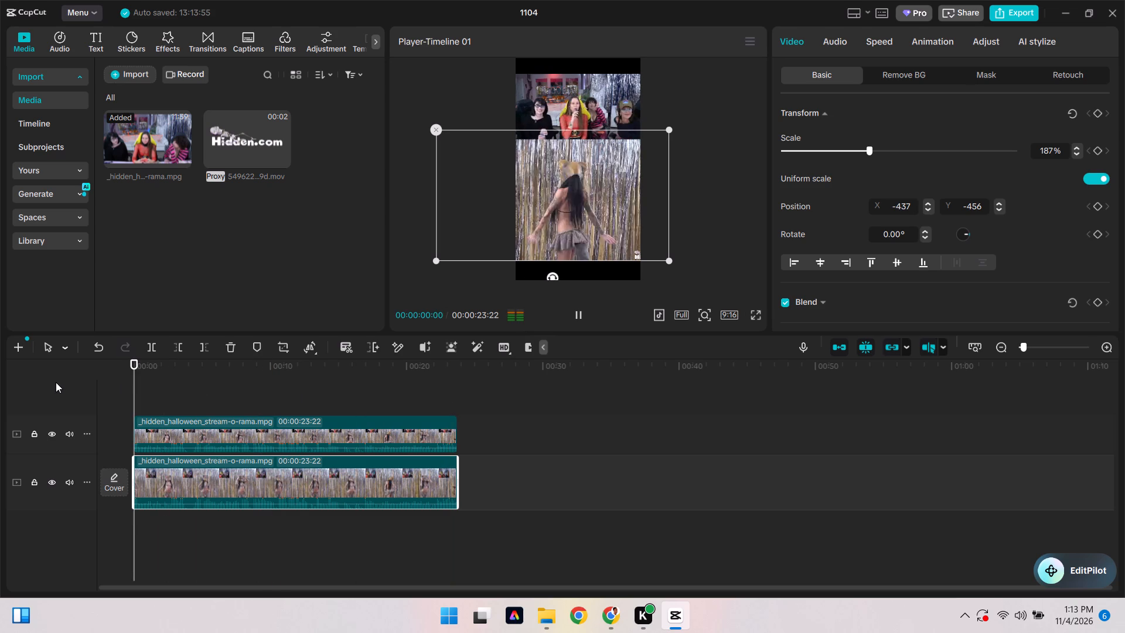
key("space")
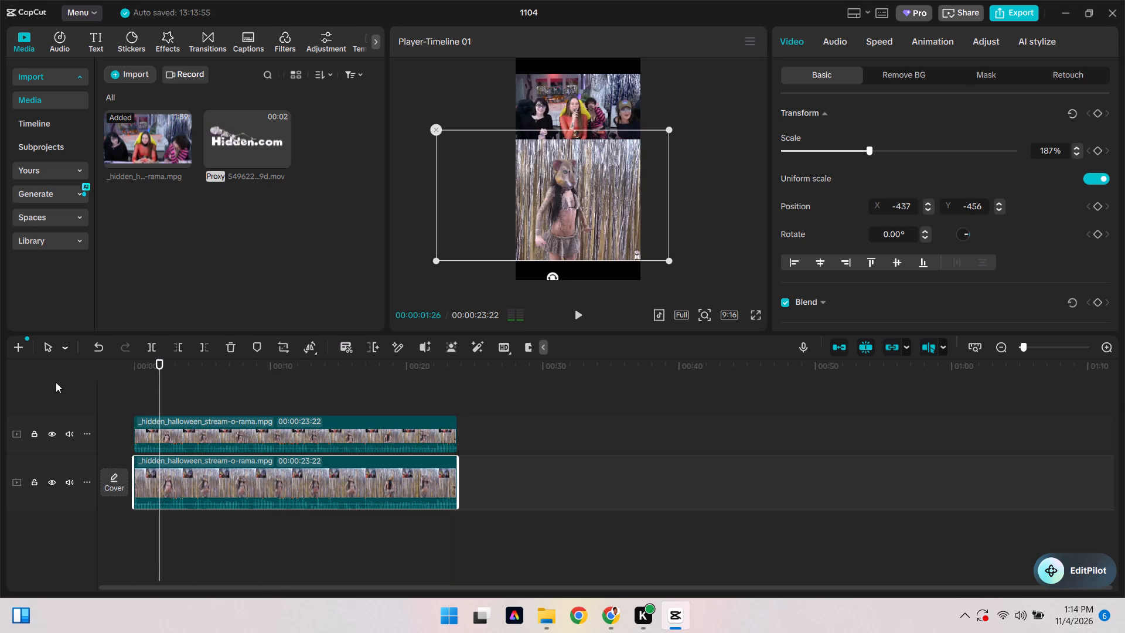
Add the Hidden.com skeleton logo clip on a new track above both stream clips, starting at 00:00:00:00.
left_click_drag(255, 138, 222, 241)
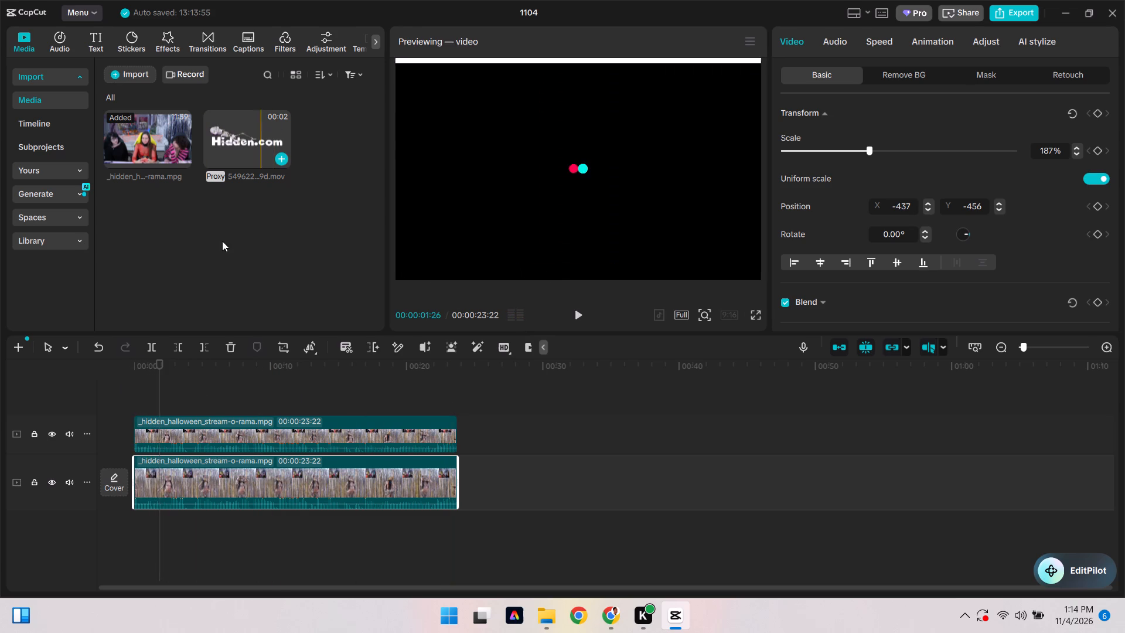
left_click_drag(222, 241, 139, 389)
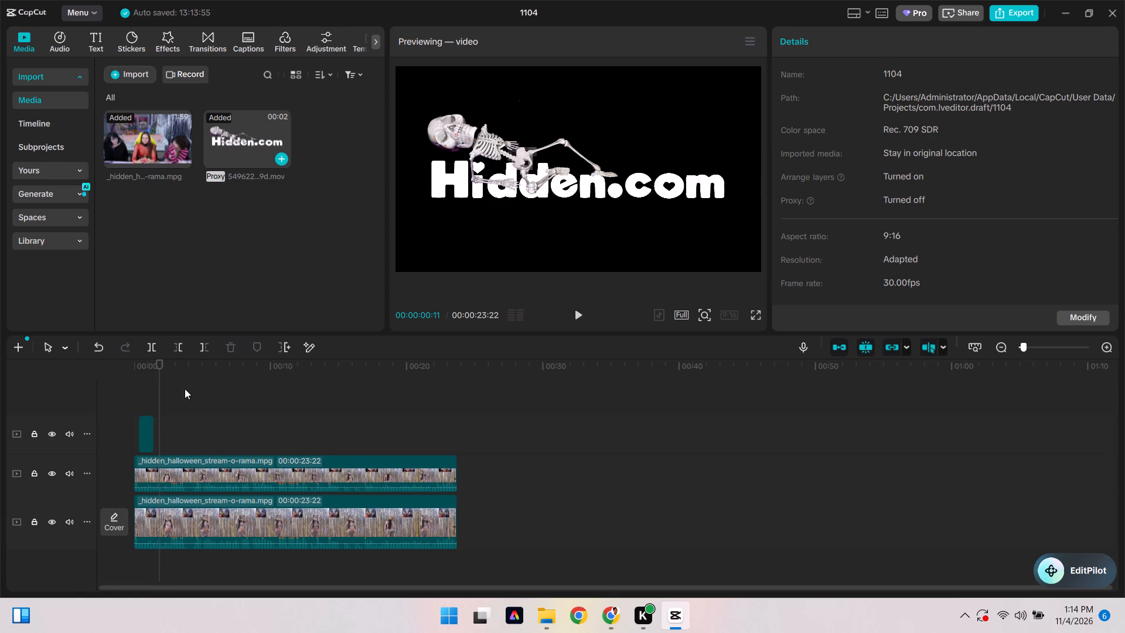
left_click_drag(164, 365, 103, 369)
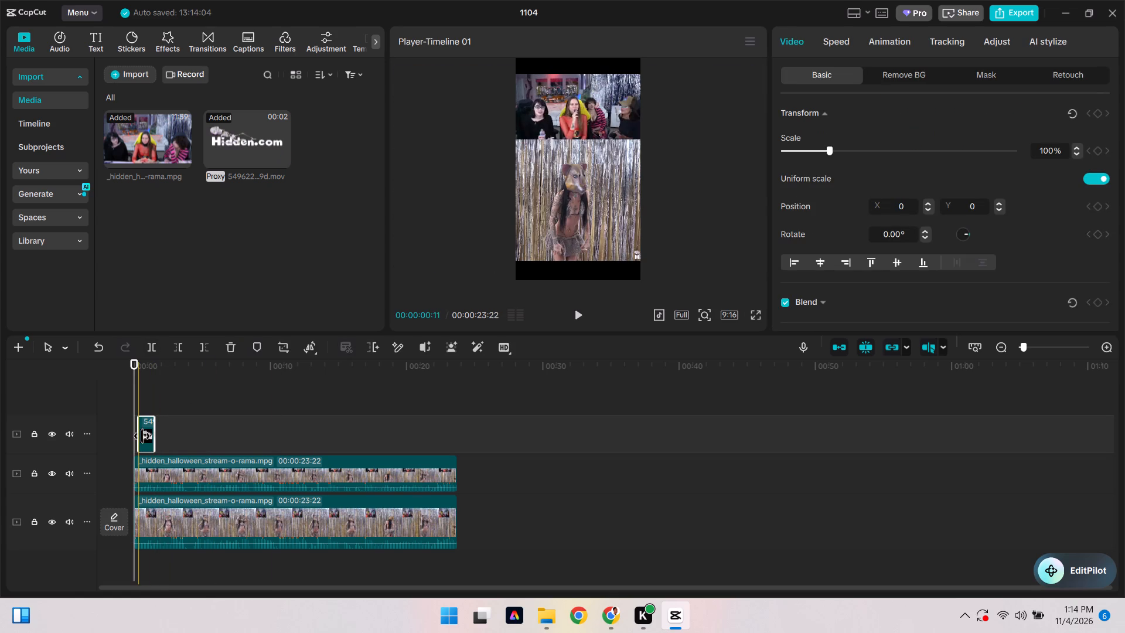
left_click_drag(145, 438, 127, 438)
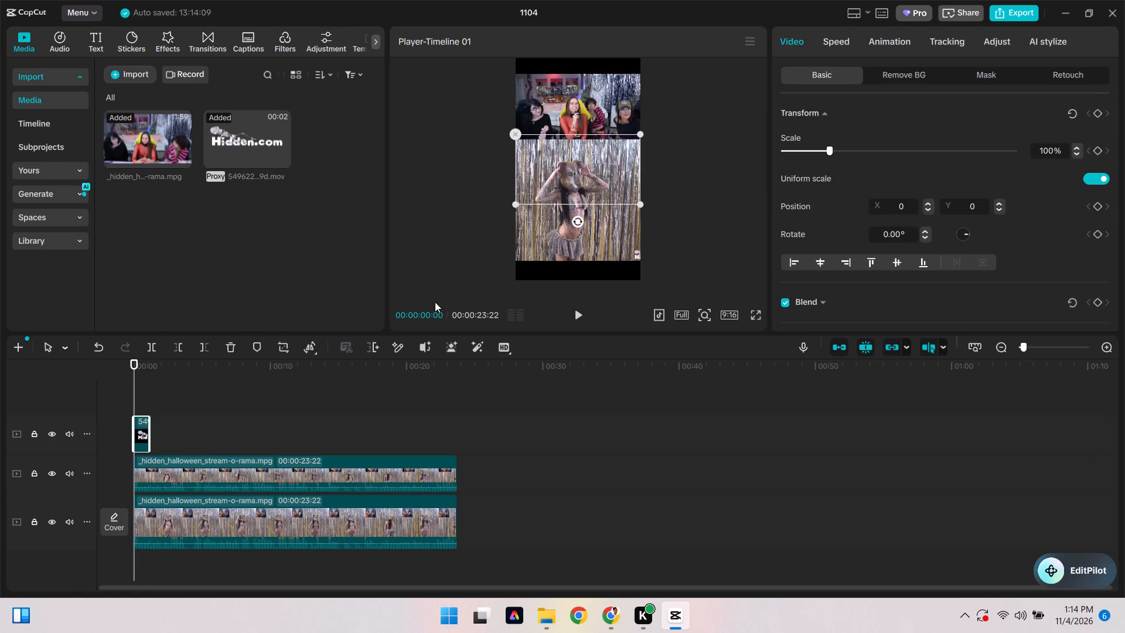
Scale the Hidden.com logo to 68% and position it at about X 0, Y -1779 in the black band below the dancer.
left_click_drag(608, 171, 608, 260)
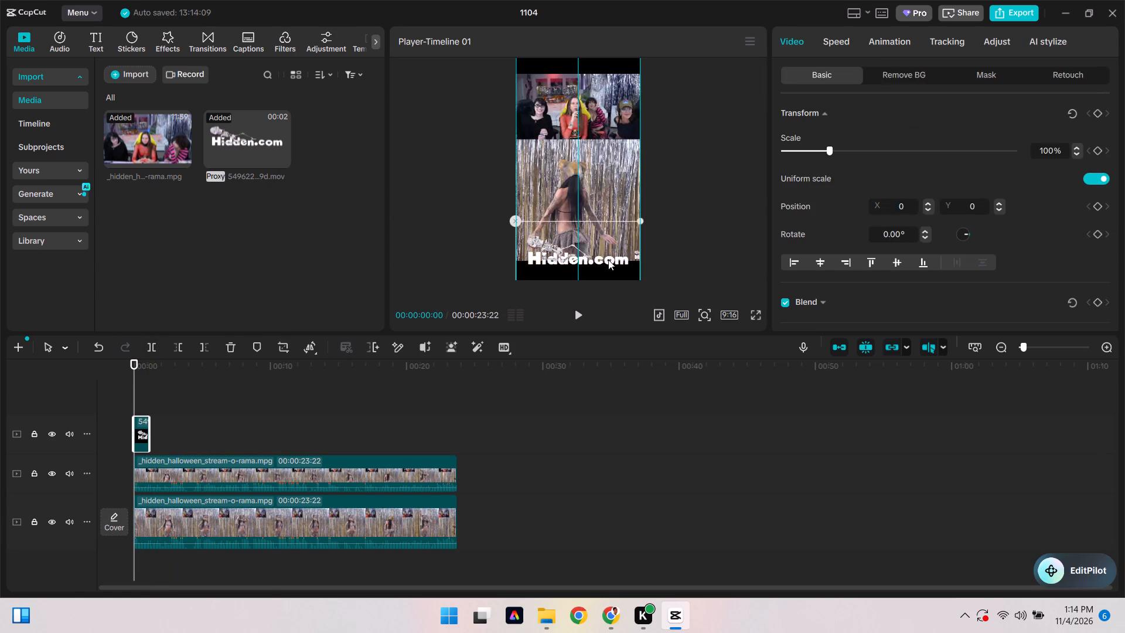
left_click_drag(608, 260, 614, 274)
left_click_drag(645, 237, 645, 238)
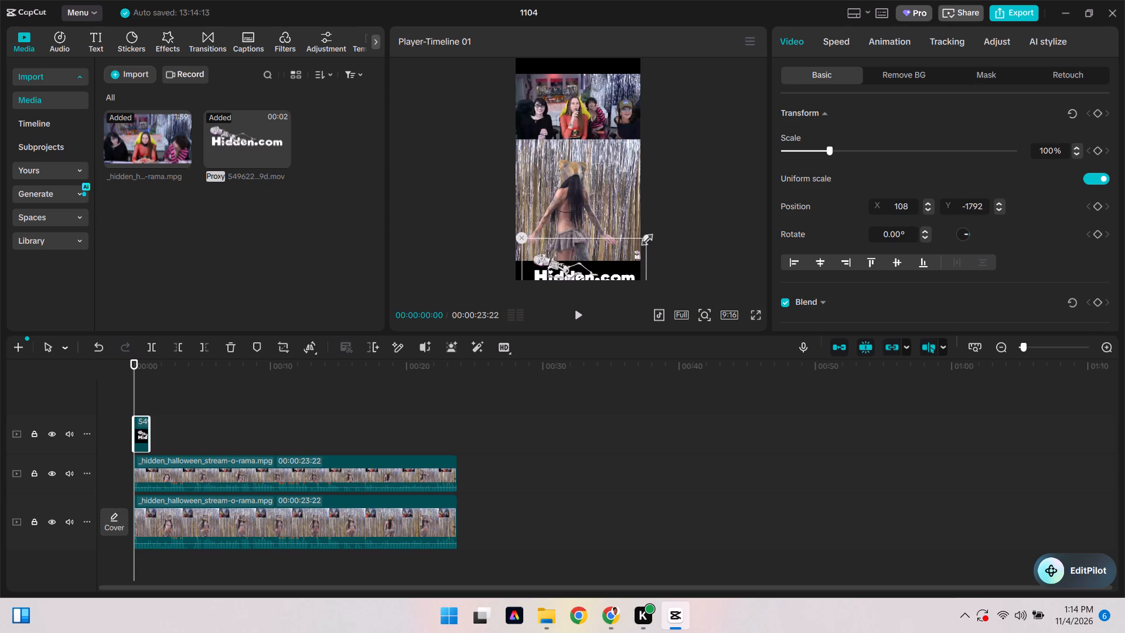
left_click_drag(645, 238, 626, 272)
left_click_drag(587, 266, 577, 271)
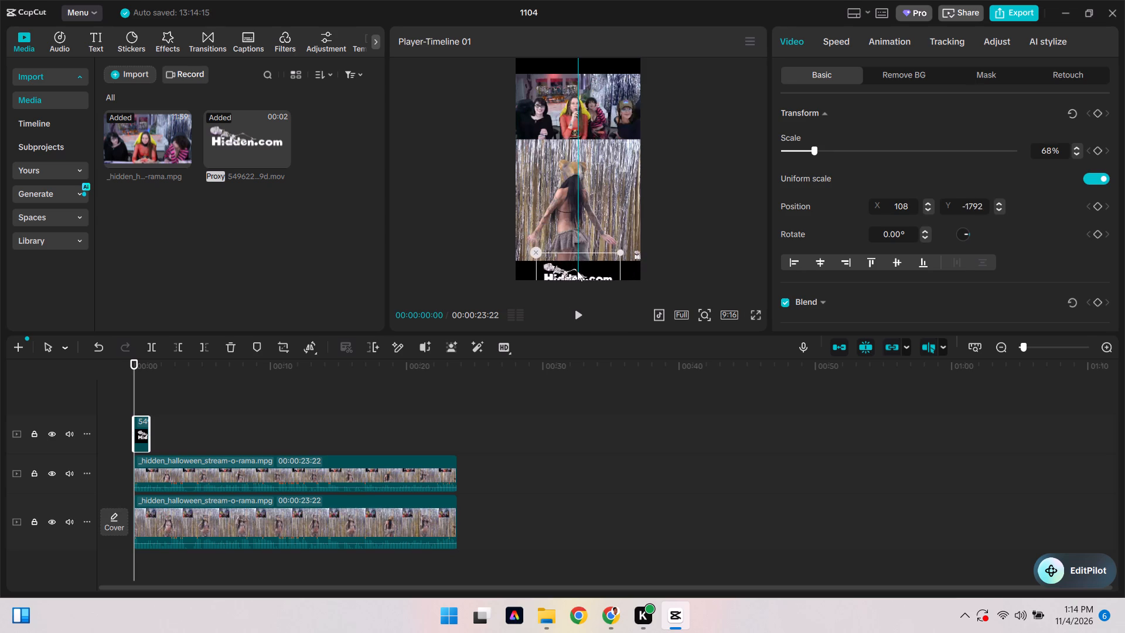
left_click_drag(577, 271, 579, 266)
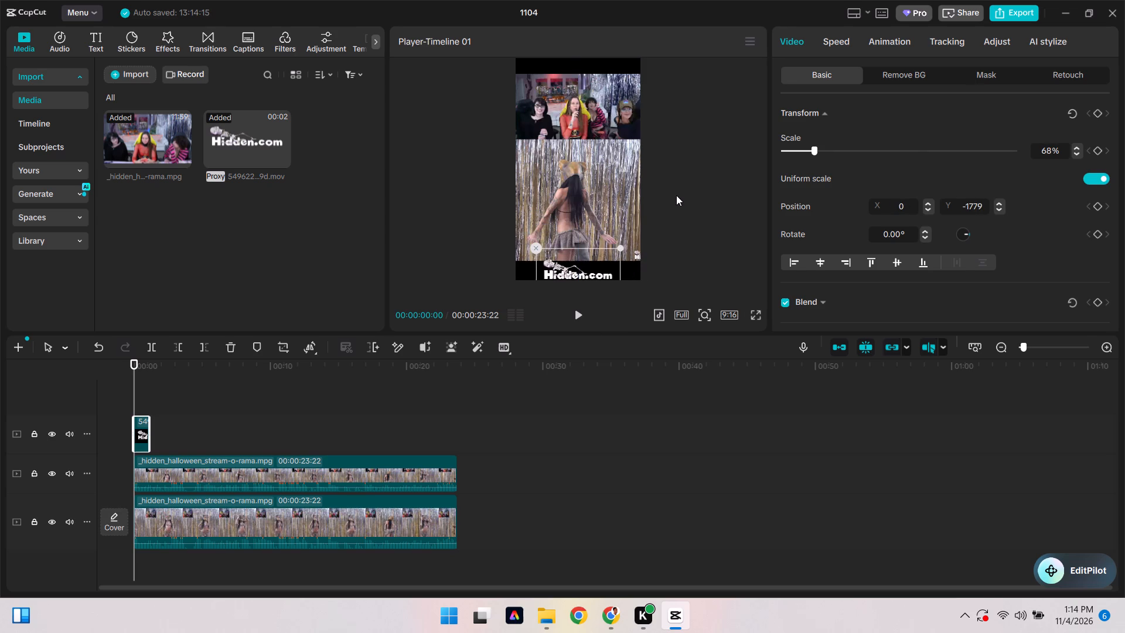
left_click(676, 195)
left_click(721, 162)
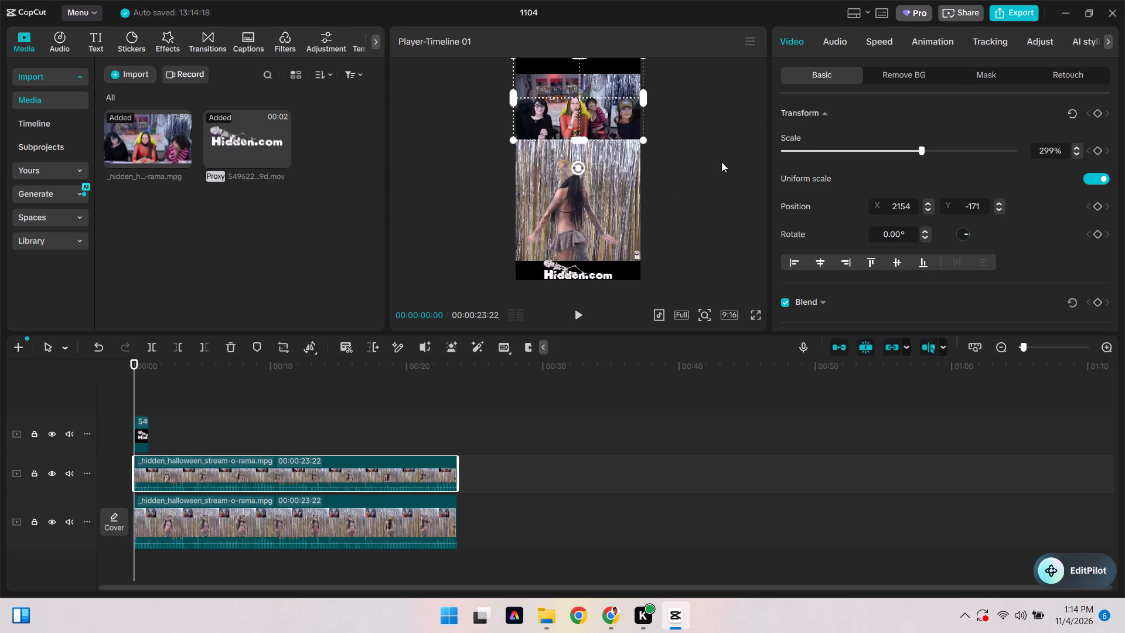
left_click(717, 94)
left_click(707, 176)
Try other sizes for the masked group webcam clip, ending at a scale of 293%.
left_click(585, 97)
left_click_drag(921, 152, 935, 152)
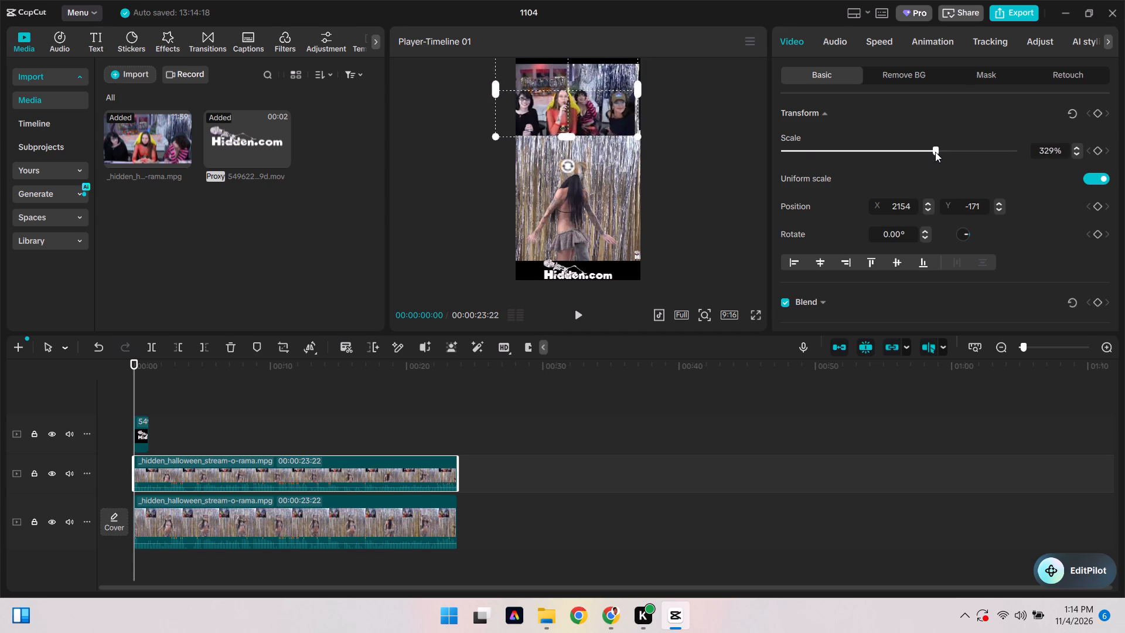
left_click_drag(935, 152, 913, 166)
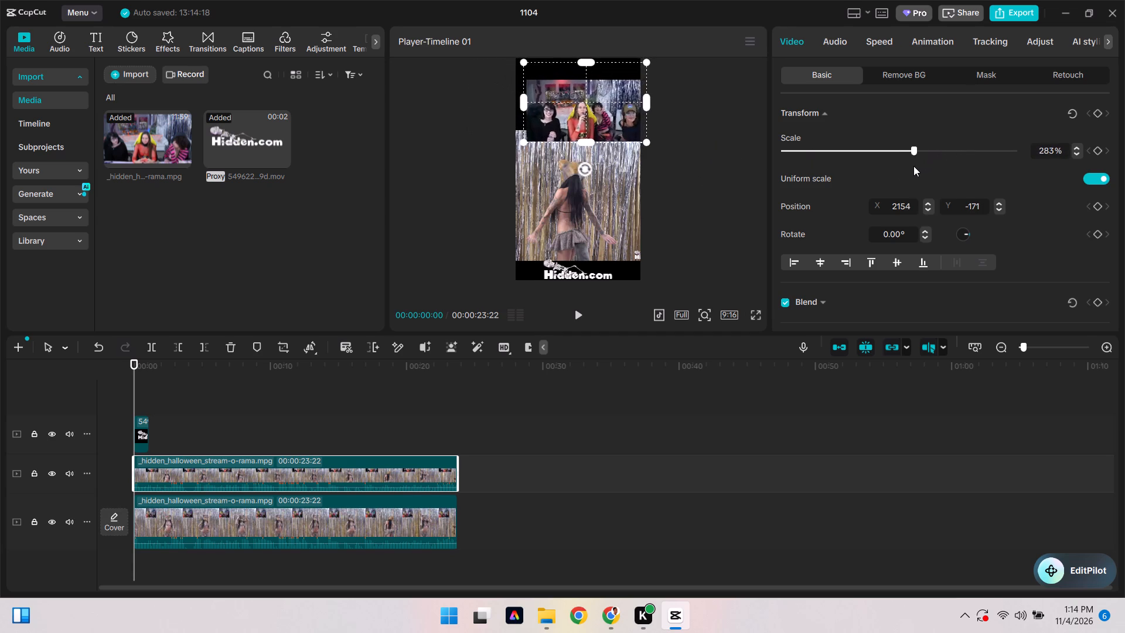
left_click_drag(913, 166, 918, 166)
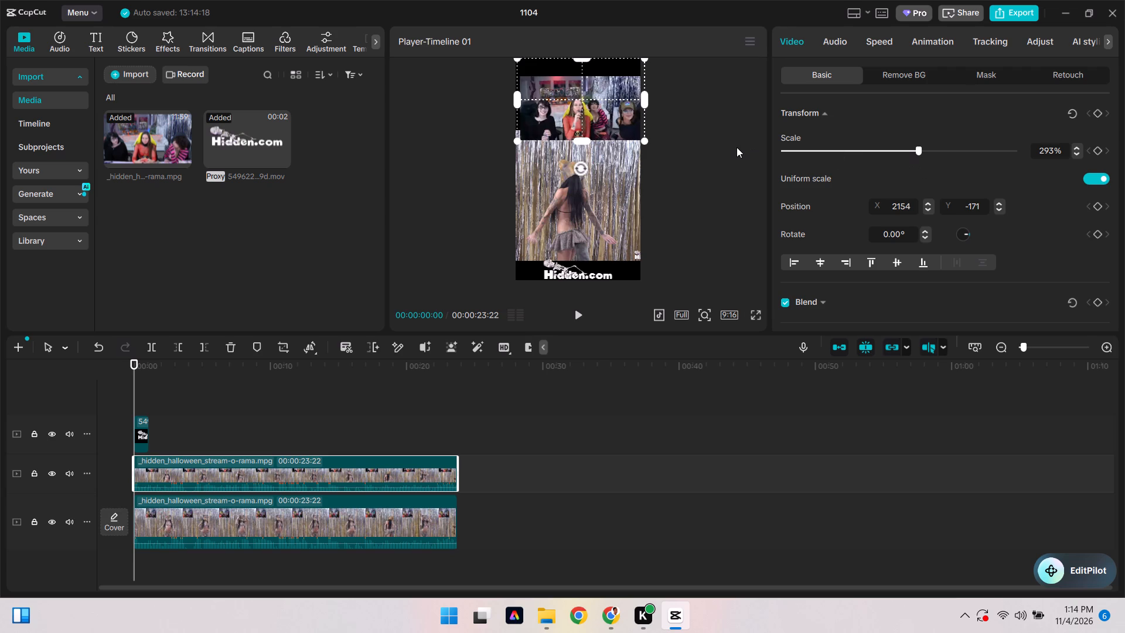
Remove the Rectangle mask from the group webcam clip.
left_click(993, 74)
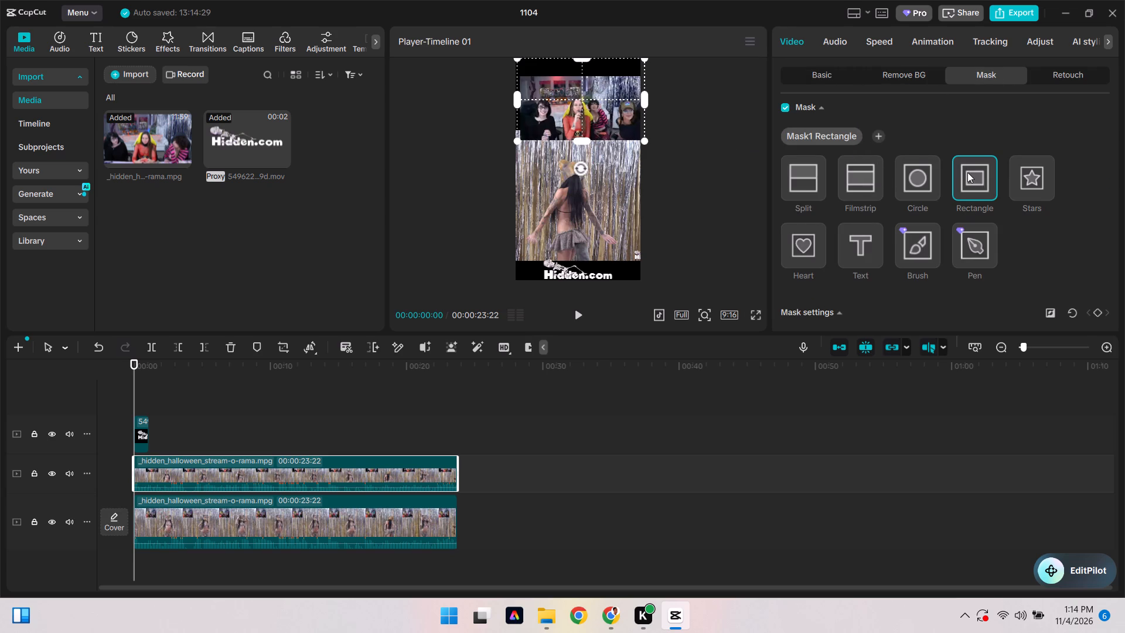
left_click(969, 173)
scroll(894, 236, "up", 2)
left_click(857, 126)
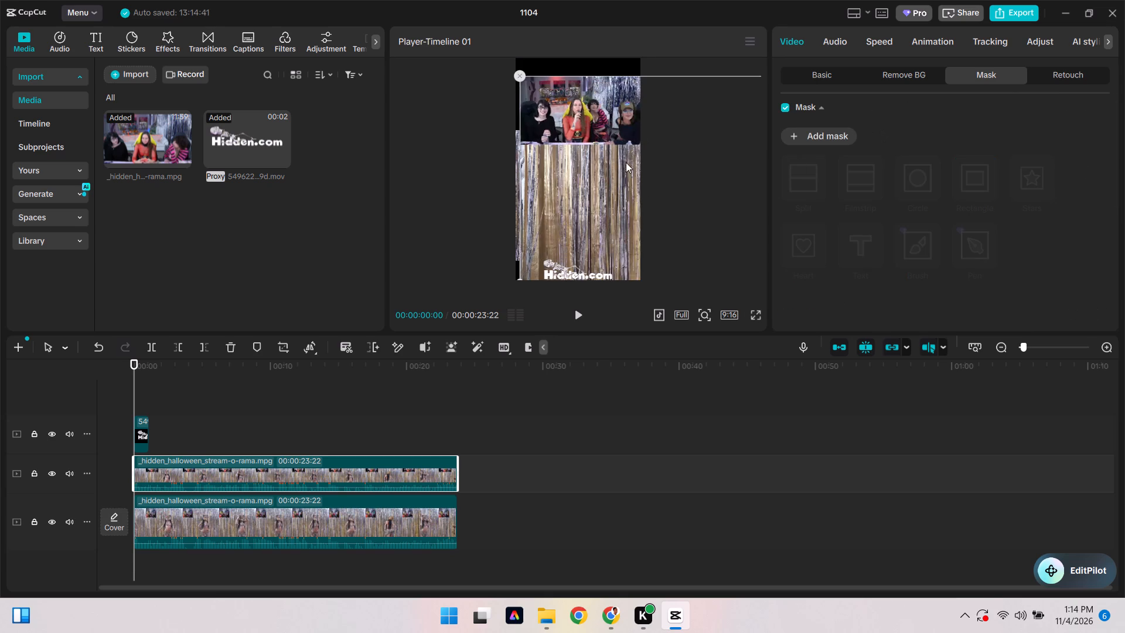
Scale the unmasked group webcam clip to 245% and position it at about X 1748, Y -433.
left_click(618, 133)
left_click(803, 76)
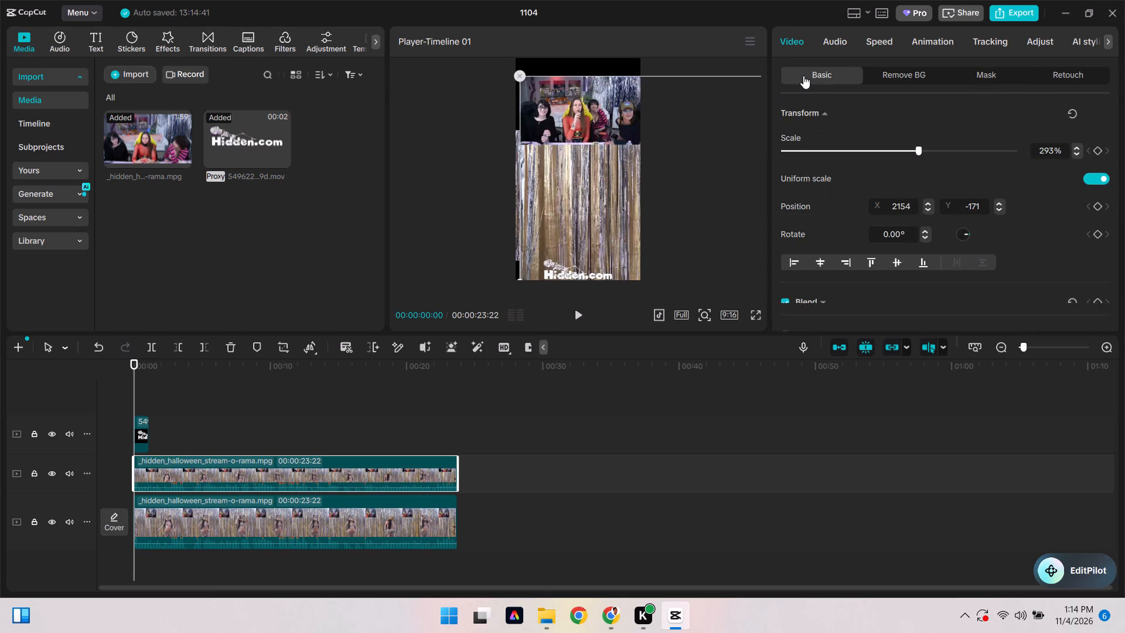
left_click_drag(916, 150, 899, 156)
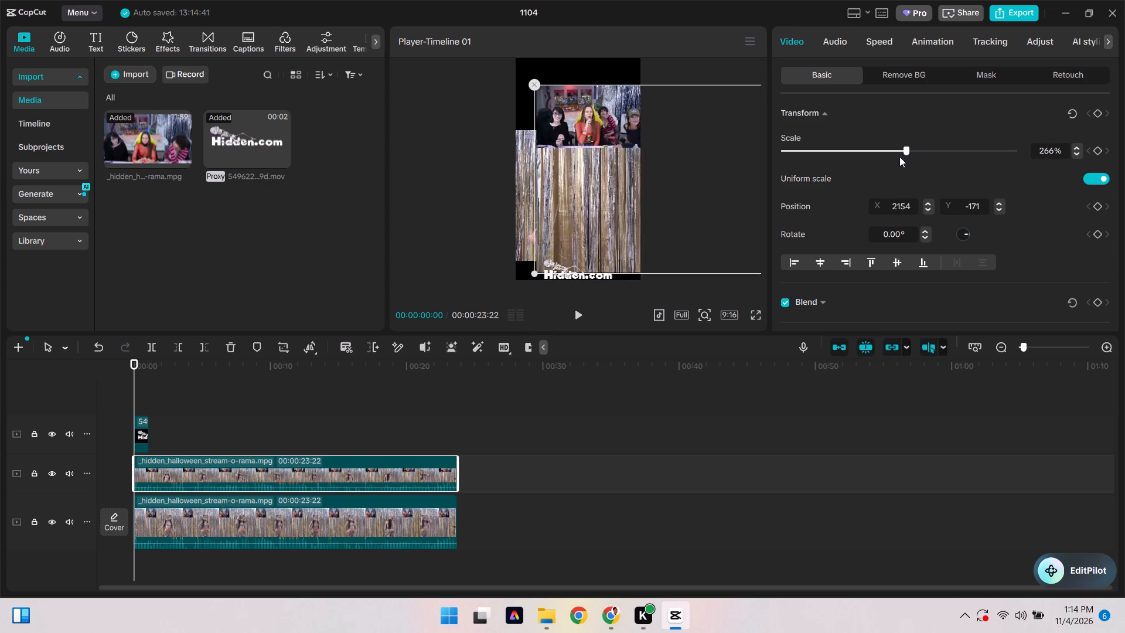
left_click_drag(899, 156, 894, 159)
left_click_drag(618, 212, 571, 175)
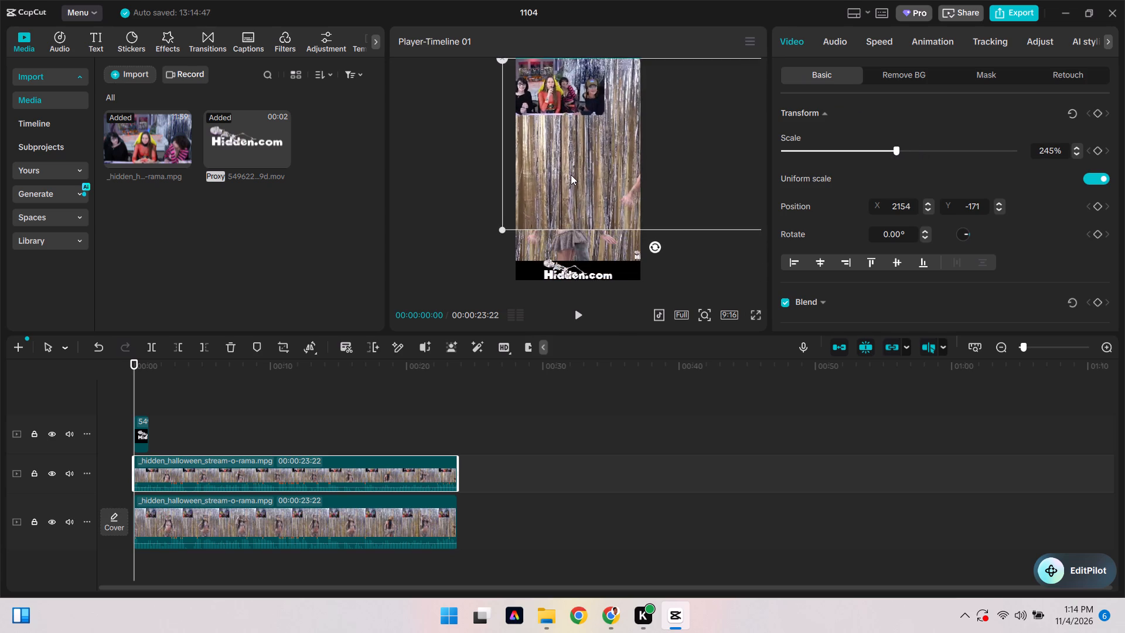
left_click_drag(571, 175, 595, 227)
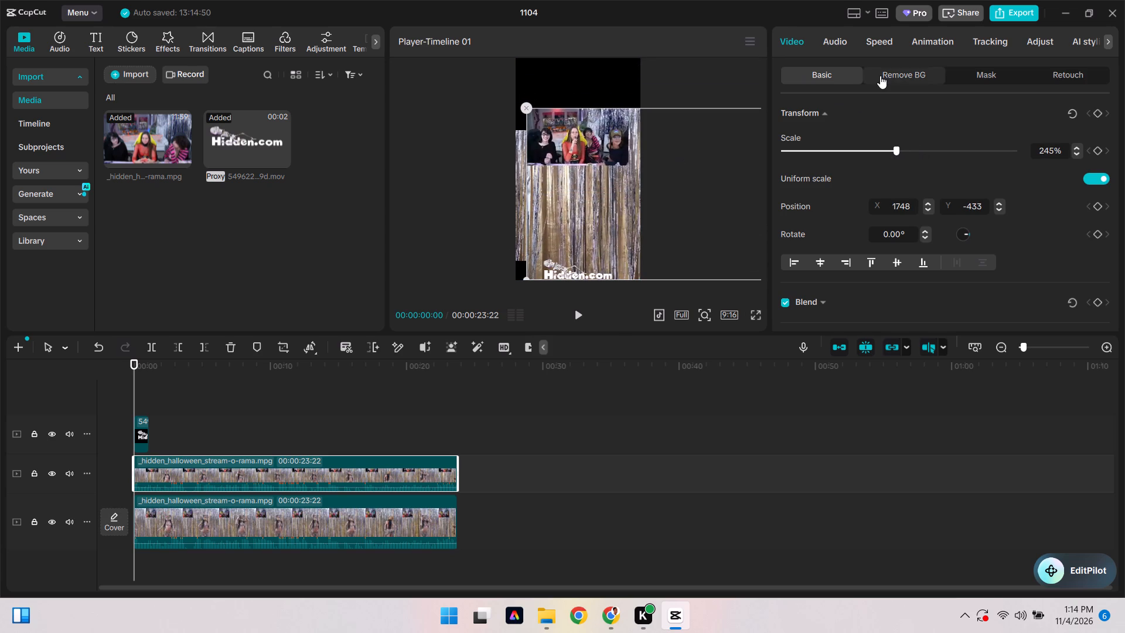
Add a new mask to the group webcam clip.
left_click(990, 85)
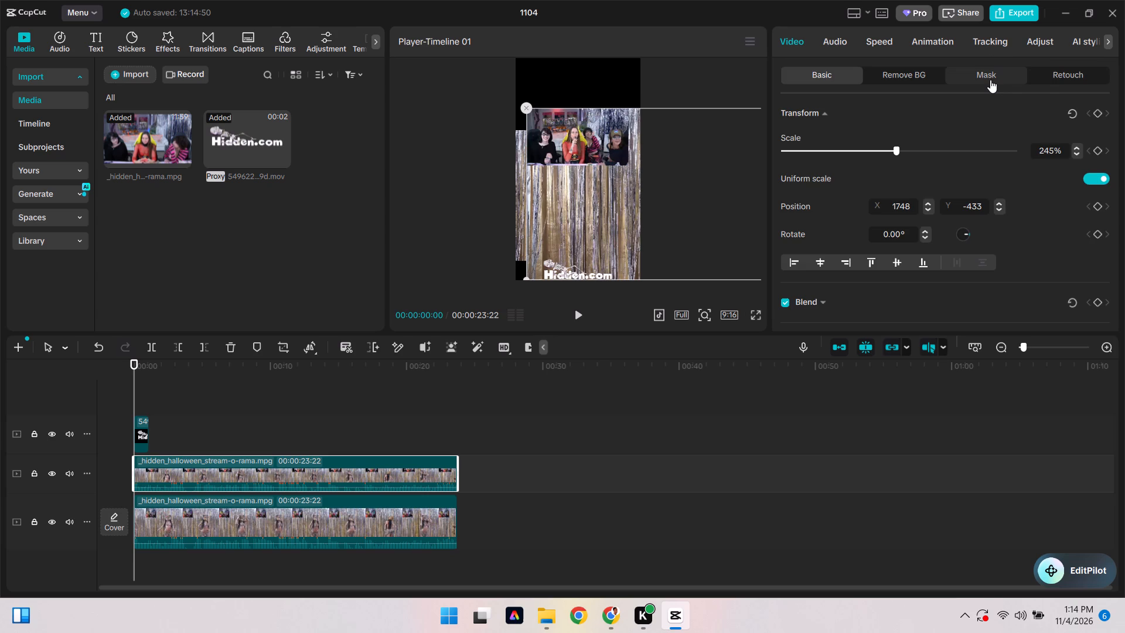
left_click(991, 78)
left_click(833, 137)
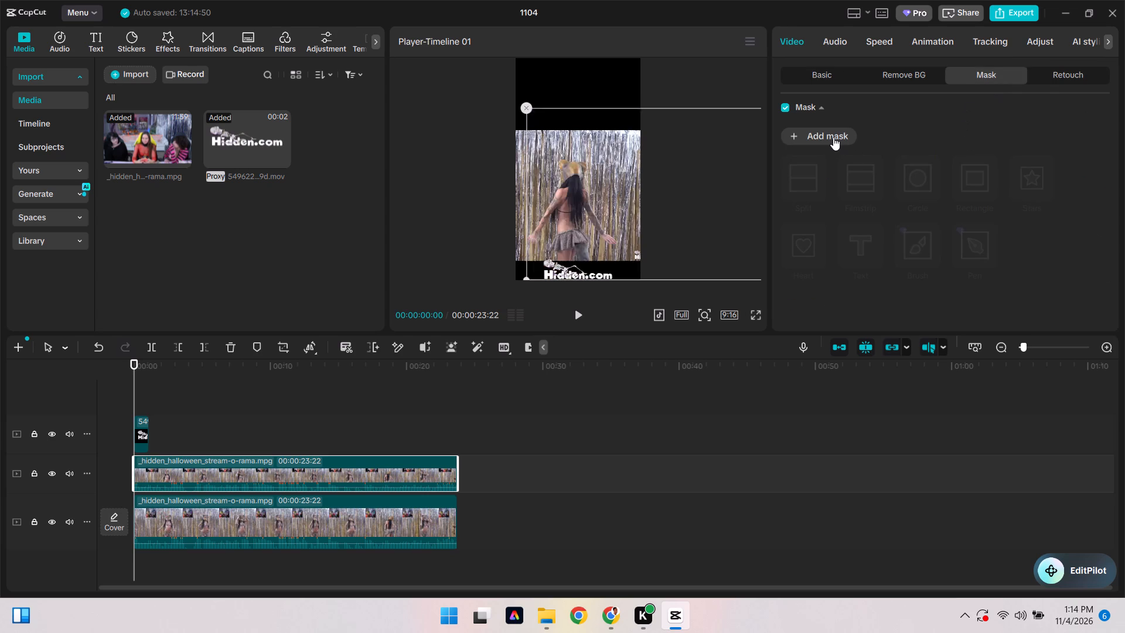
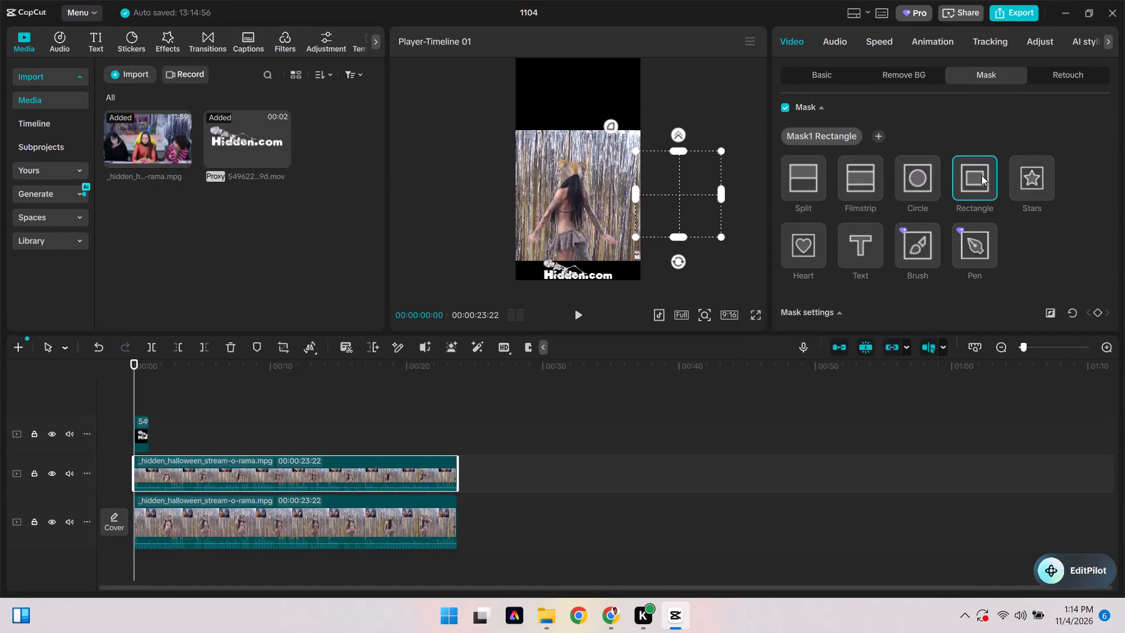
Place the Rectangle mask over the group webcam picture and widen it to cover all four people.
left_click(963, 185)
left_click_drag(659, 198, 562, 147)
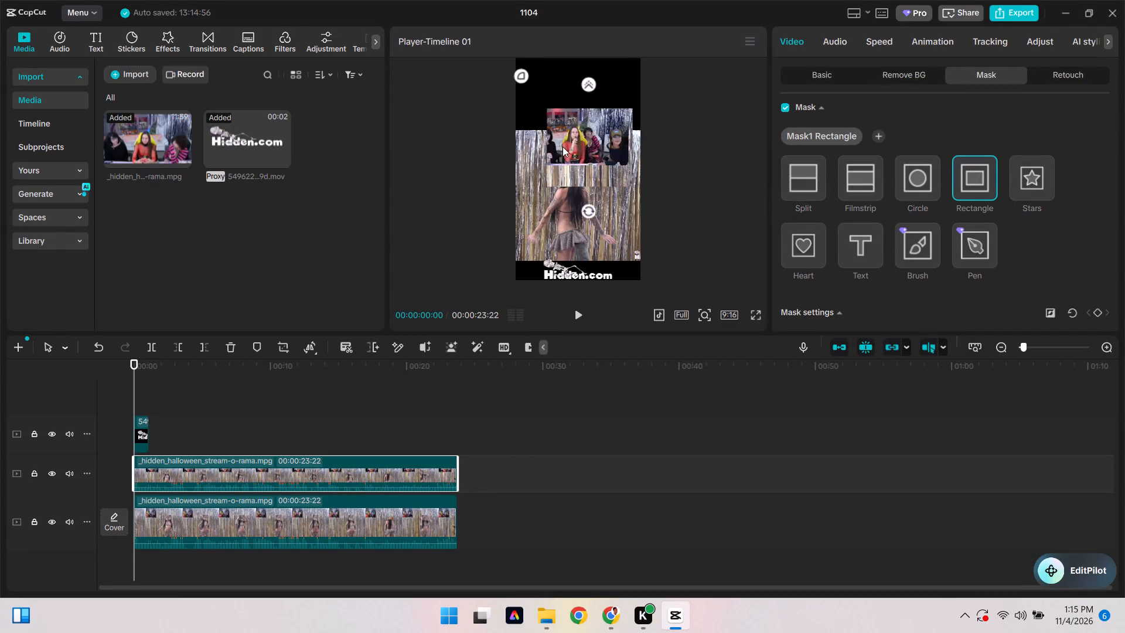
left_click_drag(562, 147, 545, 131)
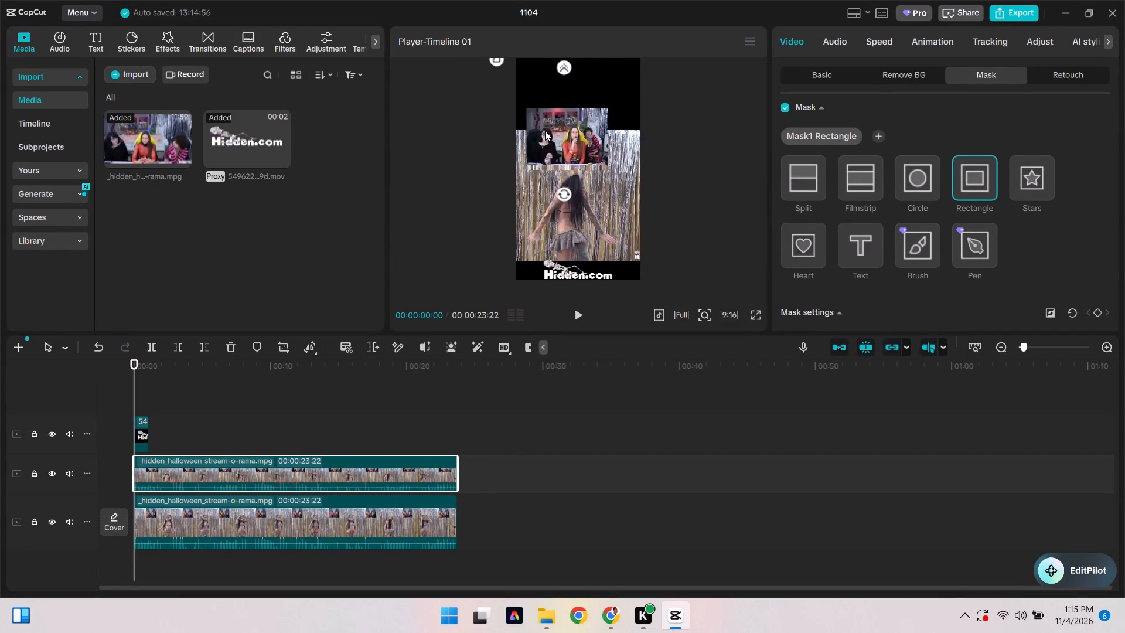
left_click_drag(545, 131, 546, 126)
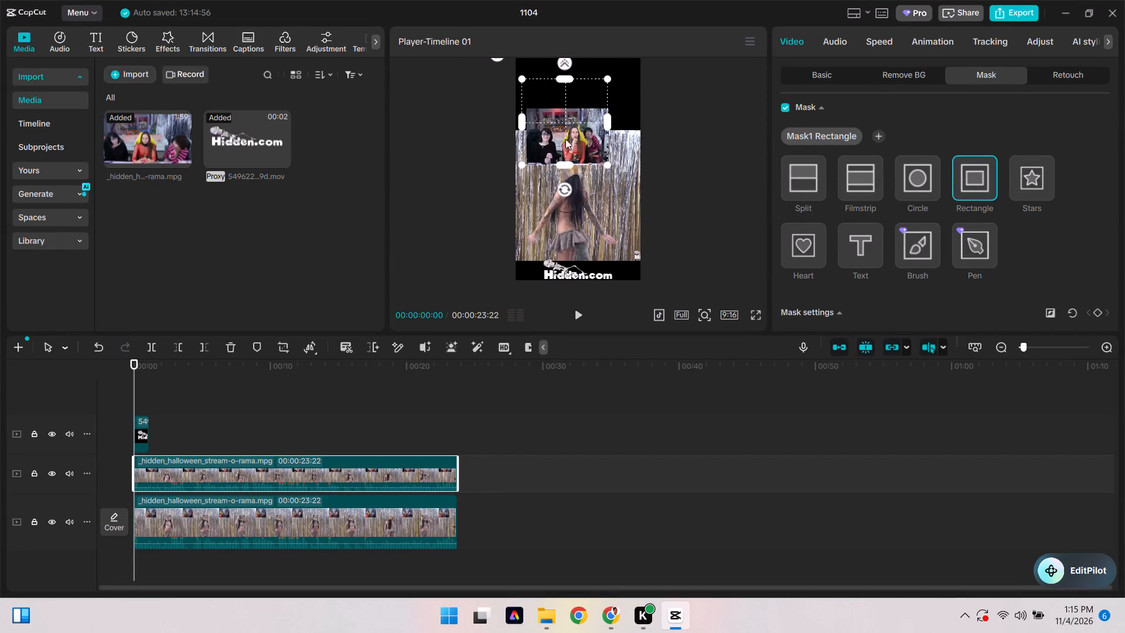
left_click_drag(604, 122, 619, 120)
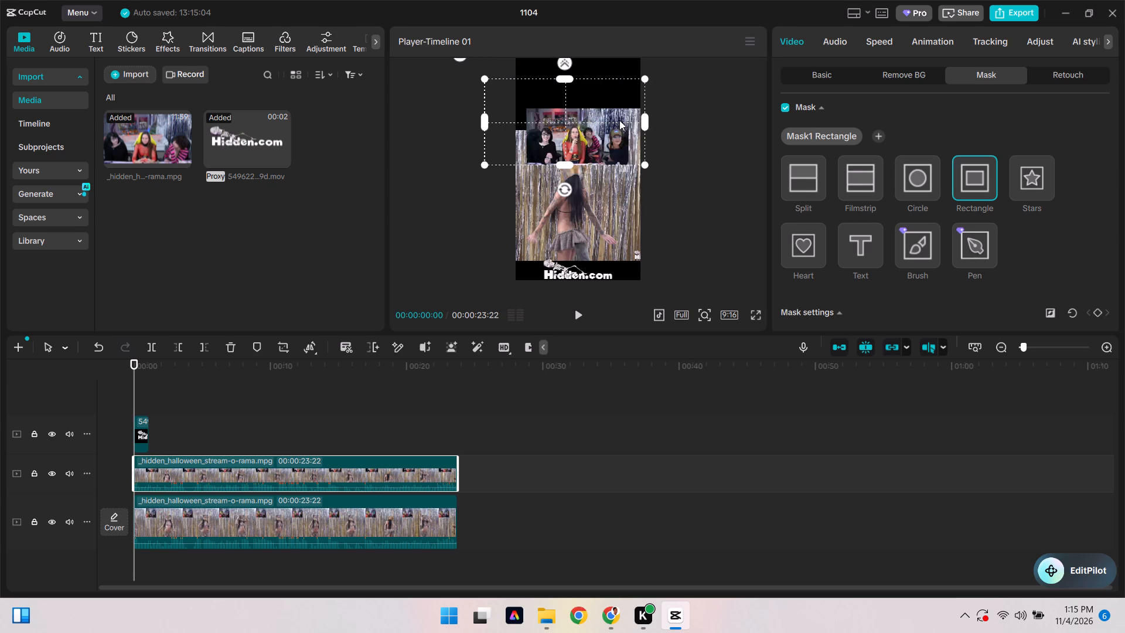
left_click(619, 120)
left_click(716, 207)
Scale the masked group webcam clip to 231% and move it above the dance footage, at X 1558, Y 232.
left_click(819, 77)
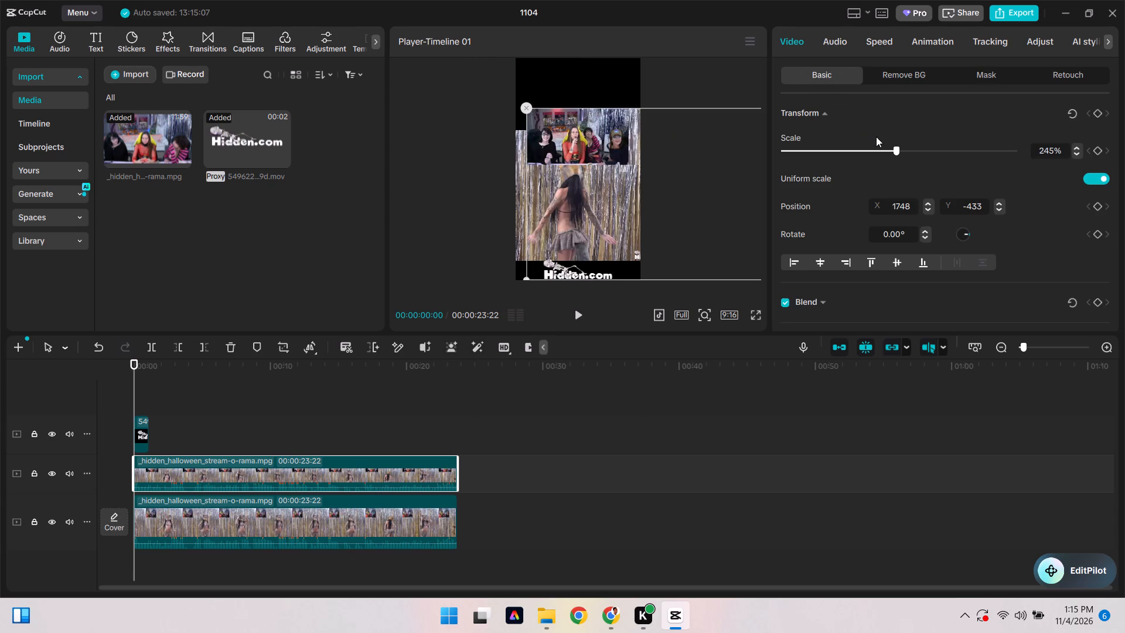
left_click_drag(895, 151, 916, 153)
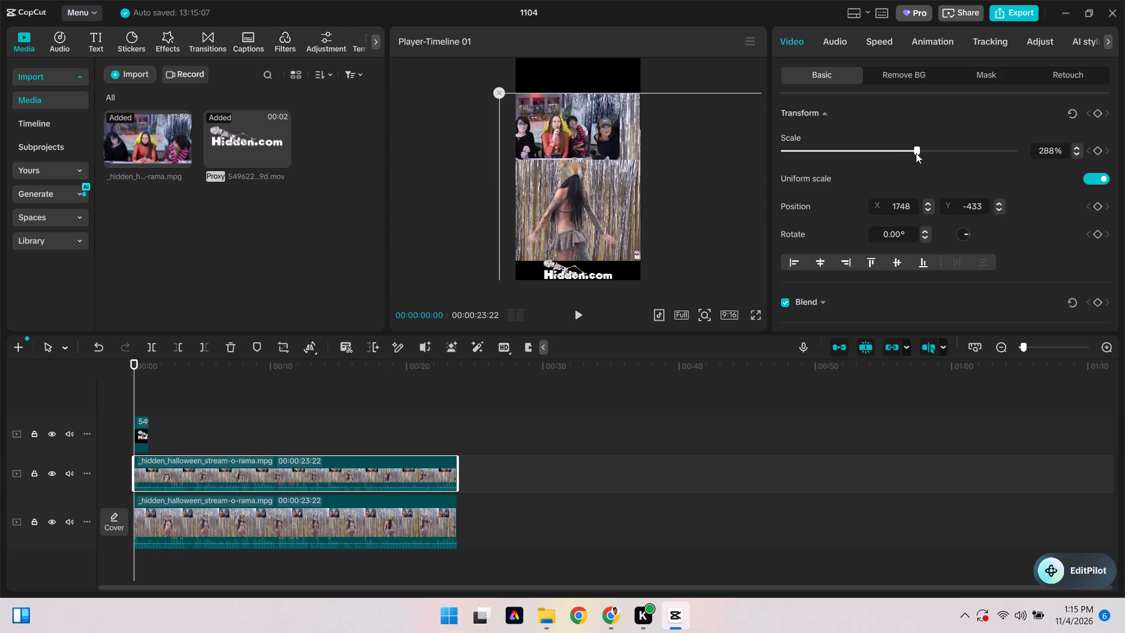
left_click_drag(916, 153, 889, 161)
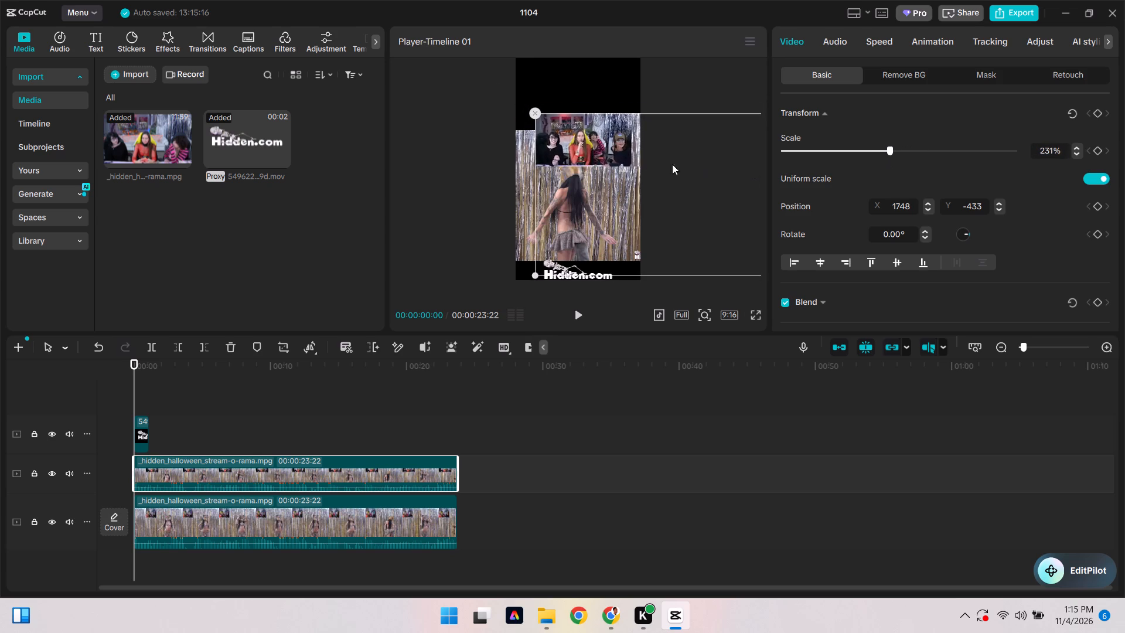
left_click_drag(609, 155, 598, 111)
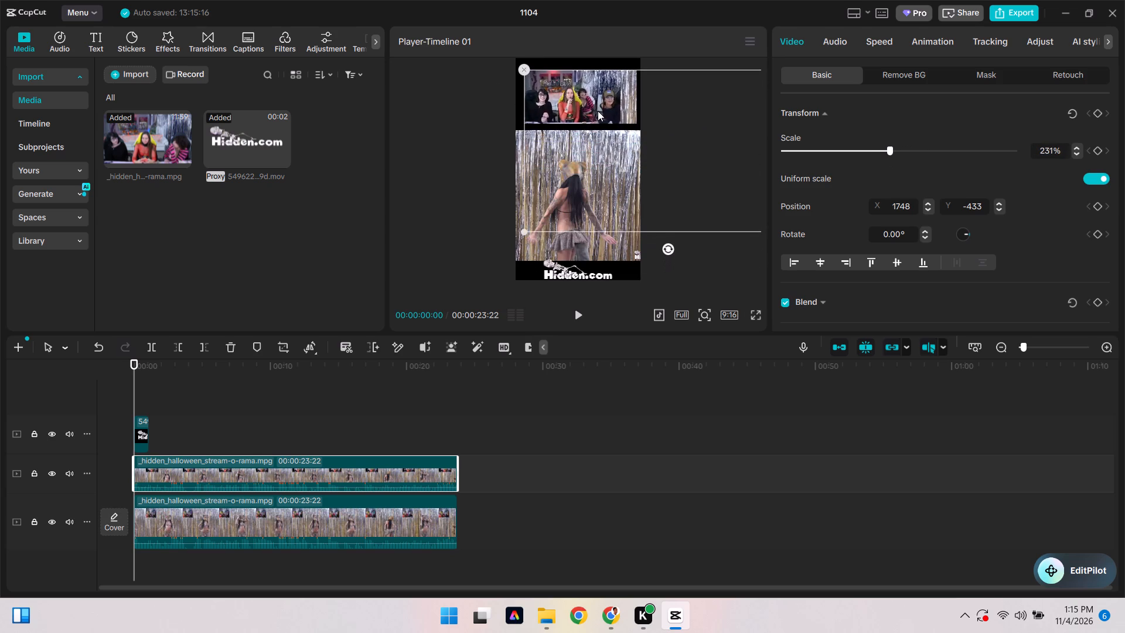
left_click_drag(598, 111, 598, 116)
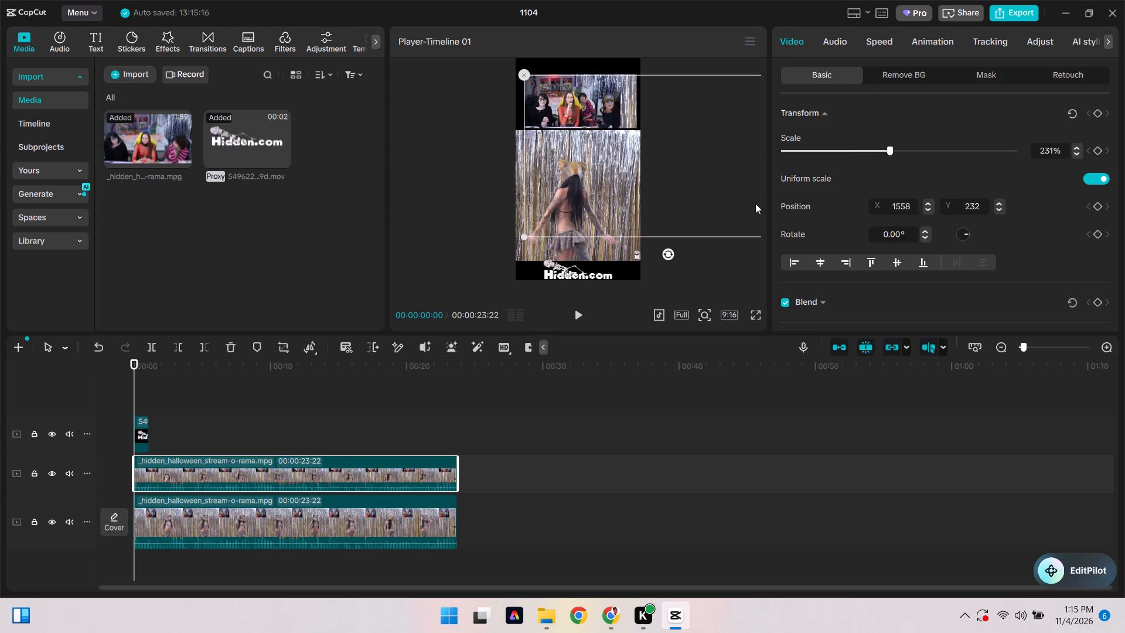
Remove the Rectangle mask from the group webcam clip.
left_click(997, 73)
left_click(969, 190)
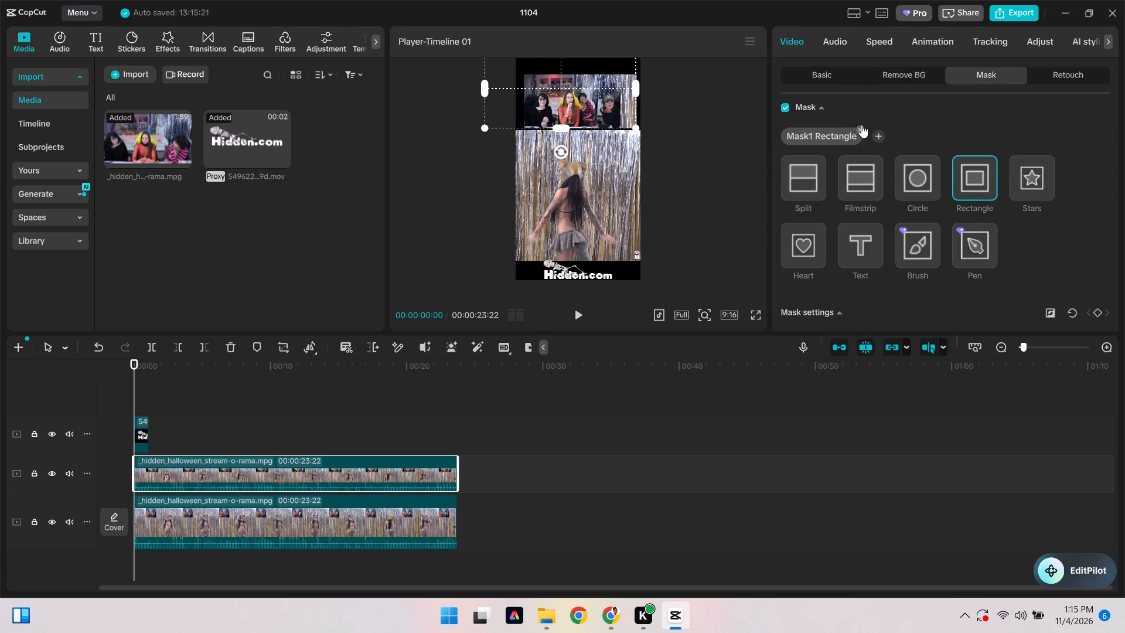
left_click(864, 127)
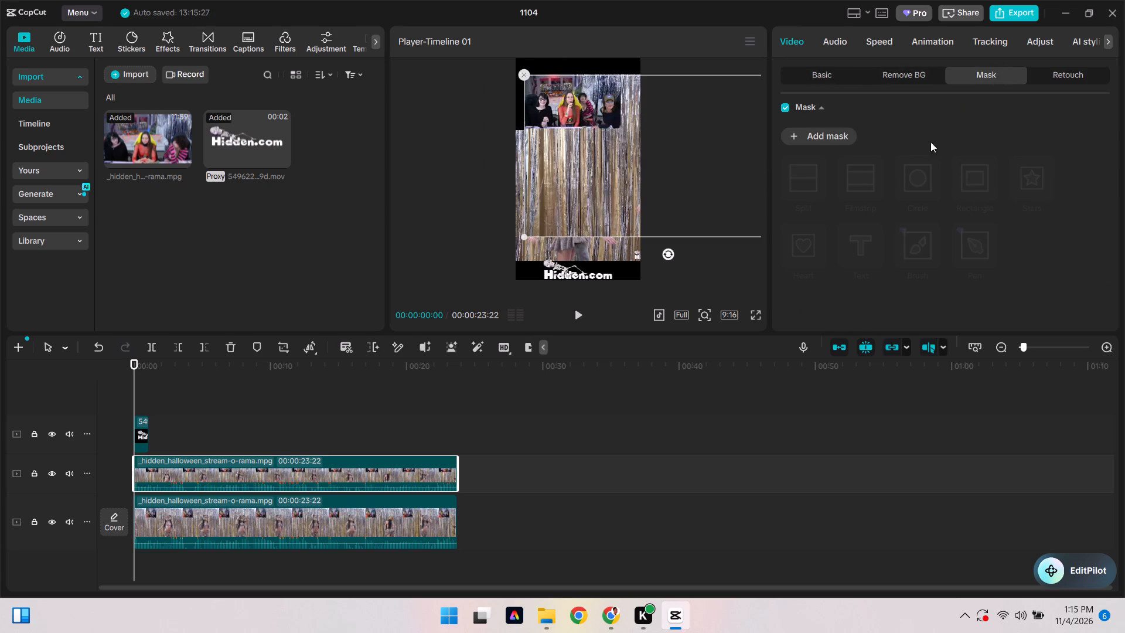
Enlarge the unmasked group webcam clip to 315% and position it at about X 2213, Y -82, filling the frame width.
left_click(817, 79)
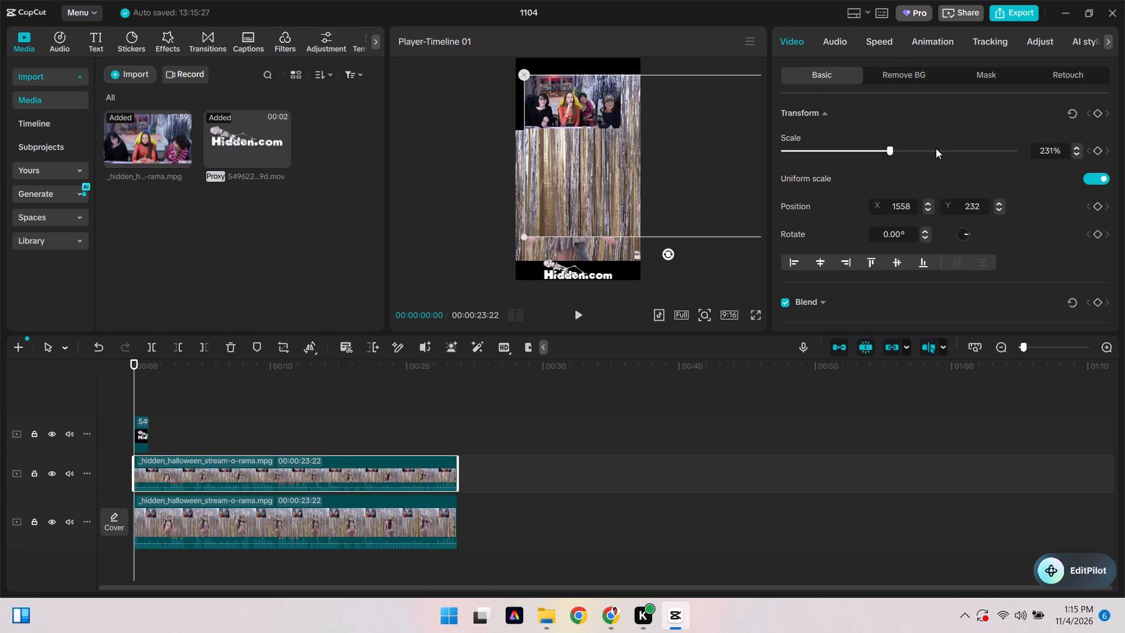
left_click_drag(894, 148, 906, 150)
left_click_drag(602, 165, 623, 178)
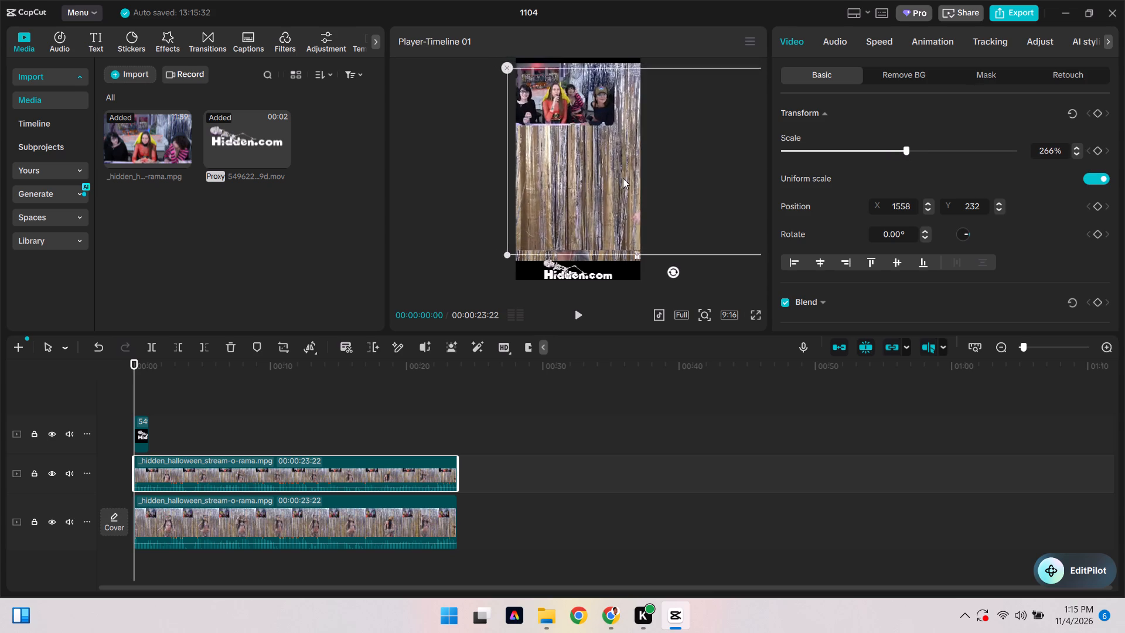
left_click_drag(623, 178, 627, 167)
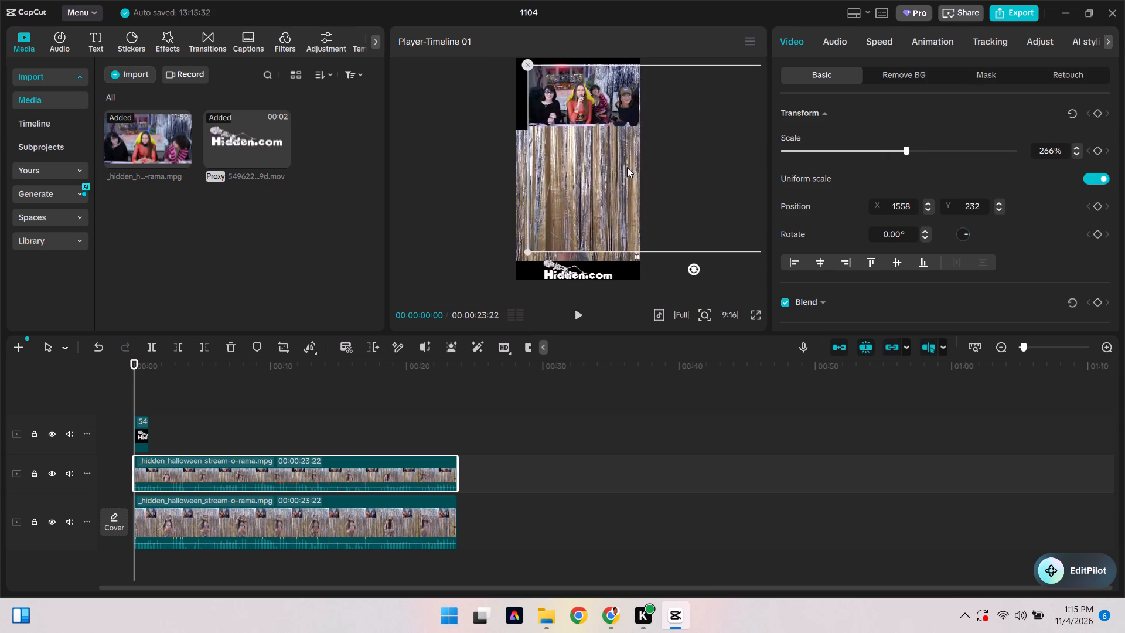
left_click_drag(627, 167, 624, 167)
left_click_drag(904, 151, 912, 152)
left_click_drag(625, 176, 628, 188)
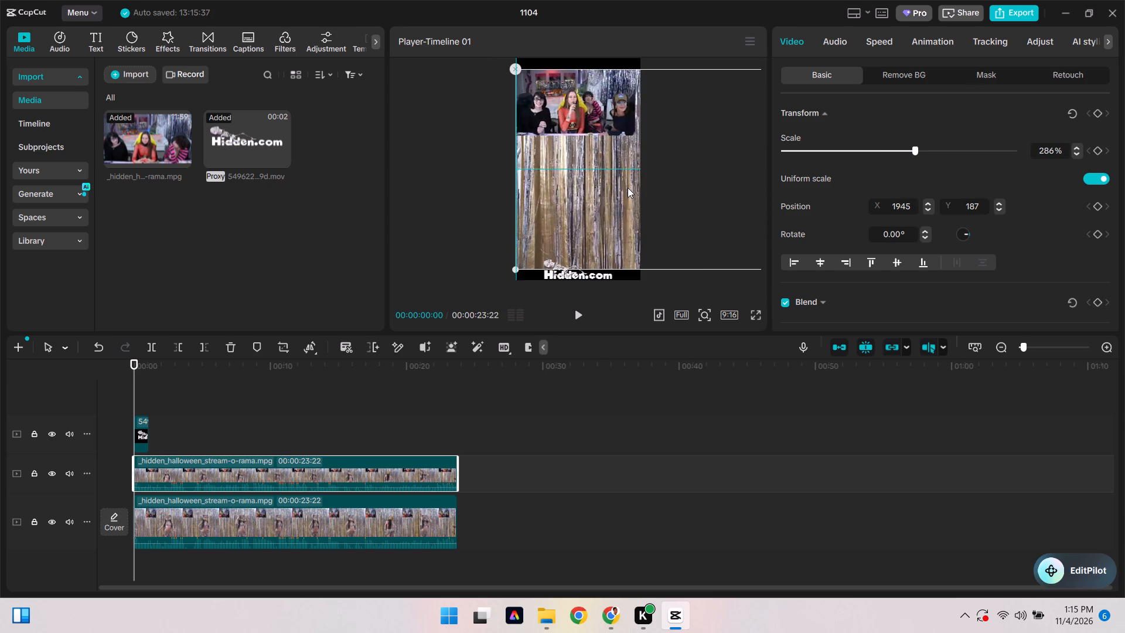
left_click_drag(628, 188, 632, 184)
left_click_drag(915, 147, 925, 149)
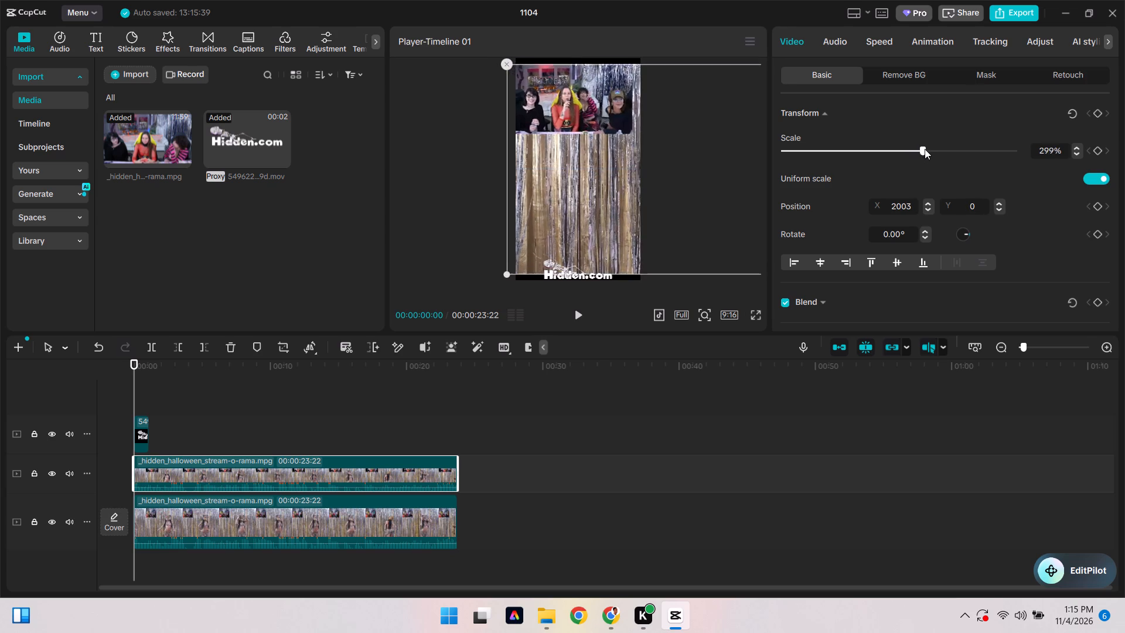
left_click_drag(925, 149, 925, 149)
left_click_drag(599, 183, 619, 185)
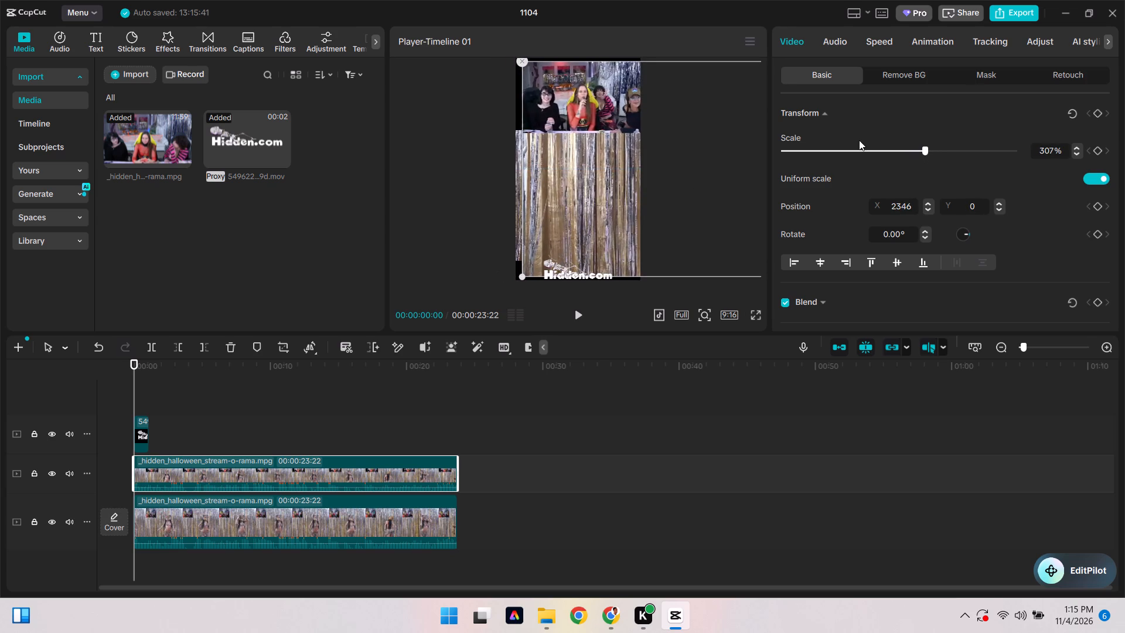
left_click(927, 145)
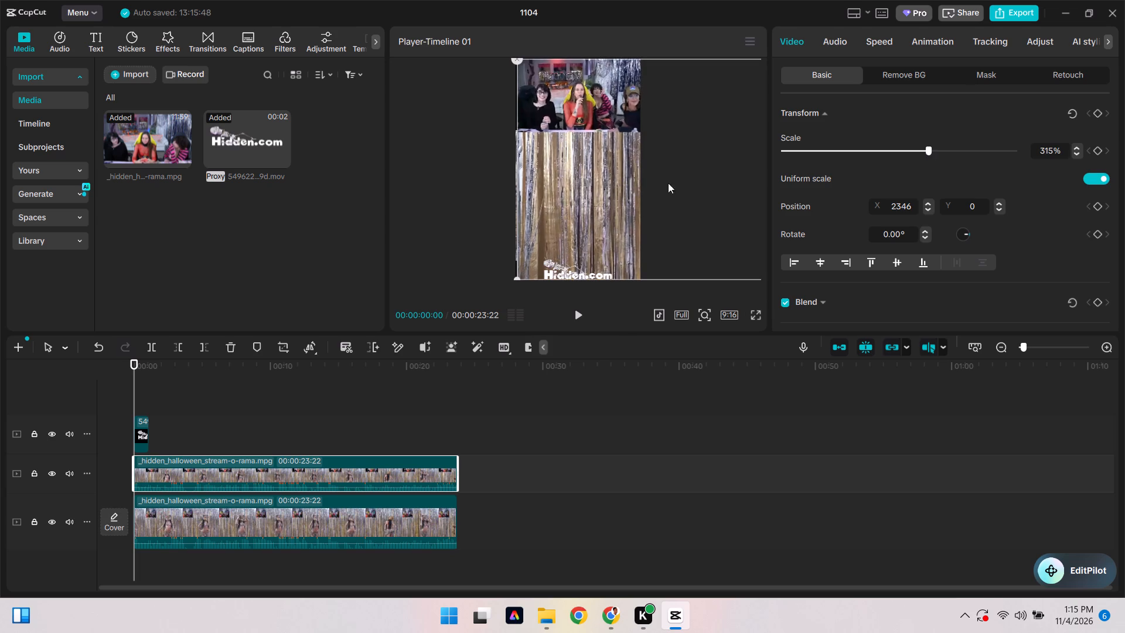
left_click_drag(621, 192, 613, 196)
Add a Rectangle mask to the group webcam clip, wider than the frame and shortened to isolate the webcam picture above the dancer.
left_click(990, 70)
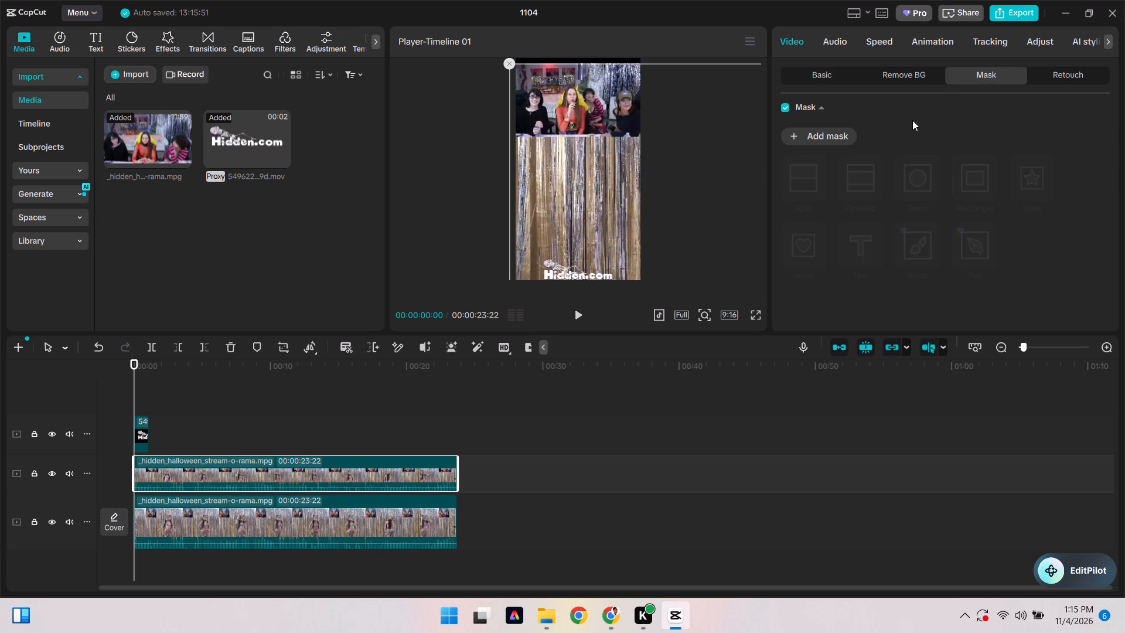
left_click(820, 139)
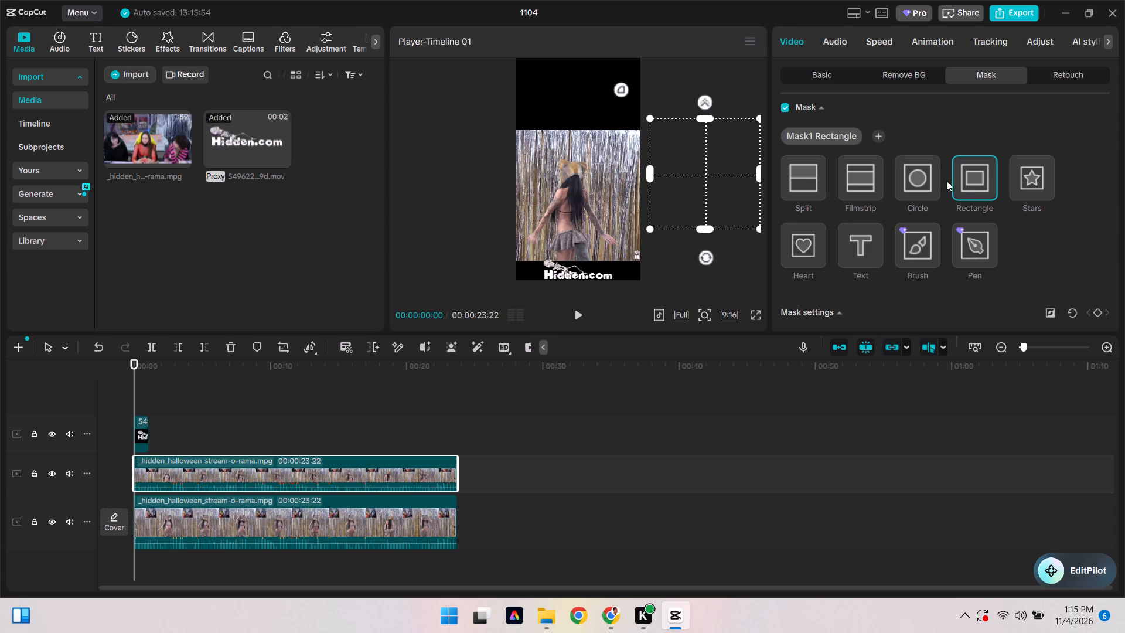
left_click(983, 189)
left_click_drag(564, 108, 567, 105)
left_click_drag(567, 105, 572, 98)
left_click_drag(712, 154, 591, 101)
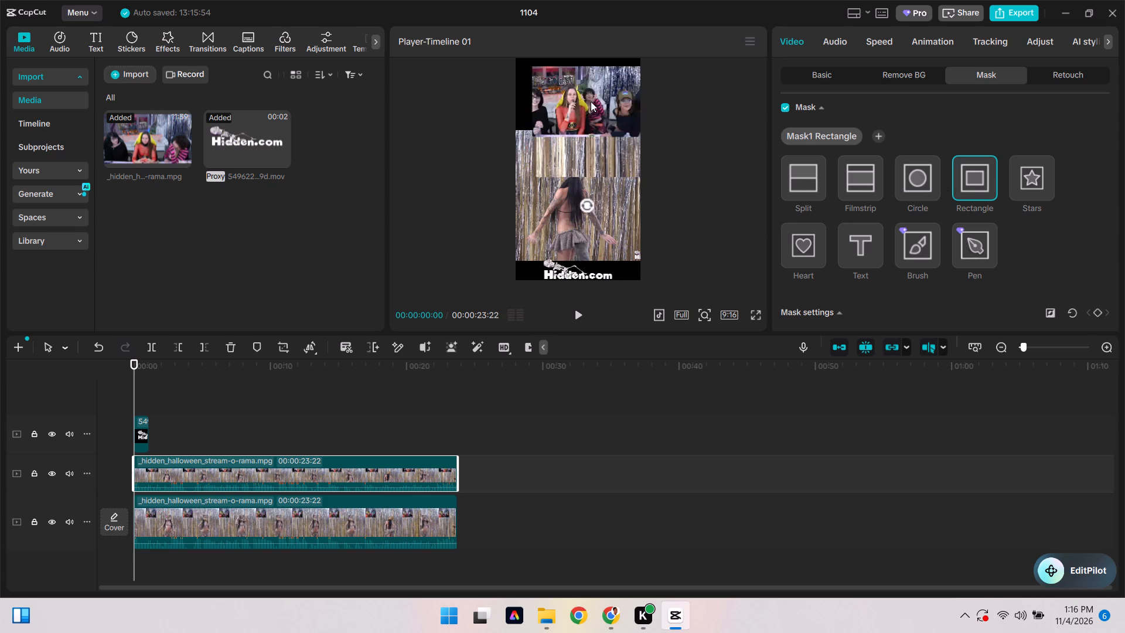
left_click_drag(591, 101, 589, 78)
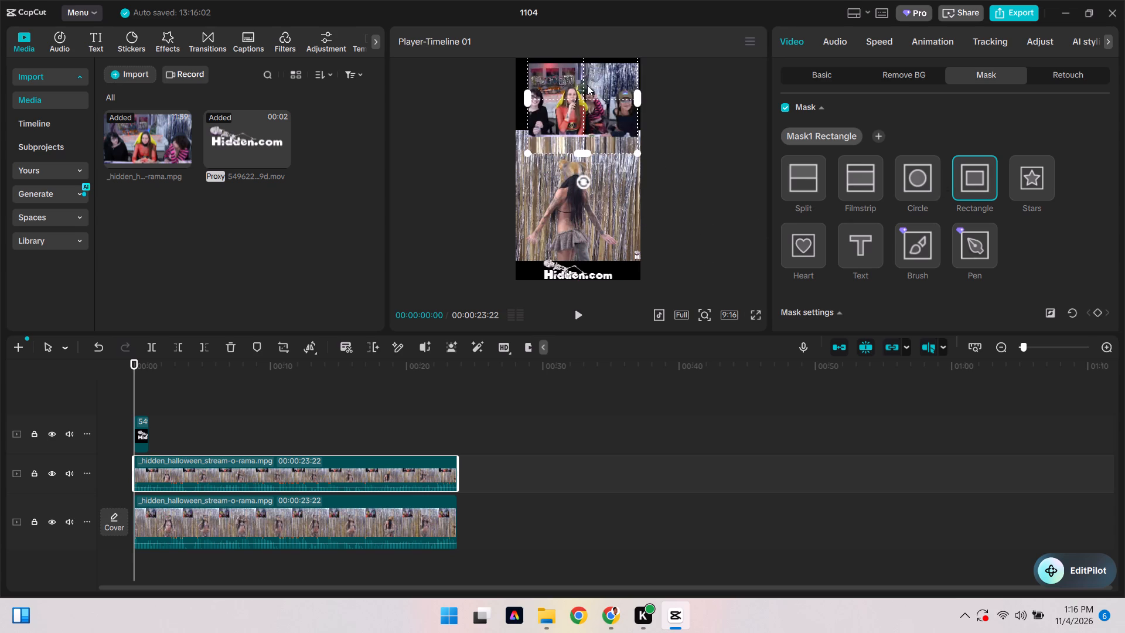
left_click_drag(529, 102, 514, 102)
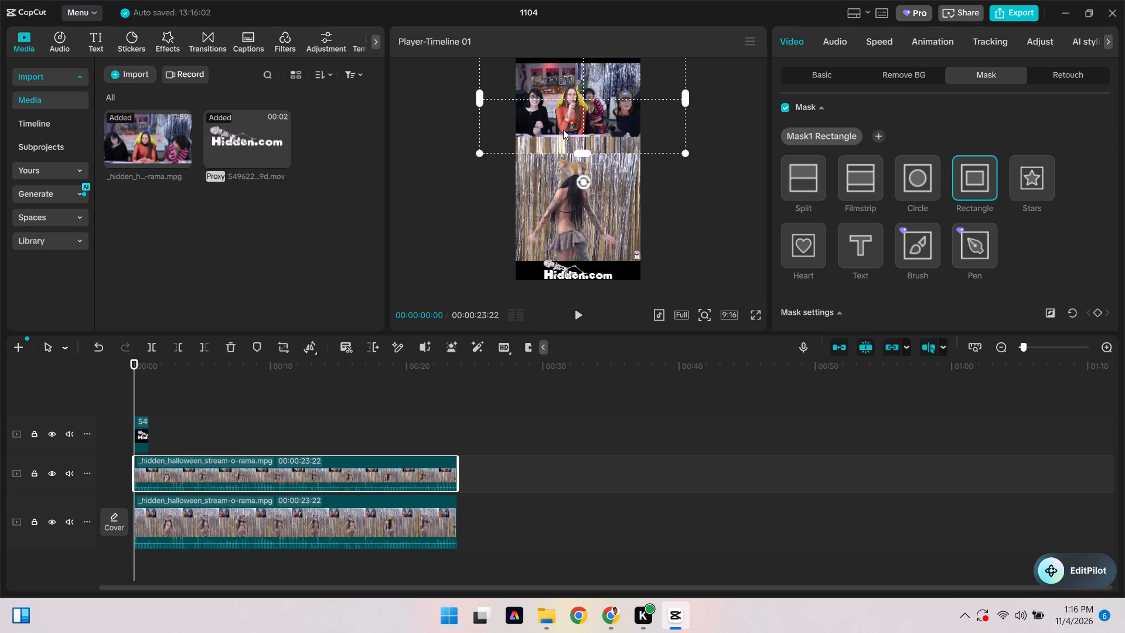
left_click_drag(585, 155, 585, 147)
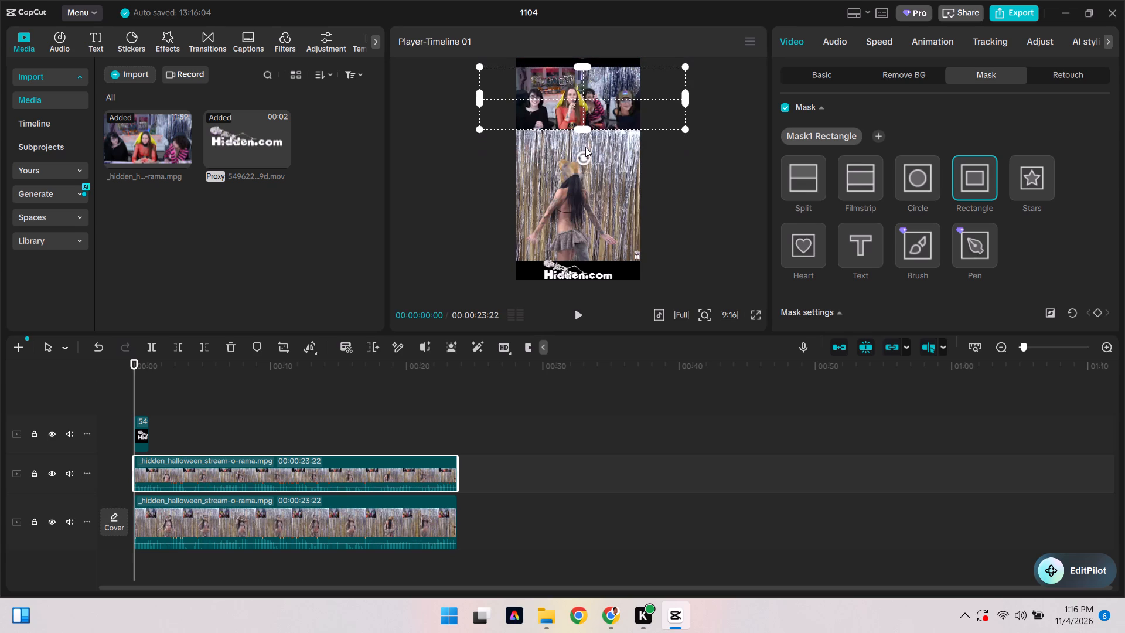
left_click_drag(585, 147, 585, 148)
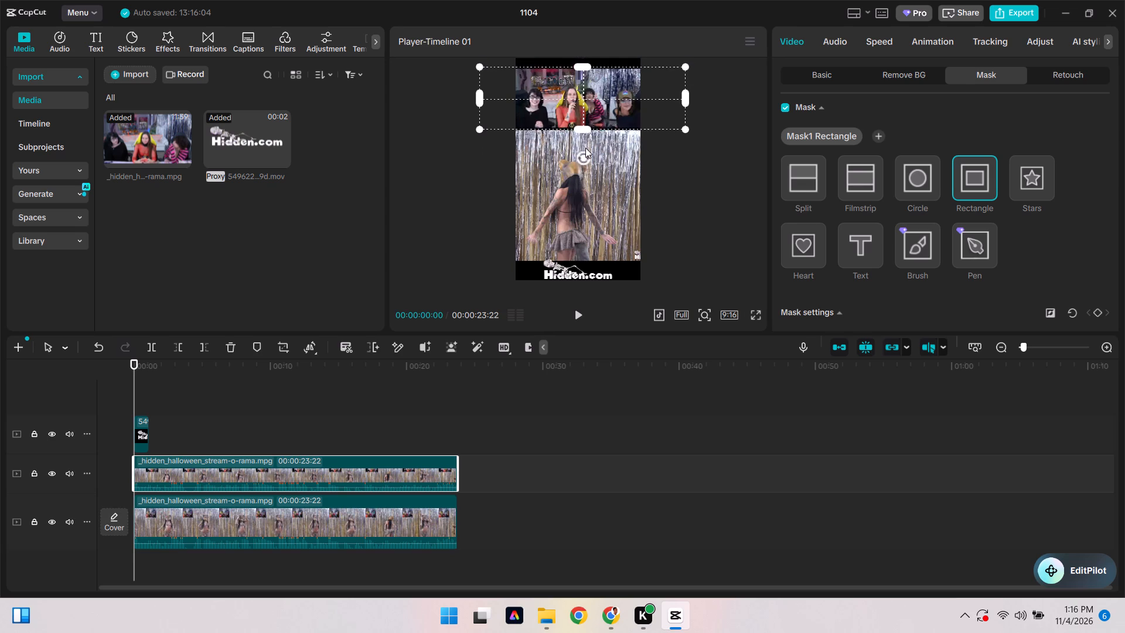
left_click_drag(585, 148, 585, 148)
left_click(676, 159)
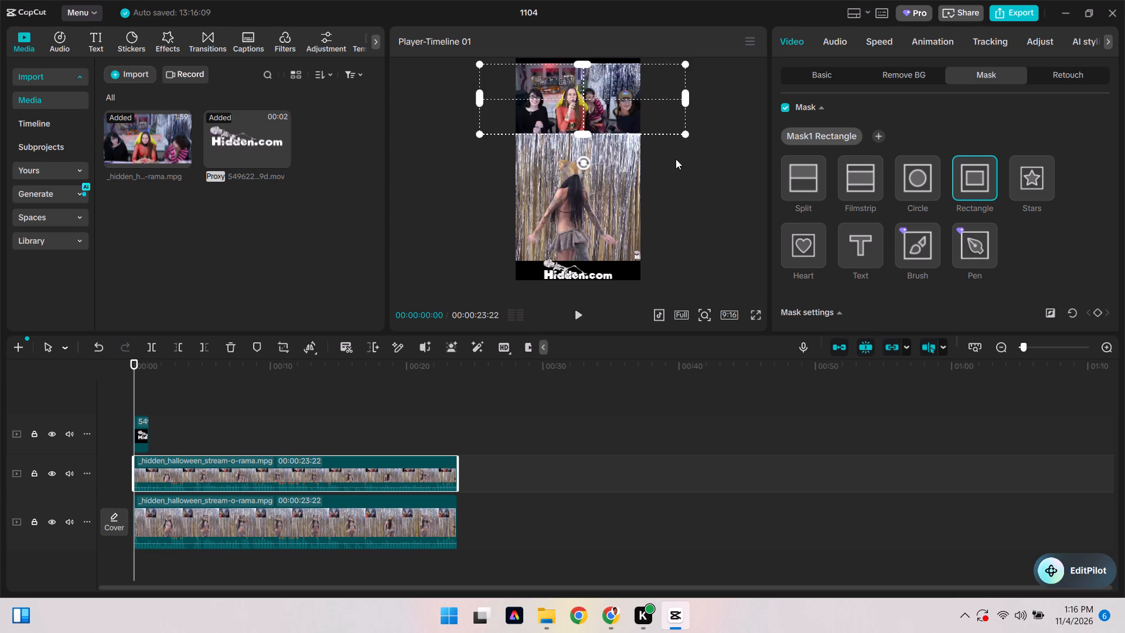
left_click(676, 159)
Play the timeline from the start to check the stacked webcam and dance layout.
left_click(820, 80)
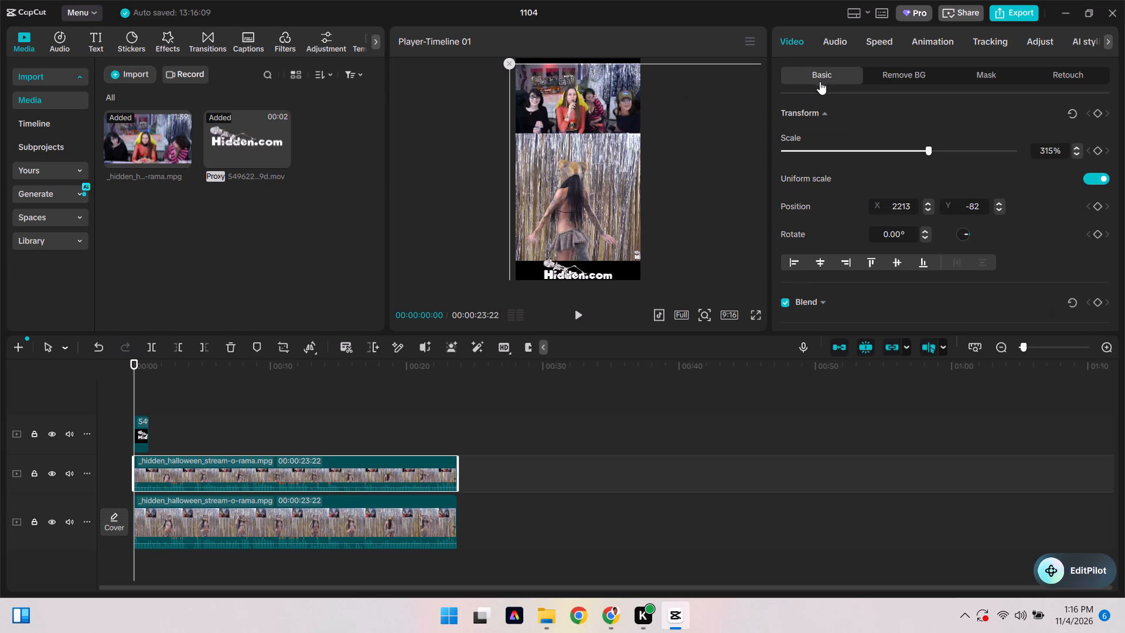
left_click(374, 520)
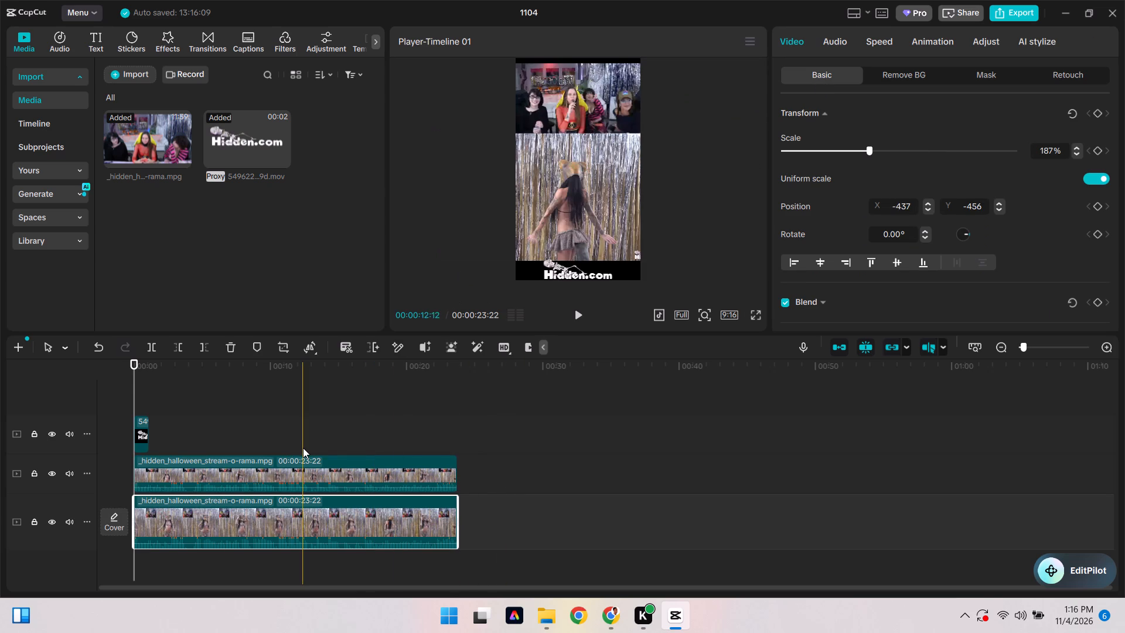
left_click_drag(134, 375, 100, 392)
key("space")
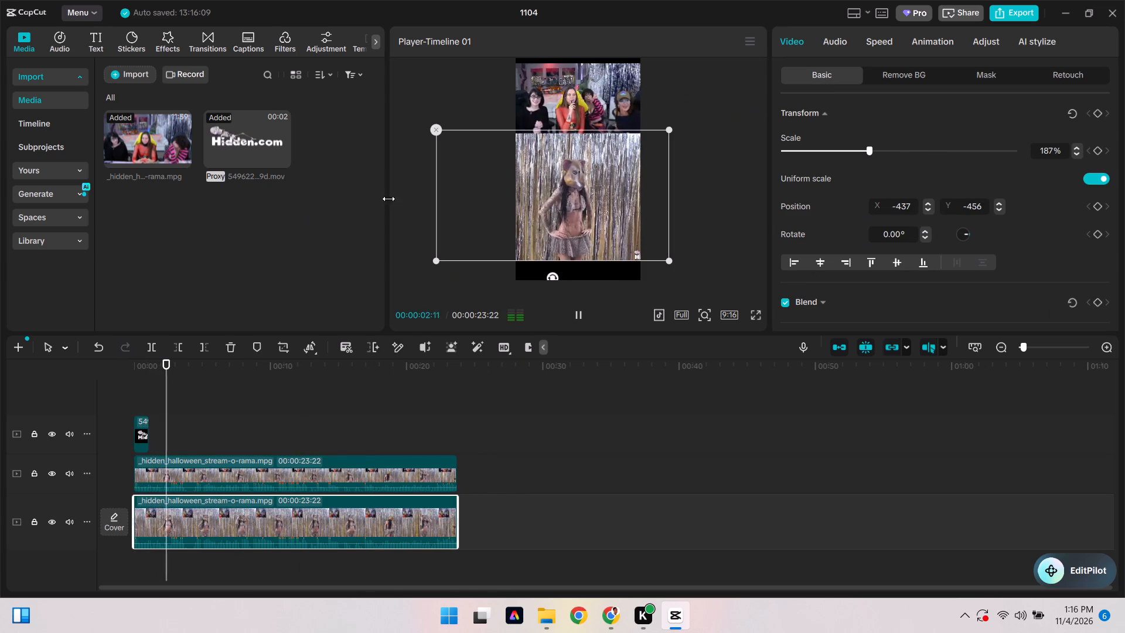
left_click(407, 190)
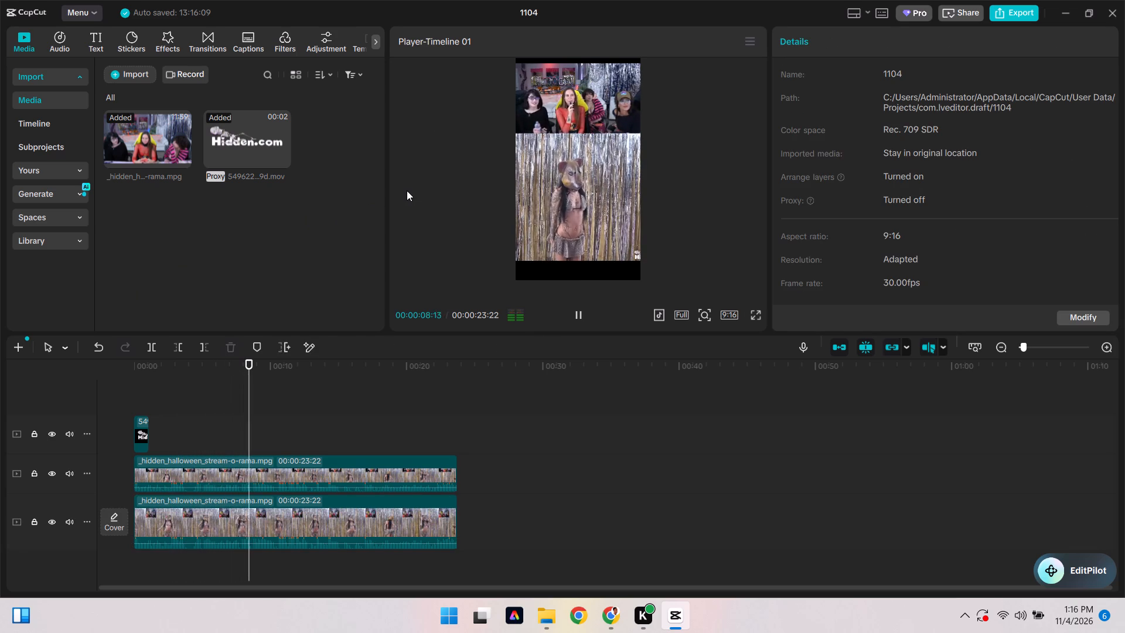
key("space")
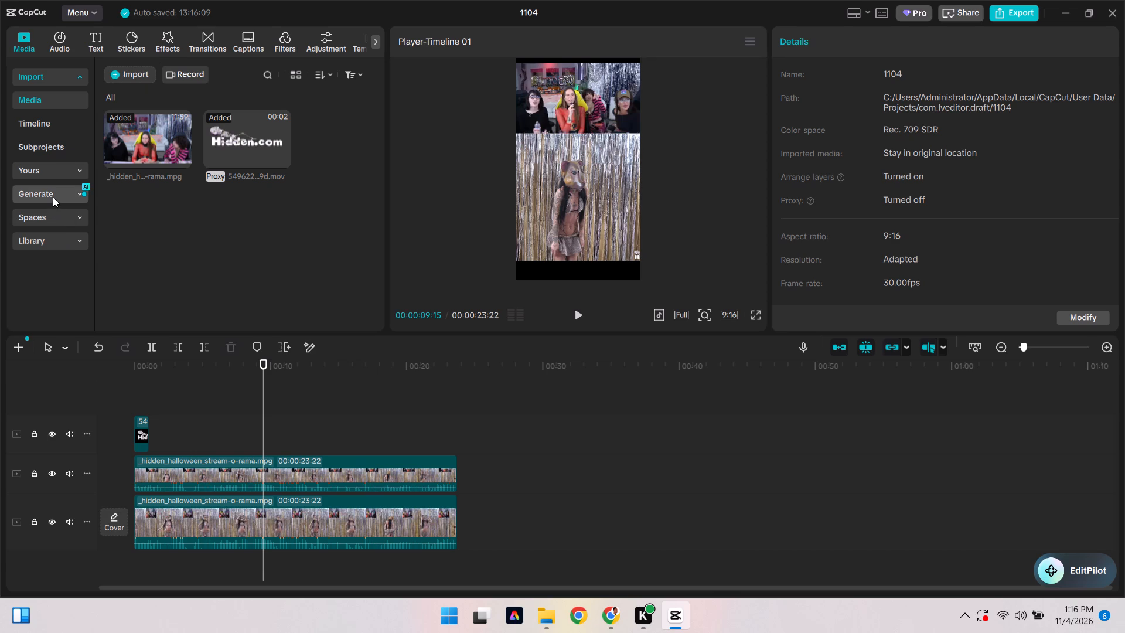
Generate auto captions with English as the spoken language and no bilingual captions.
left_click(248, 47)
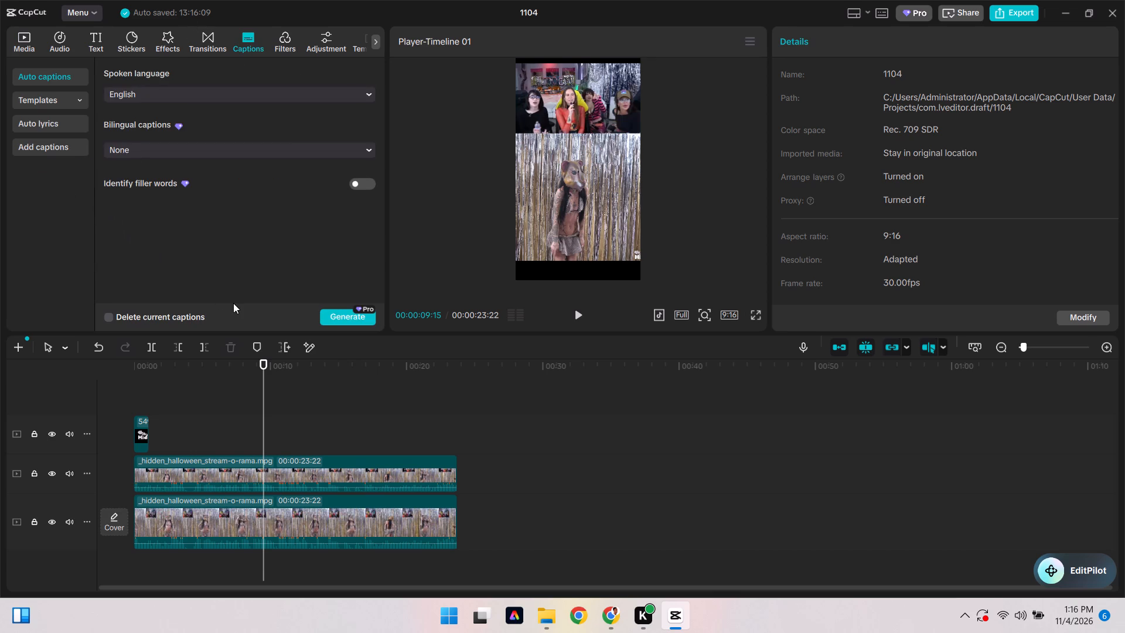
left_click(354, 313)
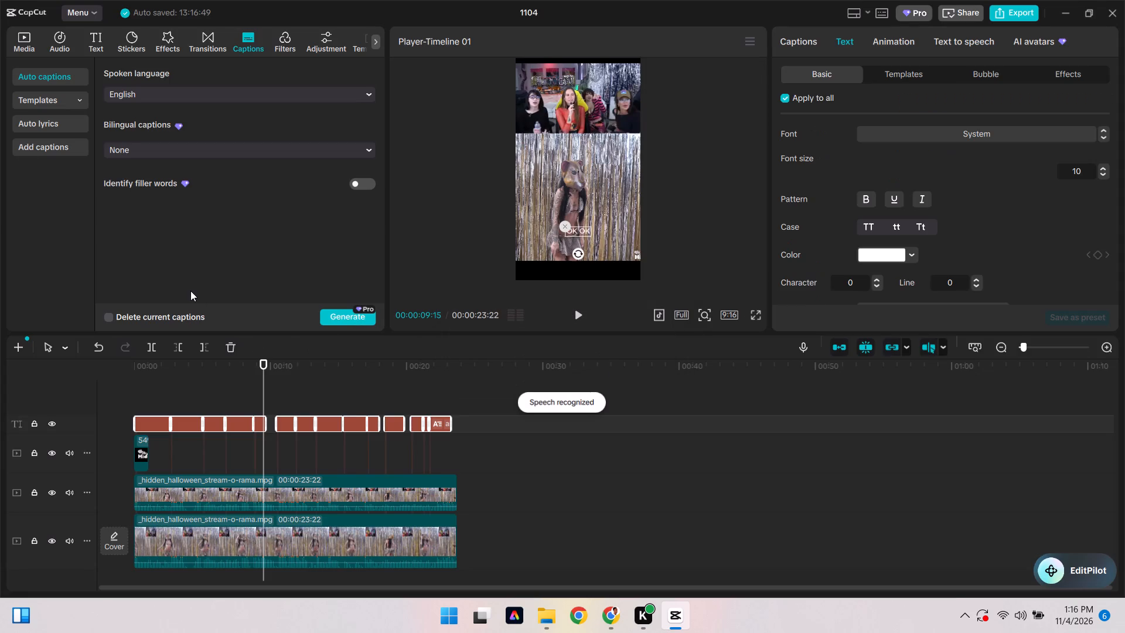
Play the timeline from the start to check the generated captions over the stacked layout.
left_click_drag(264, 367, 26, 423)
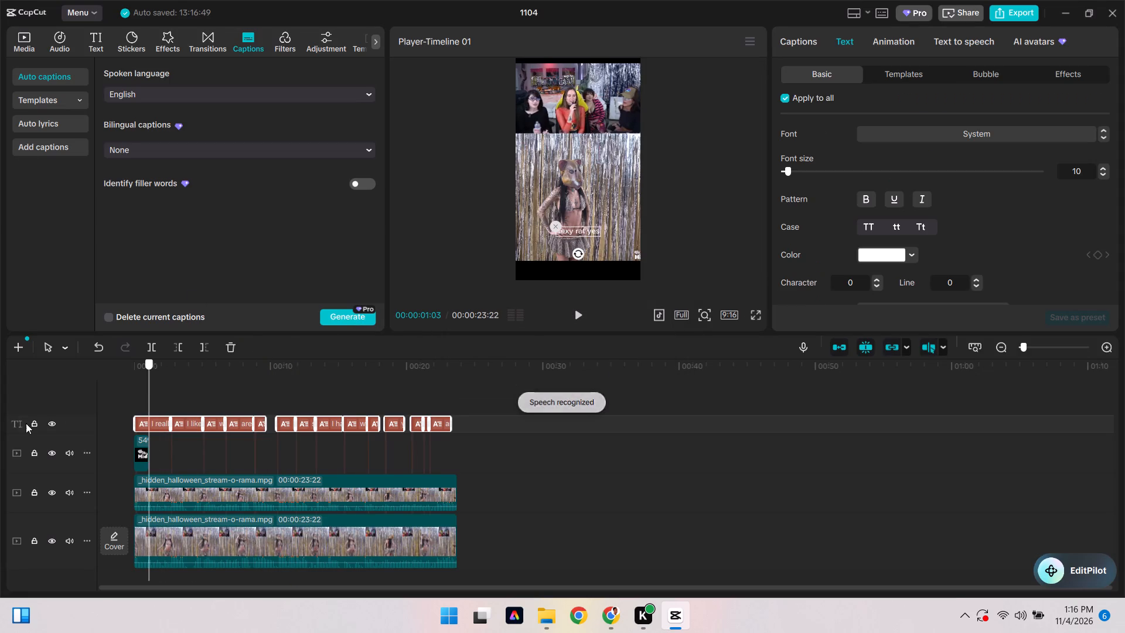
left_click_drag(26, 423, 17, 426)
key("space")
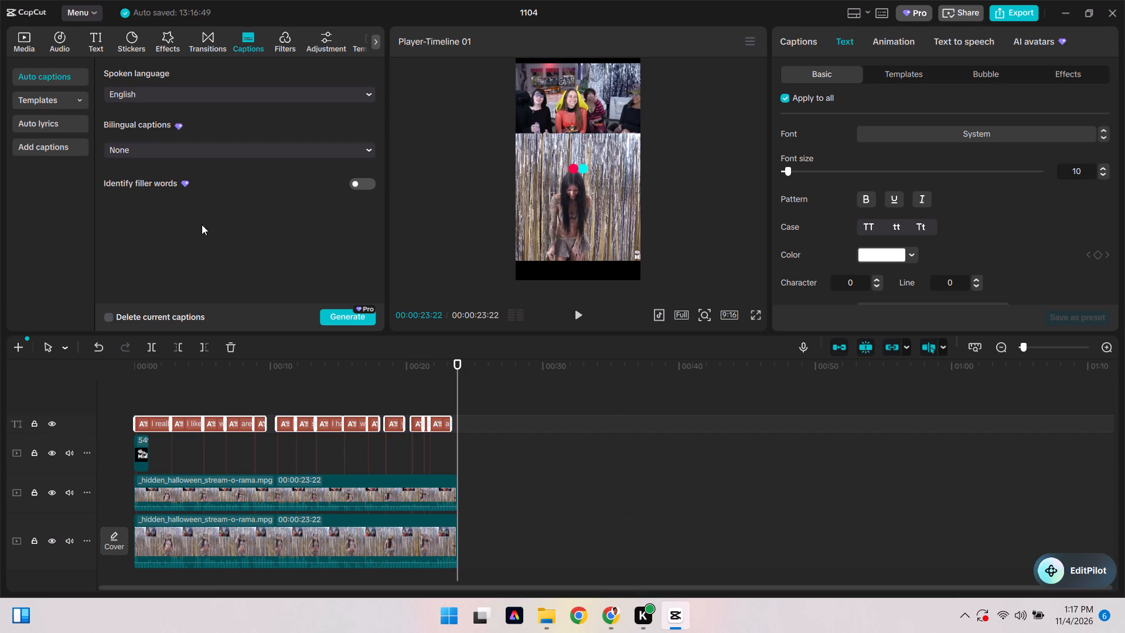
Switch to YouTube in Chrome, search for "how to make the gif long in capcut video editting" and skim the results.
left_click(142, 458)
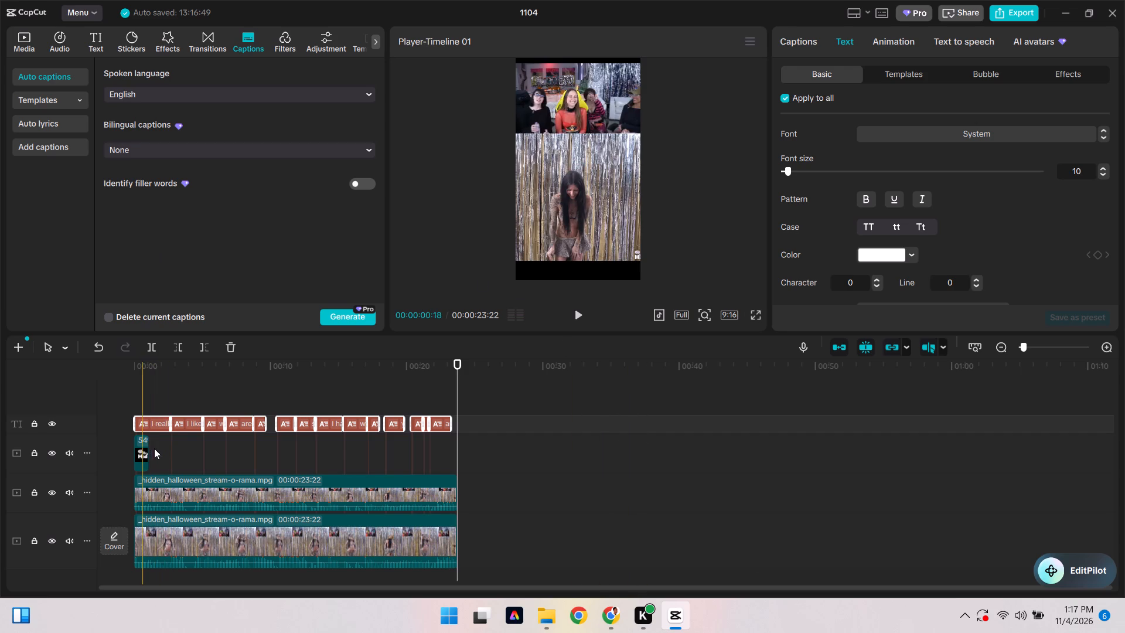
left_click(616, 610)
triple_click(623, 113)
left_click(623, 113)
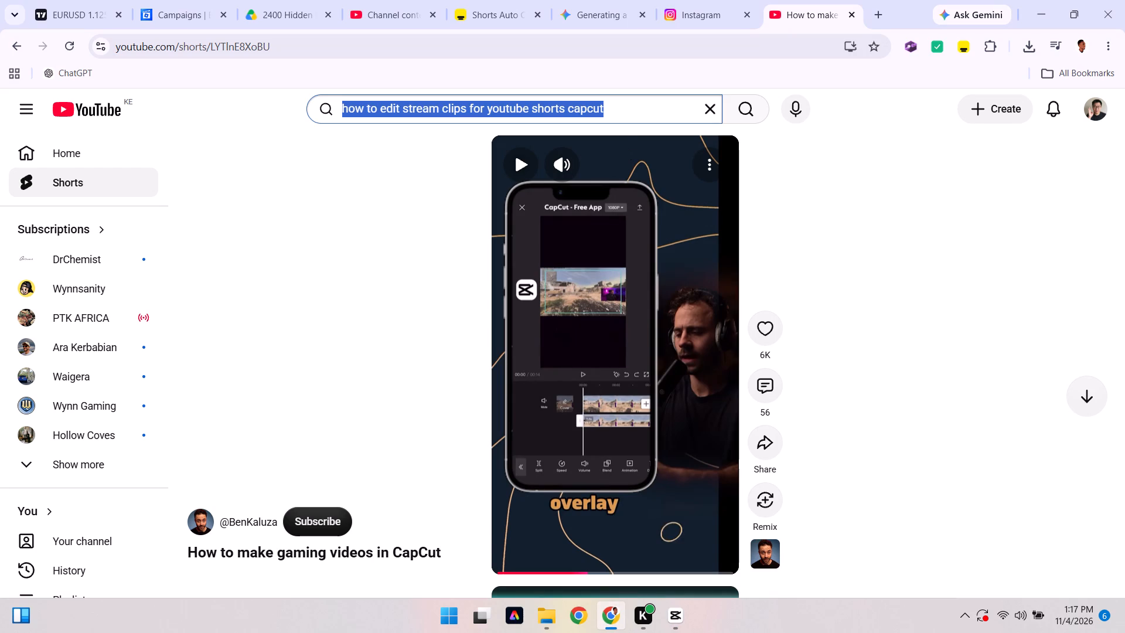
type("how to")
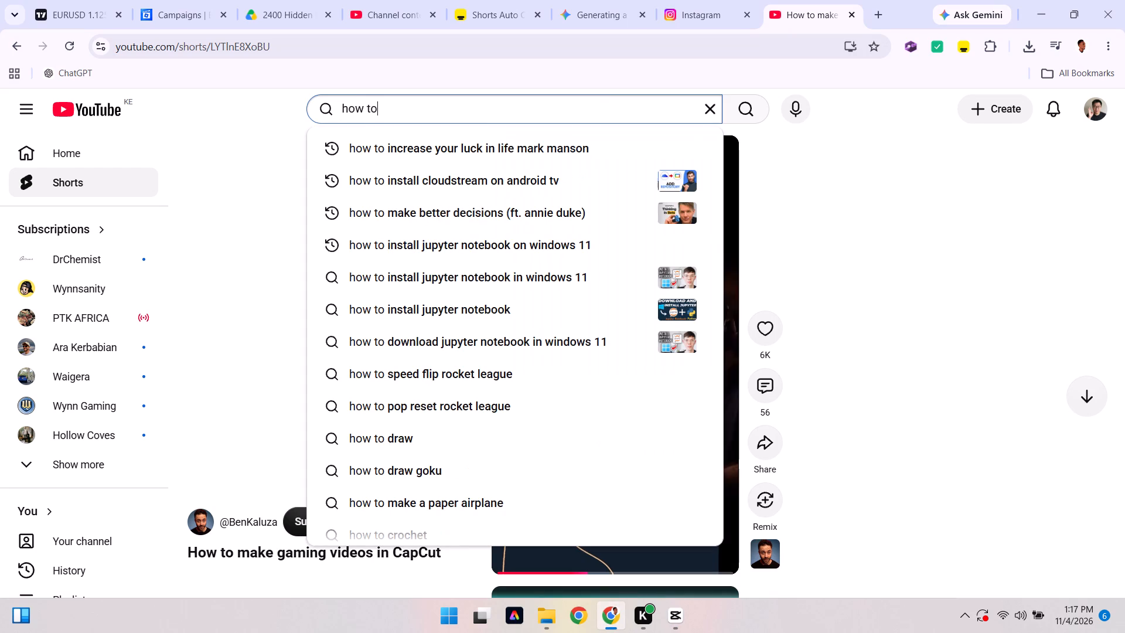
key("space")
type("make the")
key("space")
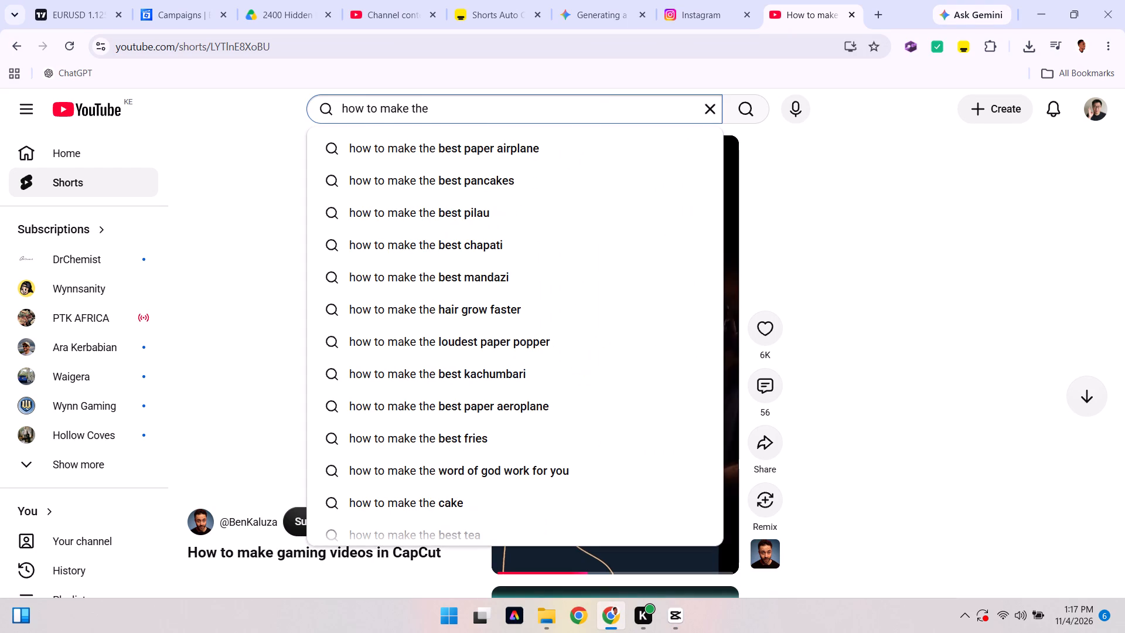
type("gif")
key("space")
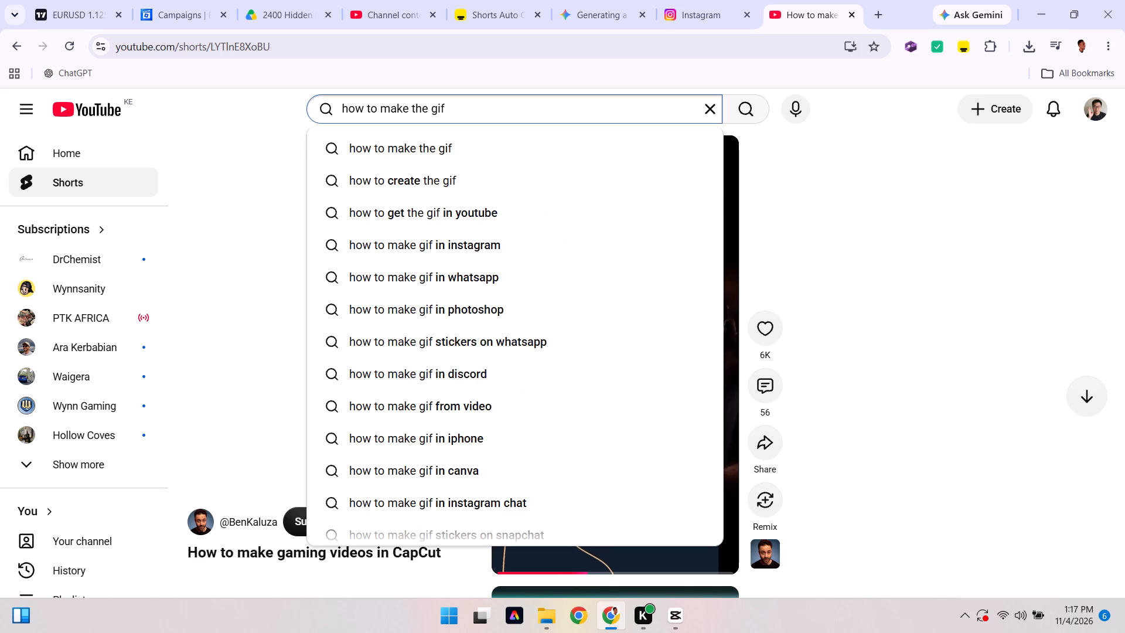
type("long in")
key("space")
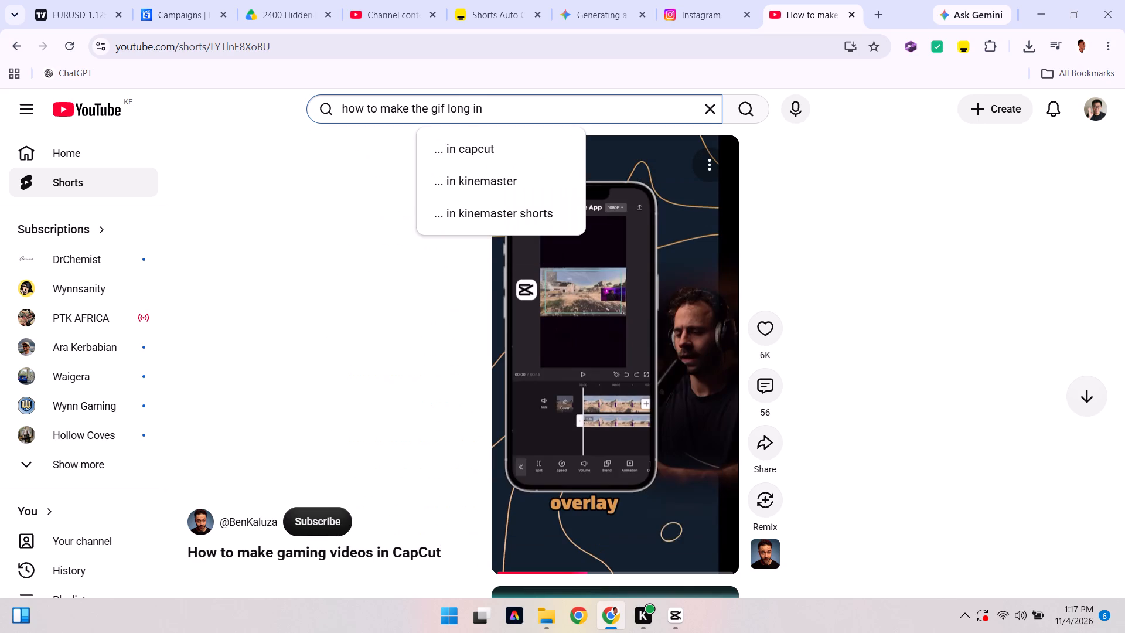
type("capcut vdei")
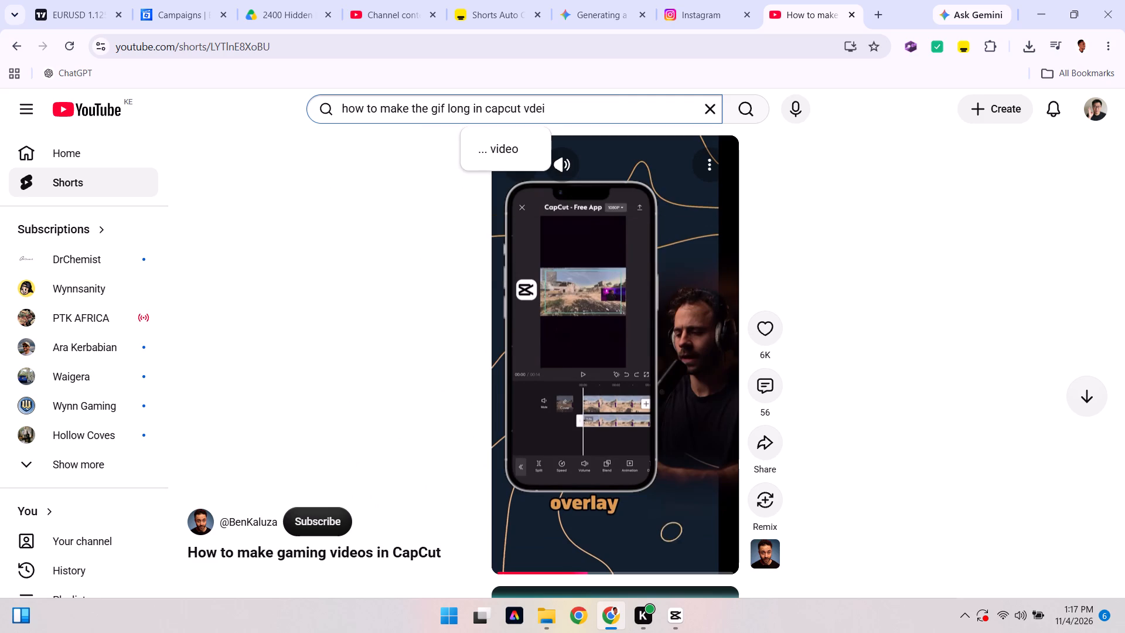
key("BackSpace")
key("BackSpace")
key("BackSpace")
type("ideo editting")
key("Return")
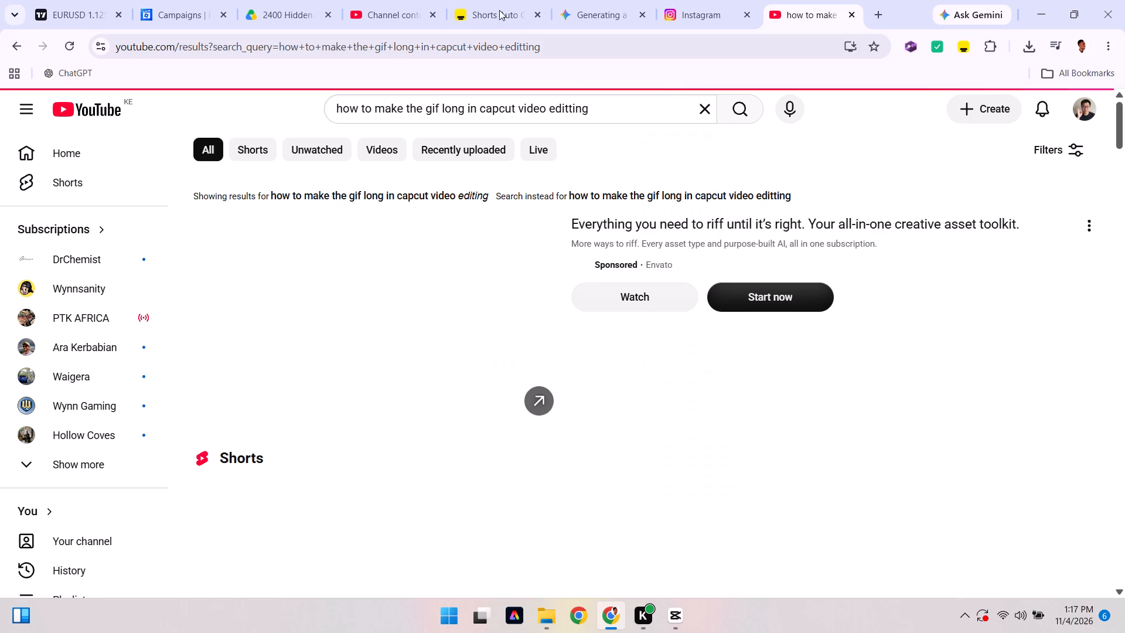
scroll(578, 227, "down", 4)
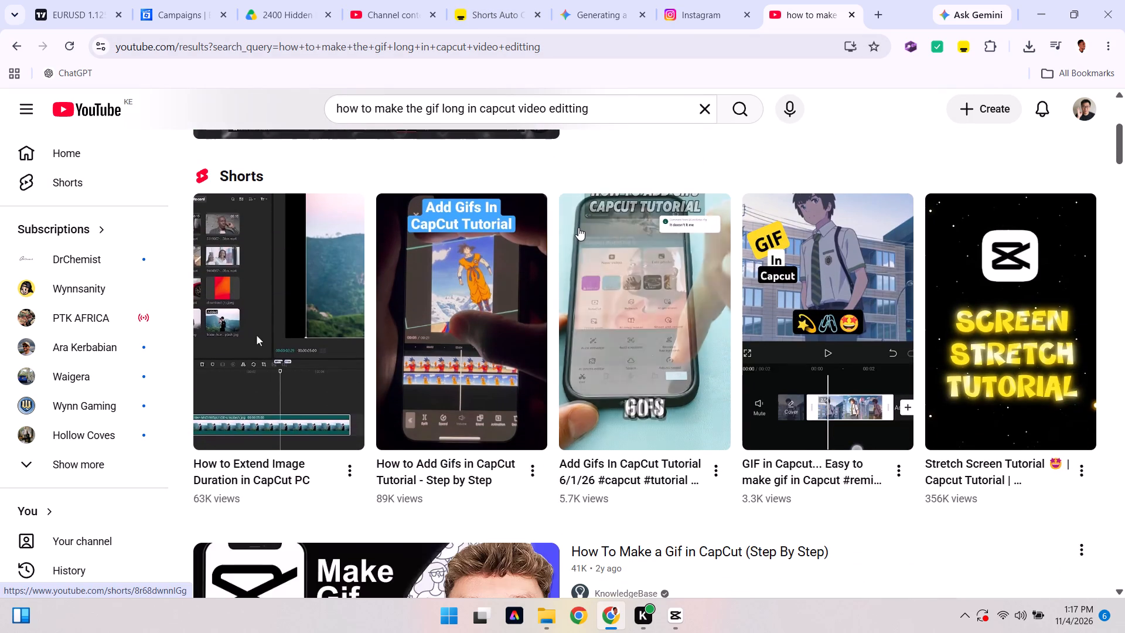
scroll(578, 227, "down", 3)
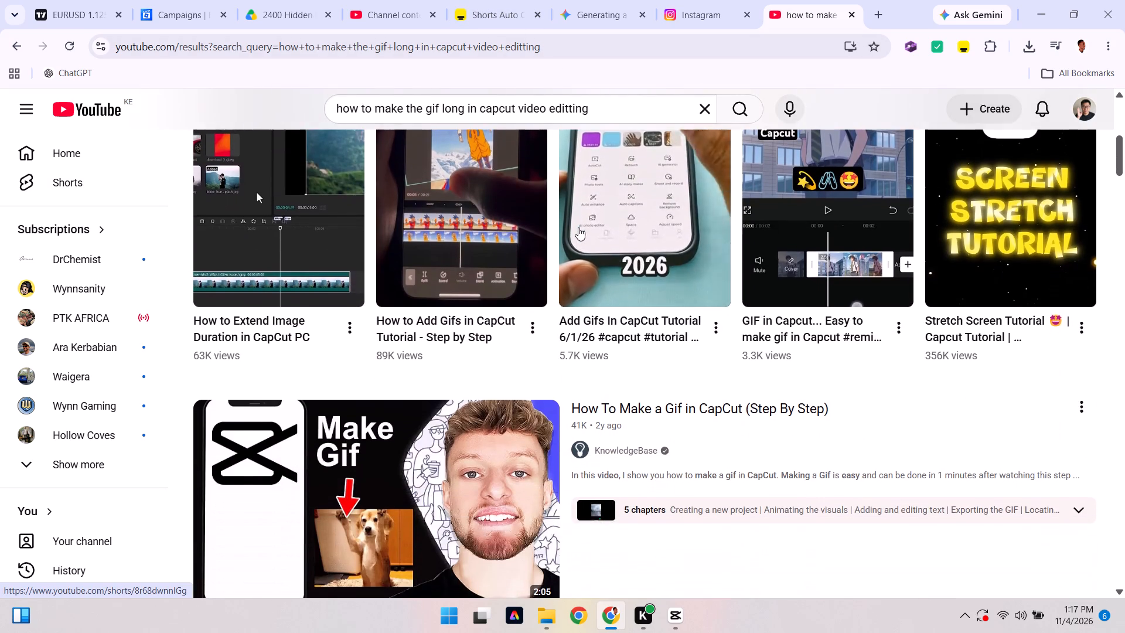
scroll(578, 227, "down", 2)
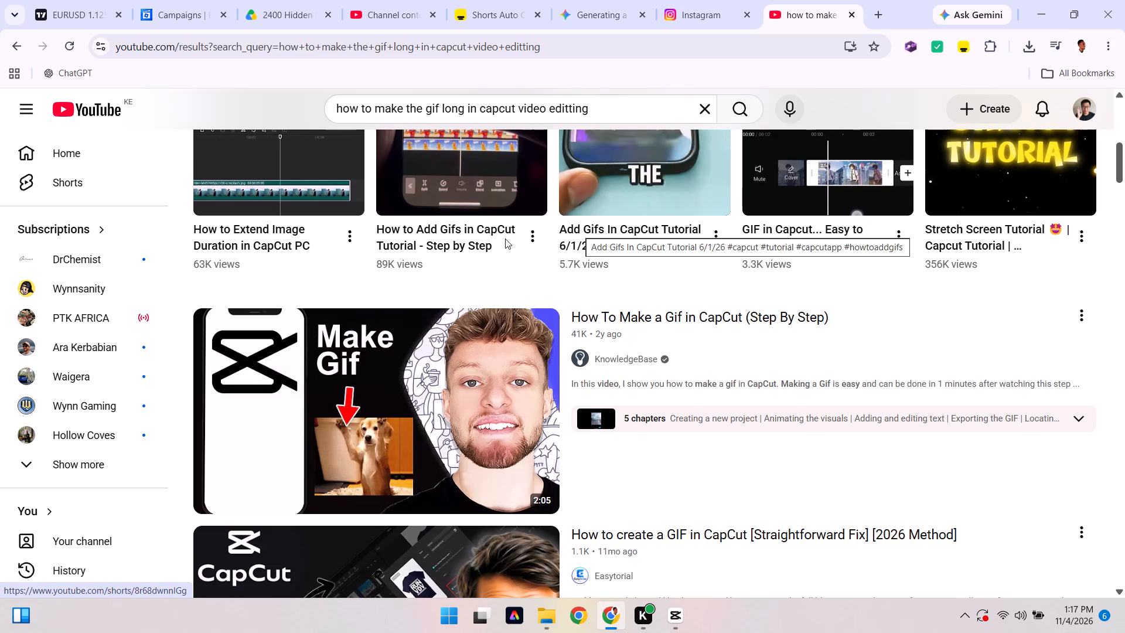
Search YouTube for "how to make the logo to be in the entrire video capcut" instead.
triple_click(463, 103)
left_click(463, 103)
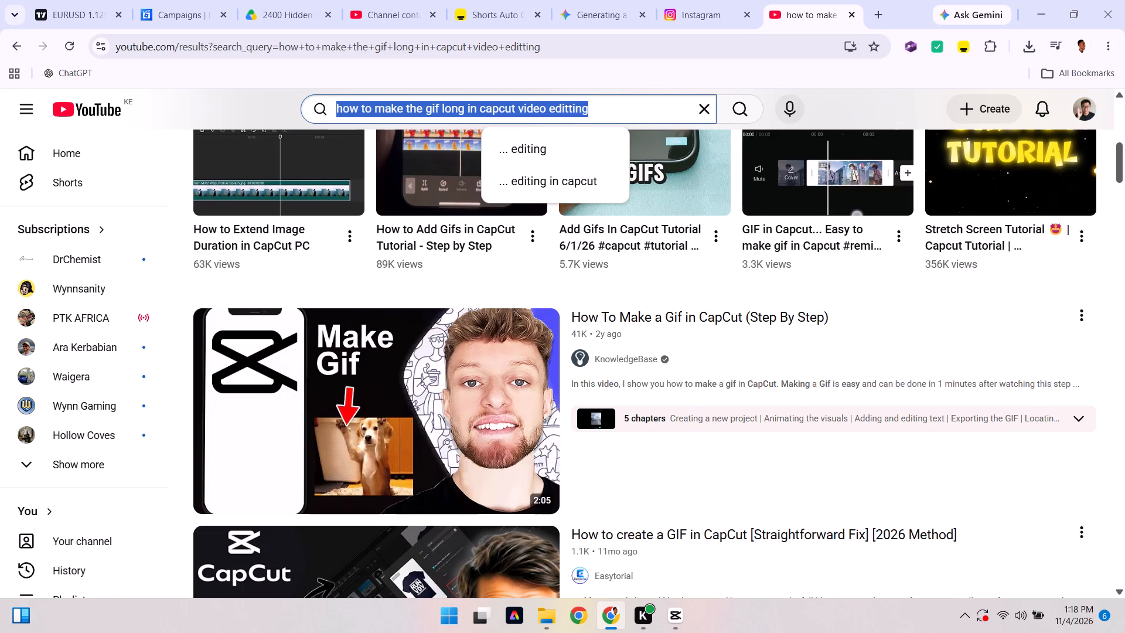
type("how to make th")
key("space")
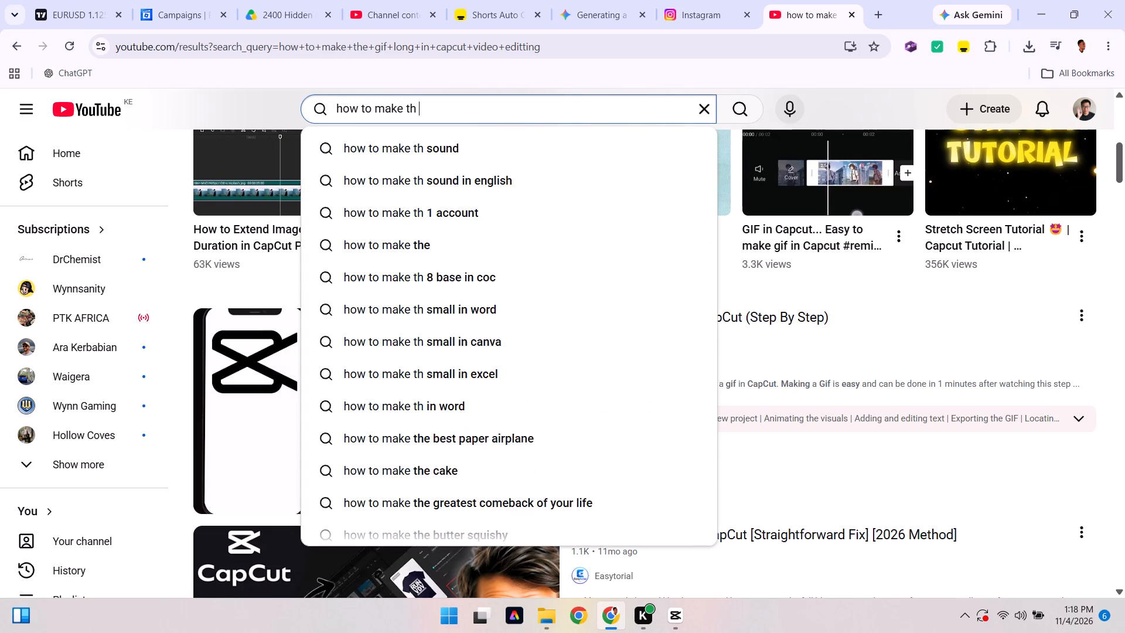
key("BackSpace")
type("e logog")
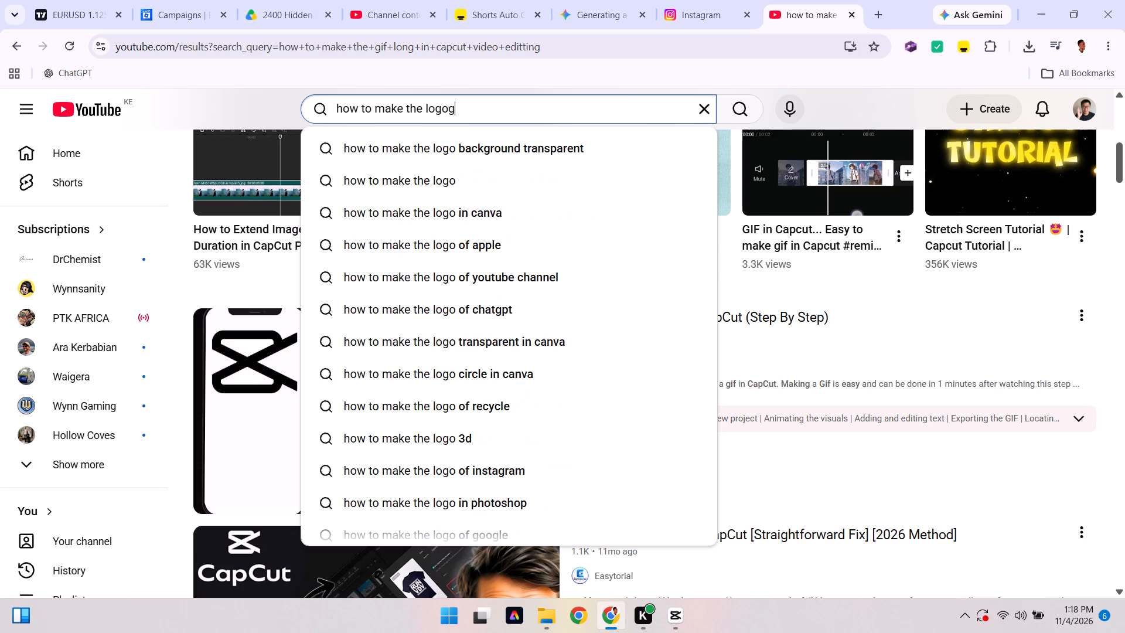
key("space")
key("BackSpace")
key("BackSpace")
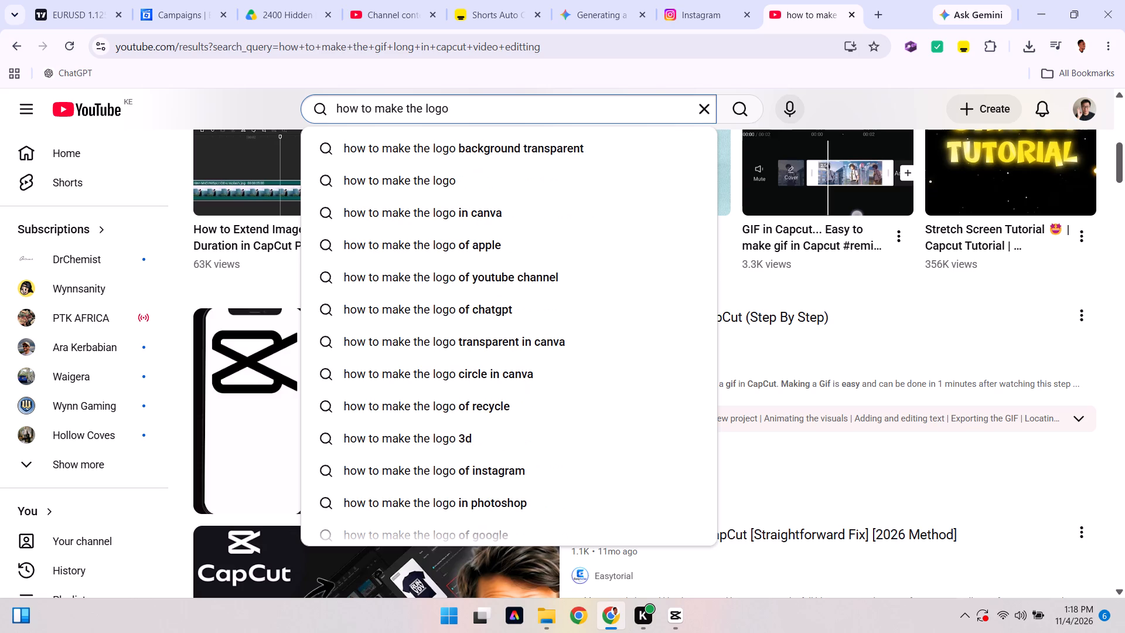
key("space")
type("to be in")
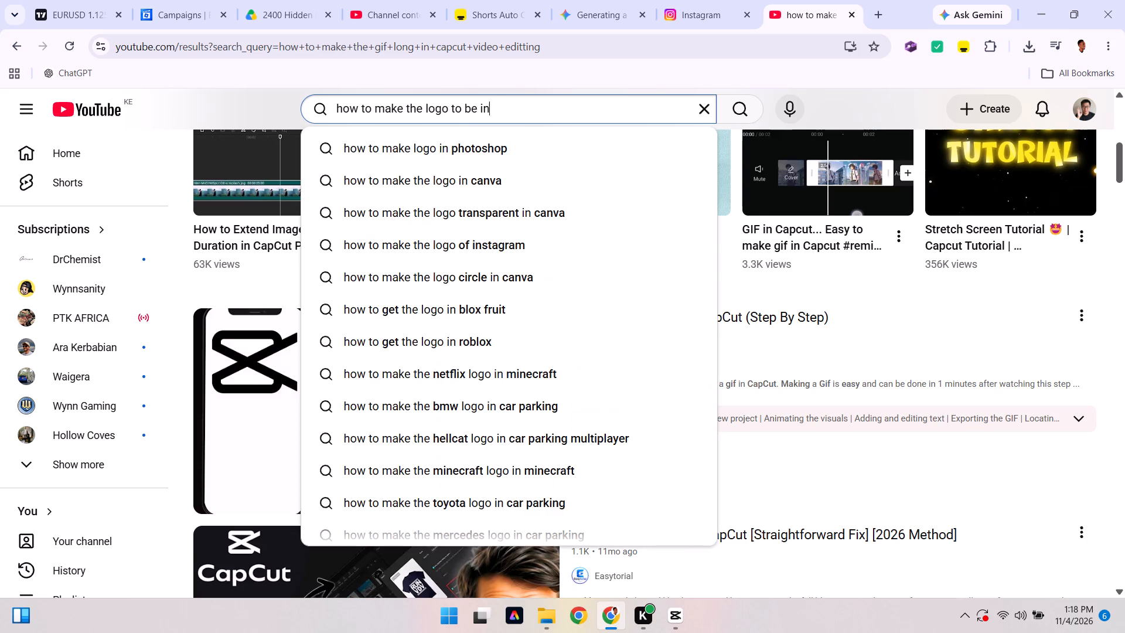
key("space")
type("the entrire")
key("space")
key("BackSpace")
key("BackSpace")
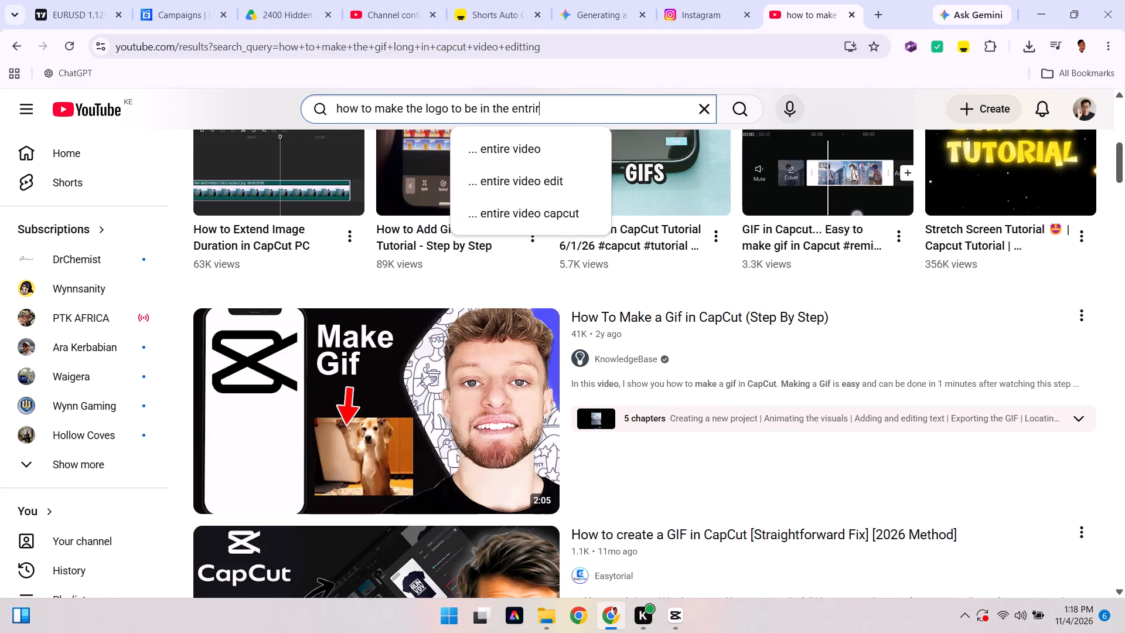
key("BackSpace")
type("re v")
type("ideo")
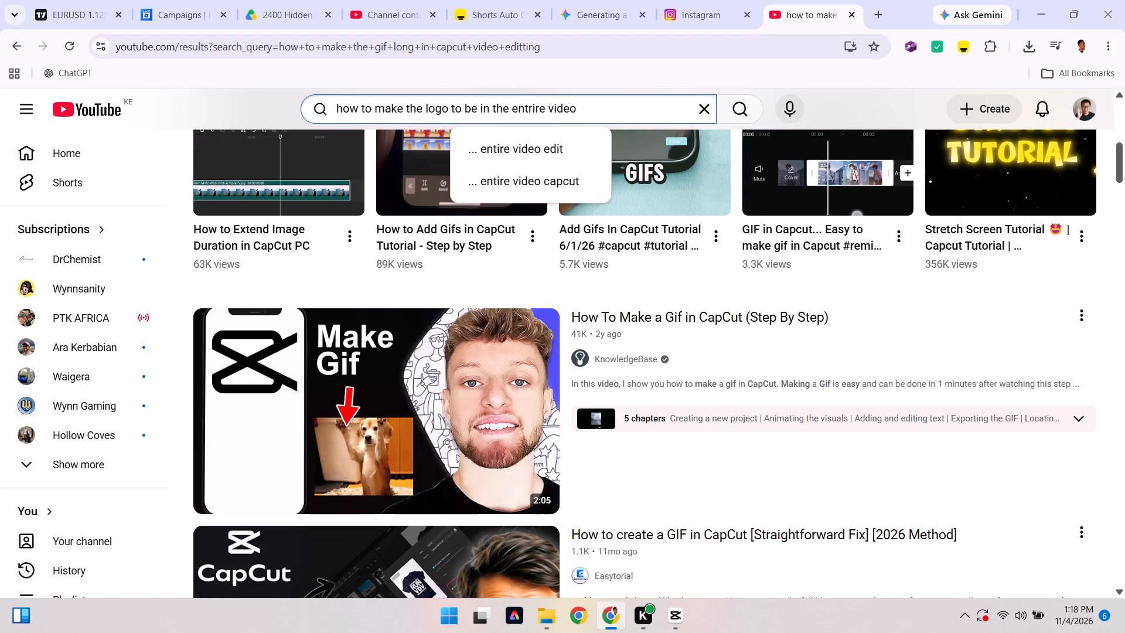
key("space")
type("capcut")
key("Return")
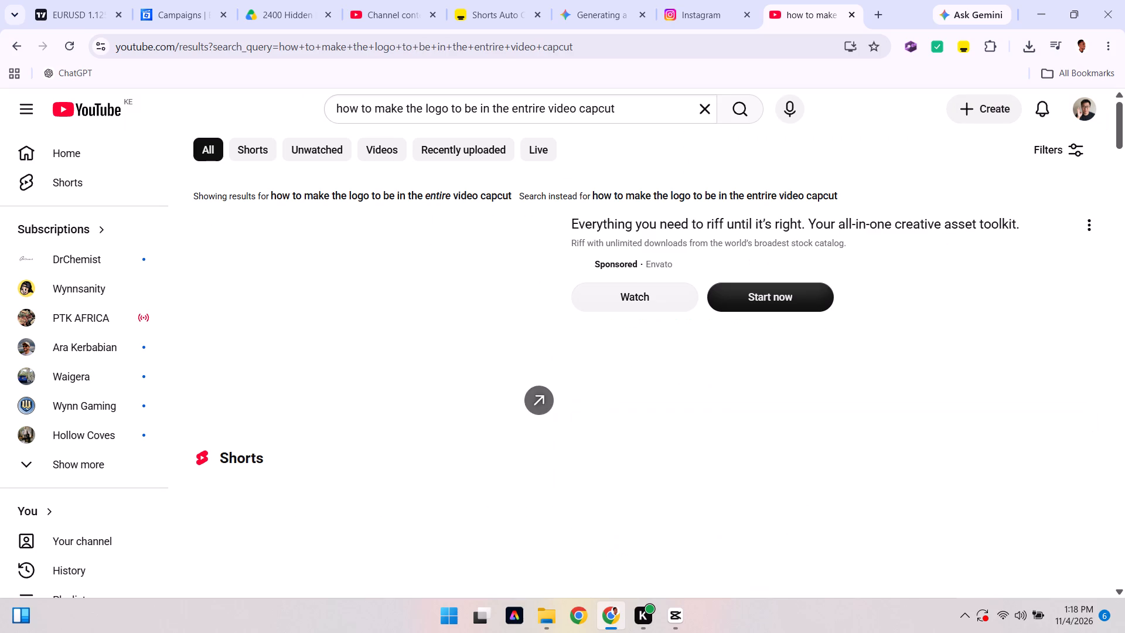
Look through the video results for a tutorial on keeping a logo on screen for an entire CapCut video.
scroll(463, 103, "down", 4)
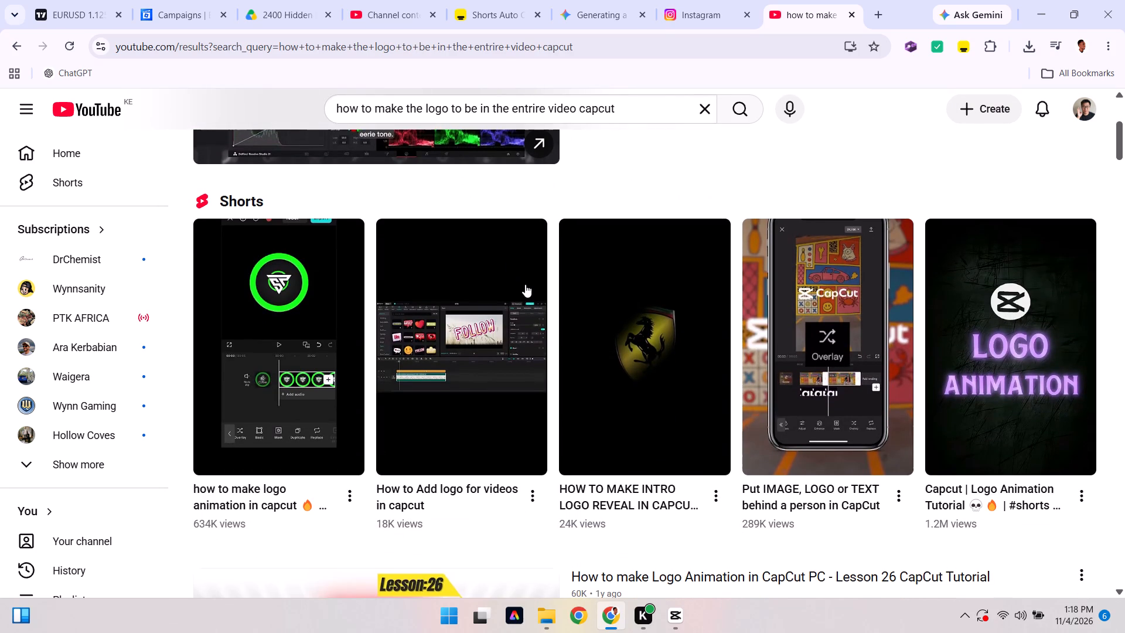
scroll(525, 284, "down", 4)
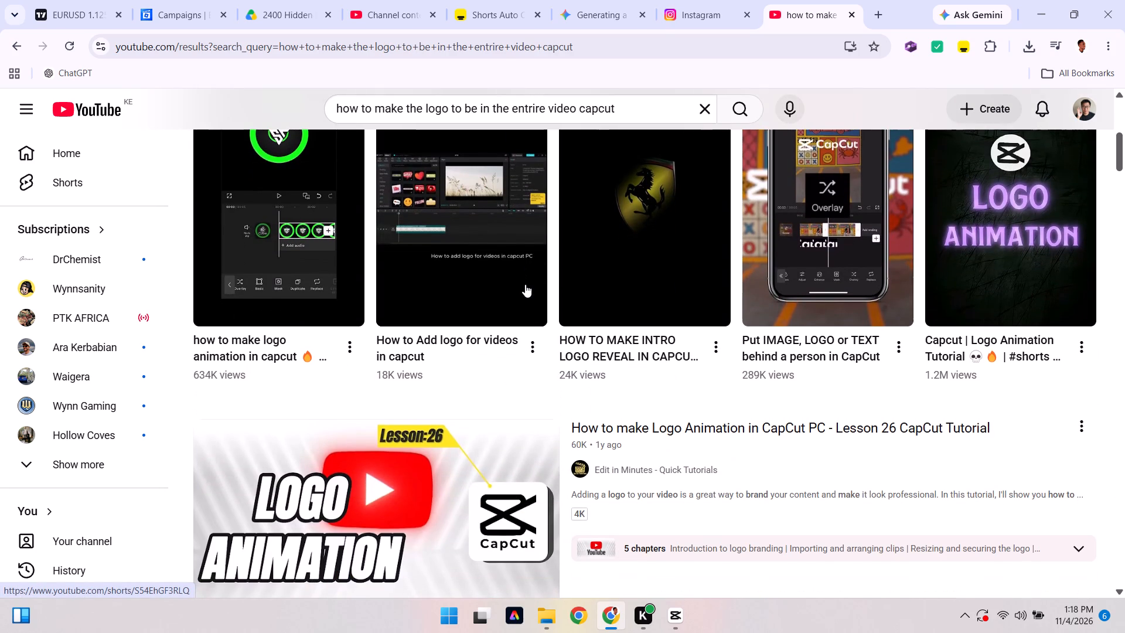
scroll(525, 284, "down", 3)
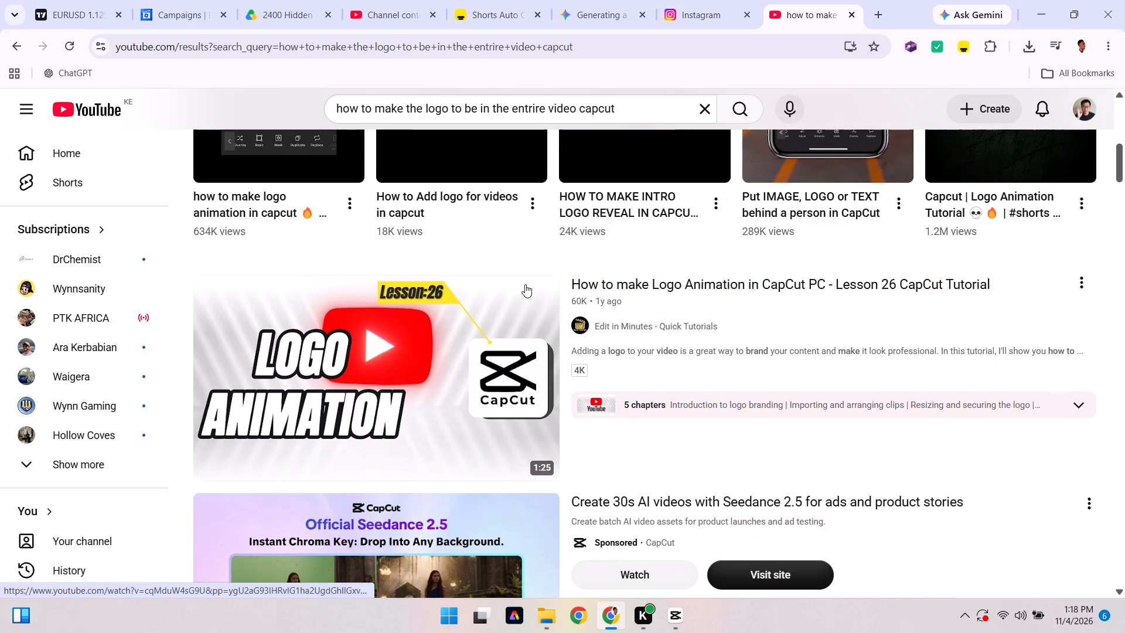
scroll(525, 284, "down", 8)
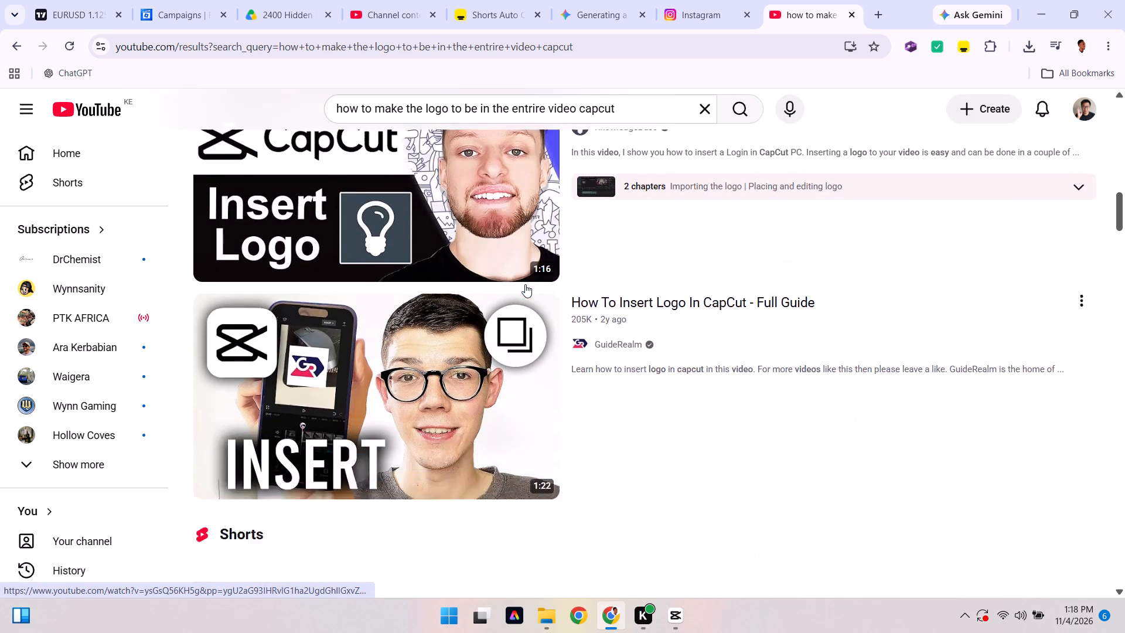
scroll(525, 284, "down", 5)
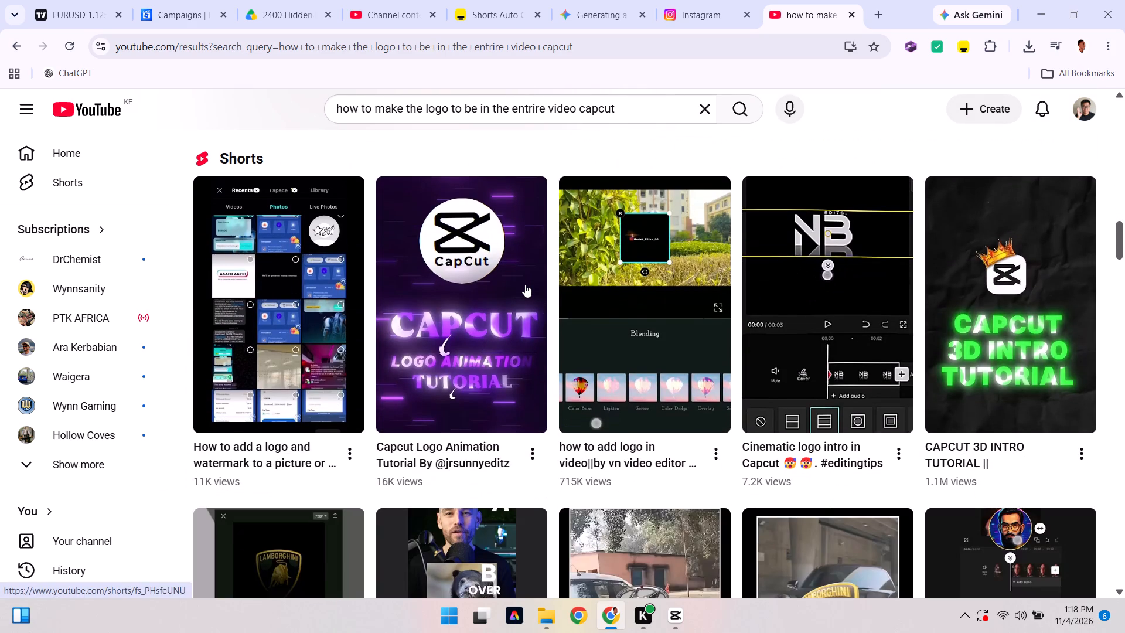
scroll(525, 284, "down", 4)
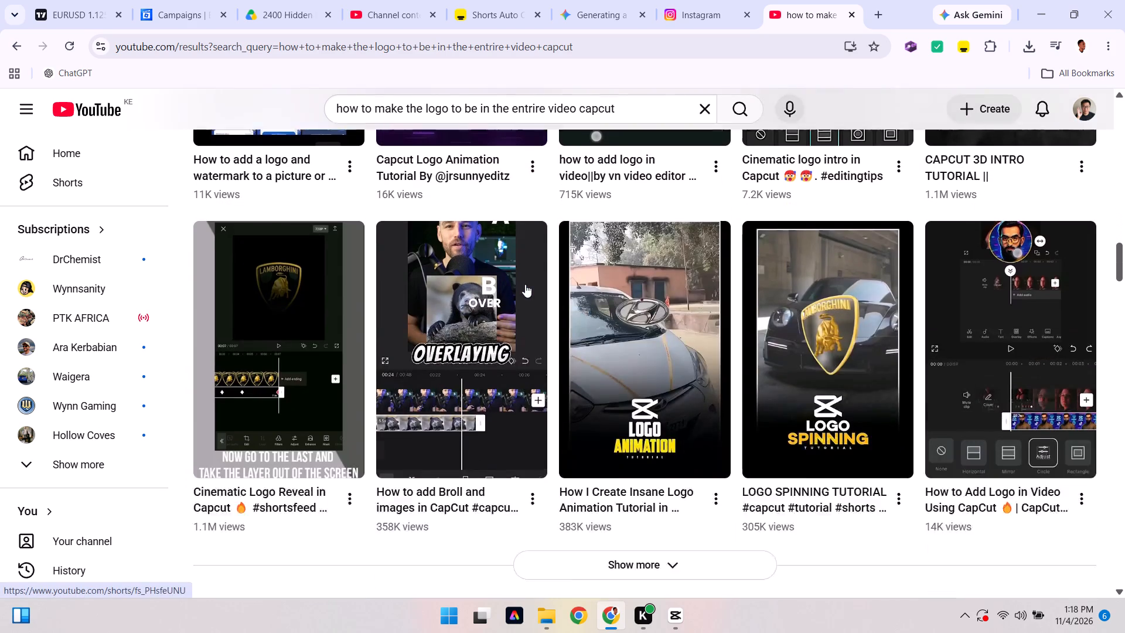
scroll(525, 284, "down", 1)
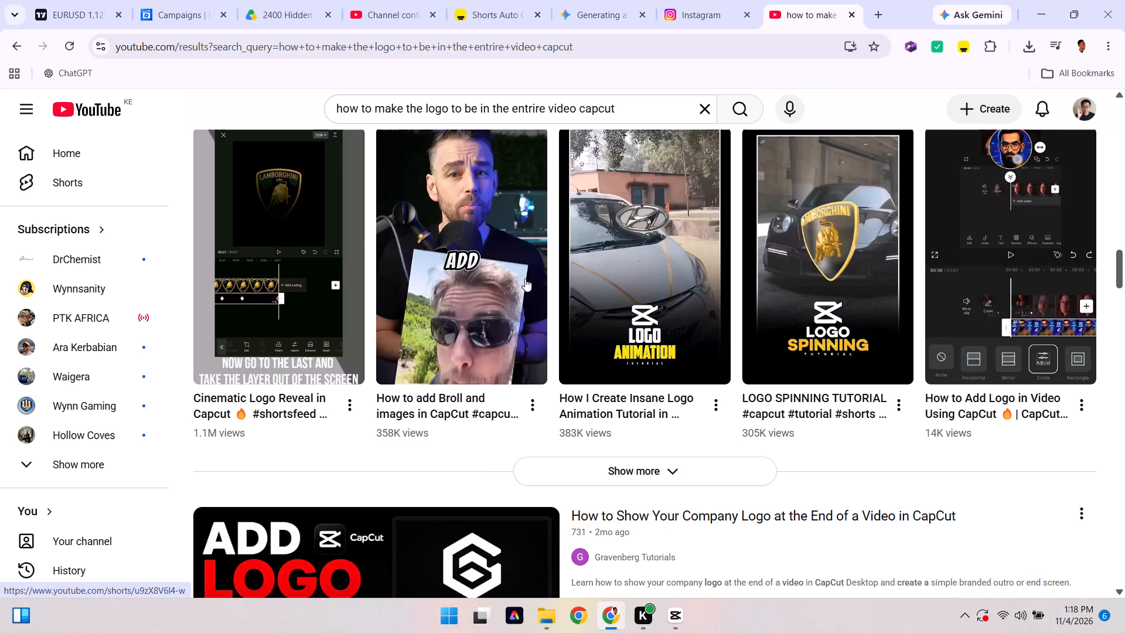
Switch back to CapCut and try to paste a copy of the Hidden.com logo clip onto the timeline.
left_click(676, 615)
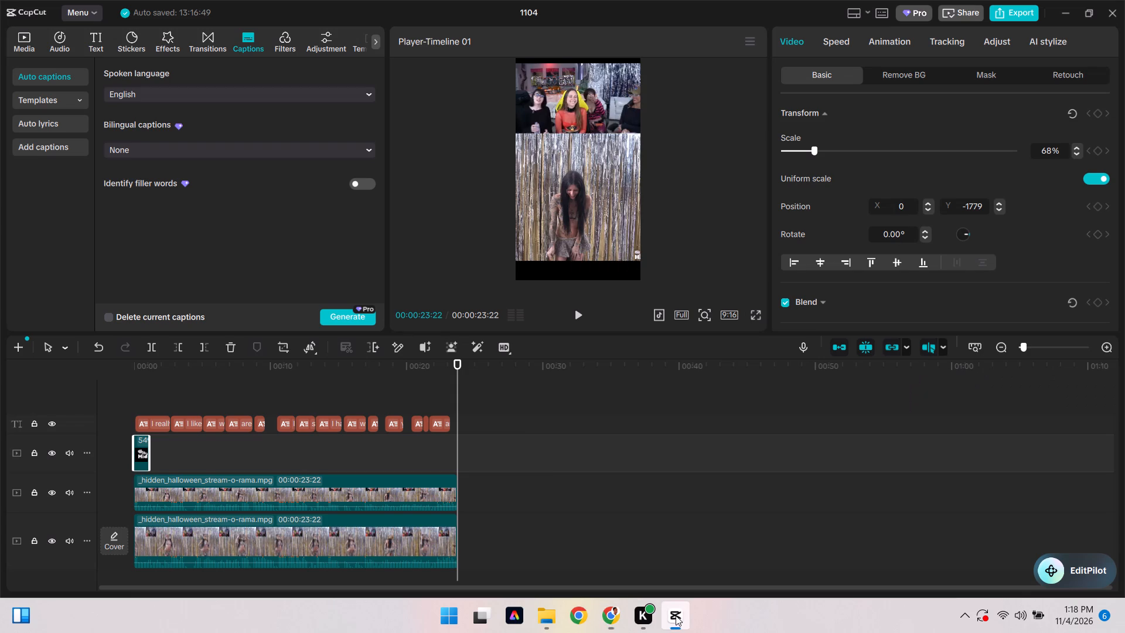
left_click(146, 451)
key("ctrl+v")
Undo the auto caption generation.
key("ctrl+z")
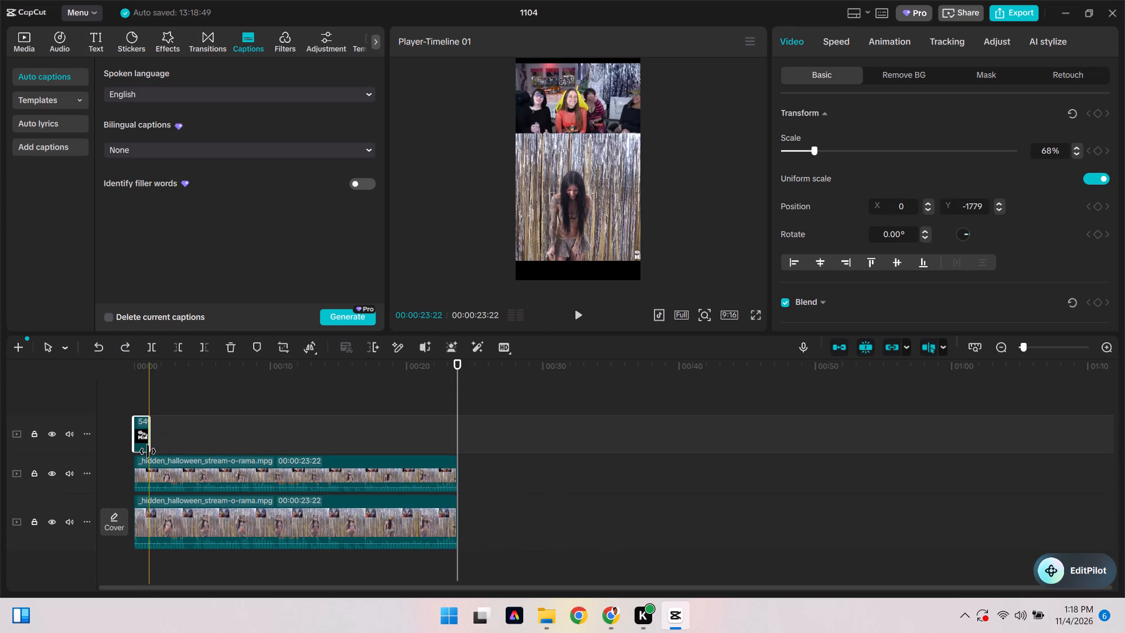
Copy the Hidden.com logo clip and paste two copies end to end after it on the top track, reaching about 3 seconds.
scroll(148, 451, "up", 2)
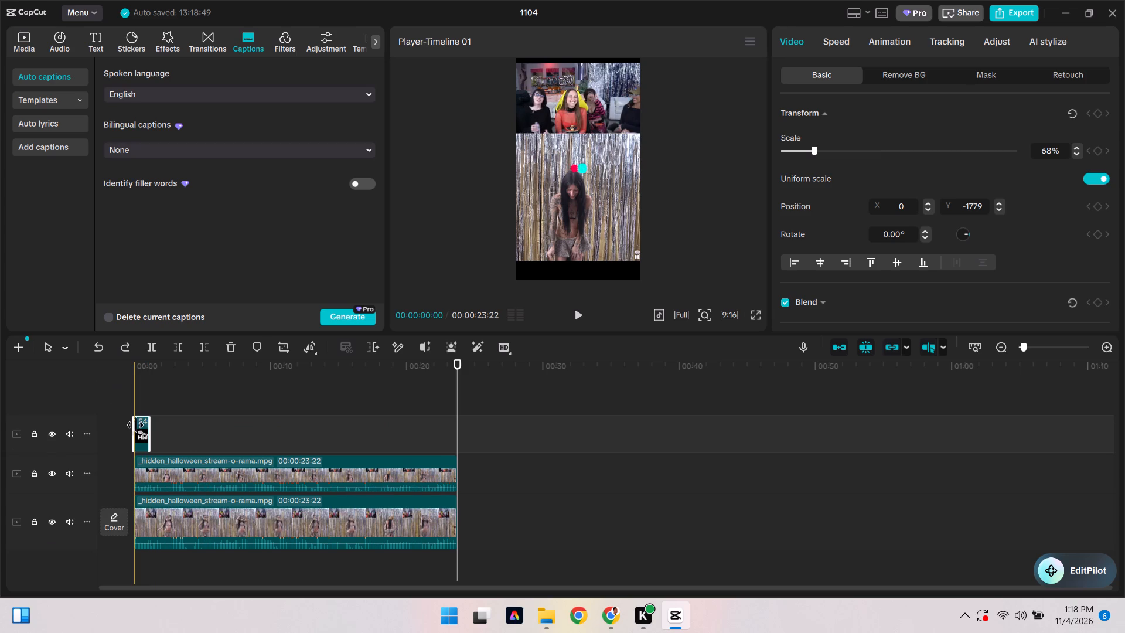
left_click(137, 428)
right_click(137, 428)
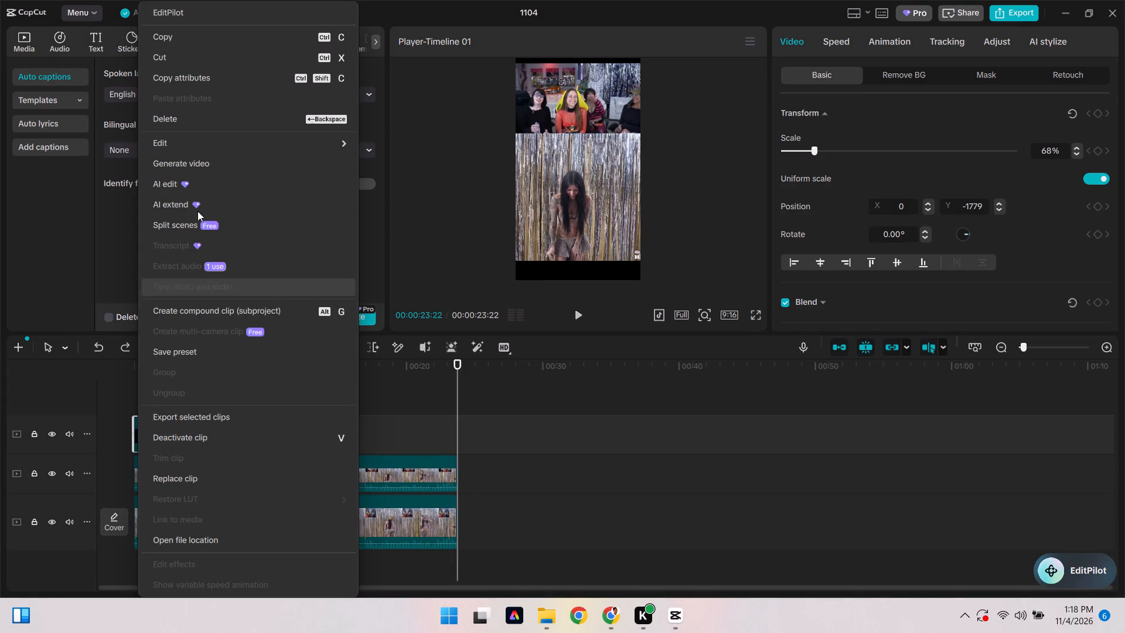
left_click(208, 39)
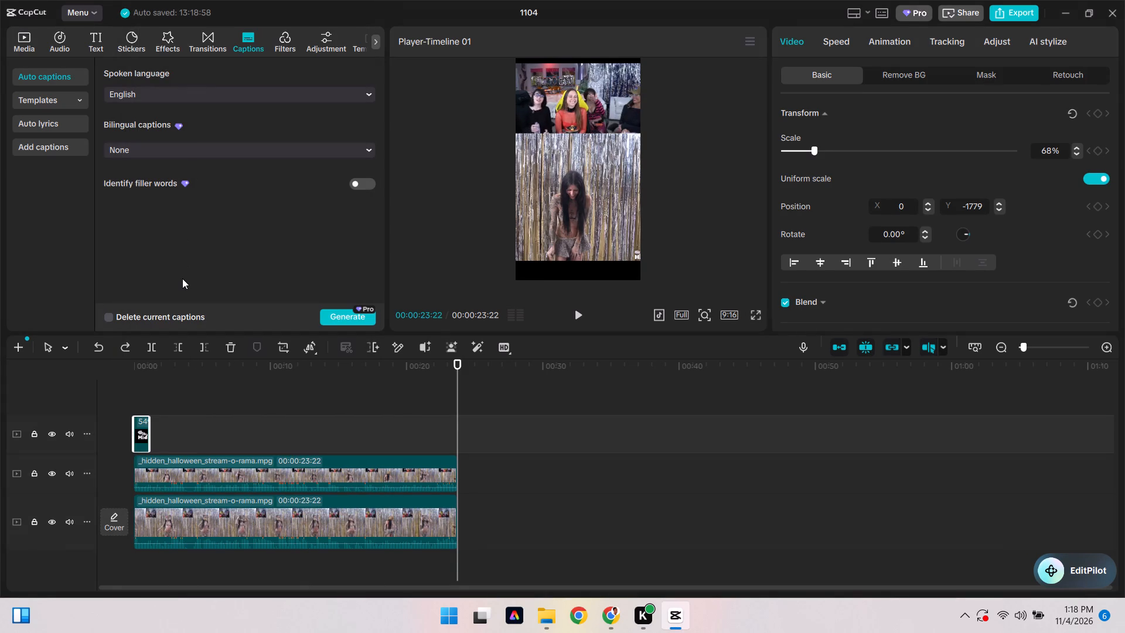
left_click(152, 425)
key("ctrl+v")
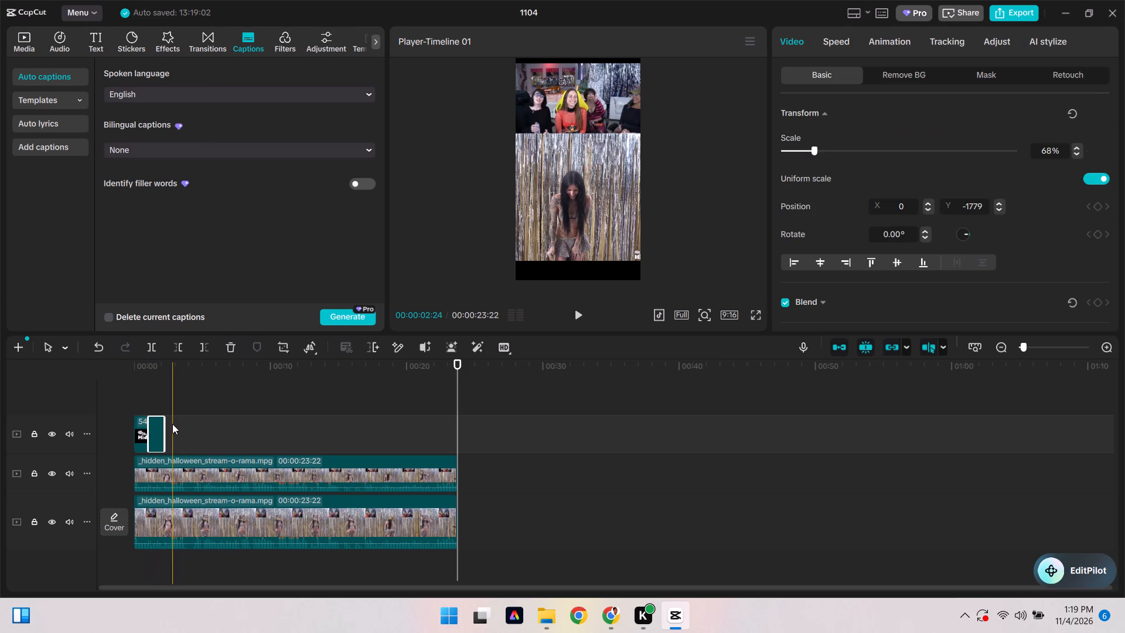
key("ctrl+v")
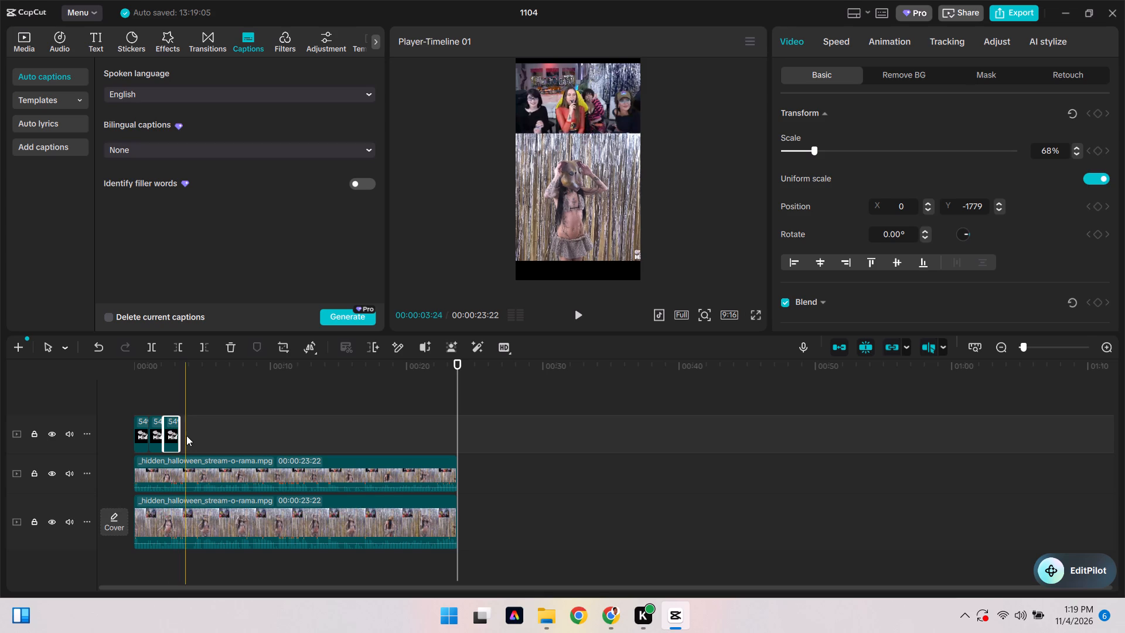
left_click_drag(461, 370, 152, 388)
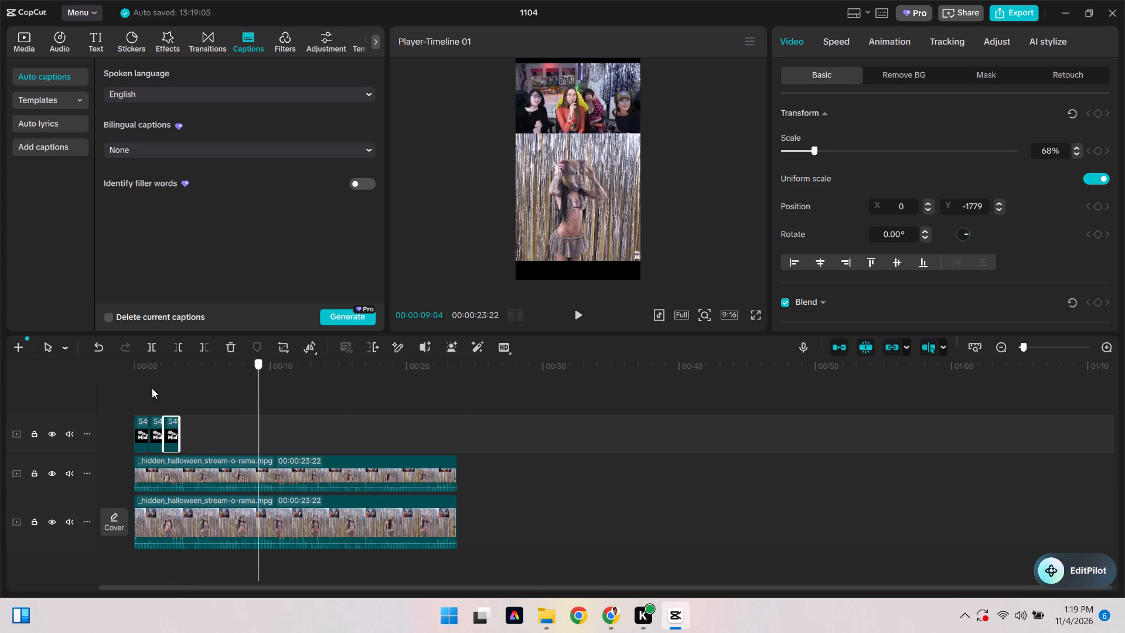
left_click_drag(152, 388, 89, 392)
key("space")
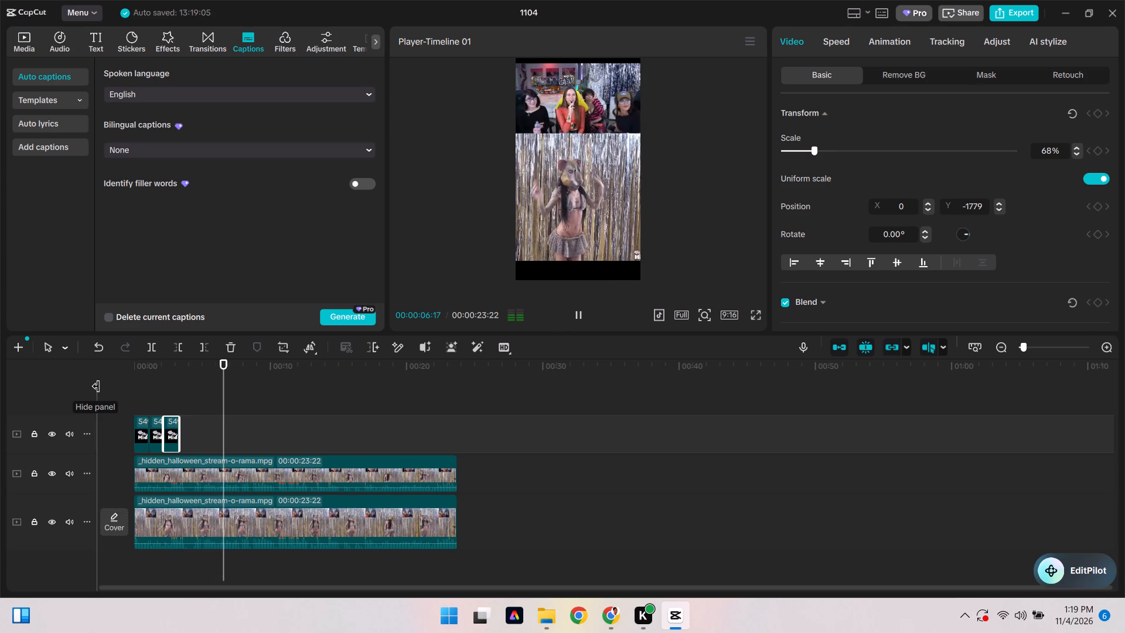
key("space")
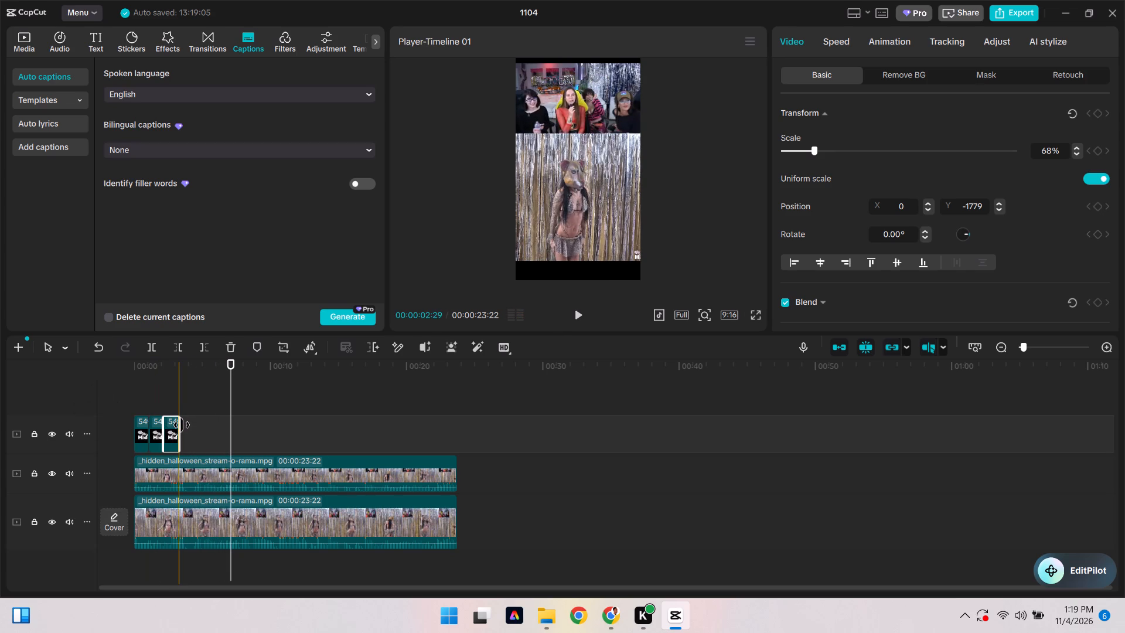
Paste more Hidden.com logo copies end to end on the top track until the row reaches about 13 seconds.
key("ctrl+v")
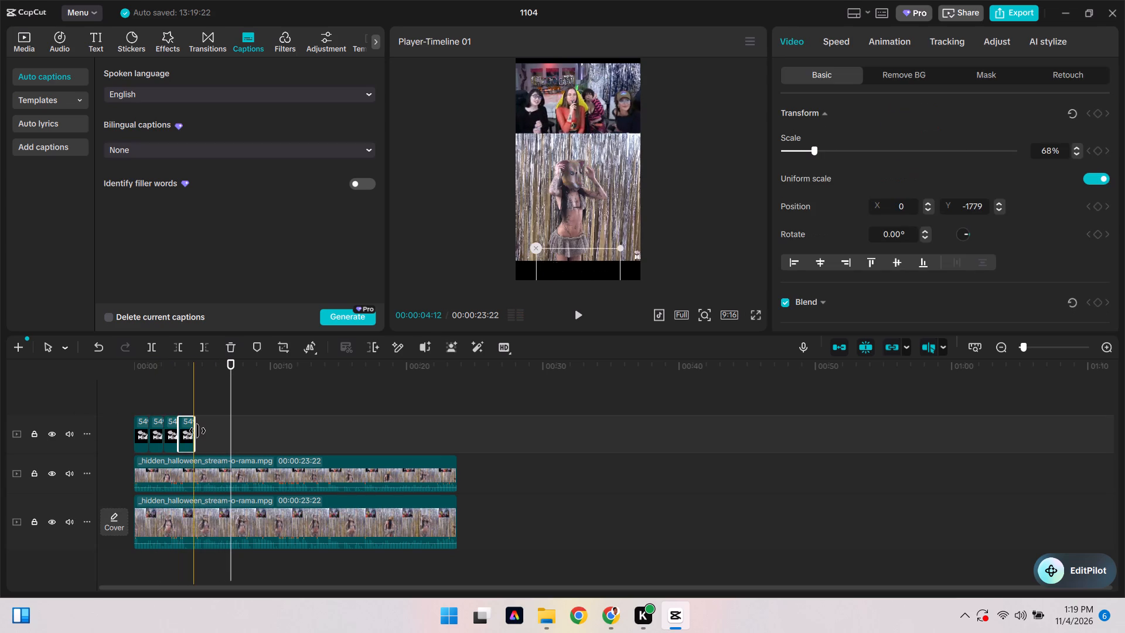
key("ctrl+v")
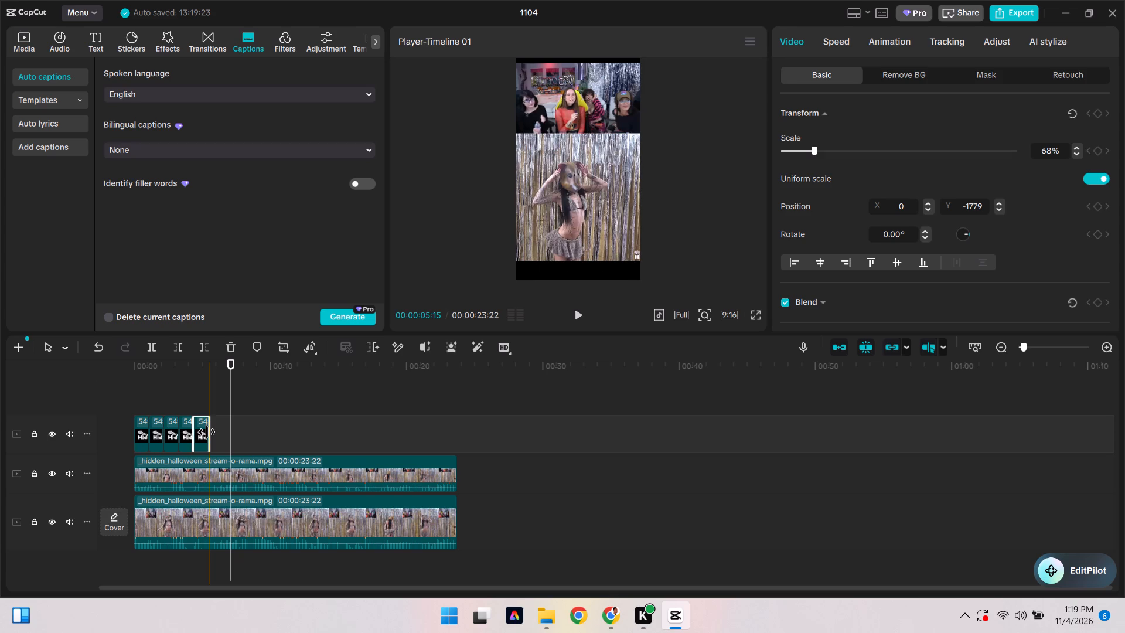
key("ctrl+v")
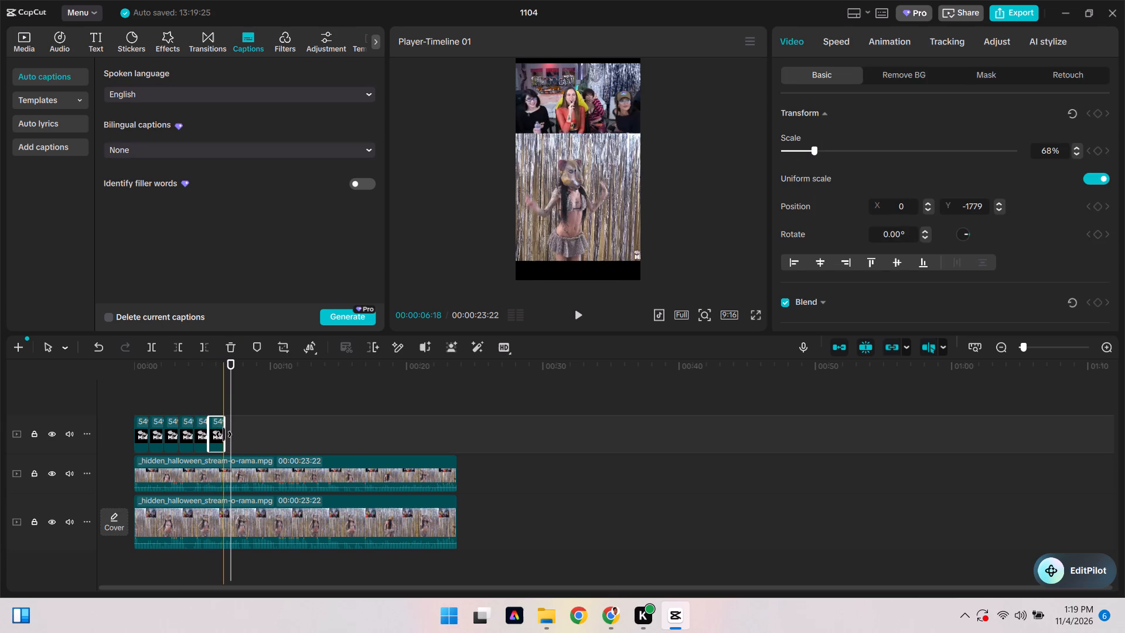
key("ctrl+v")
key("ctrl+v")
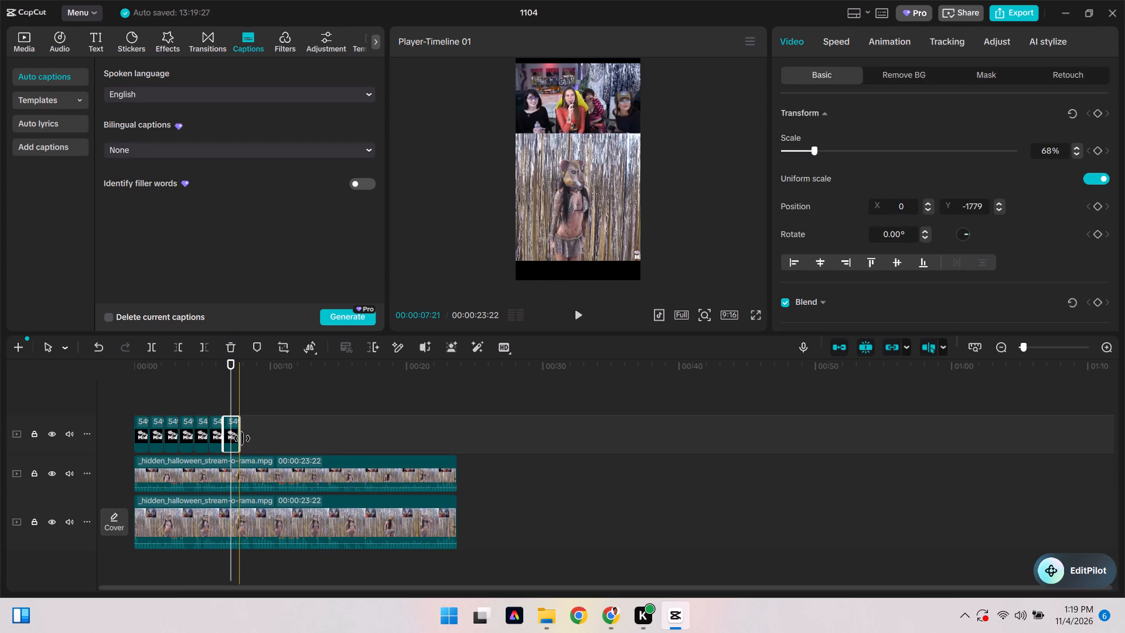
key("ctrl+v")
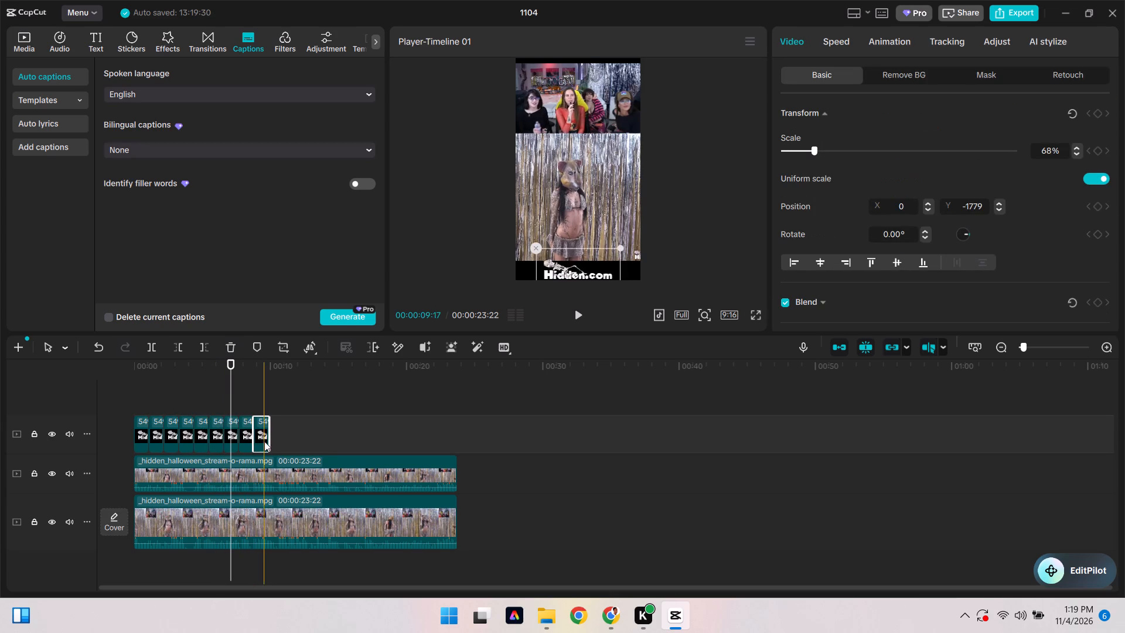
key("ctrl+v")
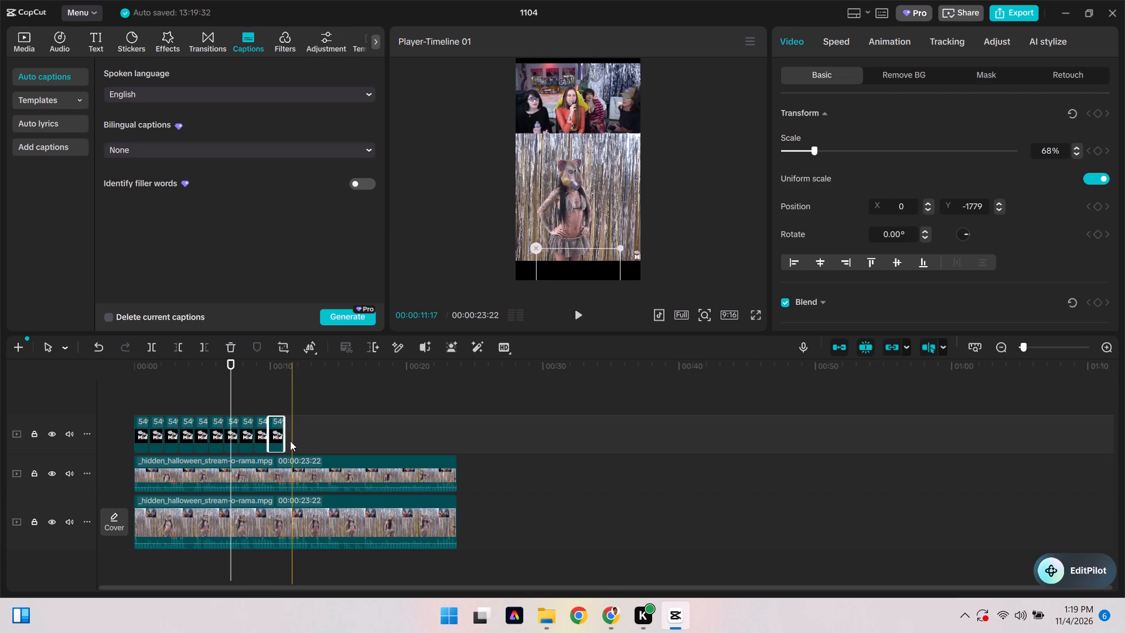
key("ctrl+v")
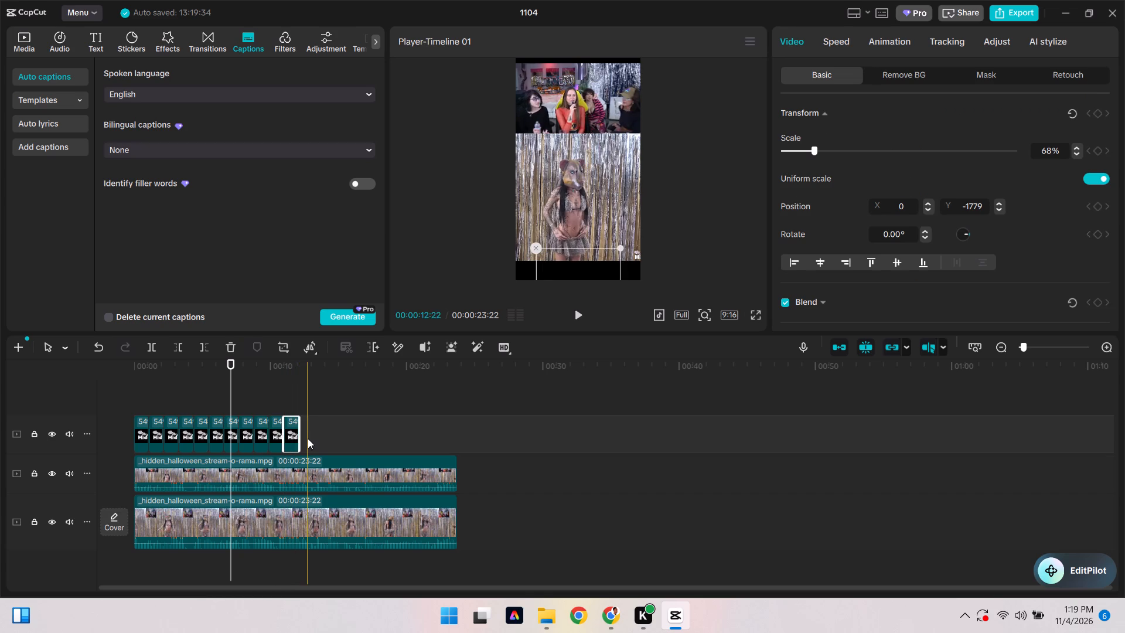
key("ctrl+v")
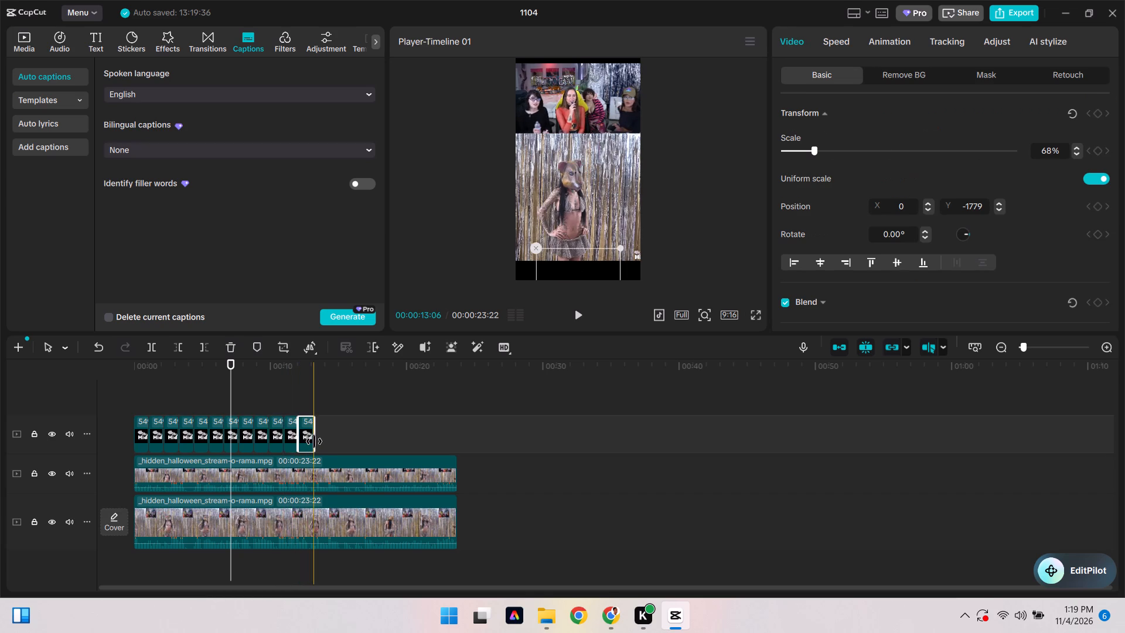
Continue pasting logo copies end to end until about 23 seconds, near the footage's end, and check the logo over the opening seconds.
key("ctrl+v")
key("ctrl+v")
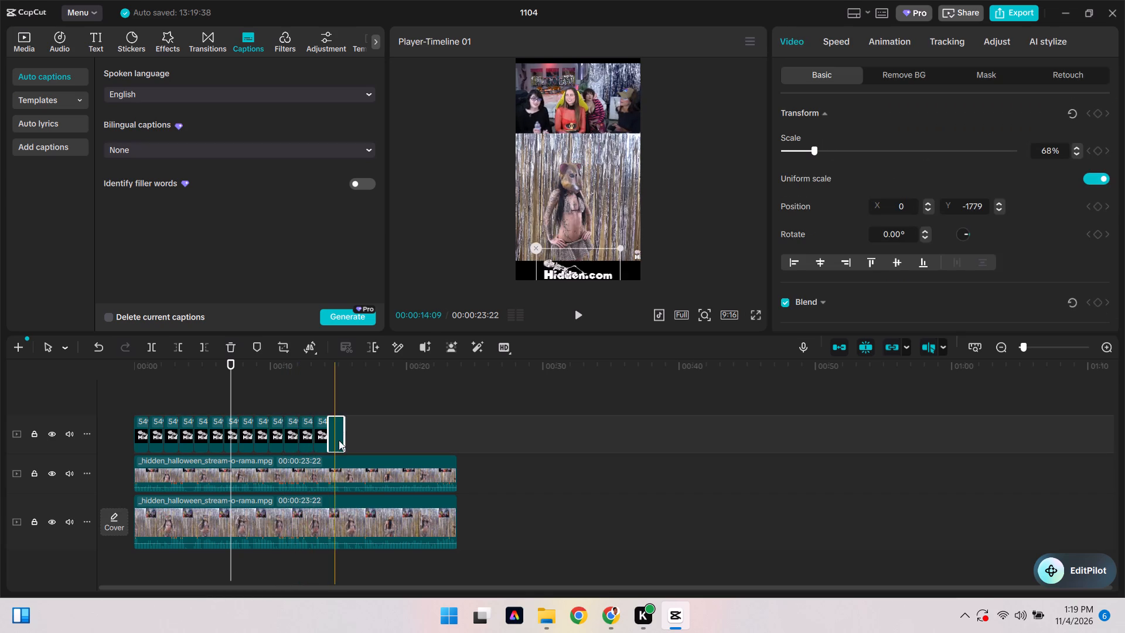
key("ctrl+v")
key("ctrl+v")
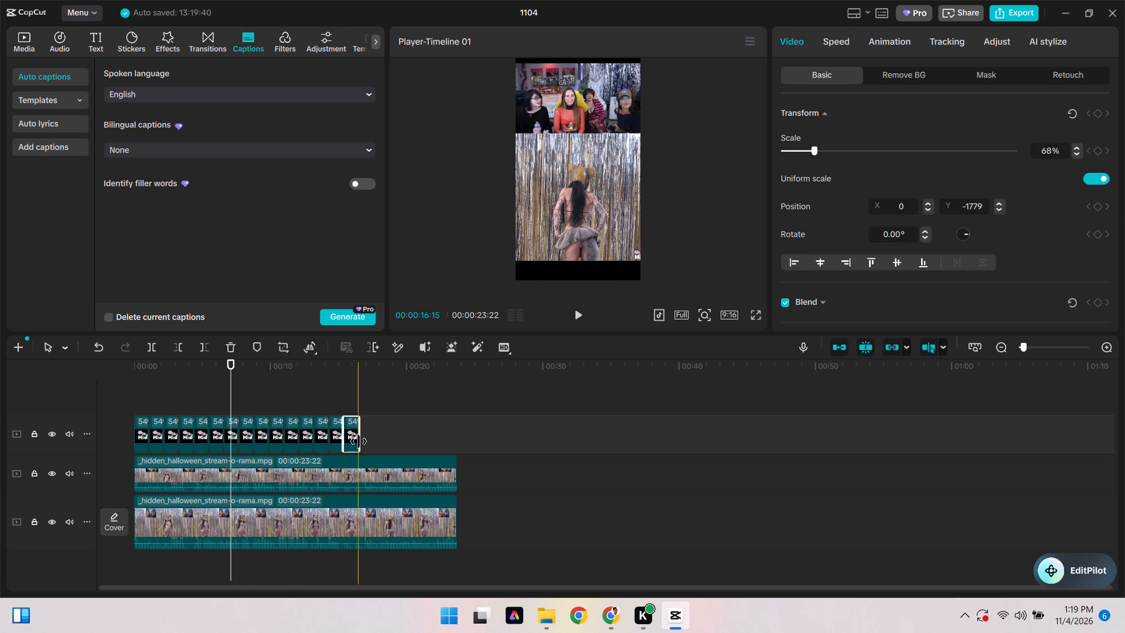
key("ctrl+v")
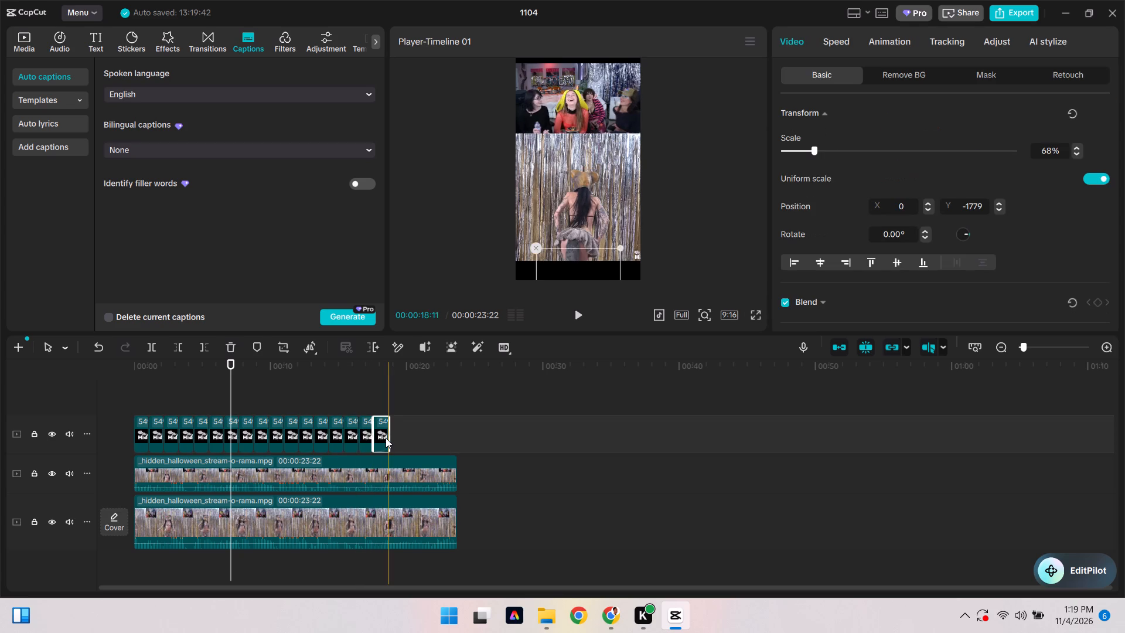
key("ctrl+v")
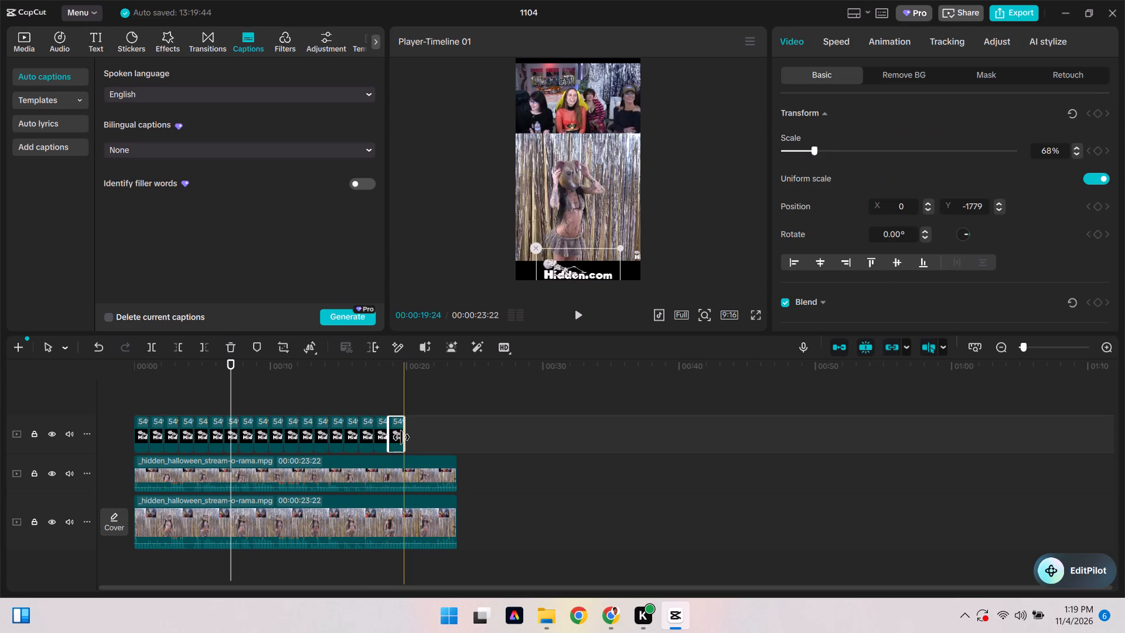
key("ctrl+v")
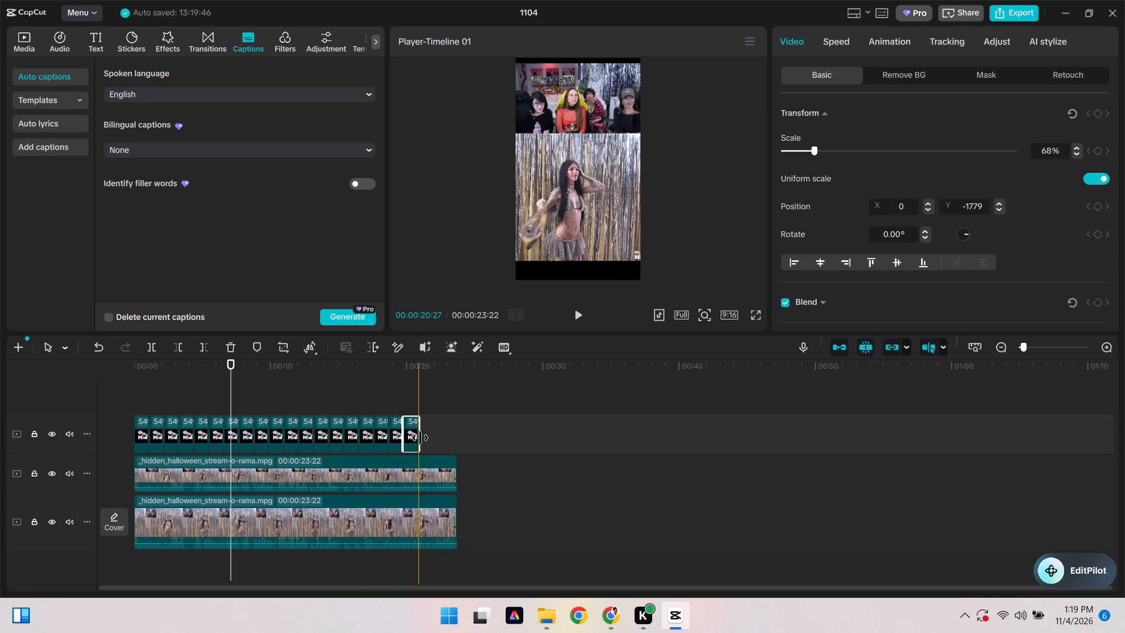
key("ctrl+v")
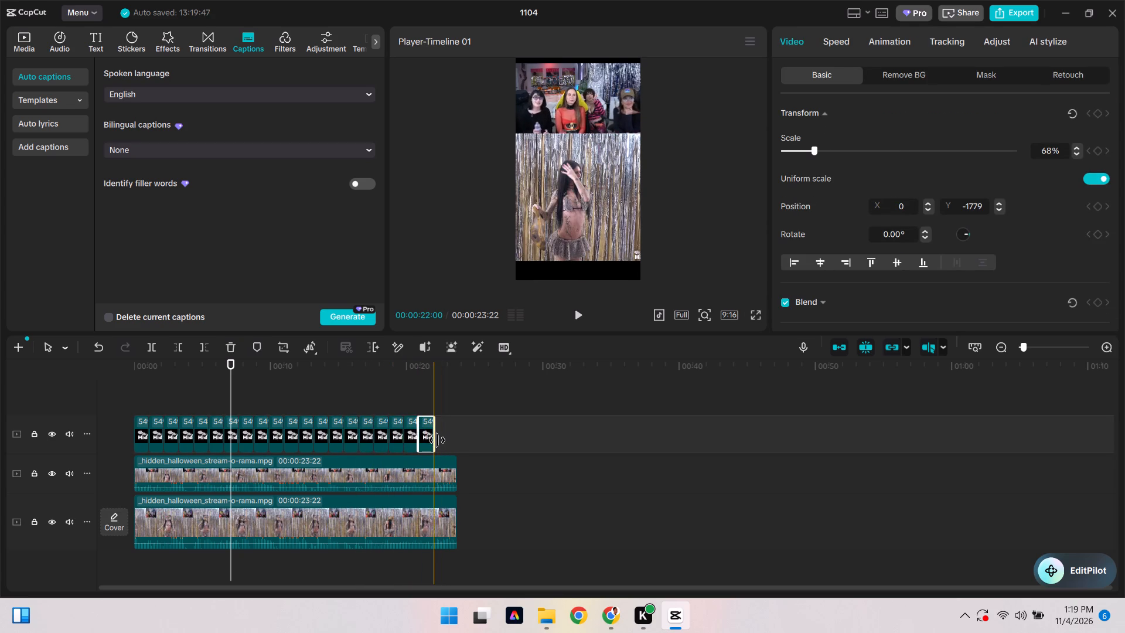
key("ctrl+v")
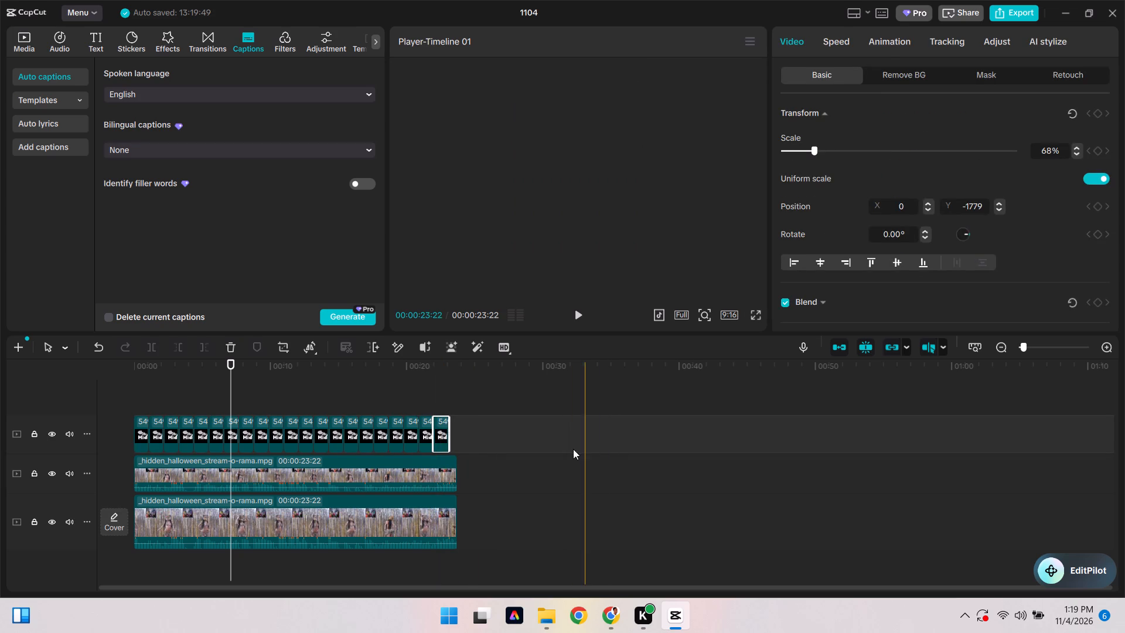
left_click_drag(232, 377, 134, 393)
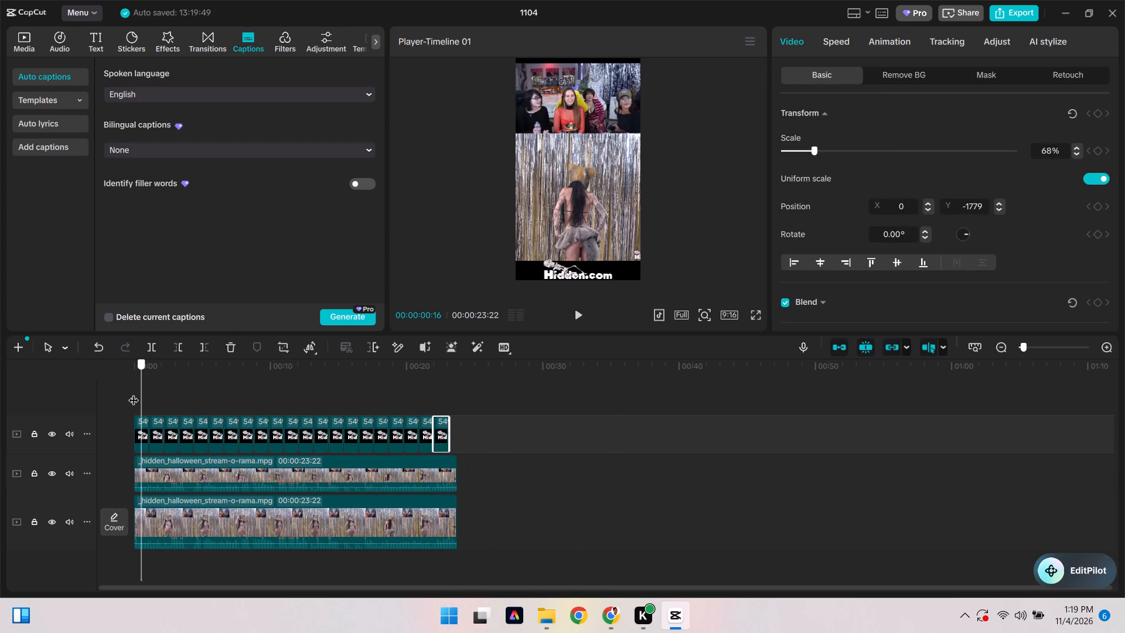
left_click_drag(134, 393, 172, 390)
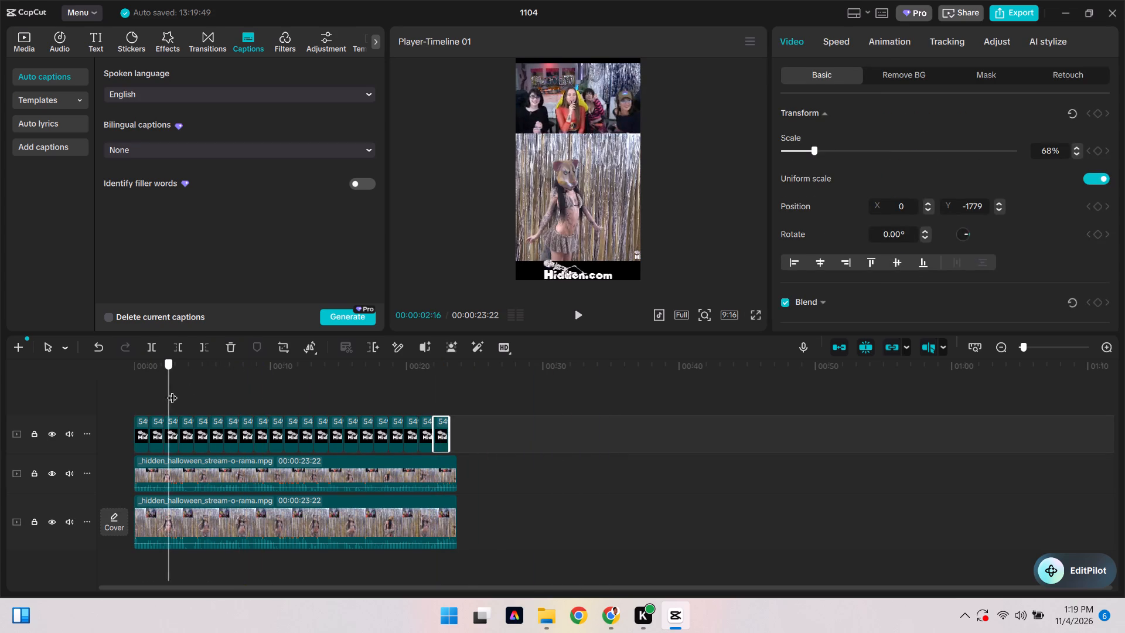
left_click_drag(172, 390, 231, 378)
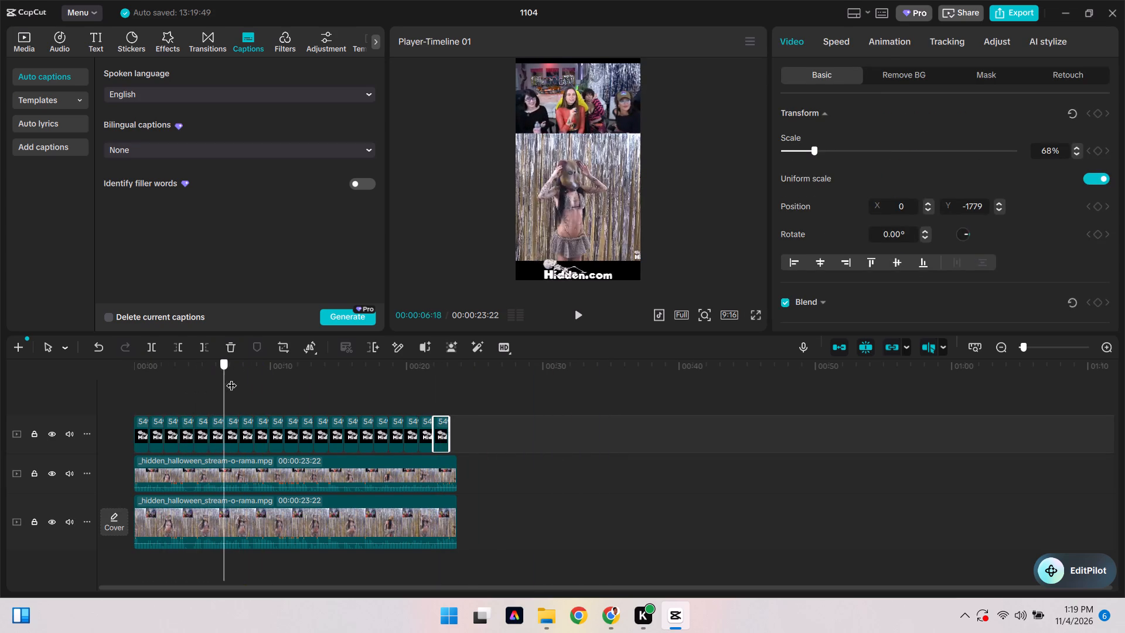
left_click_drag(231, 378, 61, 414)
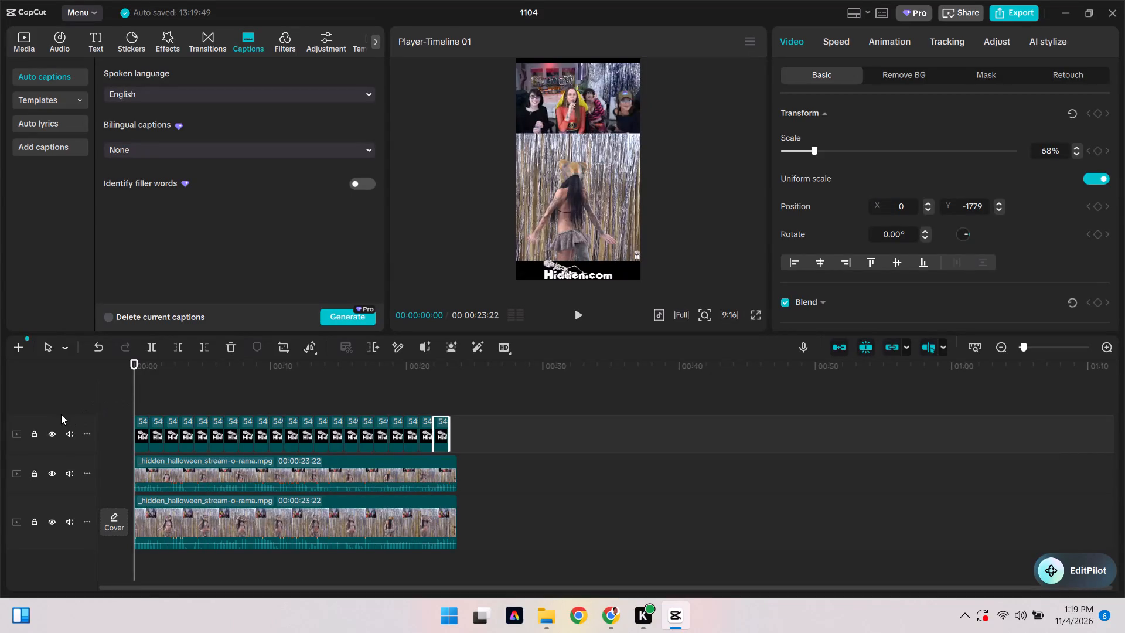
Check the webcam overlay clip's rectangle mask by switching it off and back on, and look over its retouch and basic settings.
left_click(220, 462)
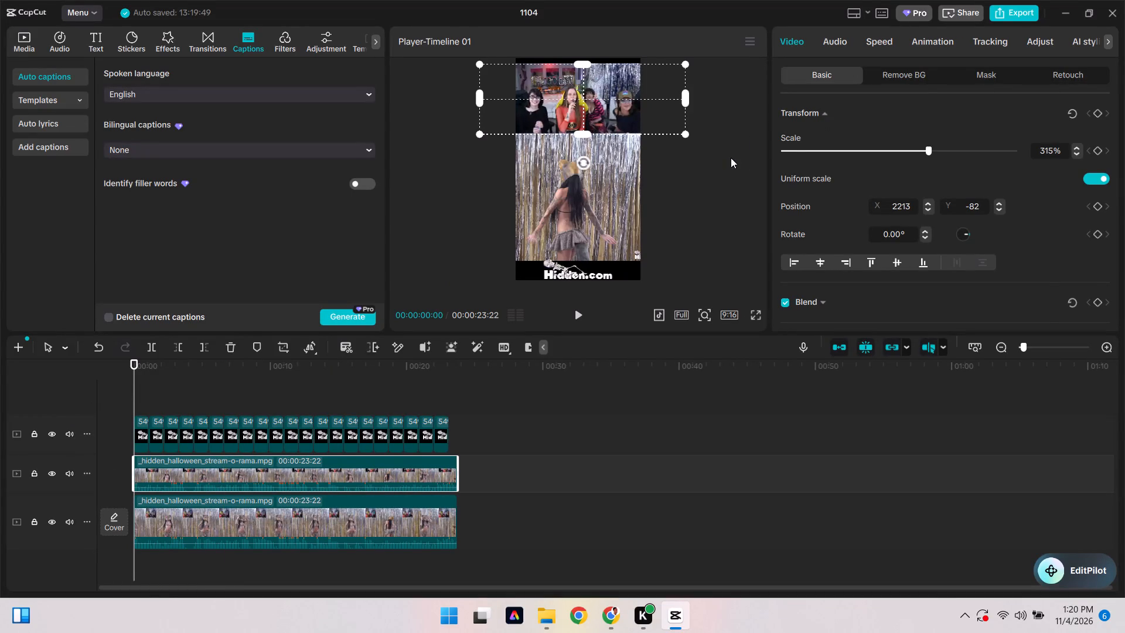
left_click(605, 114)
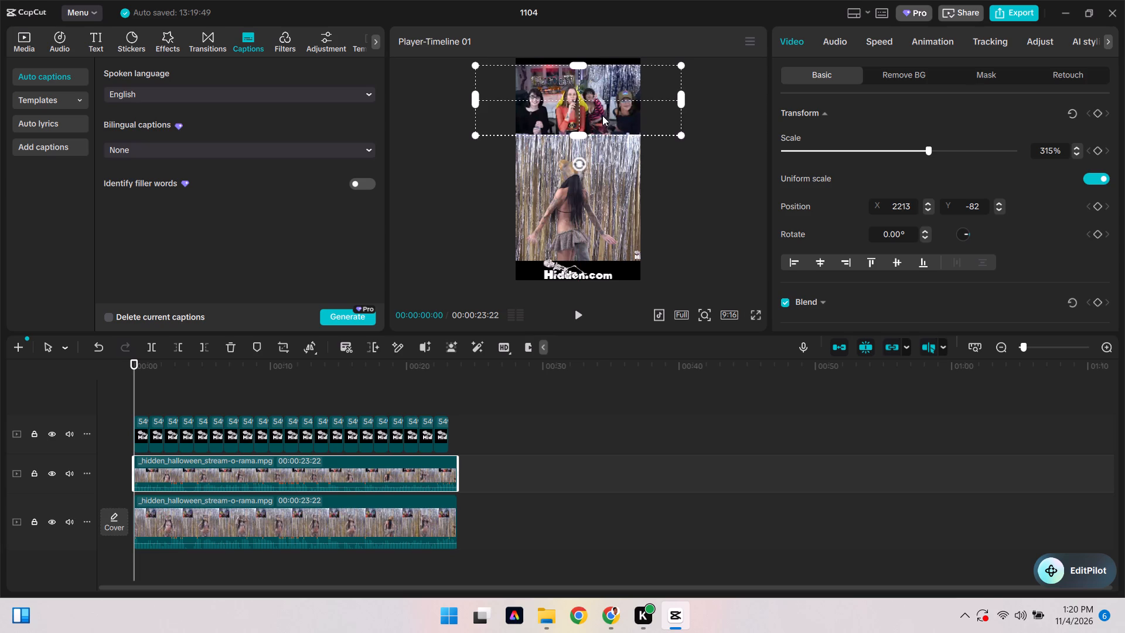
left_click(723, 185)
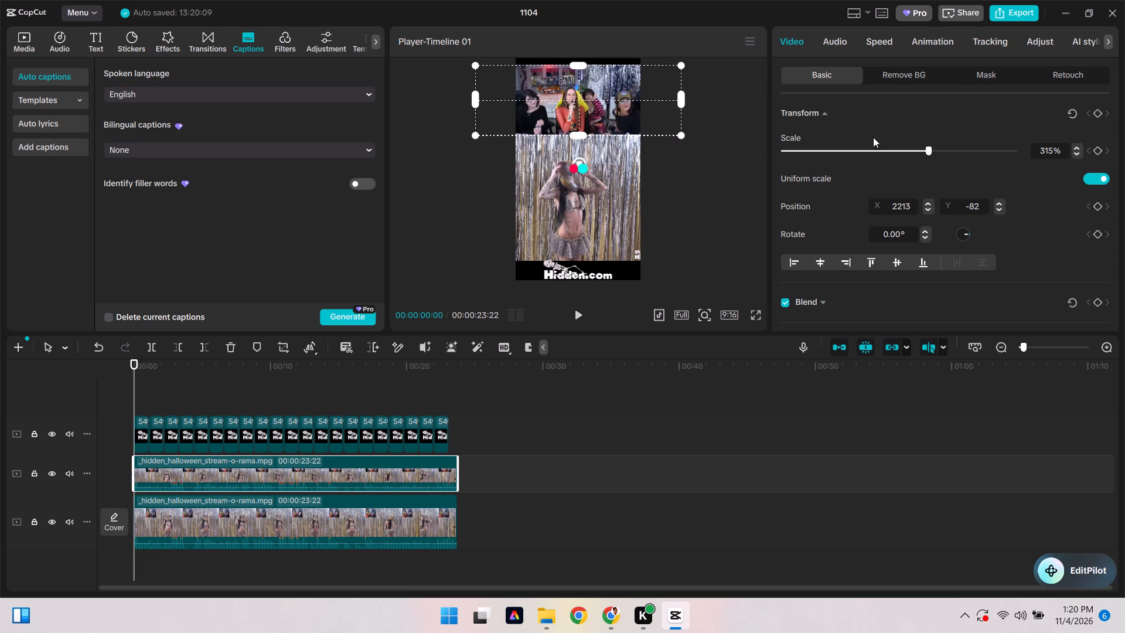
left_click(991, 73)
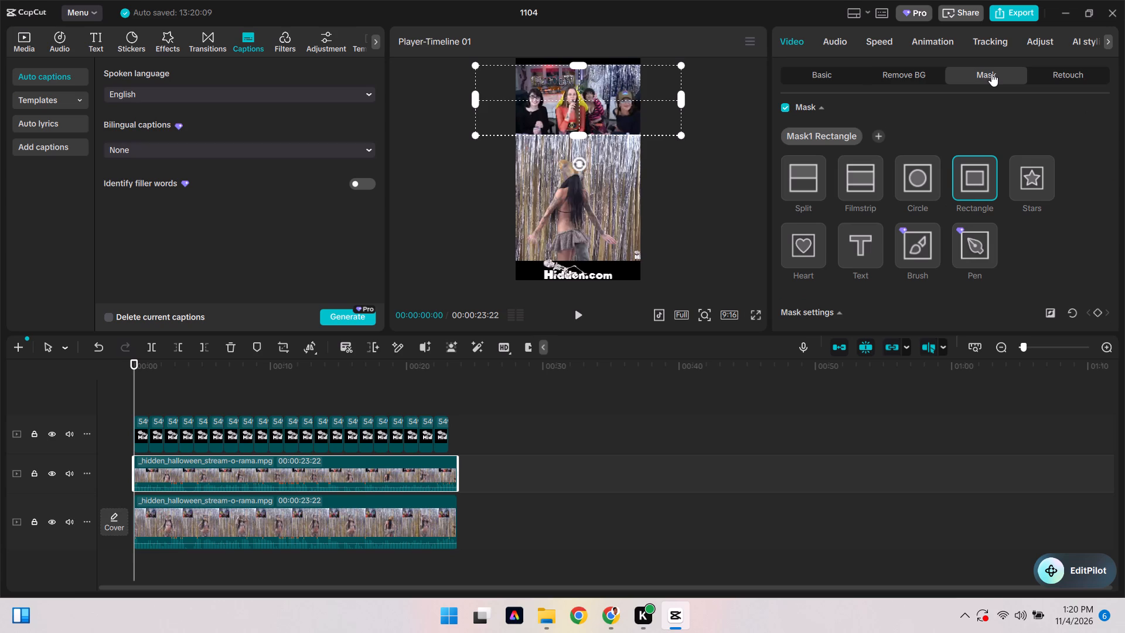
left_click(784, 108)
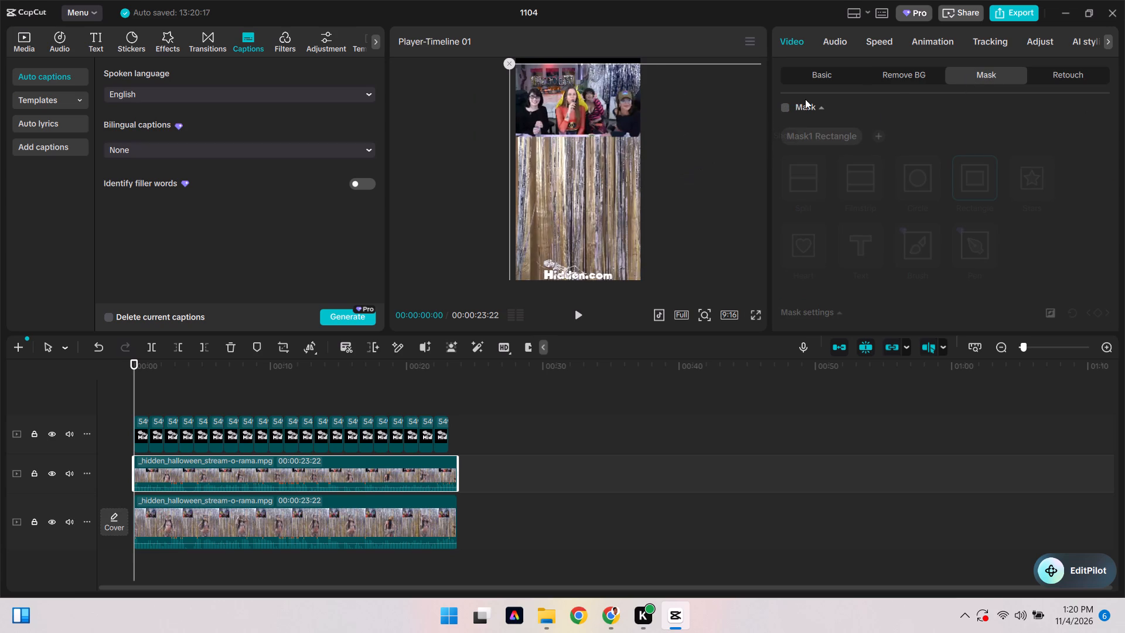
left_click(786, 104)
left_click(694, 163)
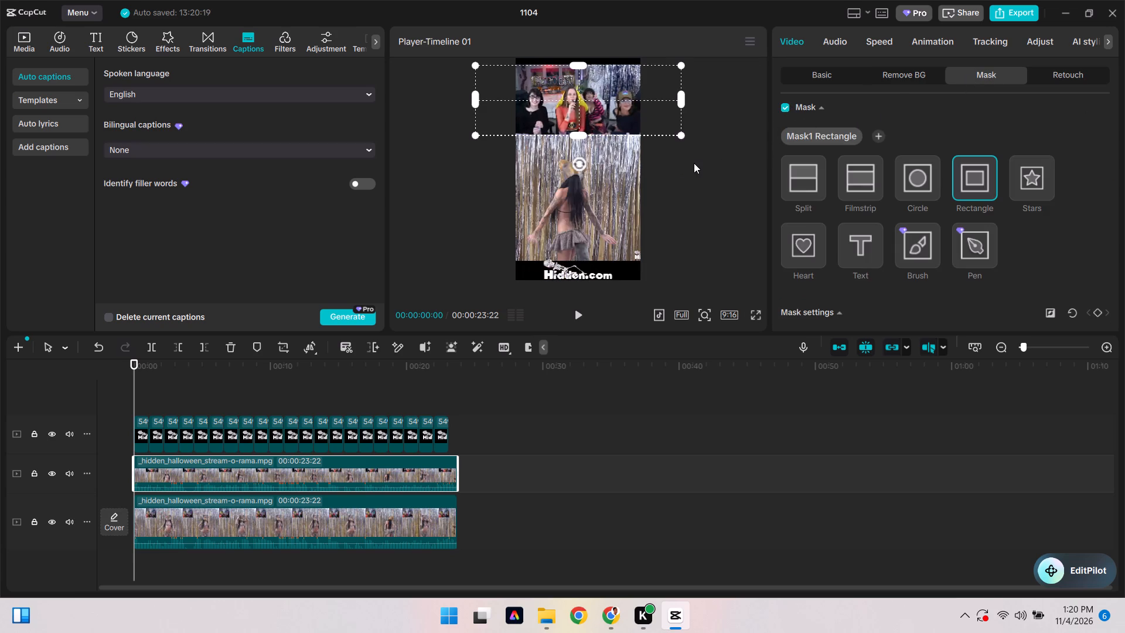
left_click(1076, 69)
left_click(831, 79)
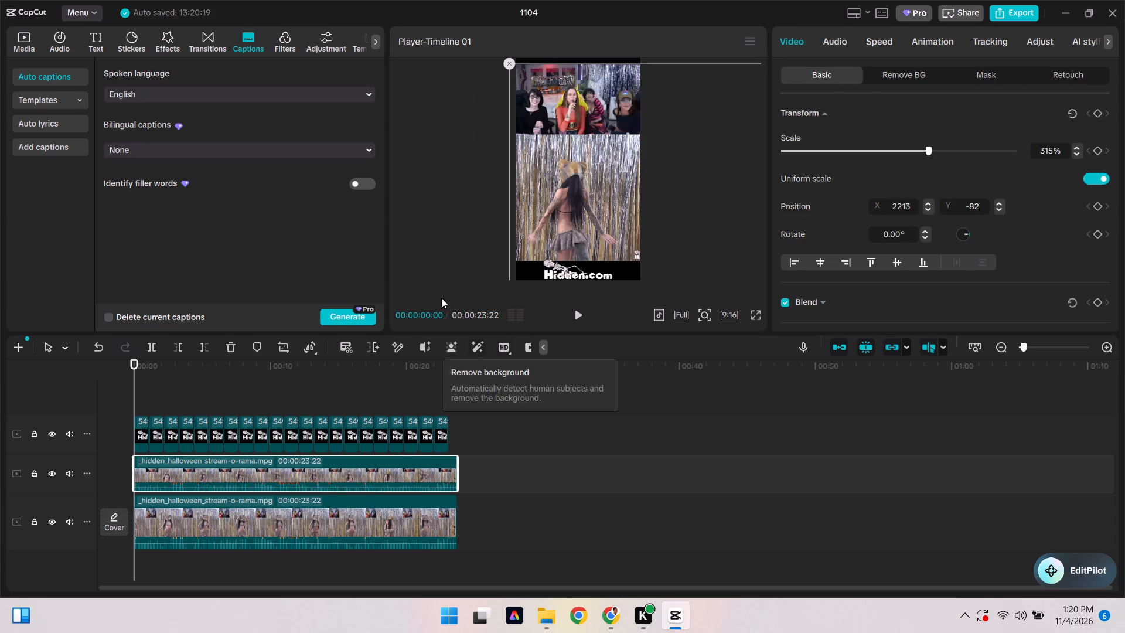
Play the opening seconds of the timeline to check the stacked footage and logo.
key("space")
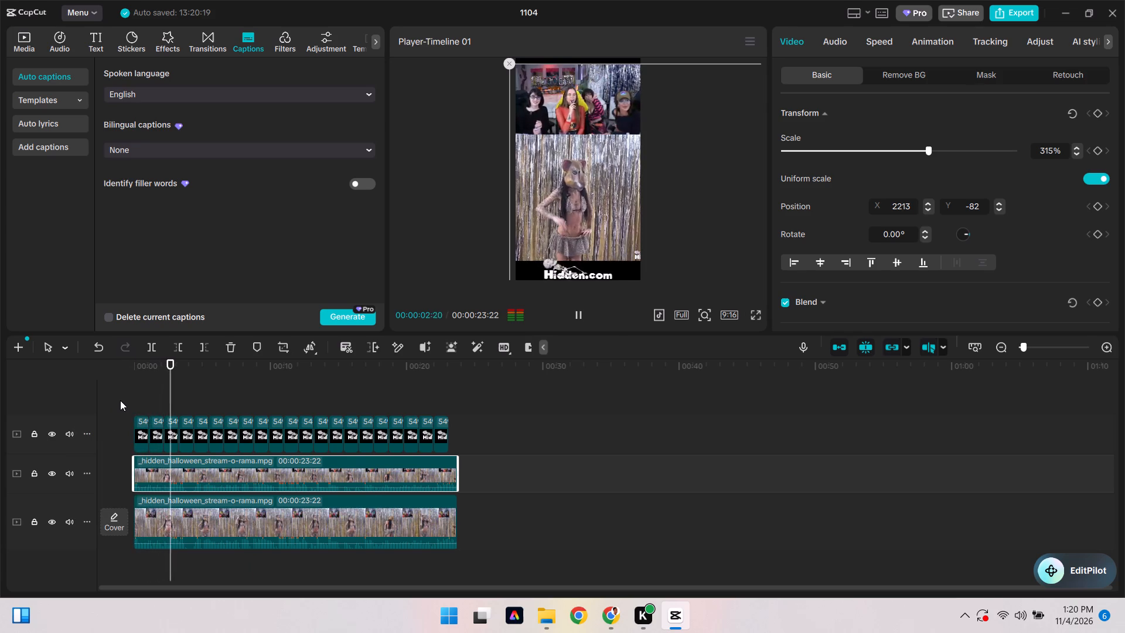
key("space")
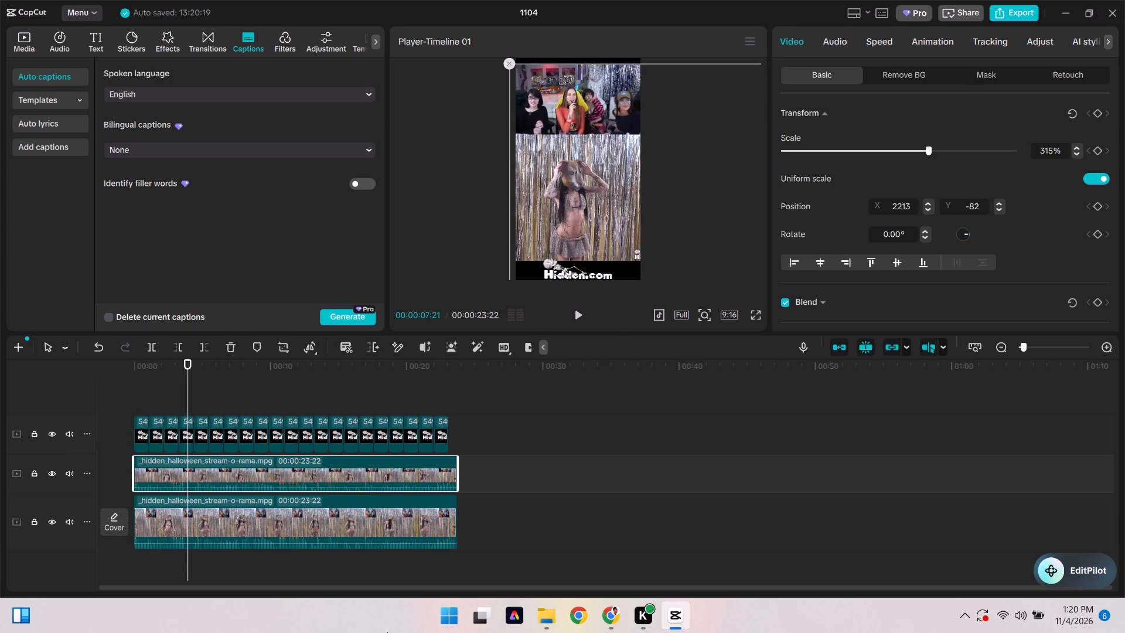
Switch to Chrome and look through the campaigns on Whop's Discover page, including the "Campaigns for you" row.
left_click(605, 615)
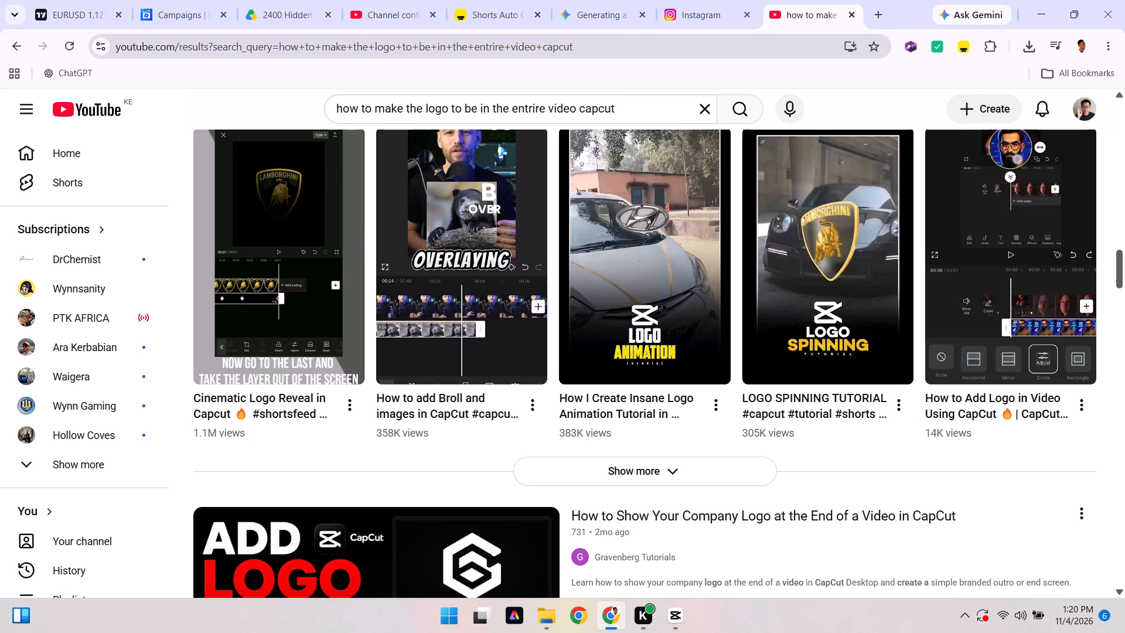
left_click(190, 0)
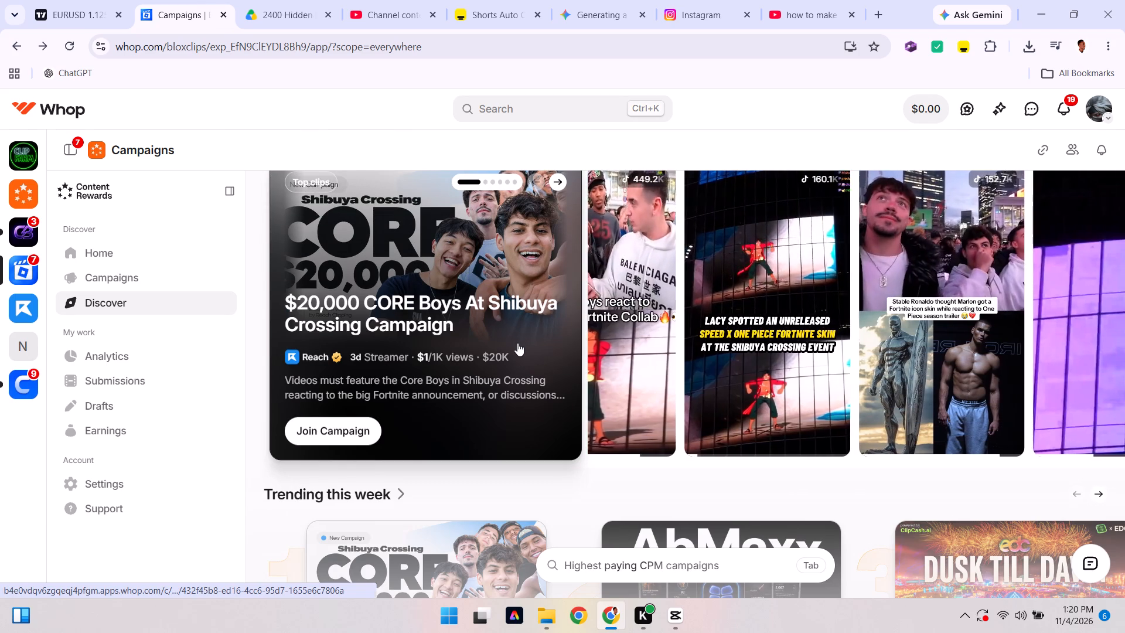
scroll(517, 343, "down", 9)
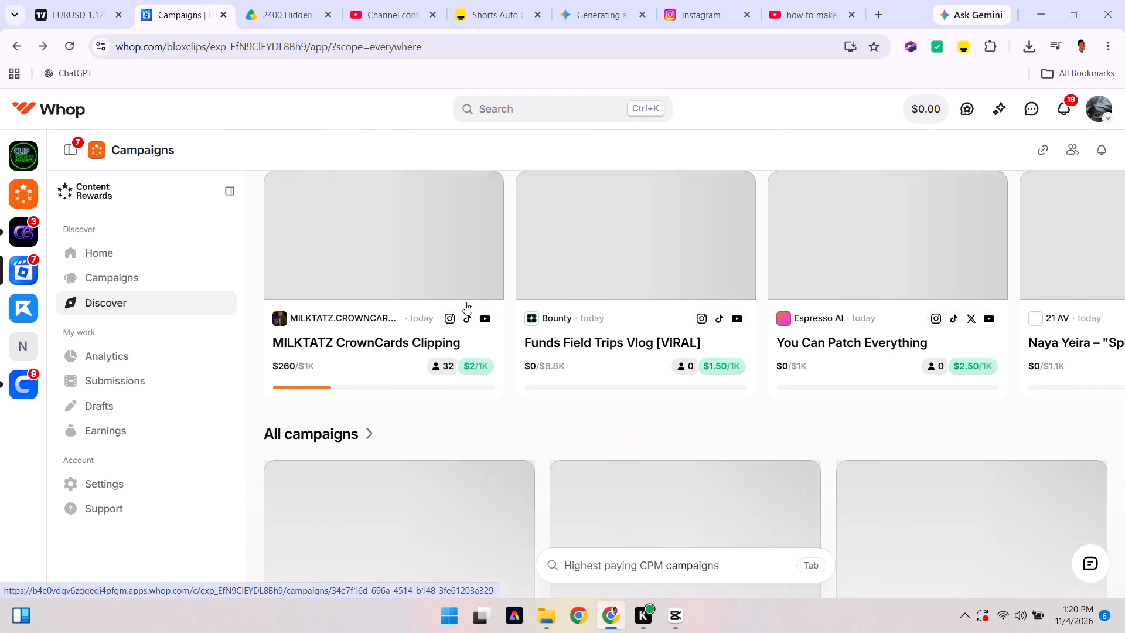
scroll(448, 335, "up", 2)
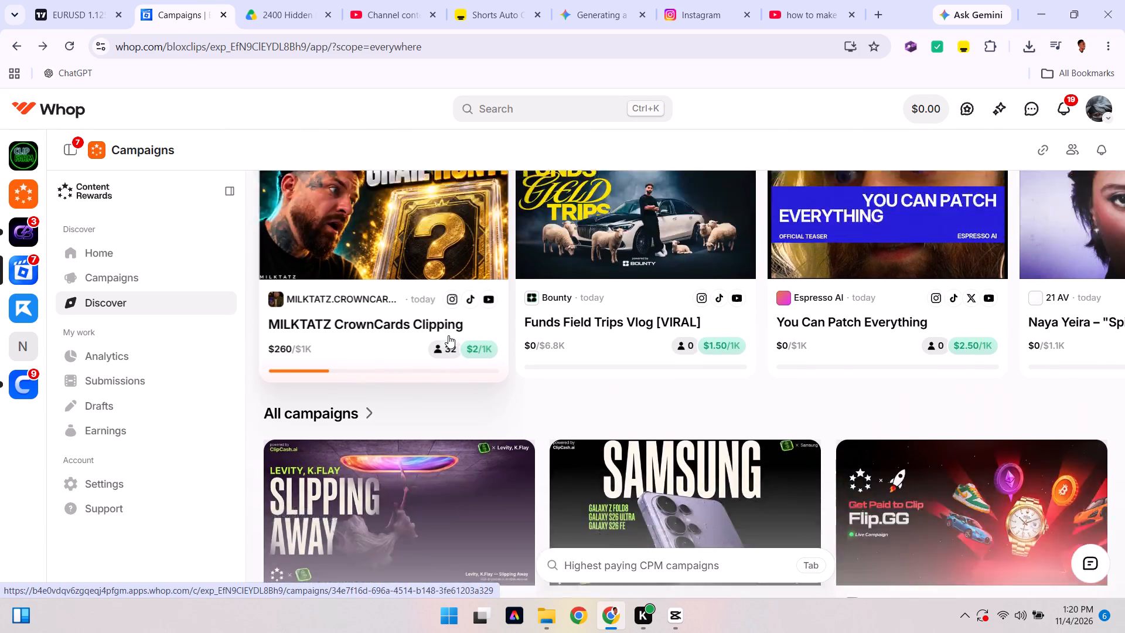
scroll(448, 335, "up", 10)
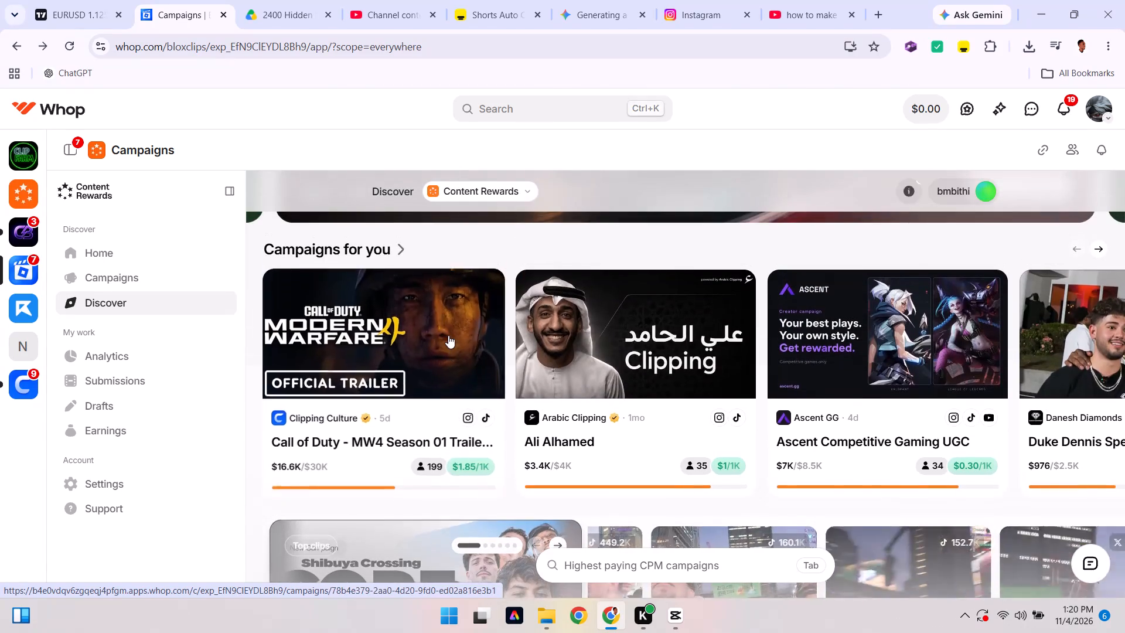
scroll(448, 335, "up", 4)
scroll(448, 335, "down", 2)
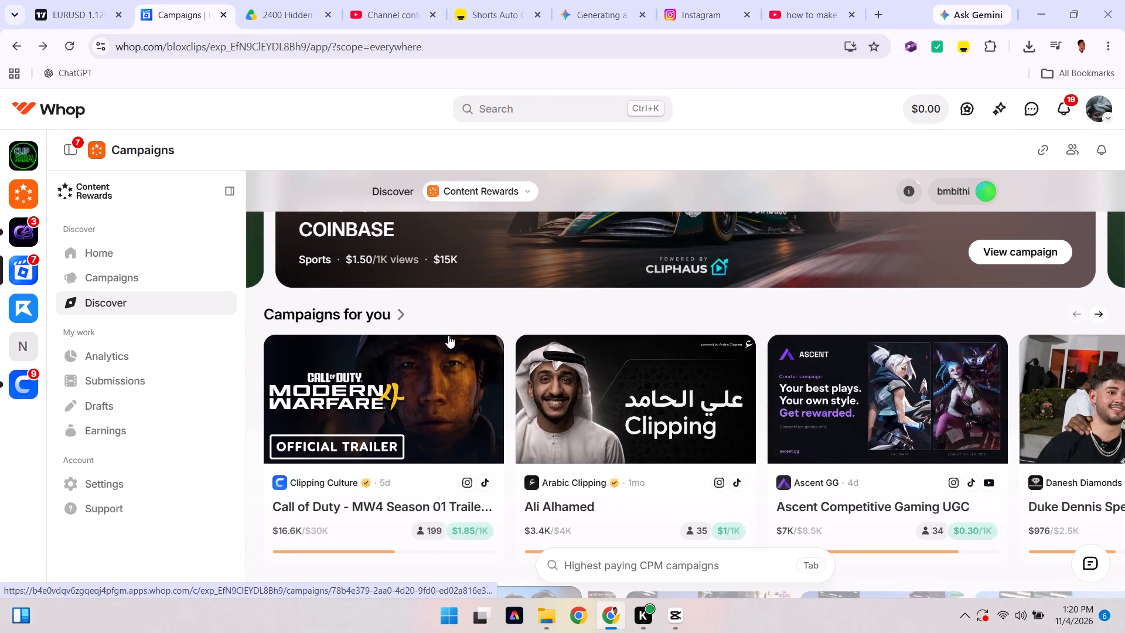
scroll(550, 416, "left", 6)
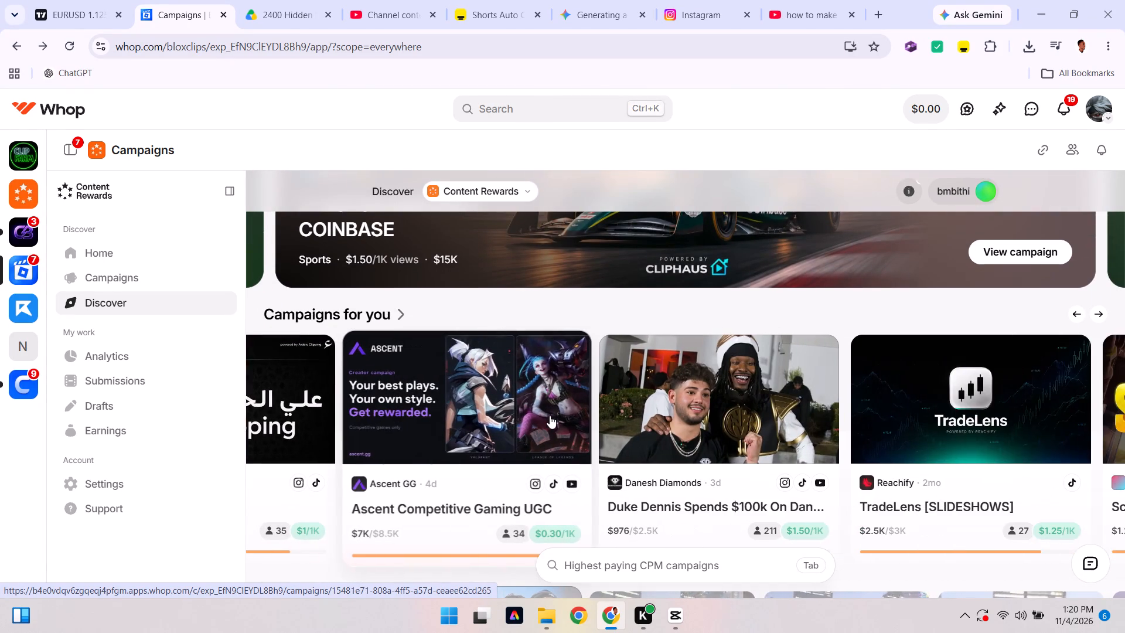
scroll(550, 416, "left", 12)
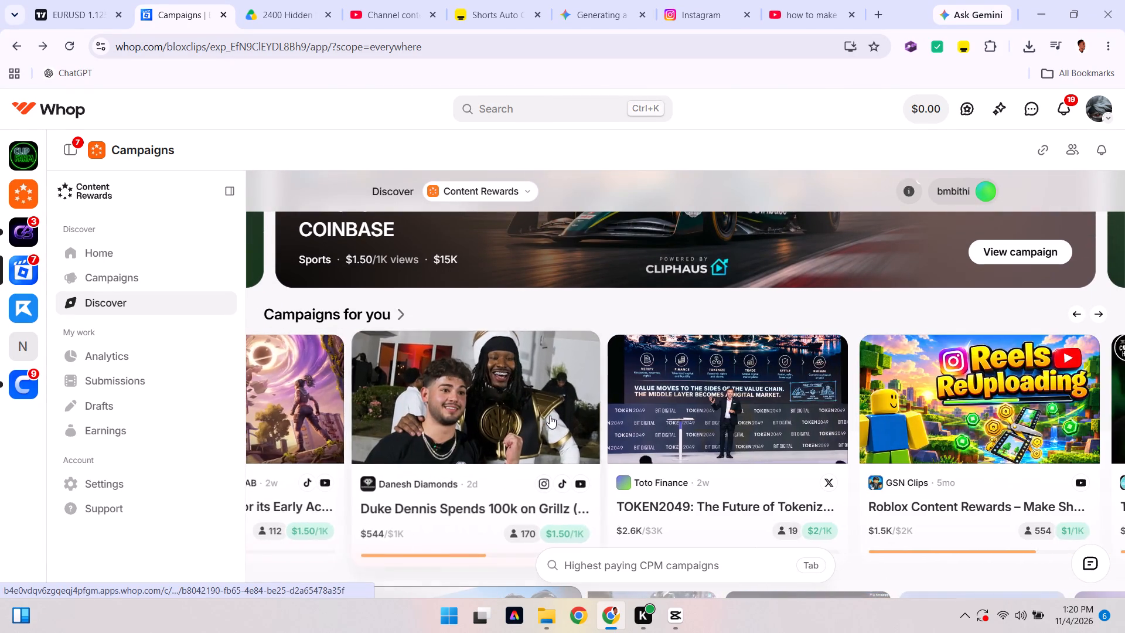
scroll(550, 416, "left", 2)
Go to the Campaigns section of Content Rewards and open the $2,400 Hidden Stream Campaign.
left_click(173, 267)
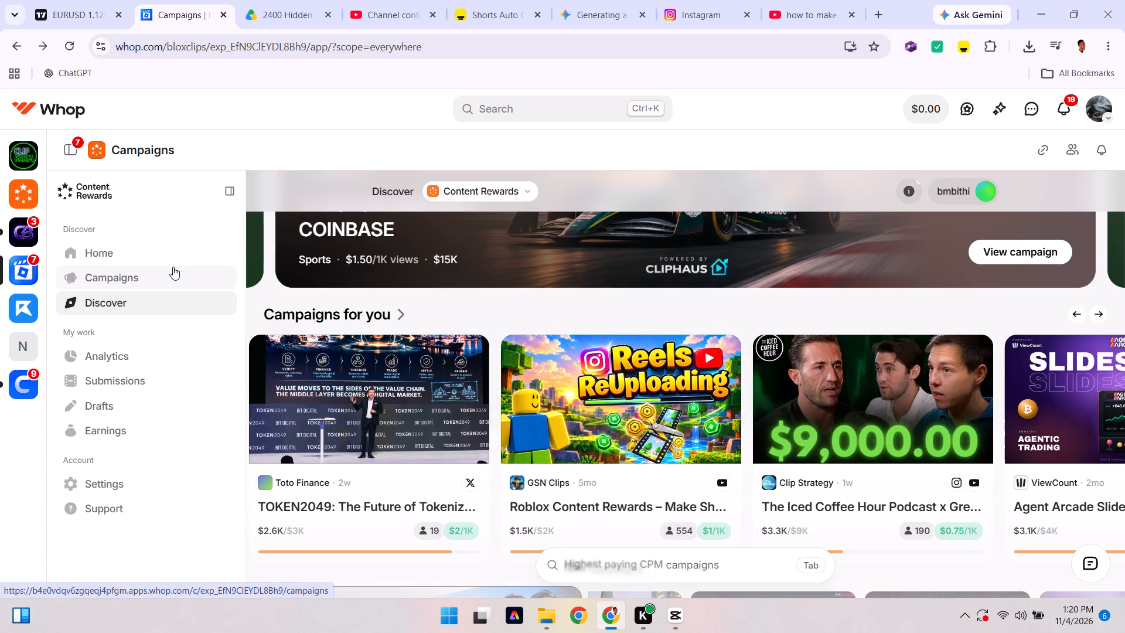
triple_click(173, 267)
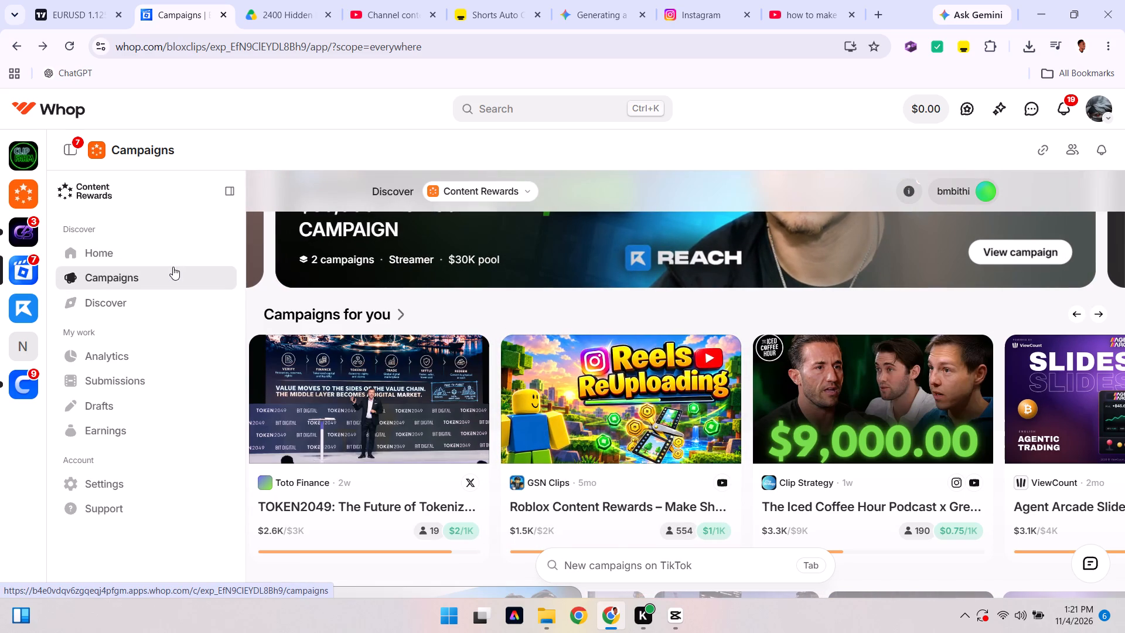
double_click(173, 267)
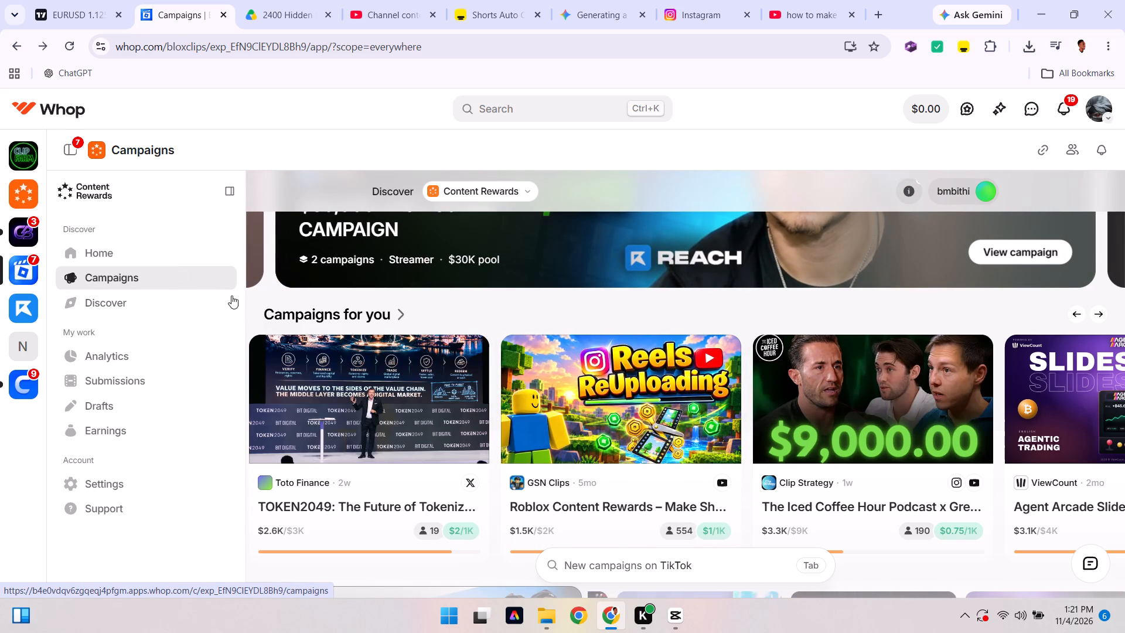
scroll(287, 318, "down", 4)
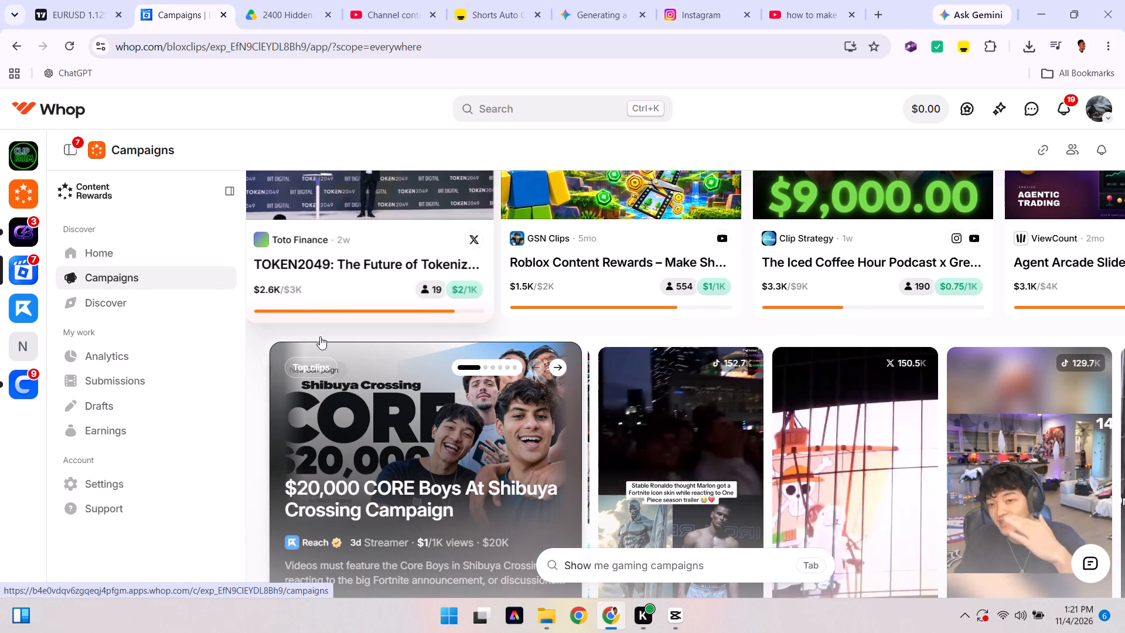
left_click(464, 432)
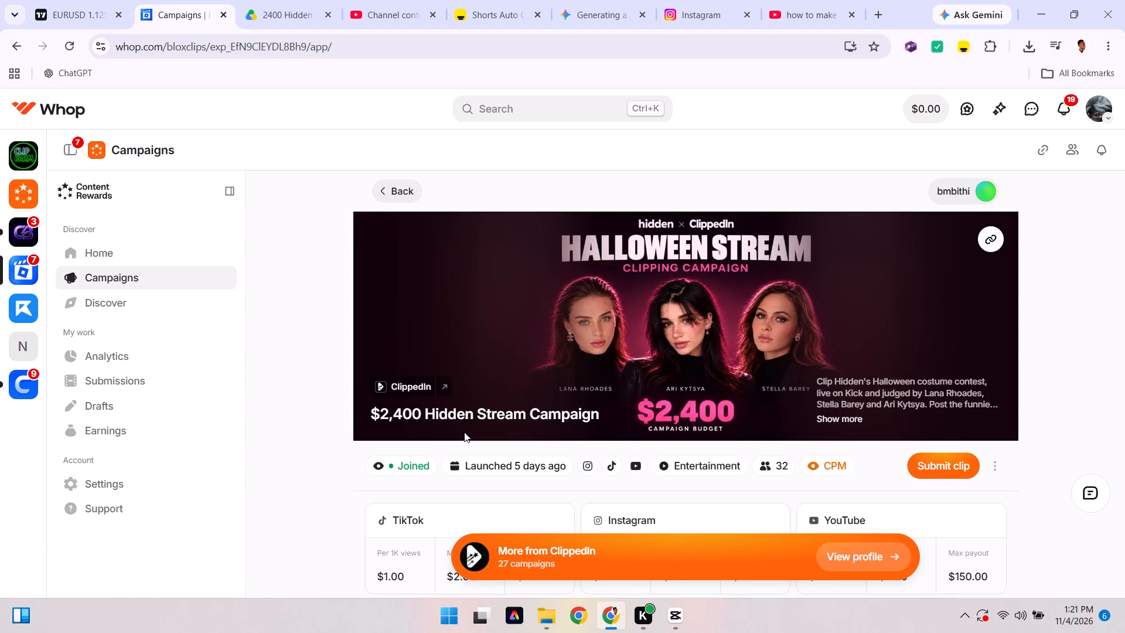
Read the Hidden Stream Campaign's payout rates, budget, reference materials and brief for the clip requirements.
scroll(464, 432, "down", 4)
scroll(464, 432, "up", 3)
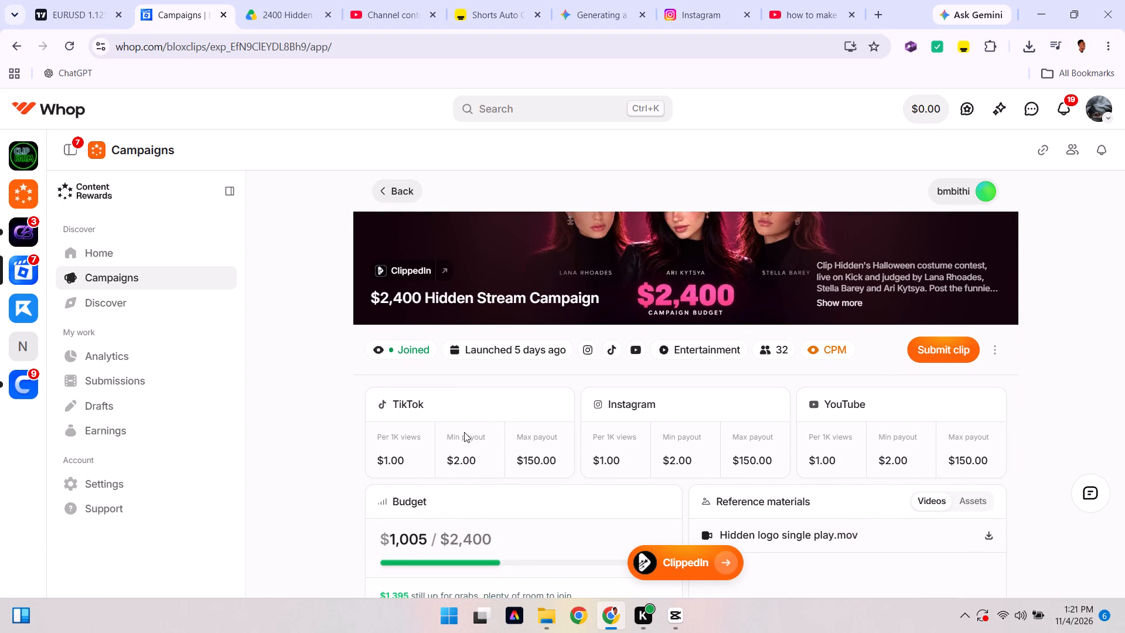
scroll(464, 432, "down", 4)
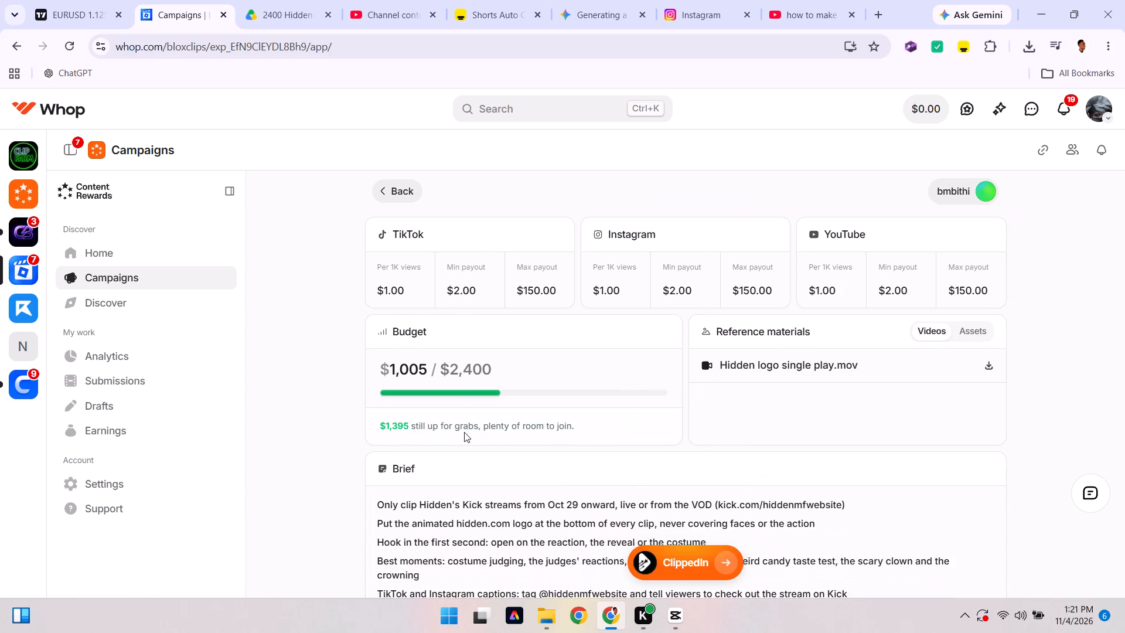
scroll(464, 432, "down", 4)
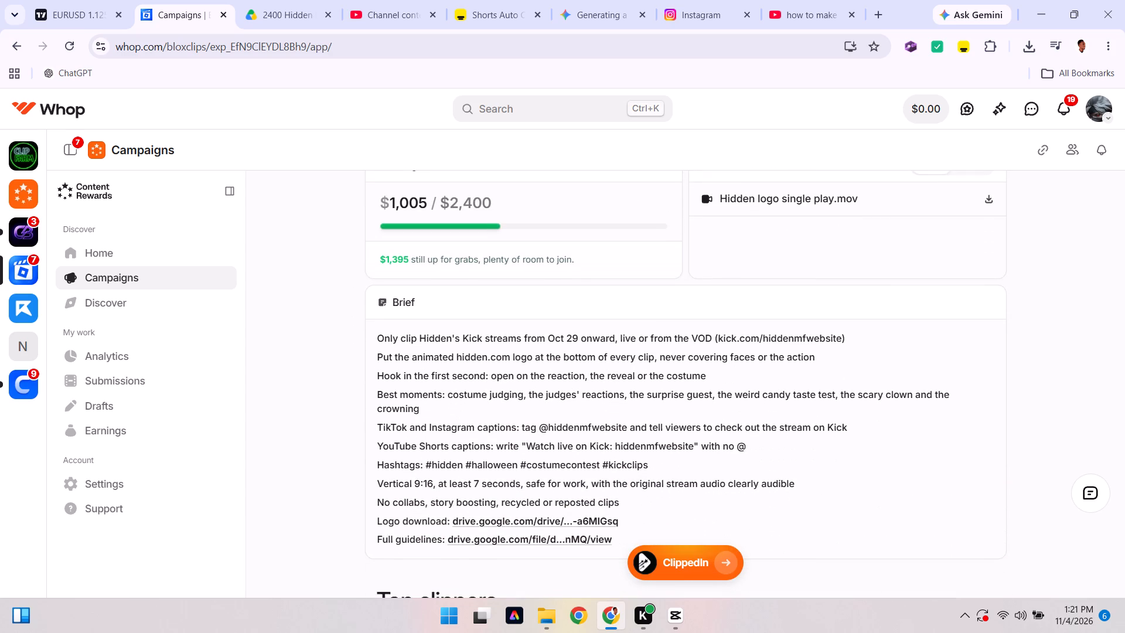
scroll(464, 432, "down", 7)
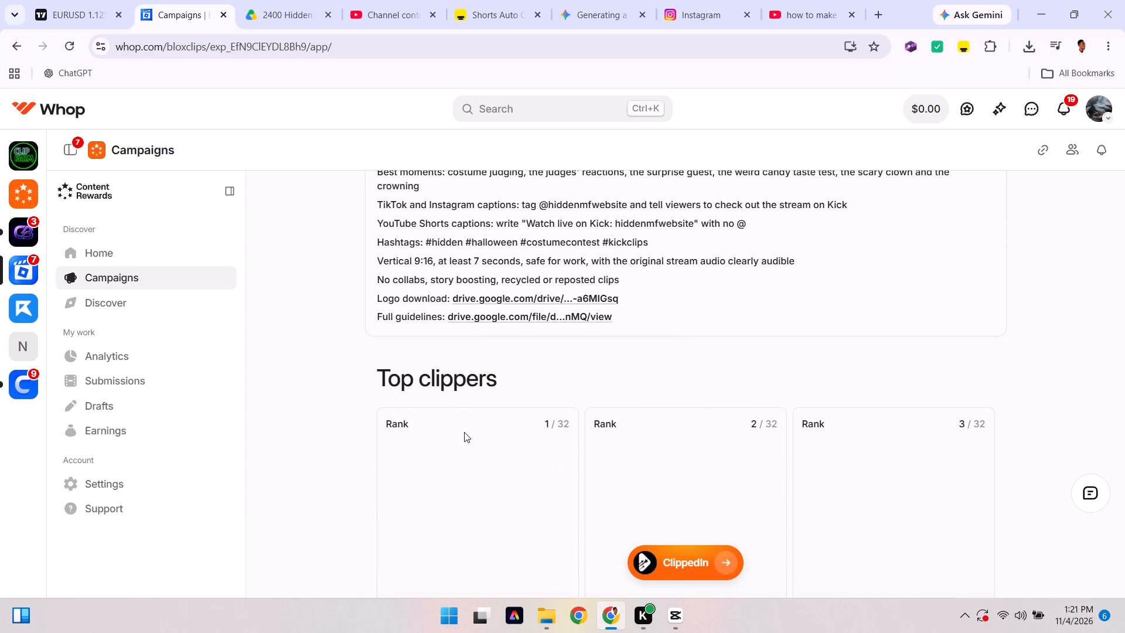
Examine the campaign's top clippers and its views and approved clips charts, and return to the start of the campaign page.
scroll(464, 432, "down", 1)
scroll(568, 377, "down", 1)
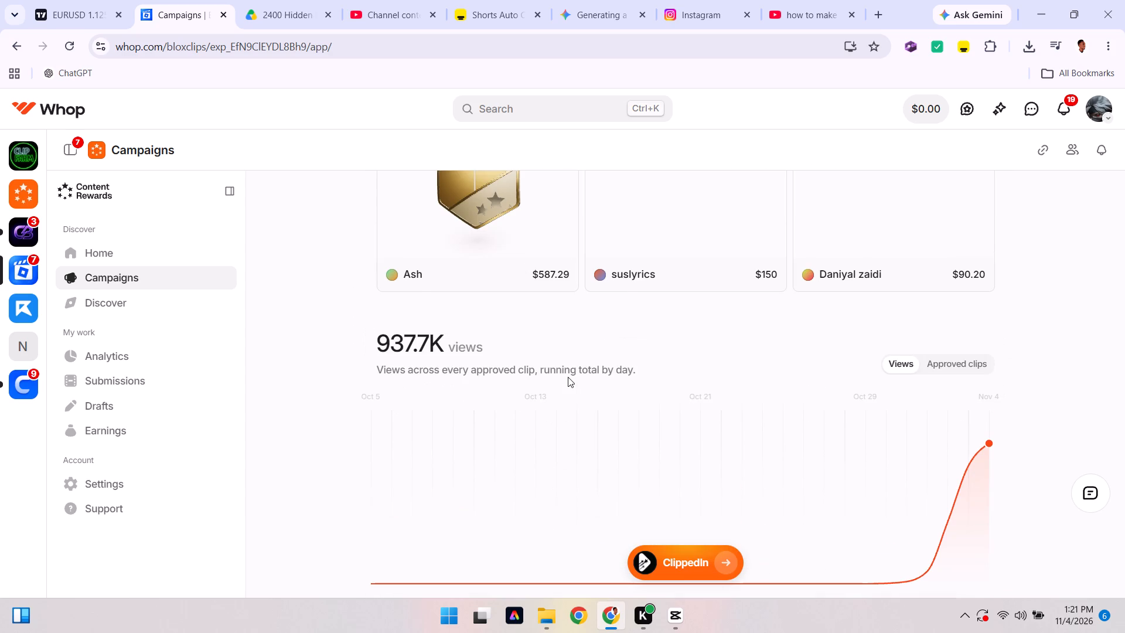
scroll(568, 377, "down", 1)
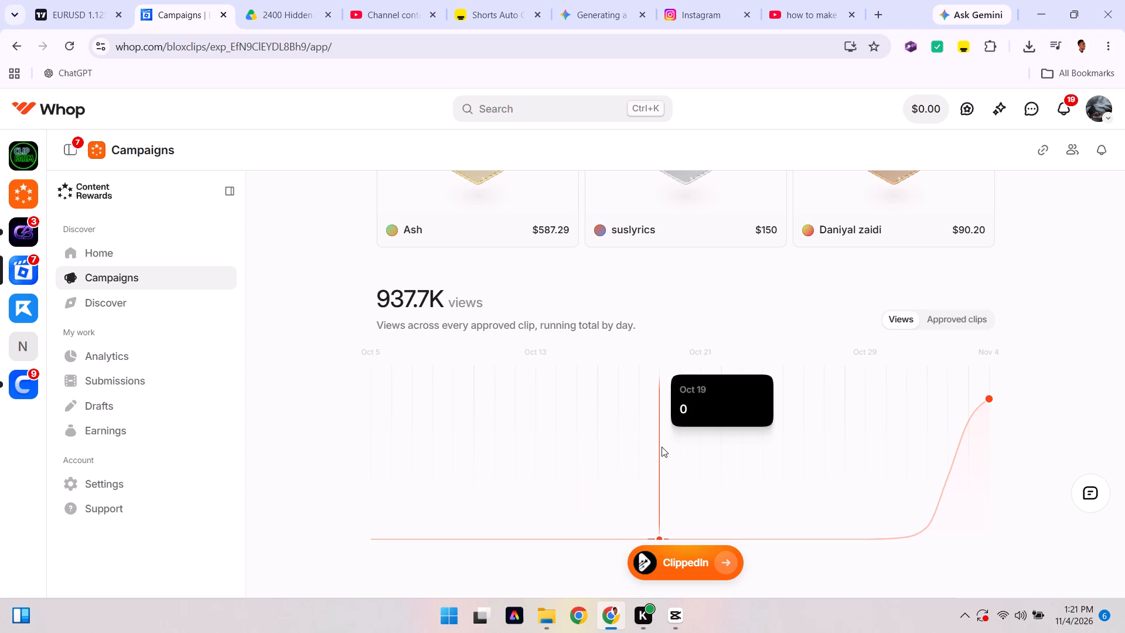
left_click(946, 322)
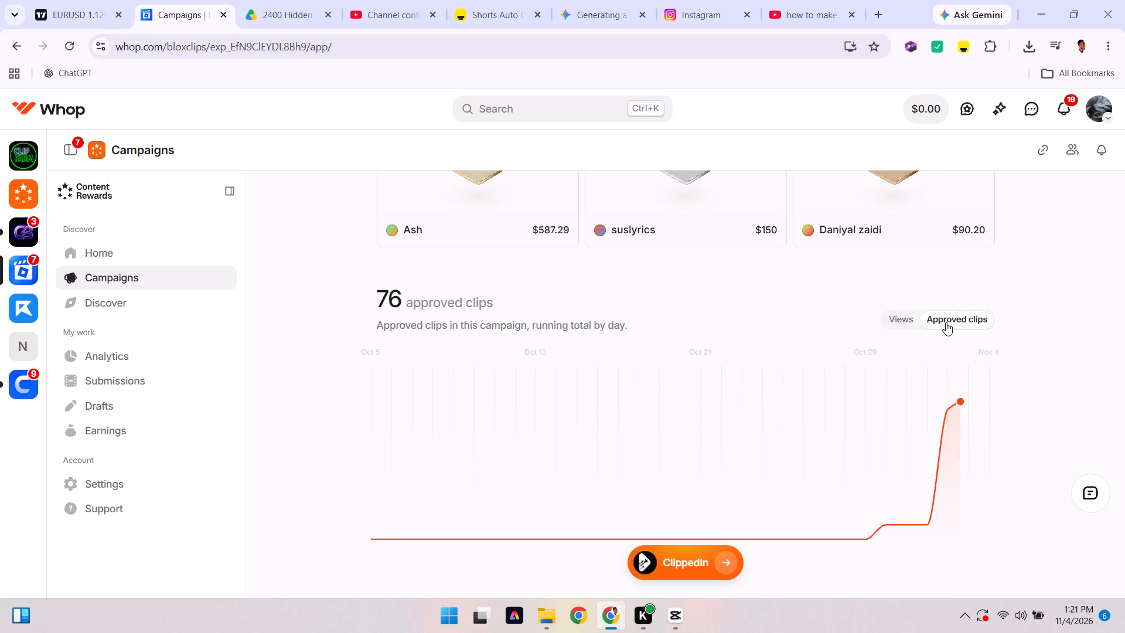
left_click(911, 317)
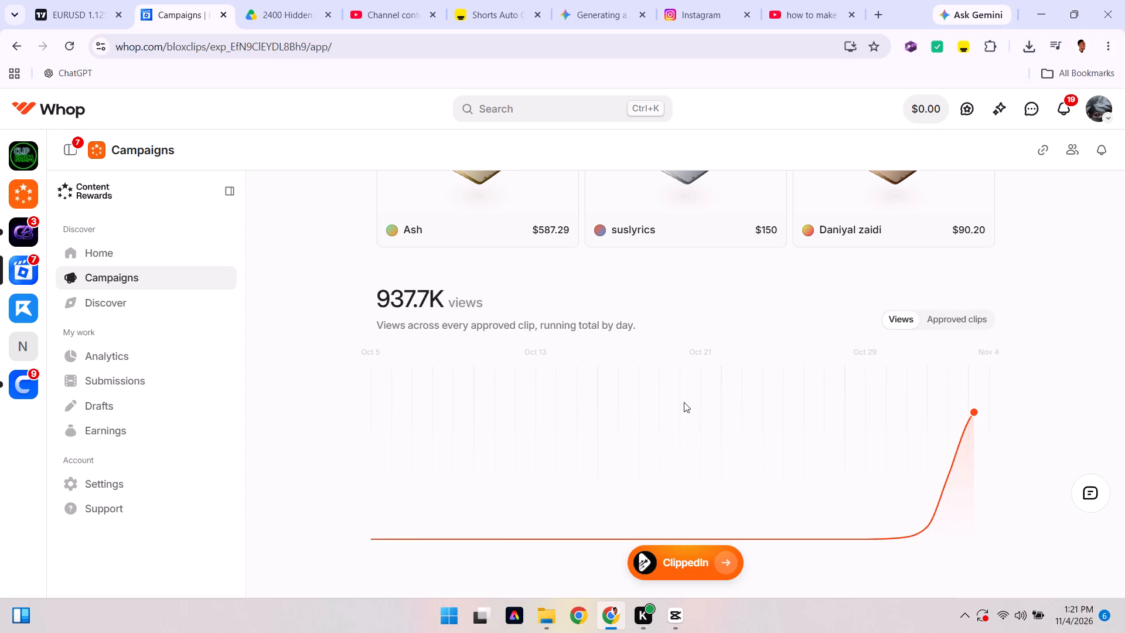
scroll(529, 256, "up", 3)
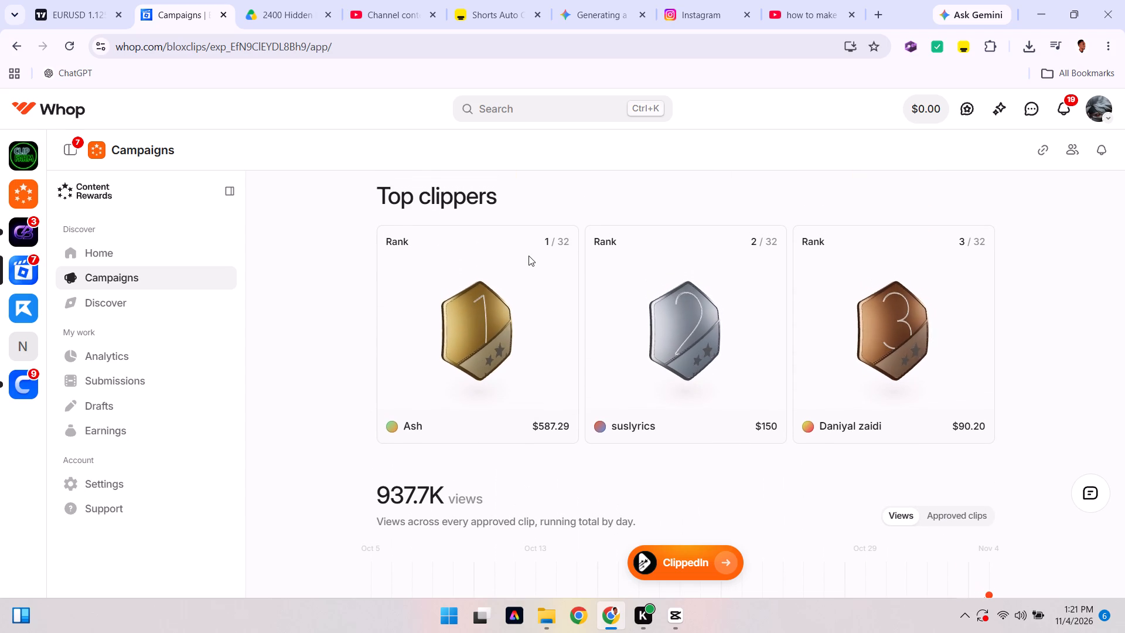
scroll(589, 328, "up", 3)
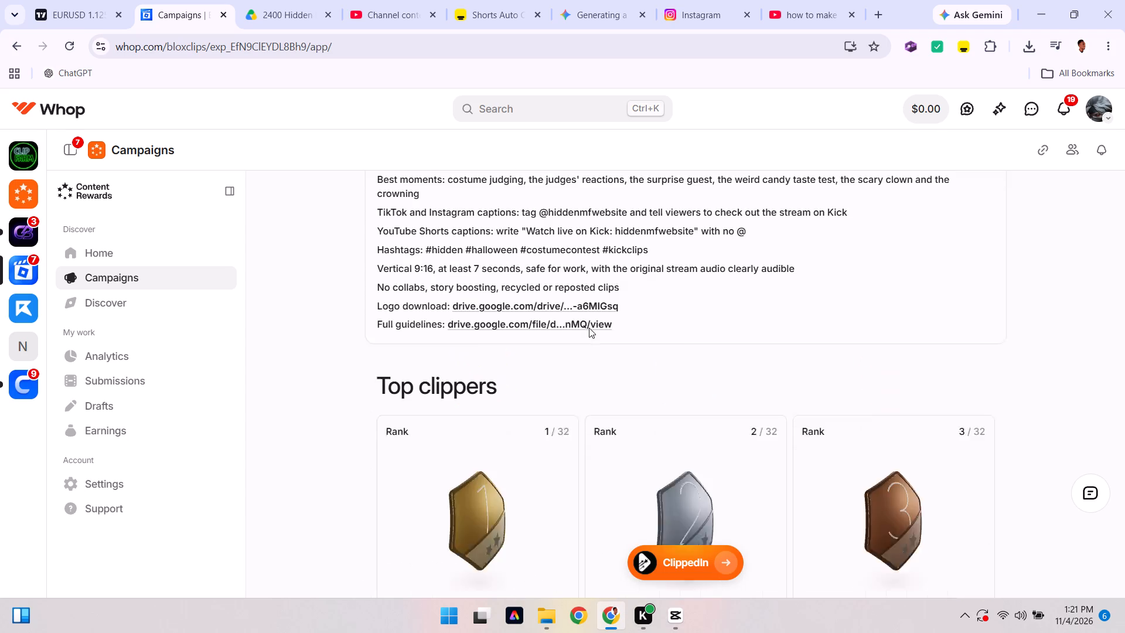
scroll(589, 328, "up", 4)
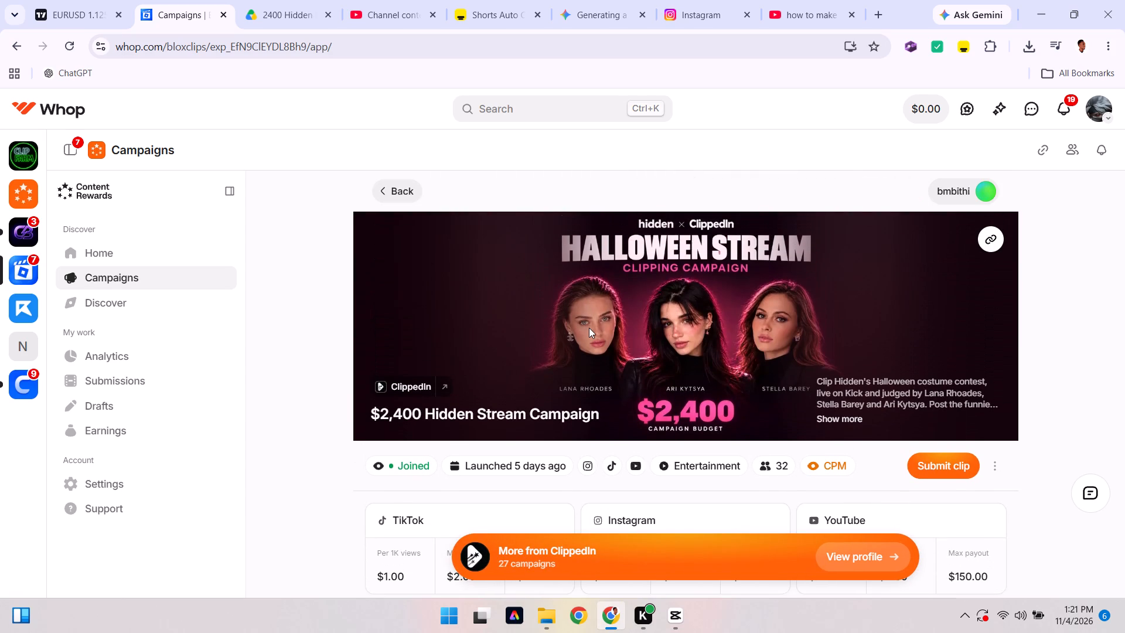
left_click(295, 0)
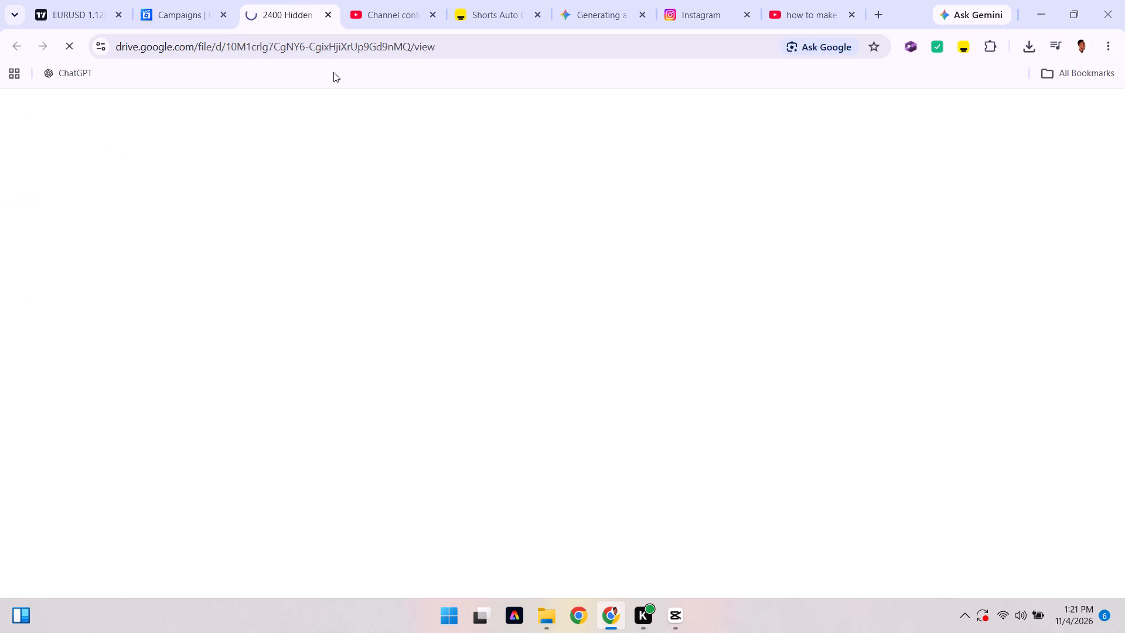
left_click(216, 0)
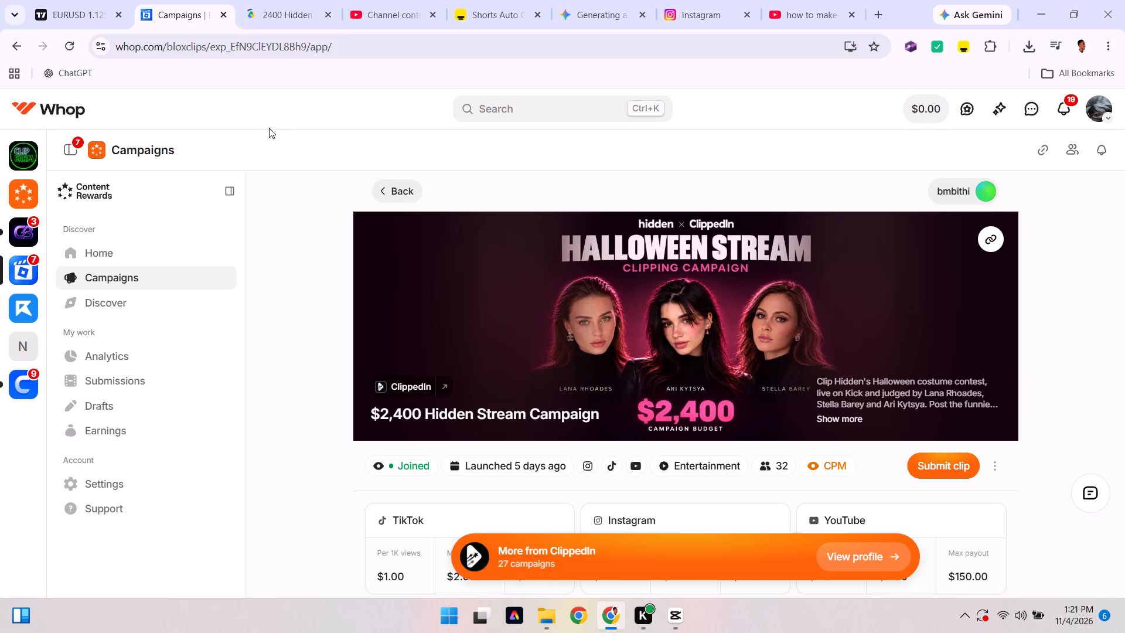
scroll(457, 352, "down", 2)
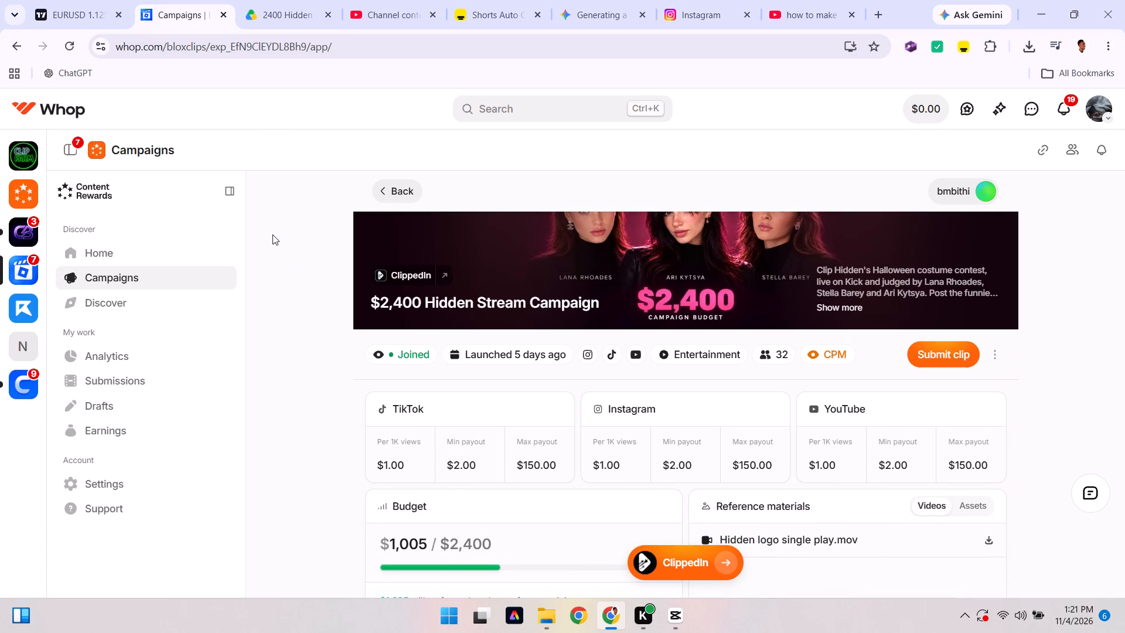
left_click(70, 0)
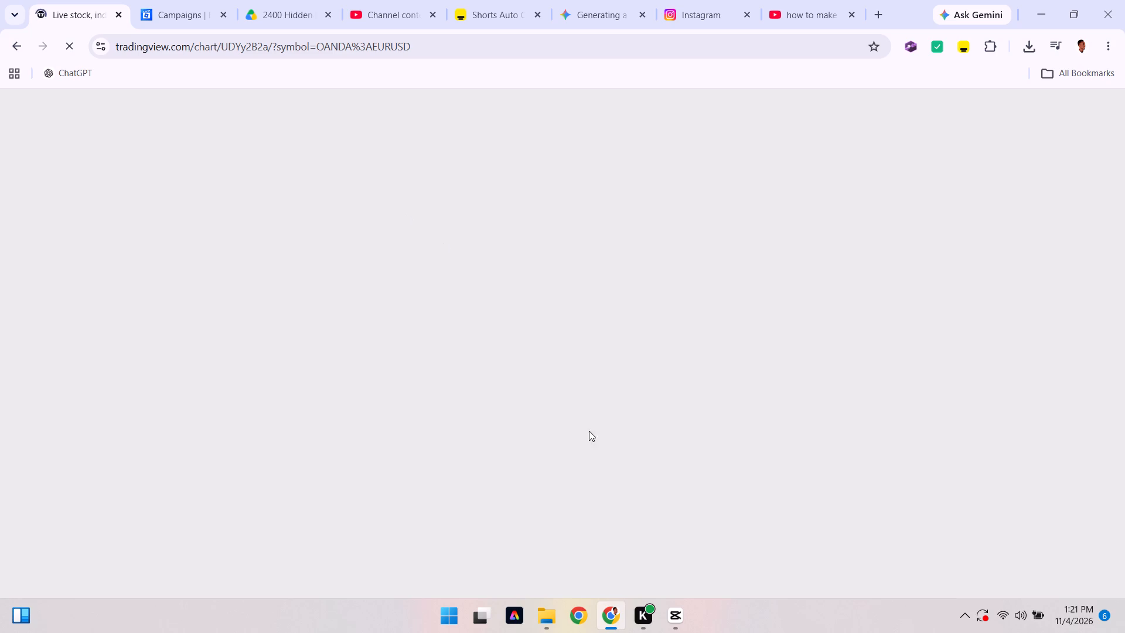
Switch to CapCut and move the judges' overlay footage down in the frame to about X 2219, Y -241.
left_click(674, 624)
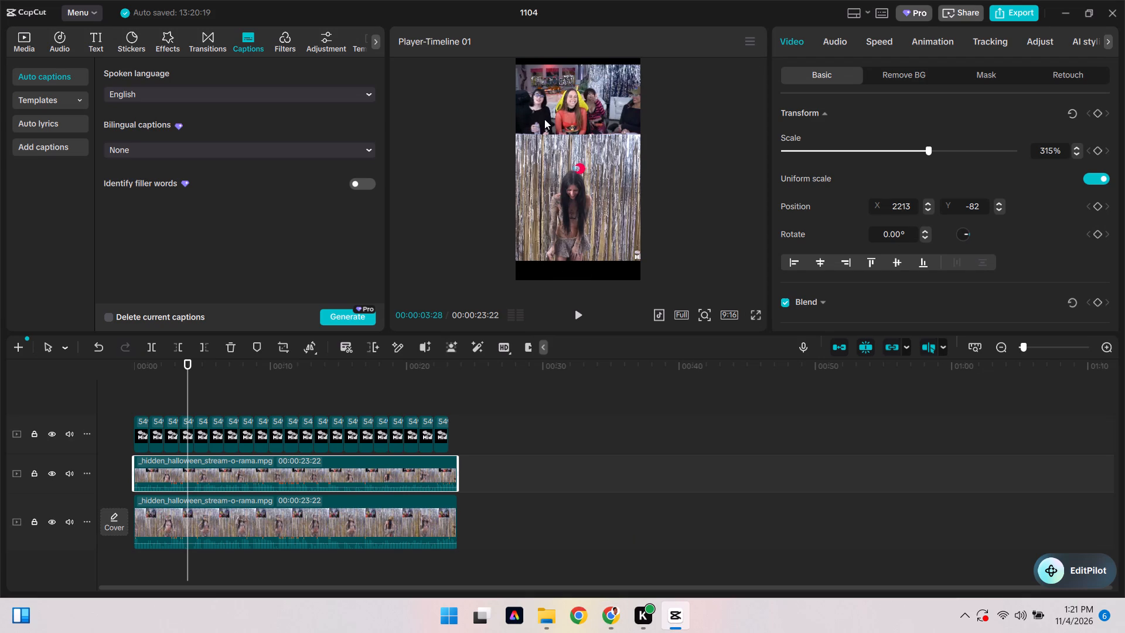
left_click(560, 110)
left_click_drag(560, 110, 560, 125)
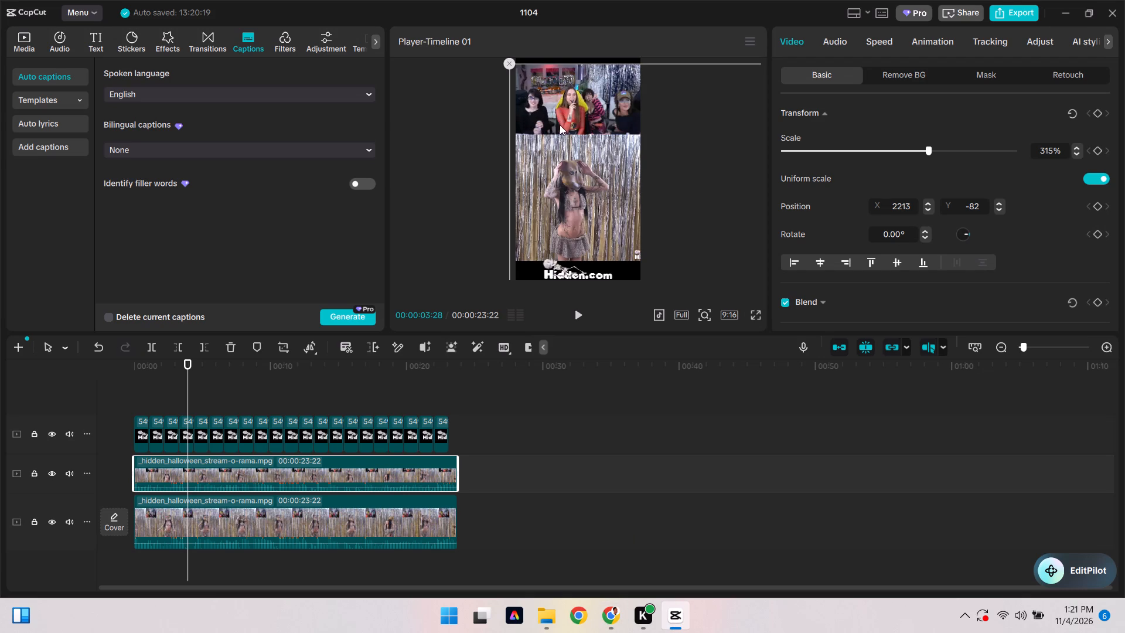
left_click_drag(560, 125, 554, 119)
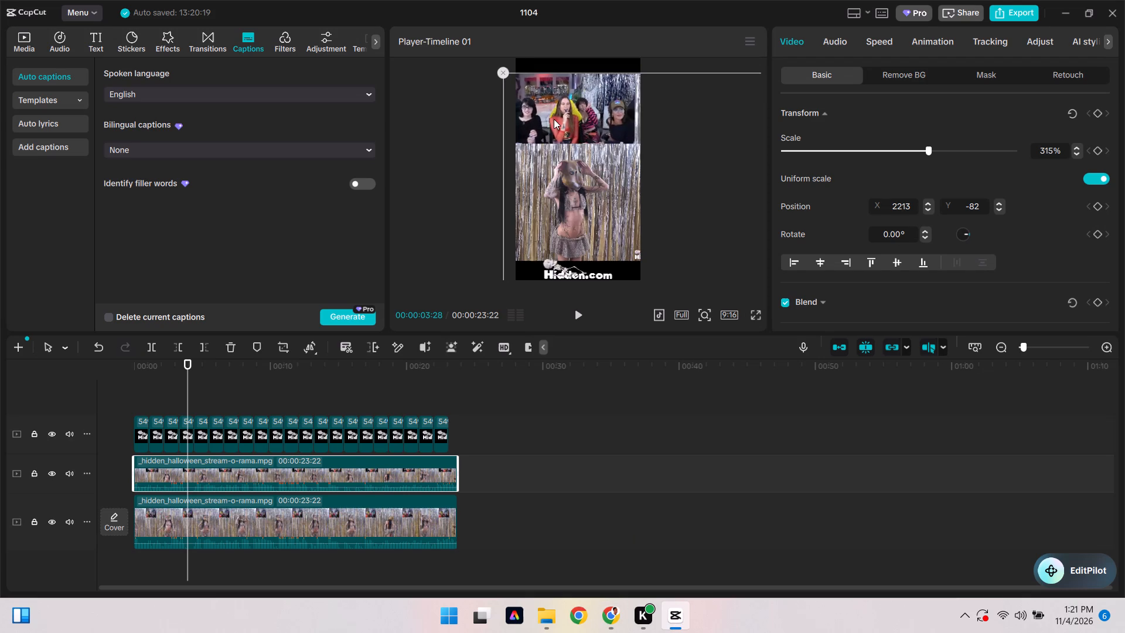
left_click_drag(554, 119, 561, 119)
left_click(703, 202)
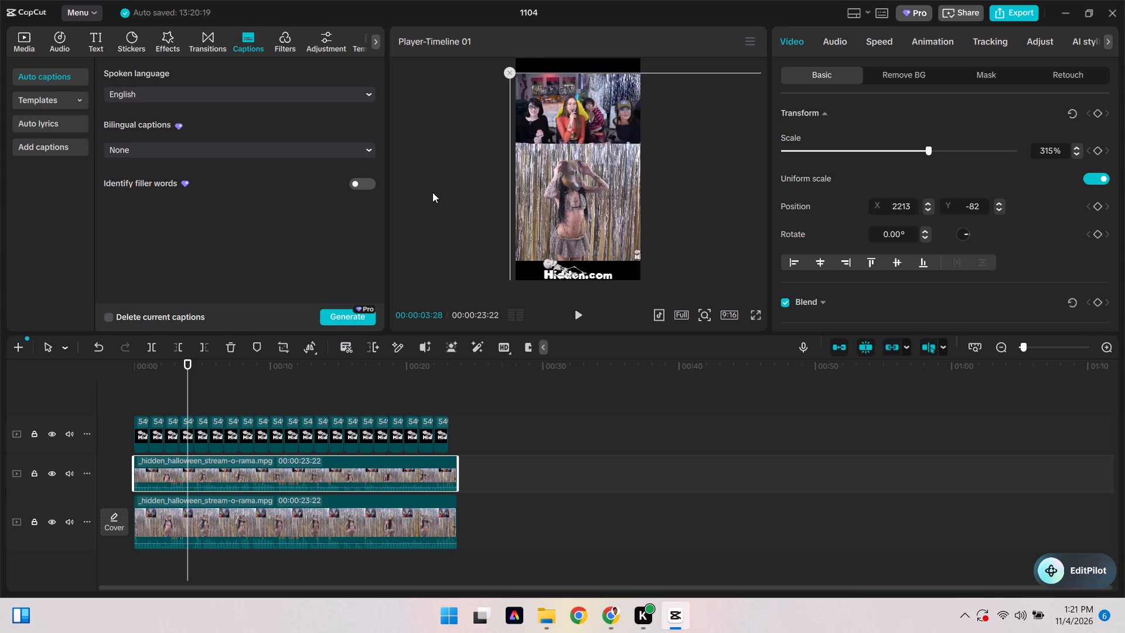
left_click(432, 192)
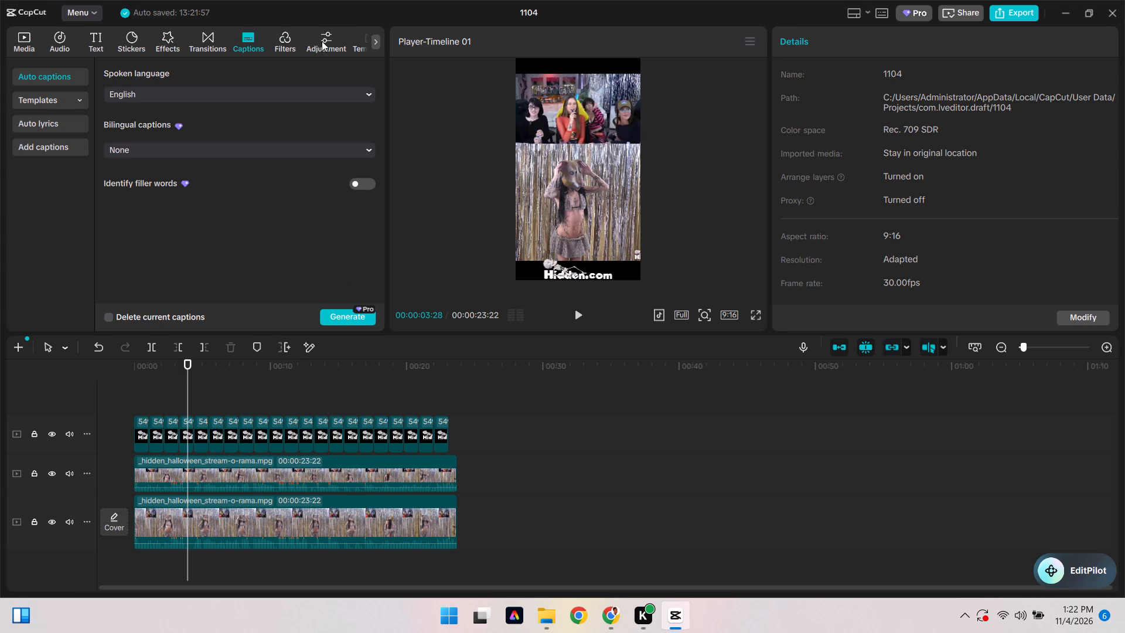
Add a default text clip at the start of the timeline.
left_click_drag(191, 379, 135, 380)
left_click(94, 56)
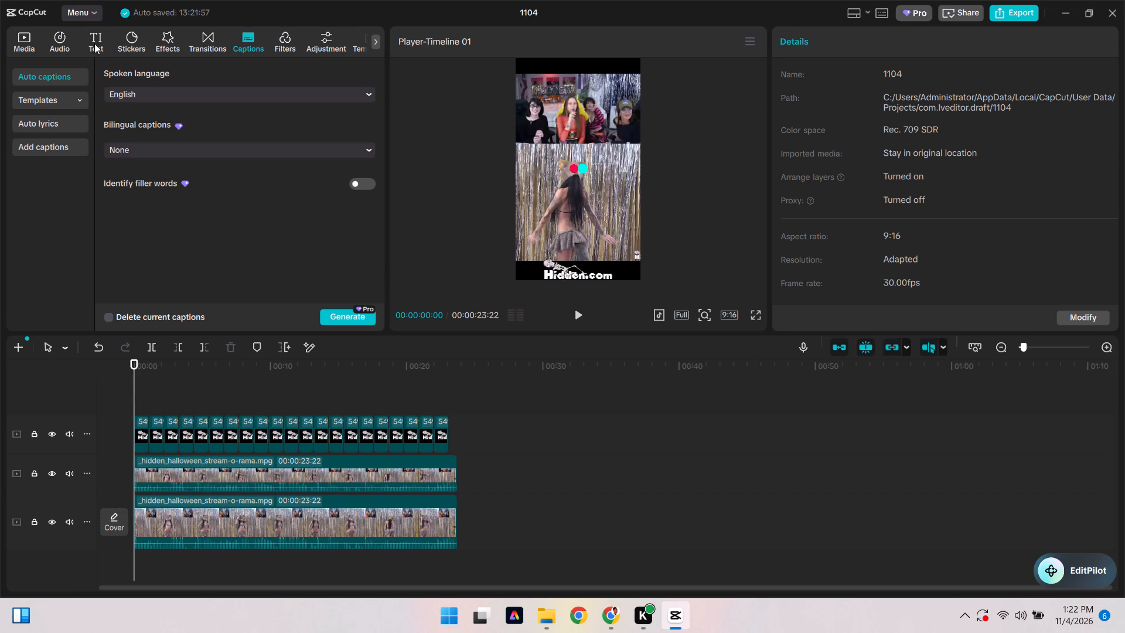
left_click(94, 43)
left_click(94, 43)
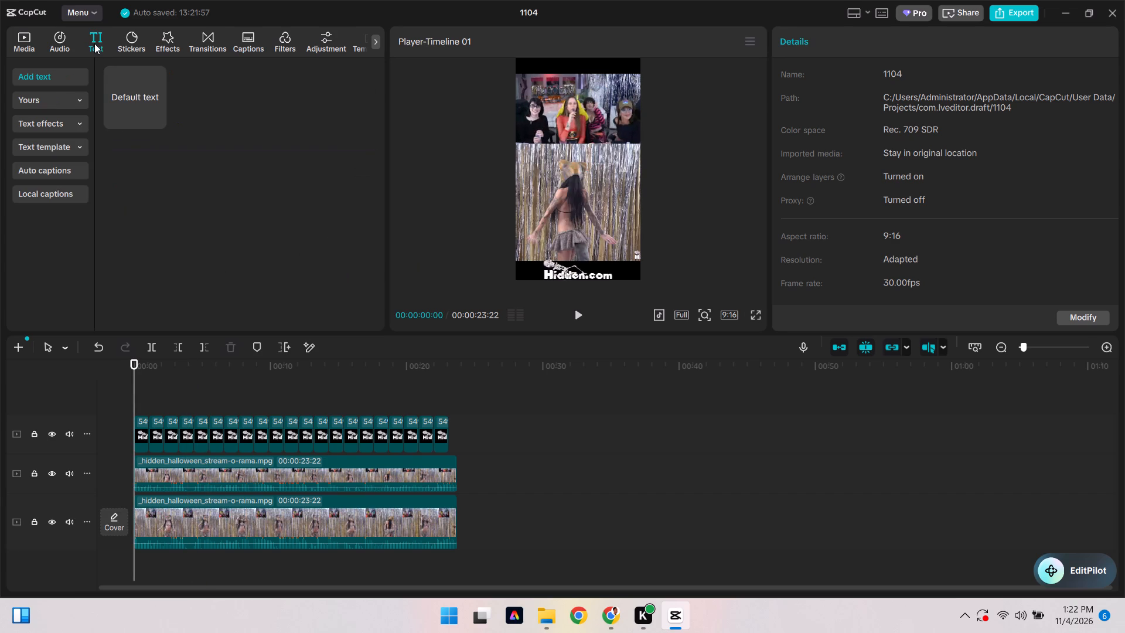
left_click(160, 115)
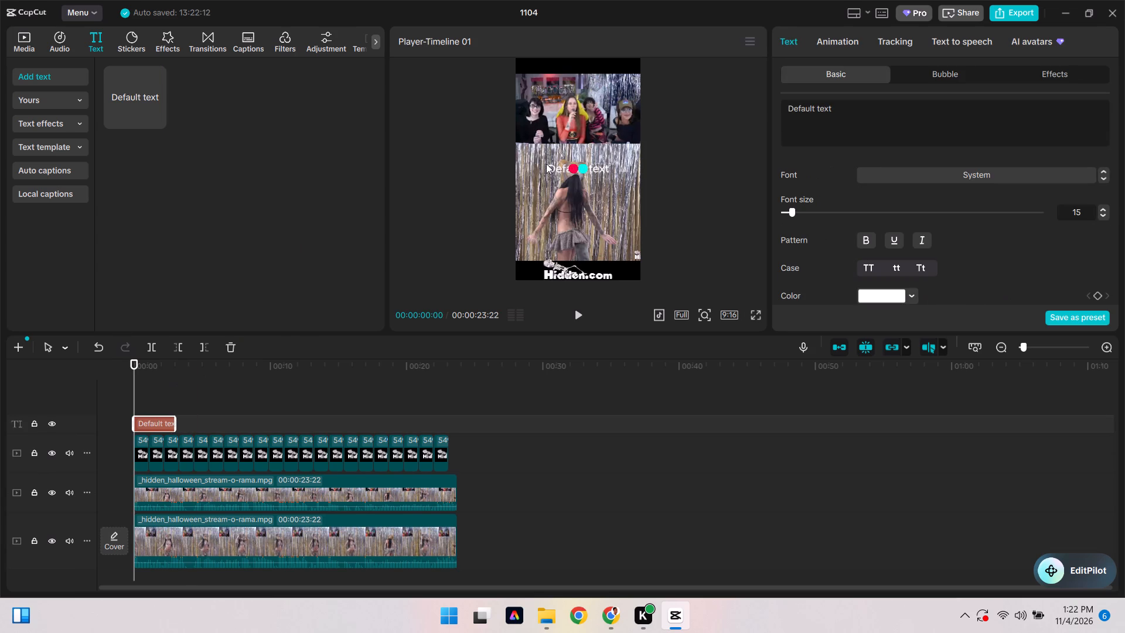
Move the default text up into the black band above the judges' footage.
left_click_drag(554, 167, 549, 86)
key("ctrl+z")
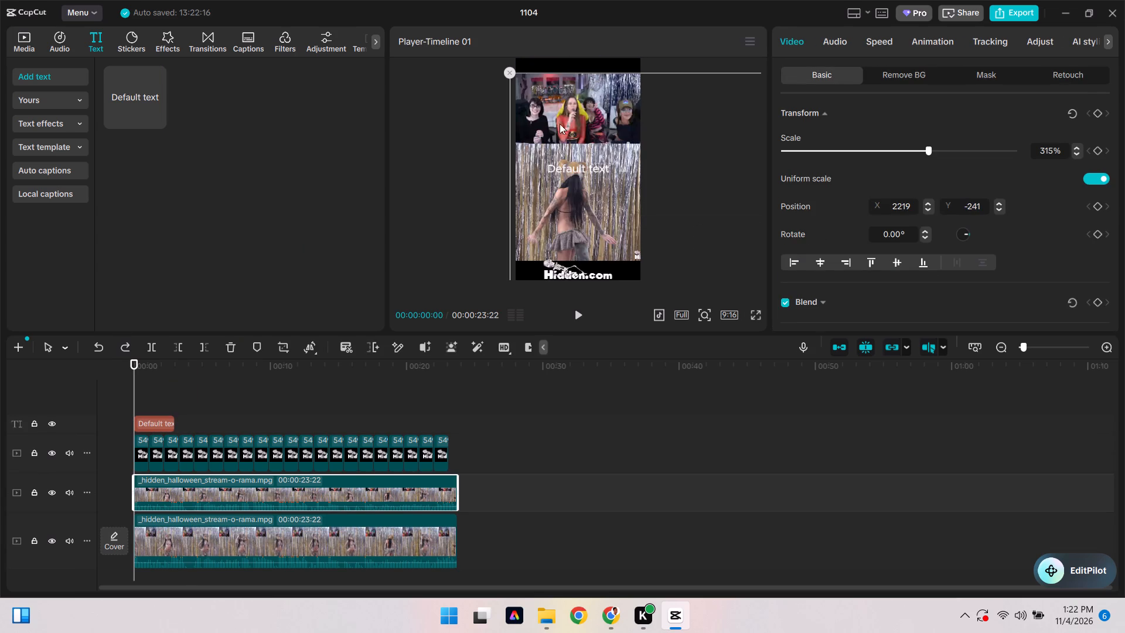
left_click(568, 161)
left_click(574, 166)
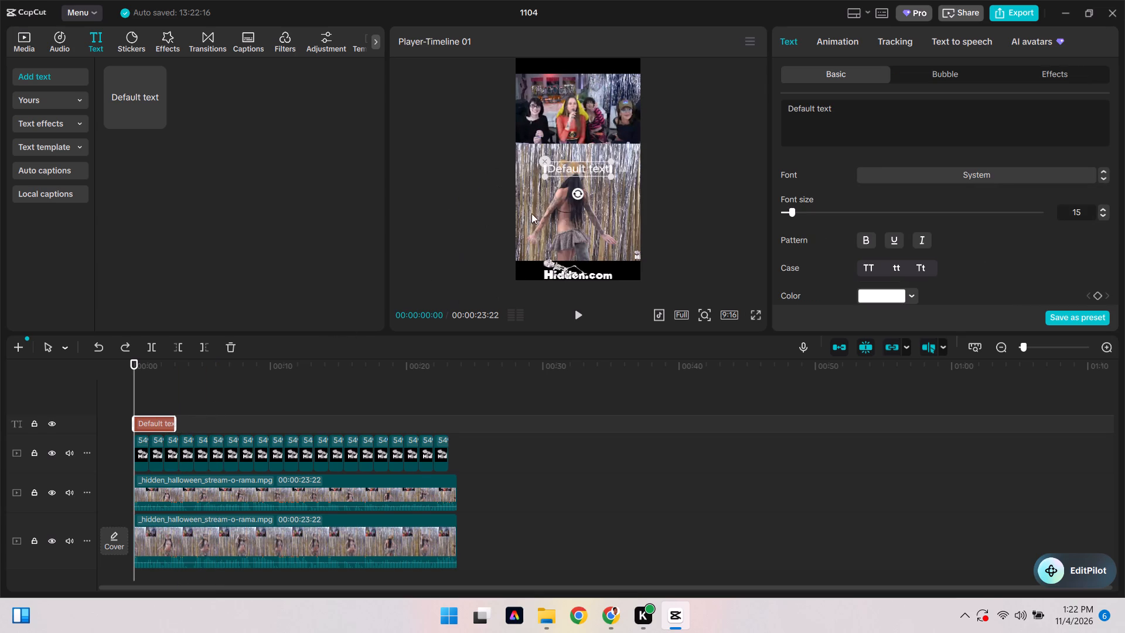
left_click_drag(560, 170, 560, 69)
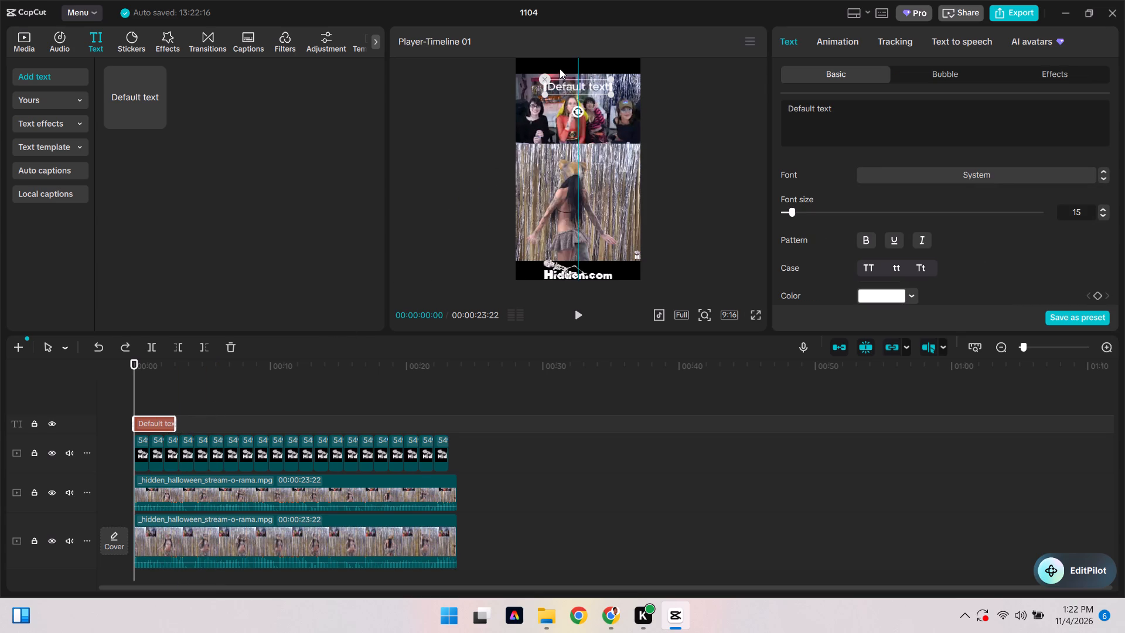
left_click_drag(560, 69, 560, 62)
left_click_drag(560, 62, 565, 67)
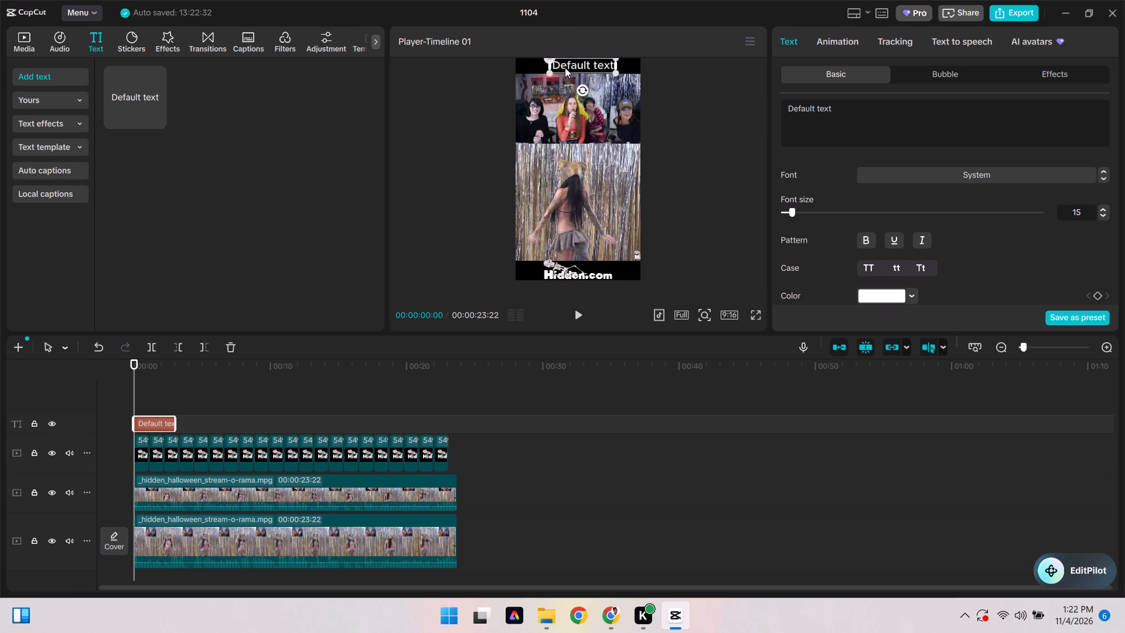
triple_click(573, 67)
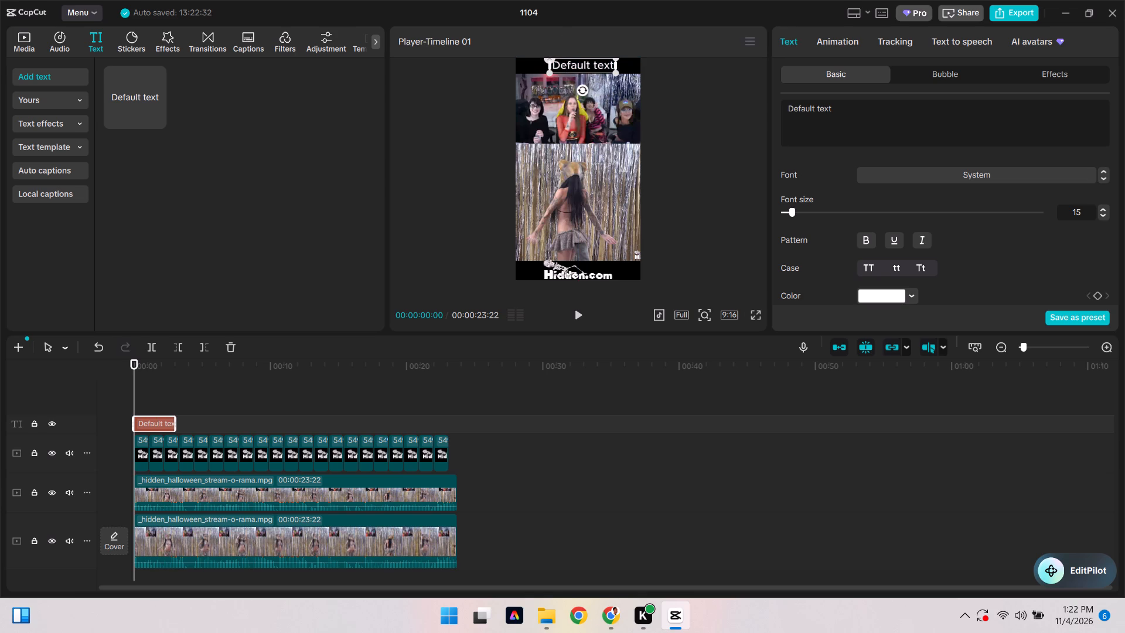
triple_click(580, 70)
left_click(691, 240)
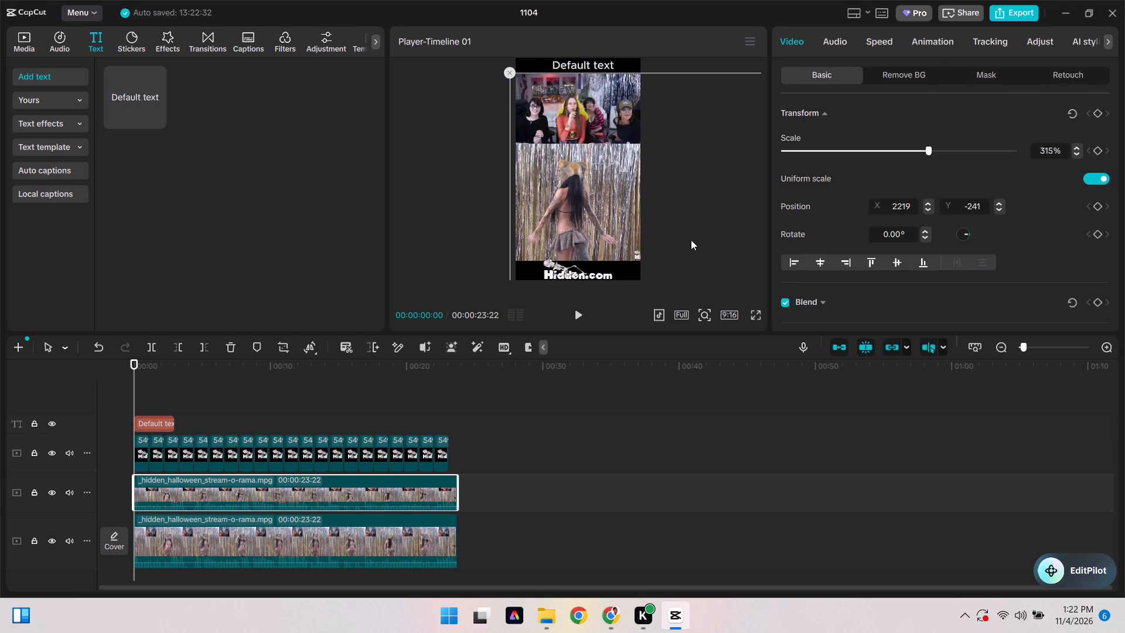
left_click(438, 220)
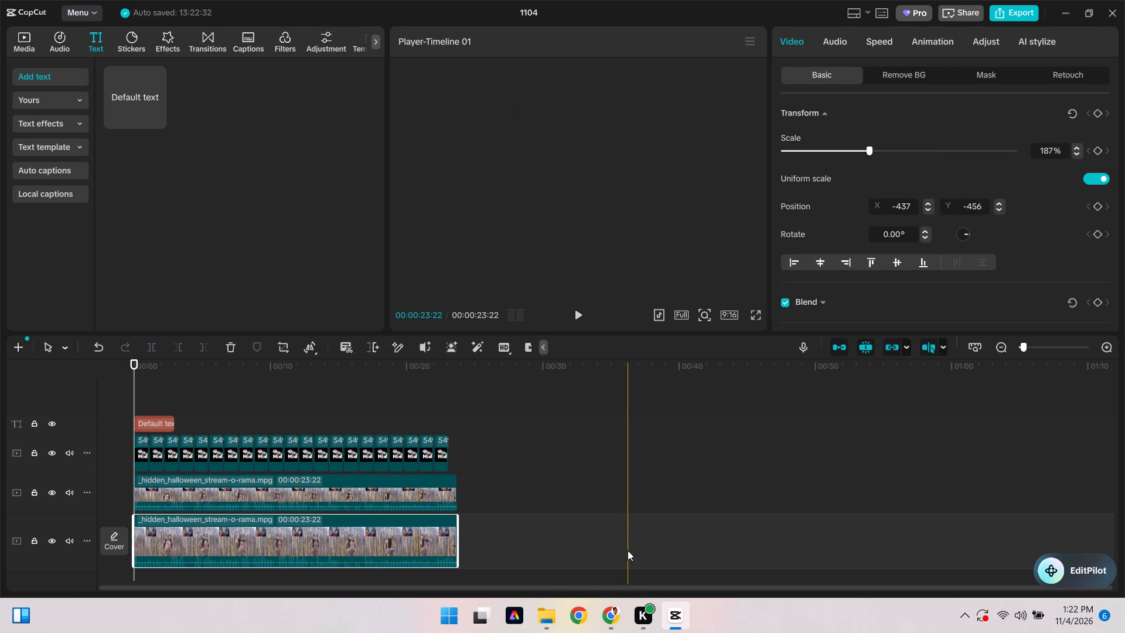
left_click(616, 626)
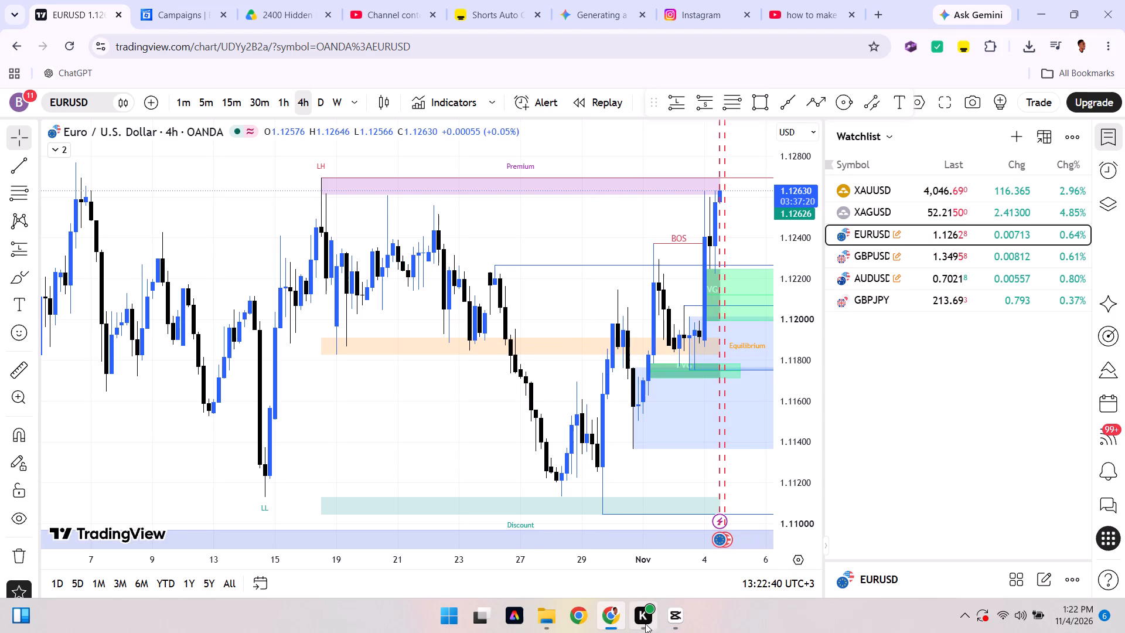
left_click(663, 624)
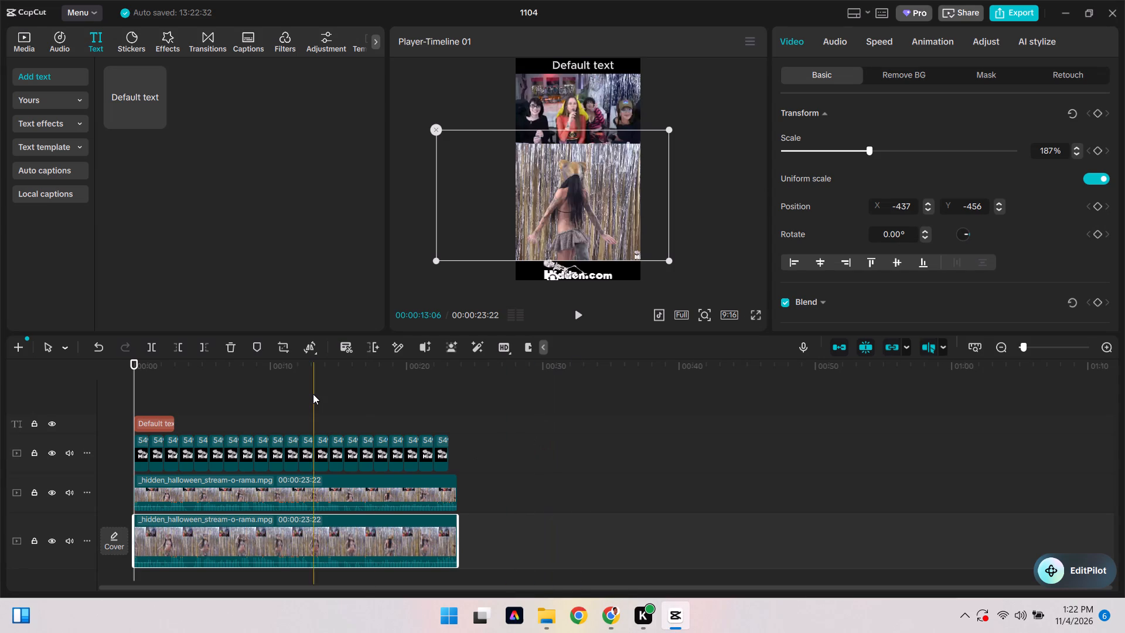
Preview the opening of the clip and generate English auto captions without bilingual captions.
key("space")
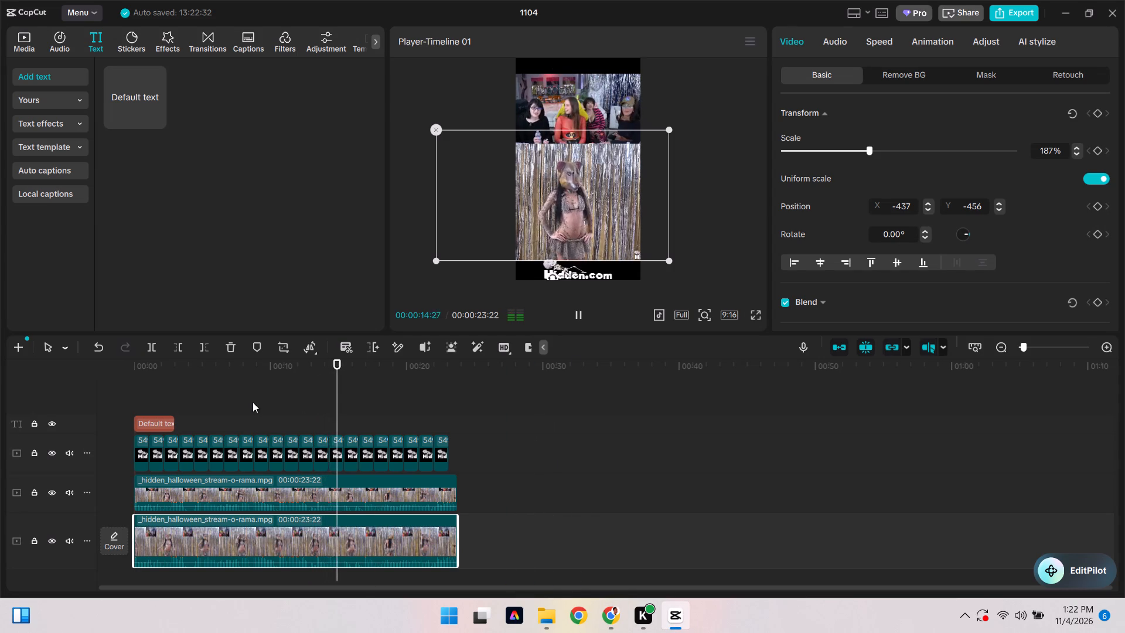
left_click_drag(348, 389, 49, 457)
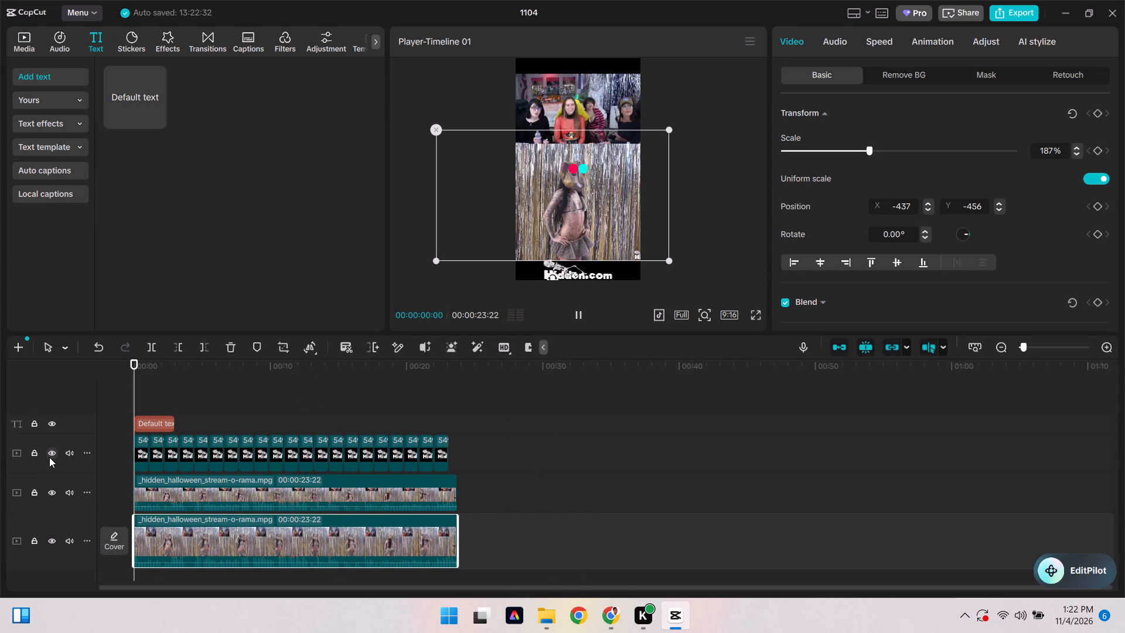
key("space")
key("space")
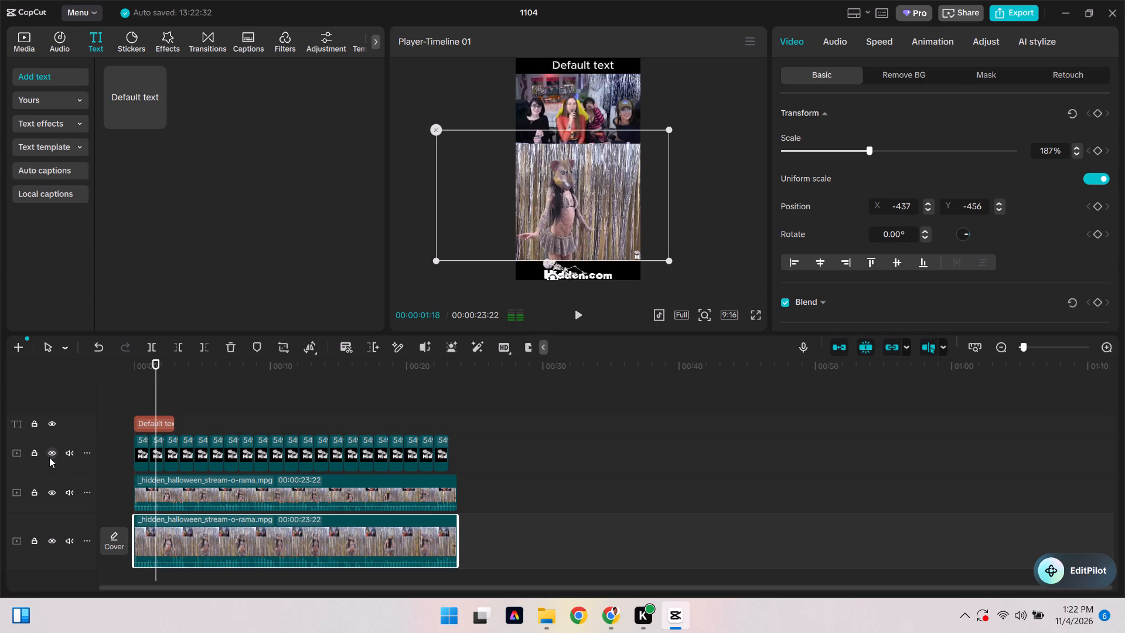
left_click(64, 170)
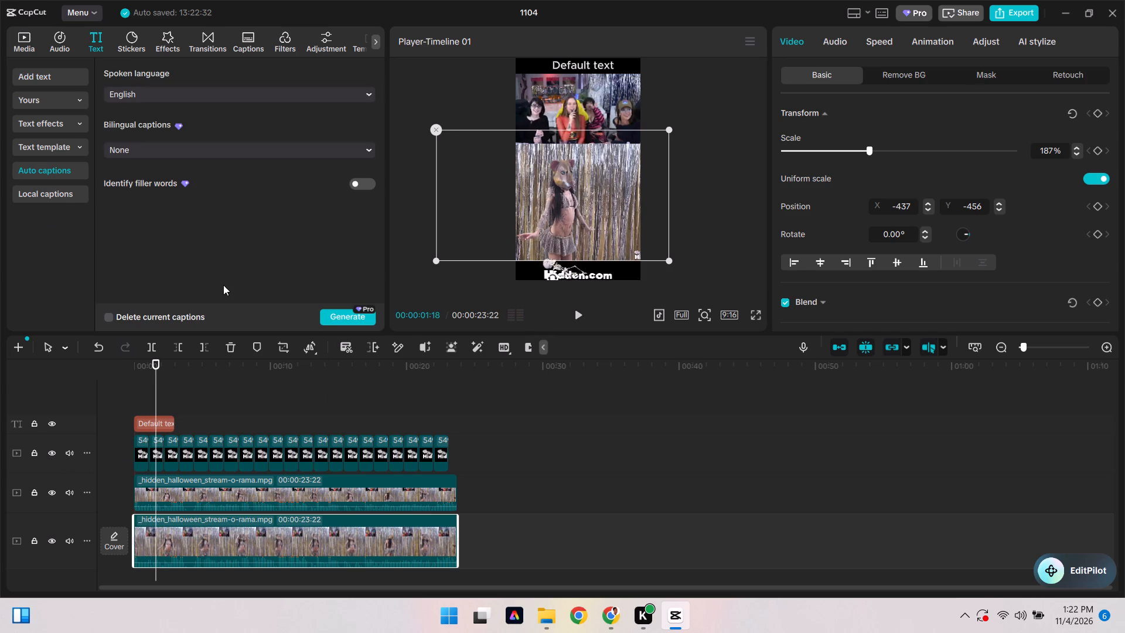
left_click(348, 315)
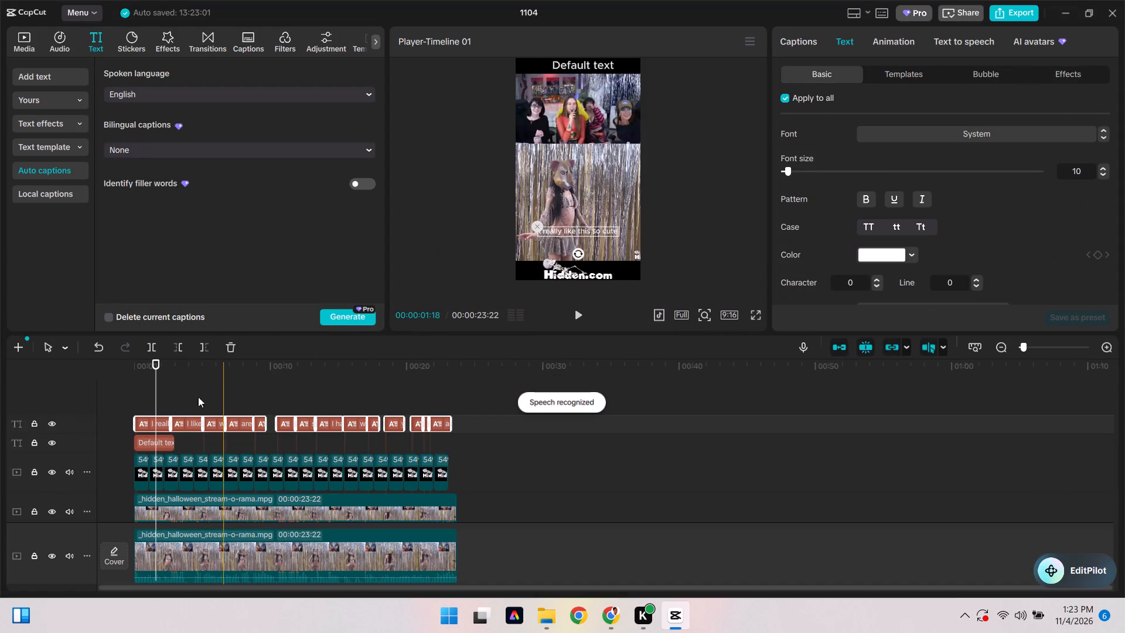
Replace the default title text with the caption "what's your favorite food mouse", copied from the auto captions, and add a question mark.
left_click_drag(155, 384, 77, 386)
key("space")
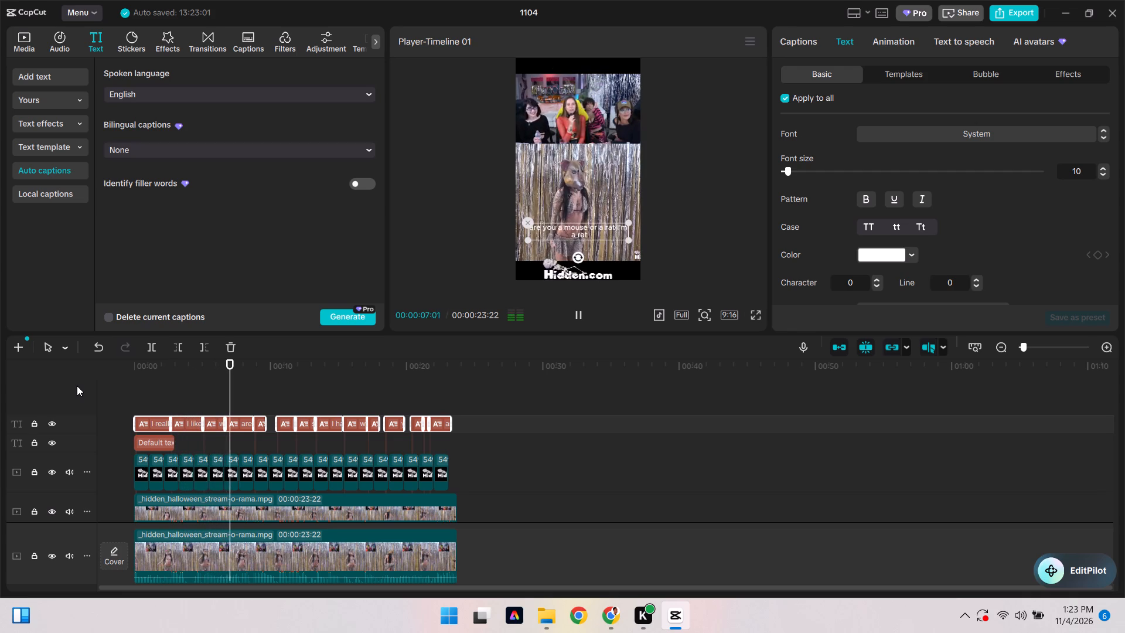
key("space")
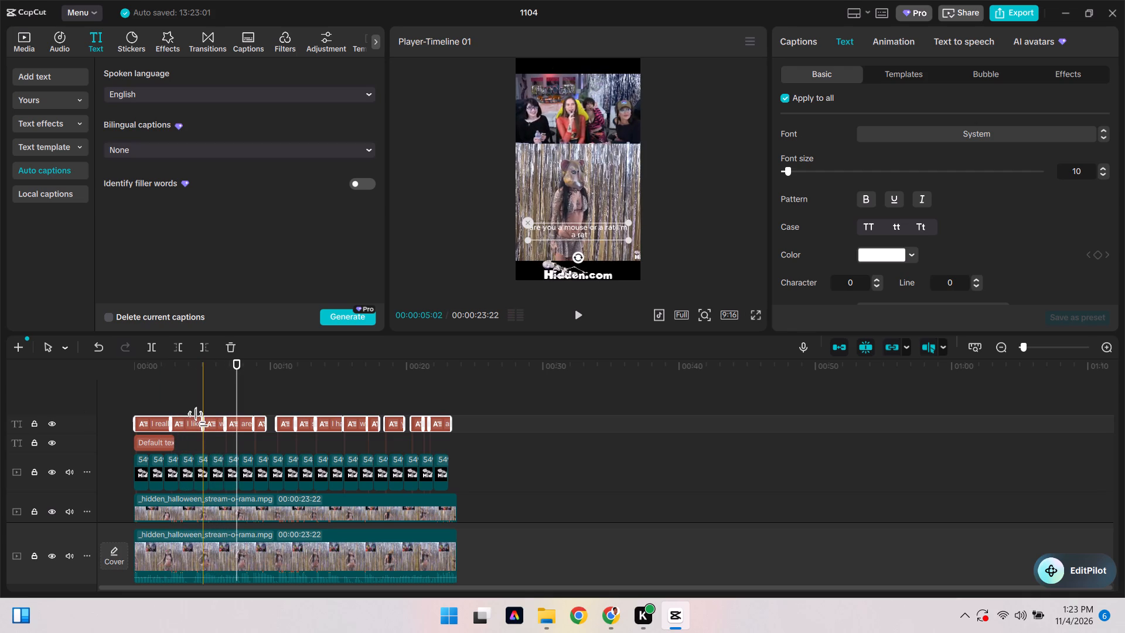
left_click(185, 426)
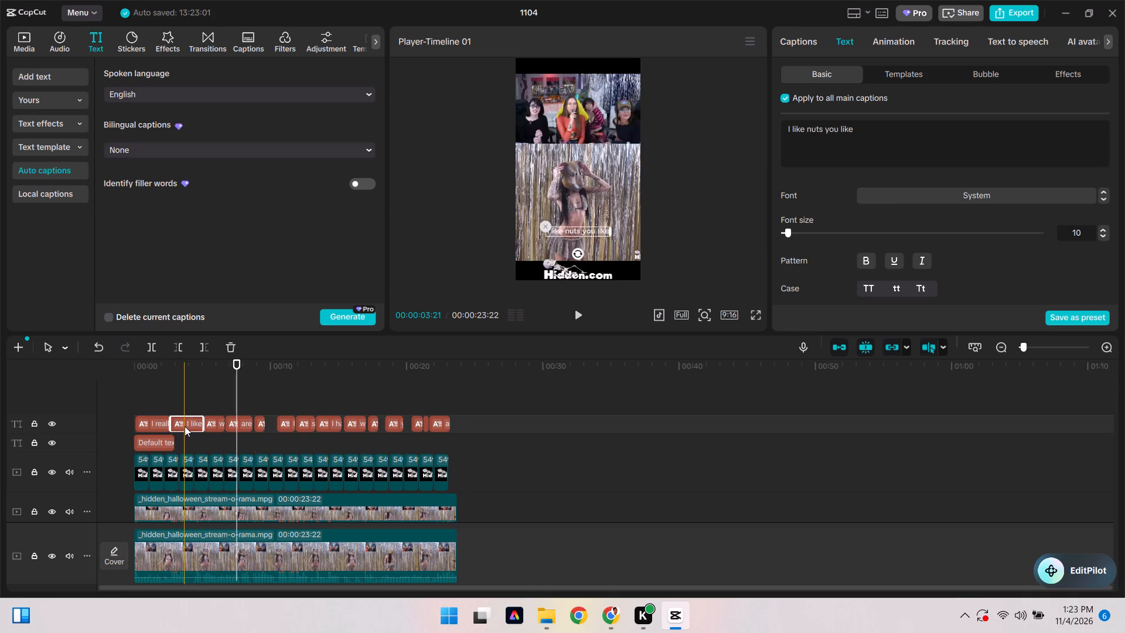
left_click(214, 431)
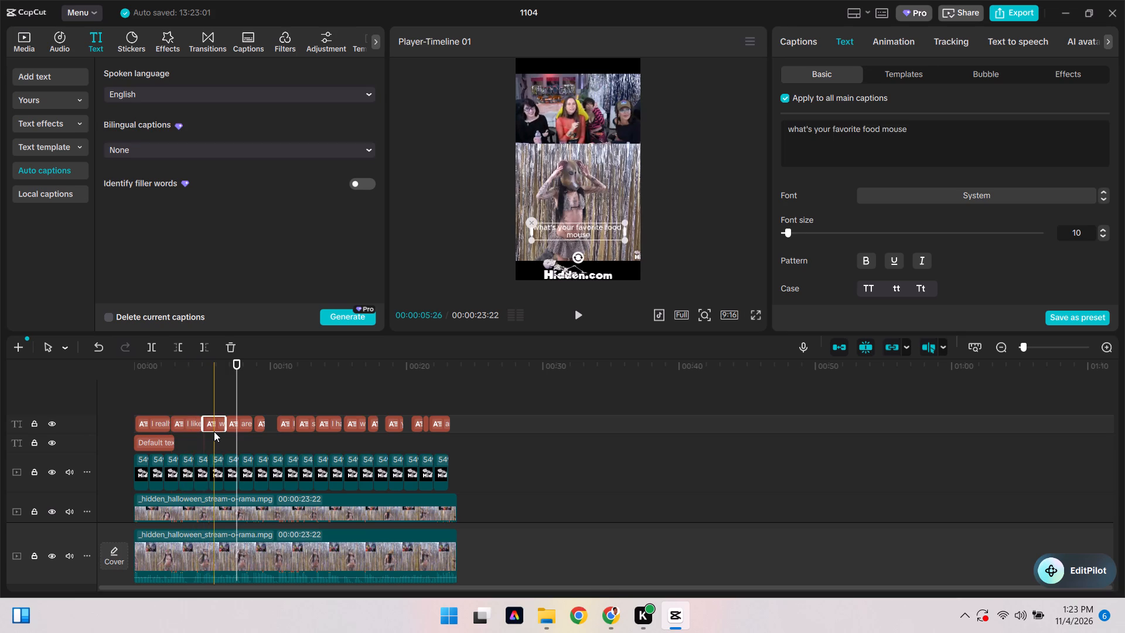
triple_click(912, 132)
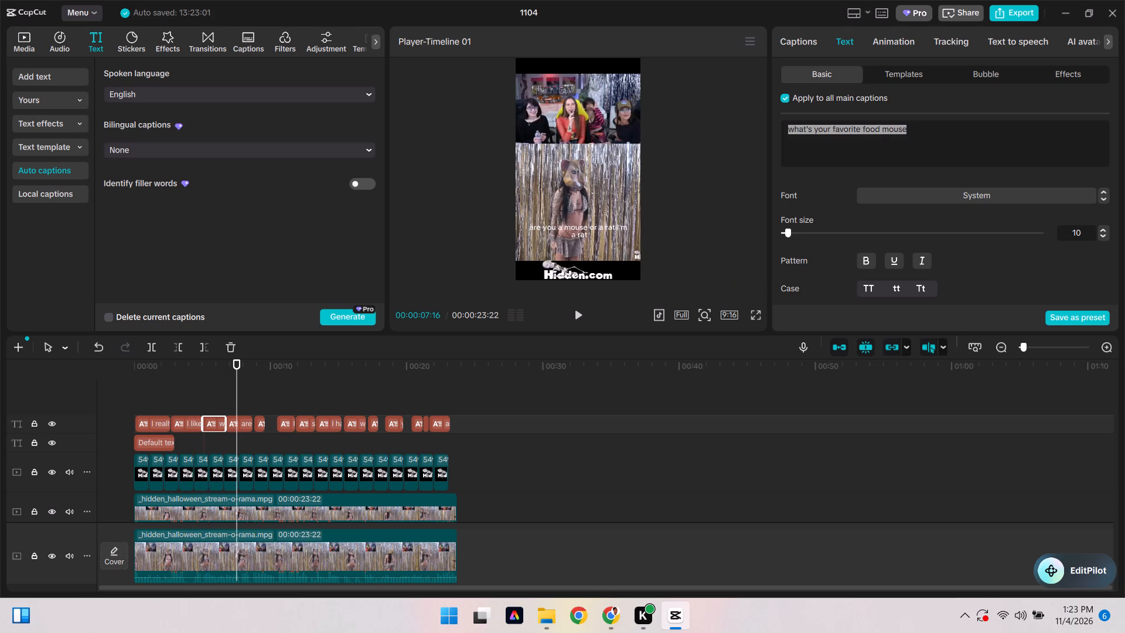
key("ctrl+c")
left_click(166, 444)
triple_click(839, 113)
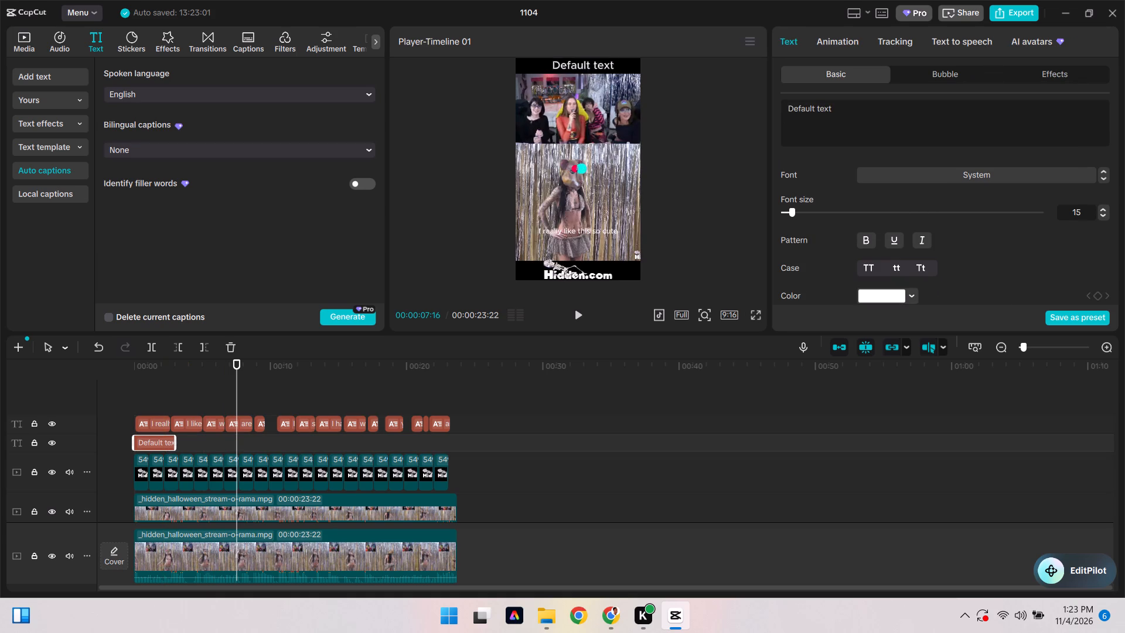
key("ctrl+v")
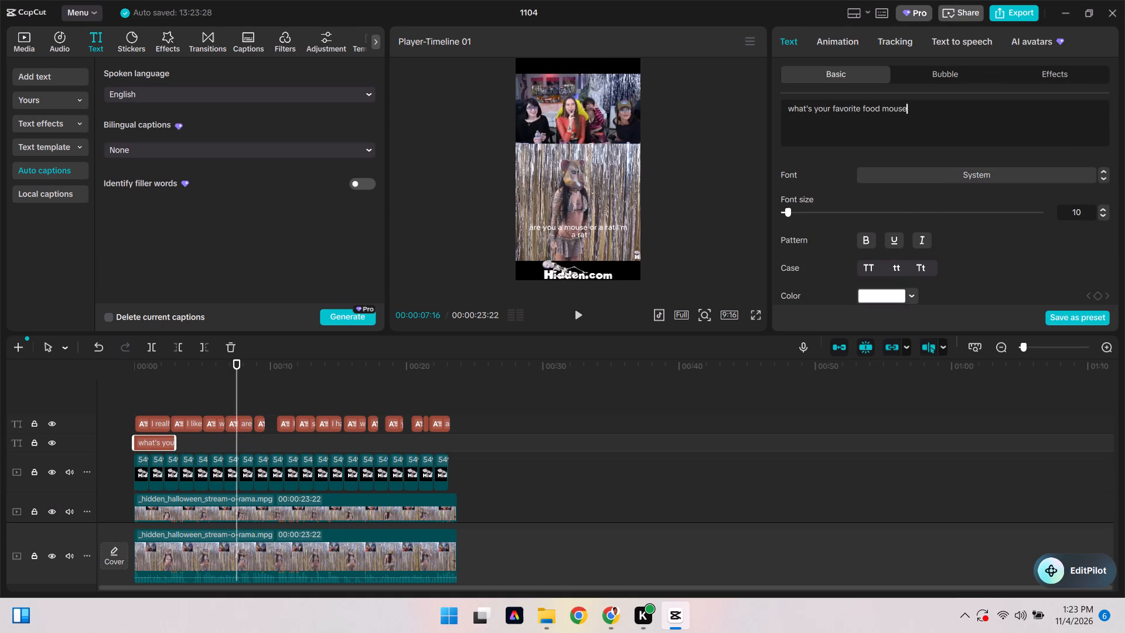
key("shift+question")
key("space")
Move the title down onto the top of the judges' footage, about Y 1485, and break it into two lines after "favorite".
left_click_drag(237, 376, 169, 402)
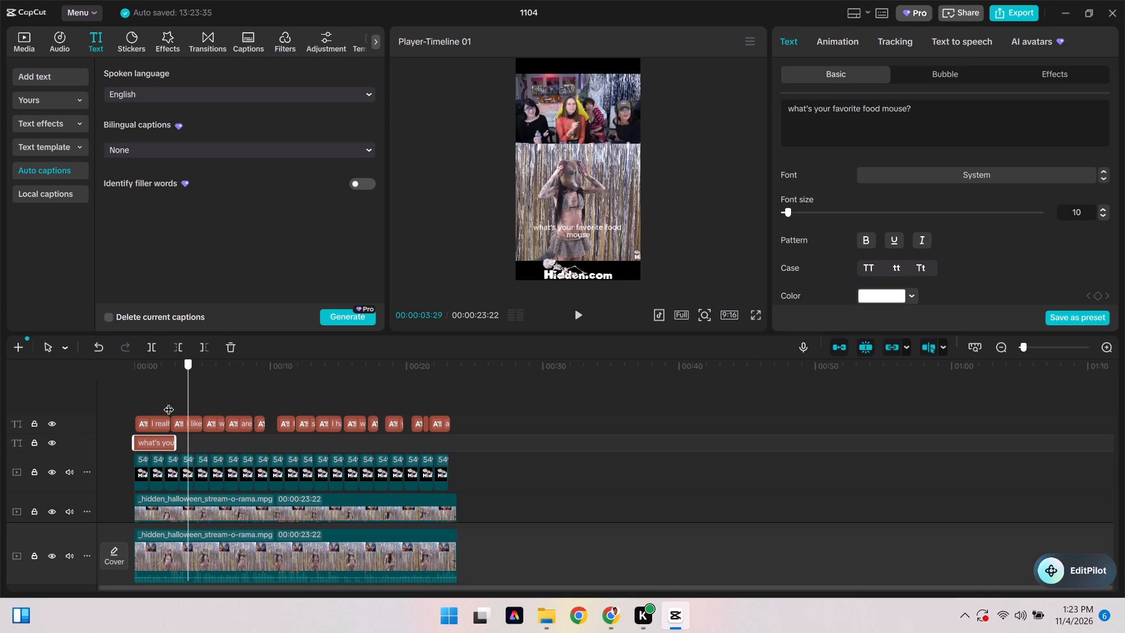
left_click_drag(169, 402, 148, 406)
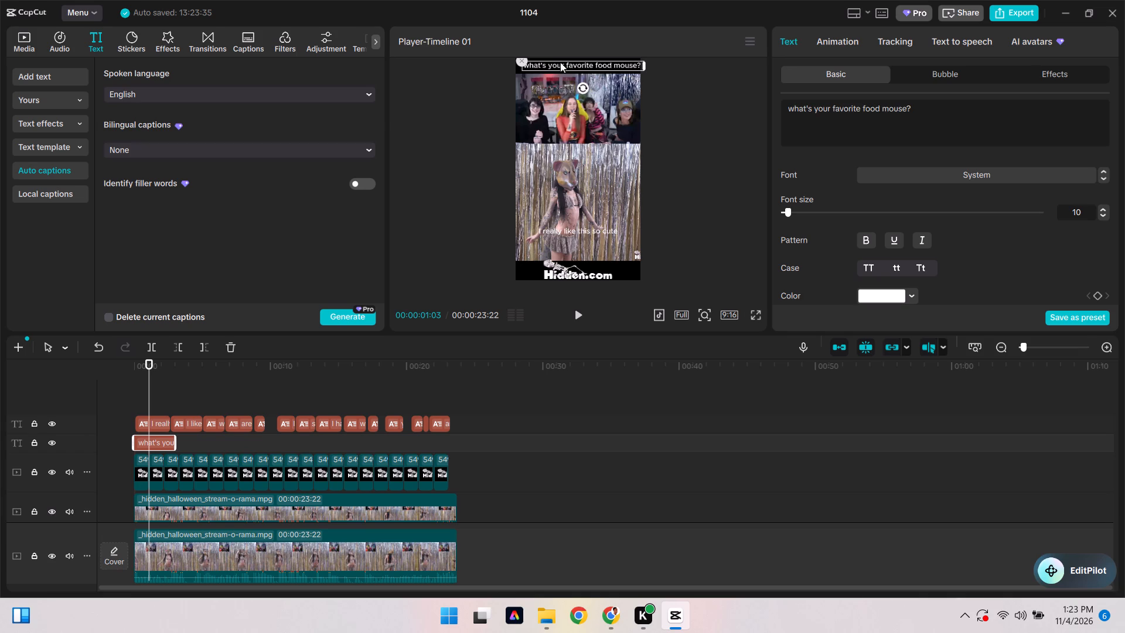
left_click_drag(563, 63, 565, 81)
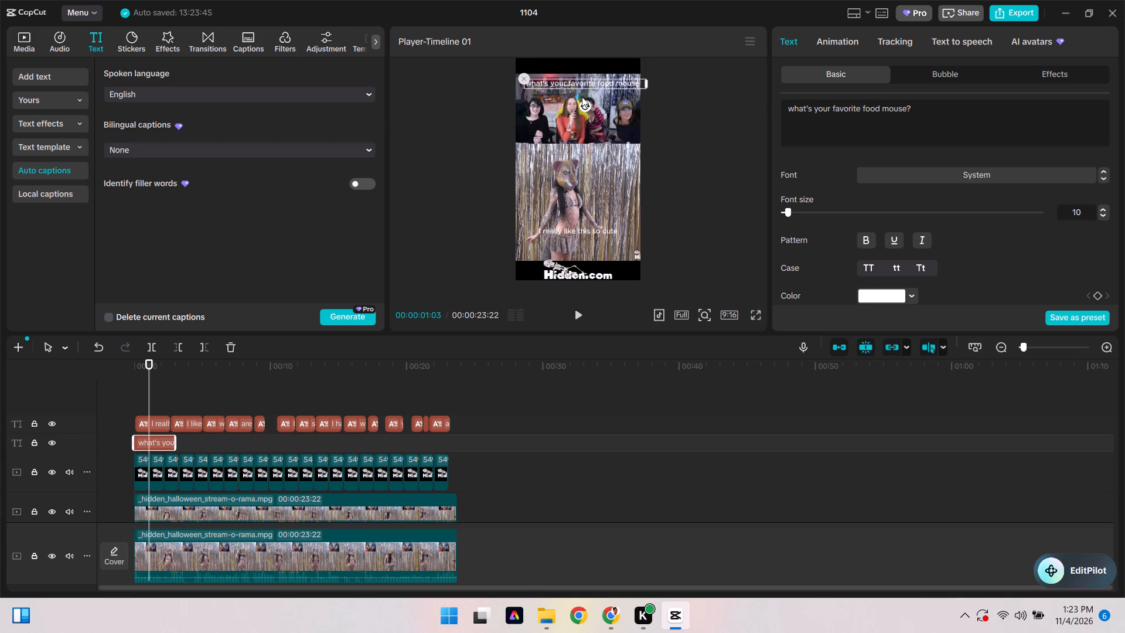
left_click(858, 108)
key("Return")
left_click_drag(577, 83, 568, 82)
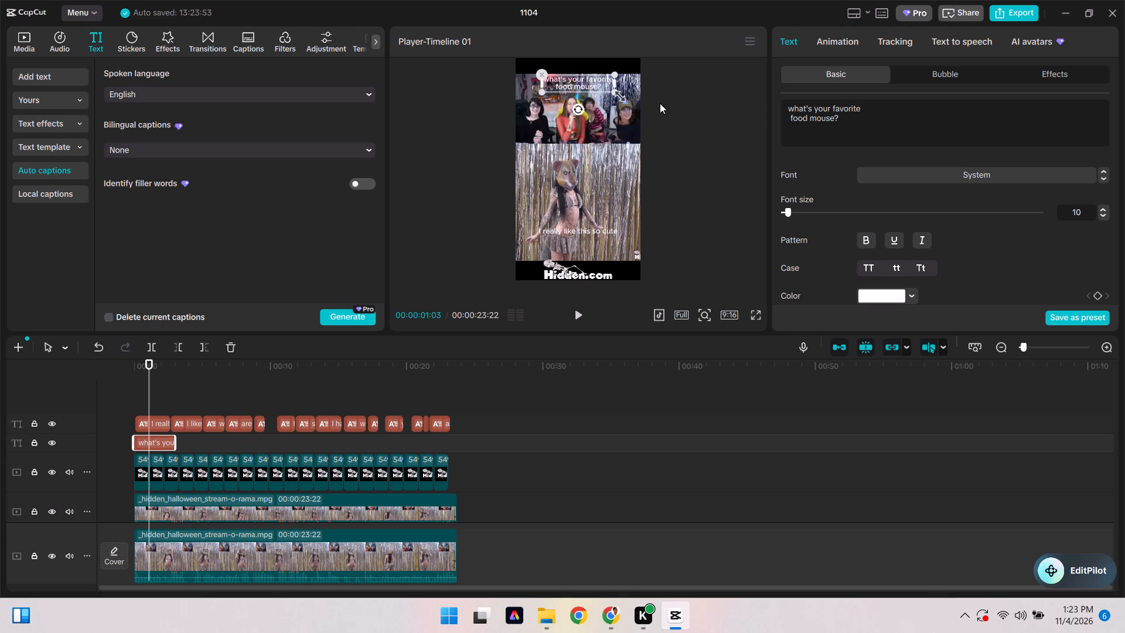
left_click(703, 115)
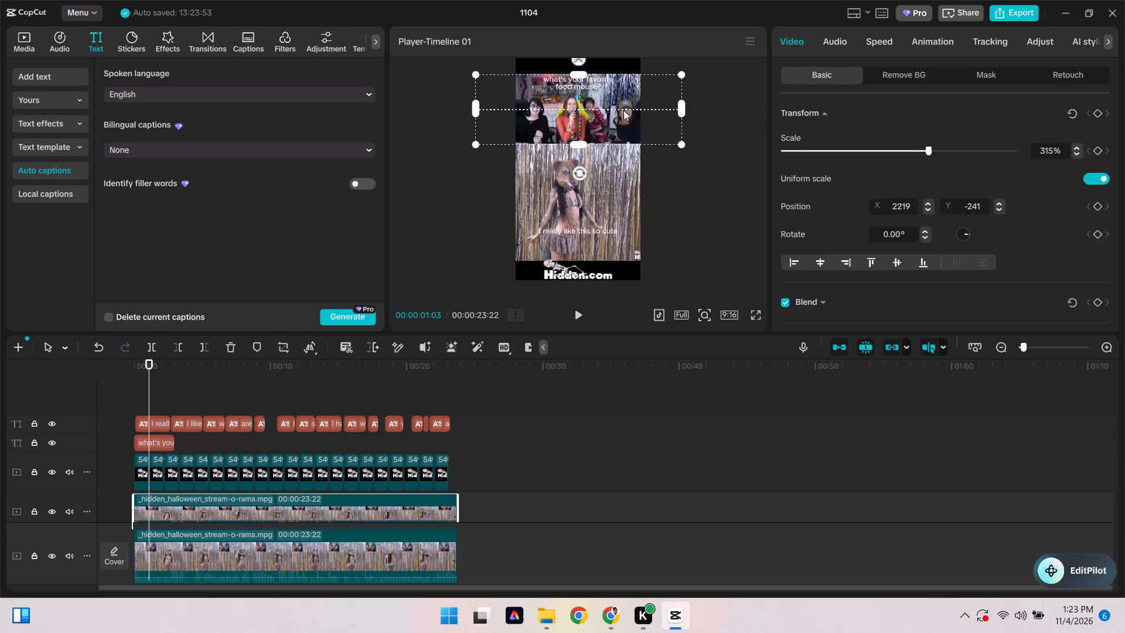
Delete all the auto-generated caption clips from the timeline, including the first one, "I really like this so cute".
left_click_drag(468, 423, 373, 423)
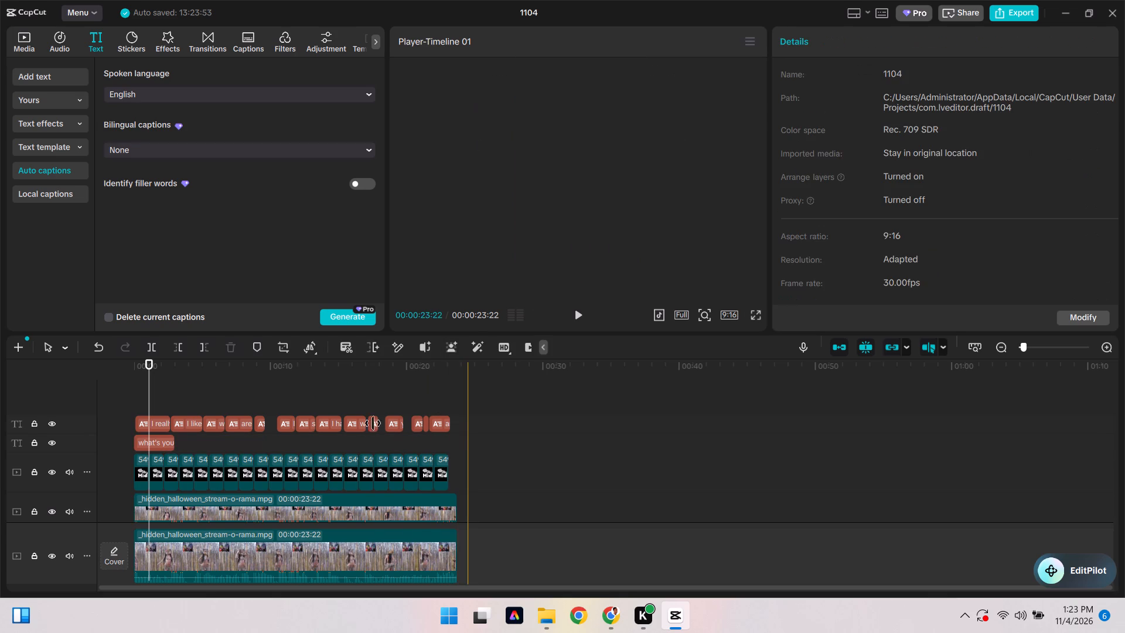
left_click_drag(373, 423, 202, 416)
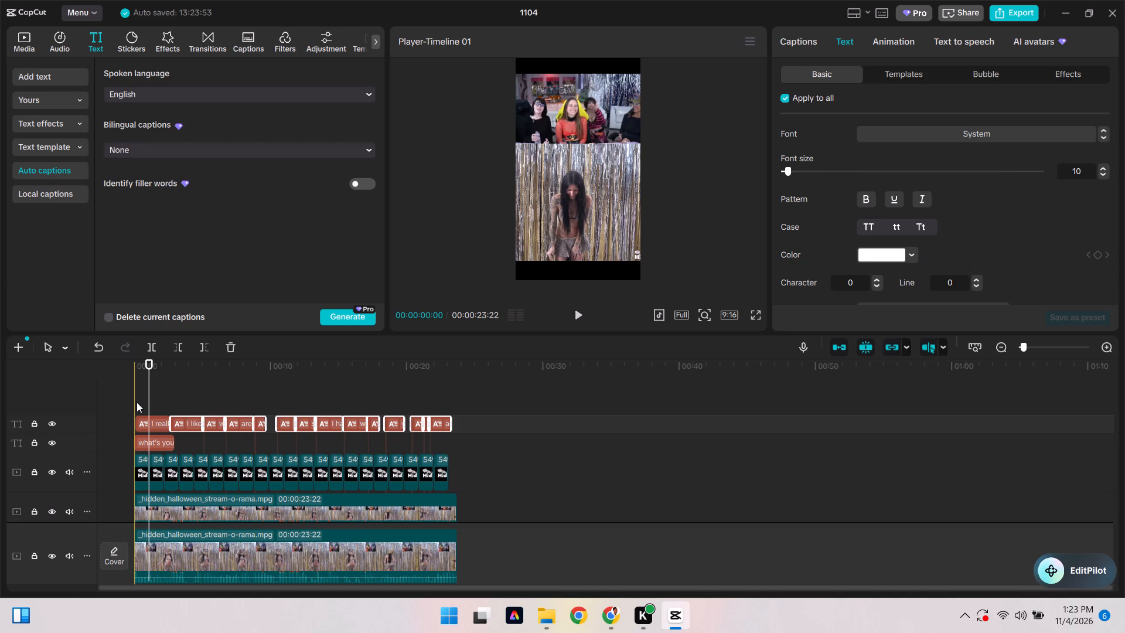
key("Delete")
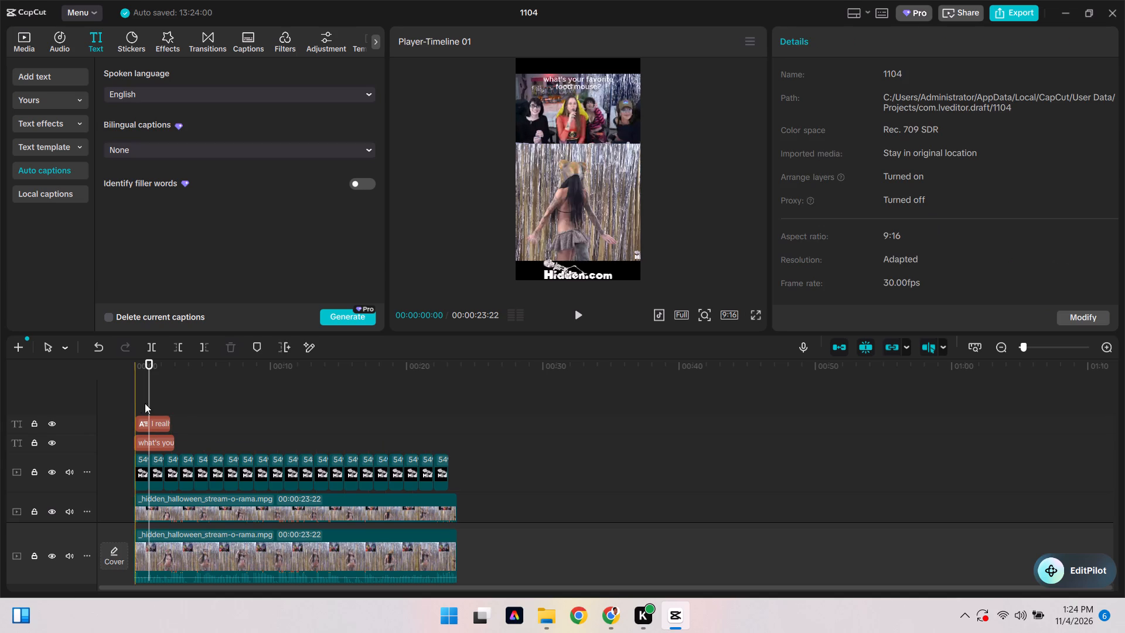
left_click_drag(183, 418, 131, 417)
left_click(173, 421)
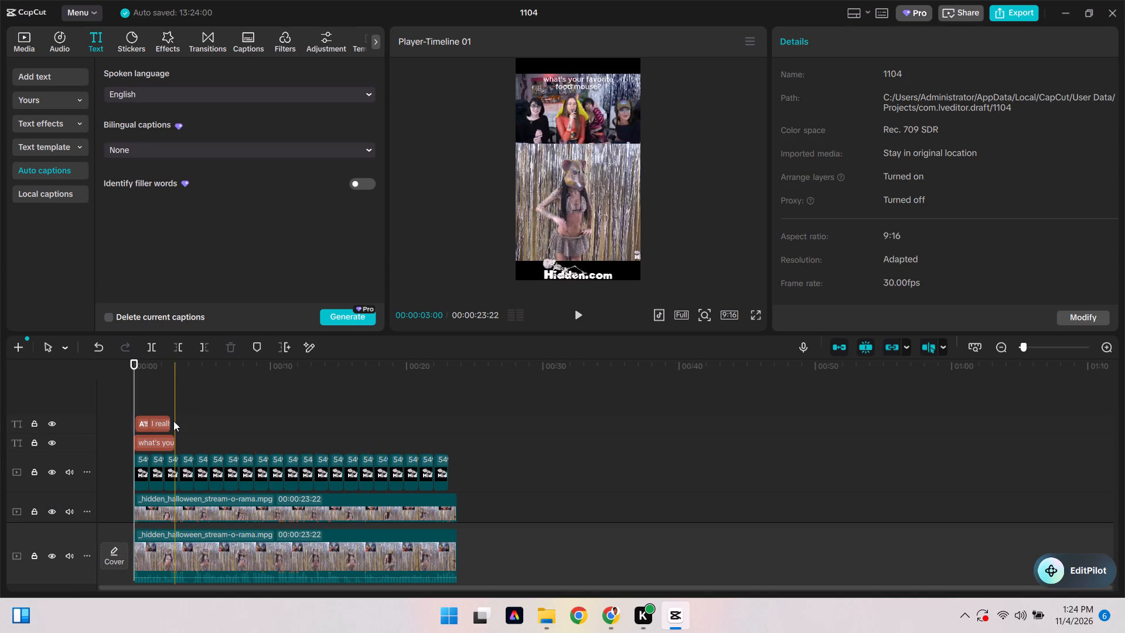
left_click(162, 425)
key("Delete")
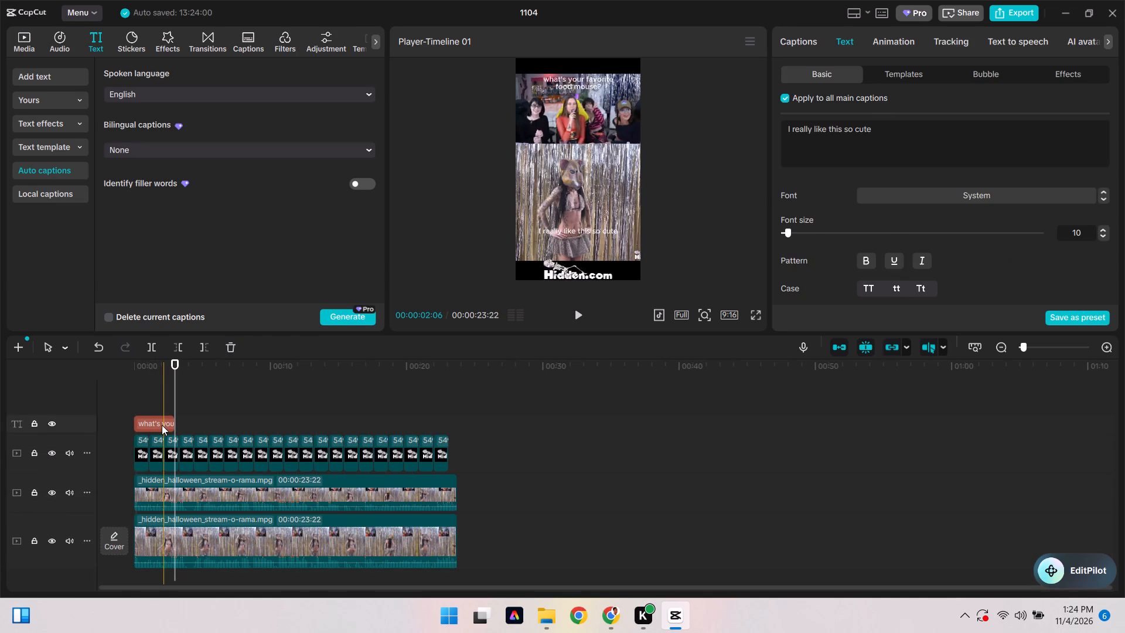
Extend the title clip from the timeline start so that it ends level with the last Hidden.com logo clip.
left_click_drag(175, 364, 165, 370)
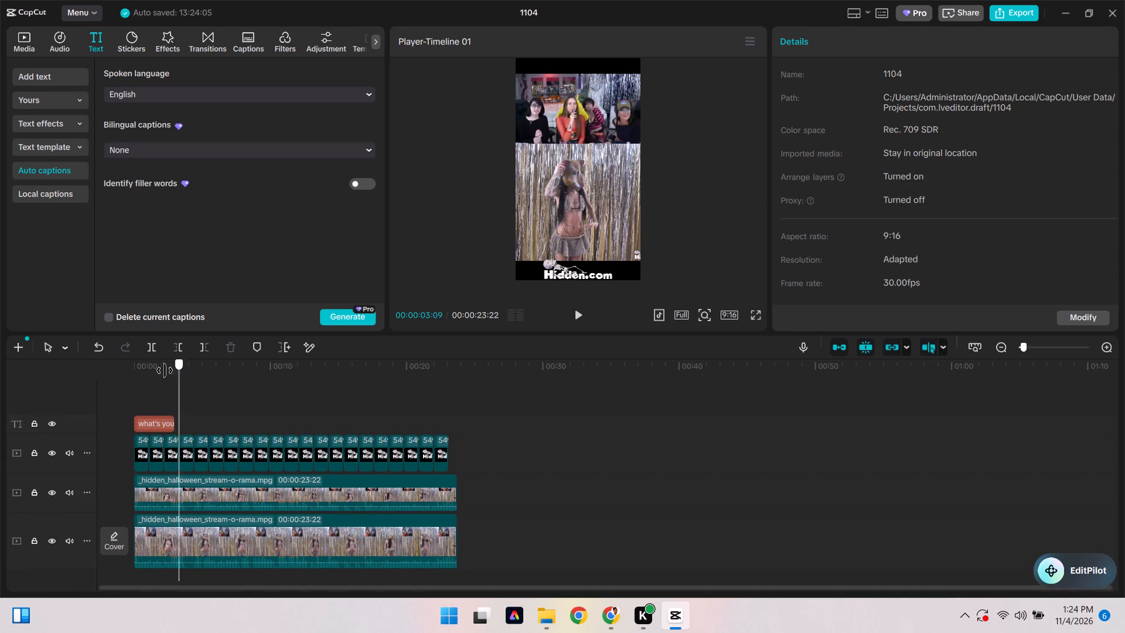
left_click_drag(165, 370, 114, 375)
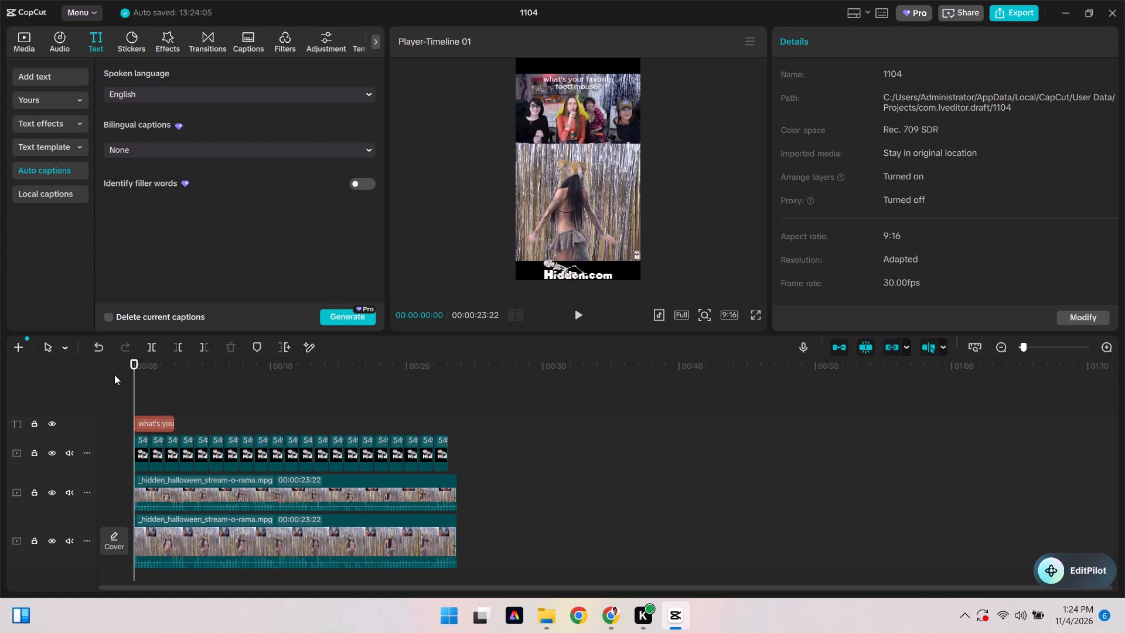
left_click_drag(173, 420, 435, 427)
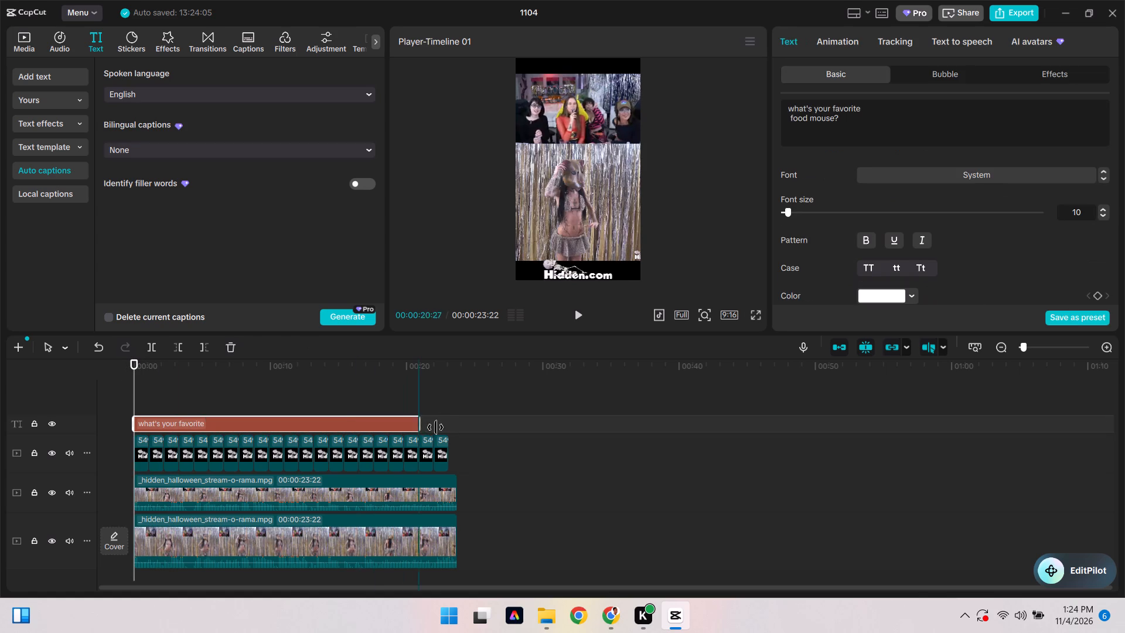
left_click_drag(435, 427, 458, 419)
left_click(562, 454)
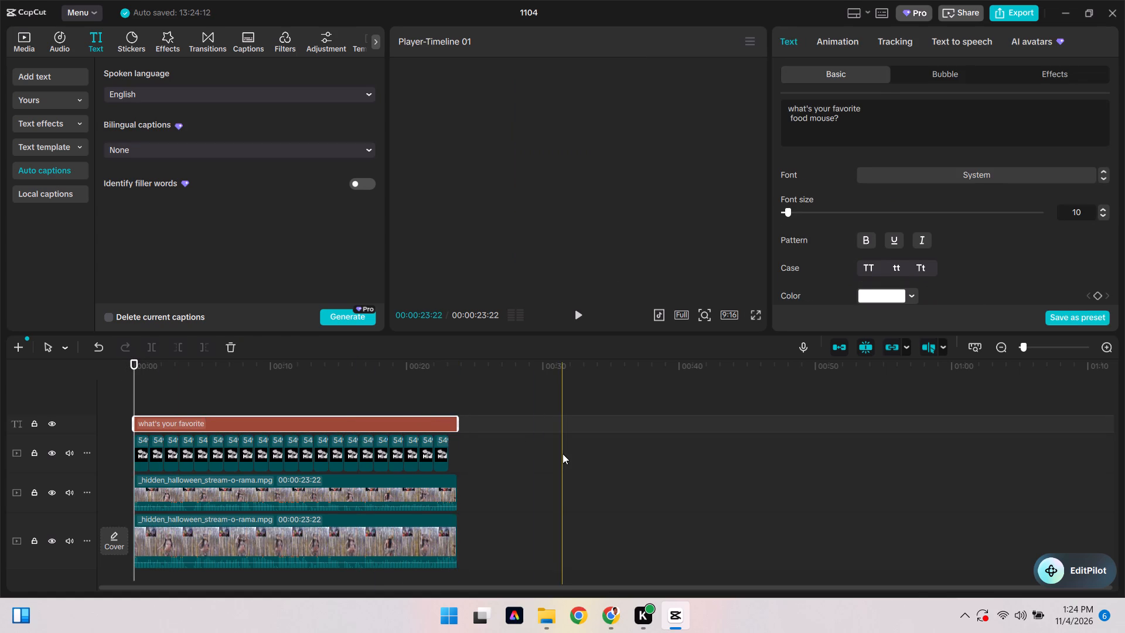
left_click_drag(456, 426, 446, 424)
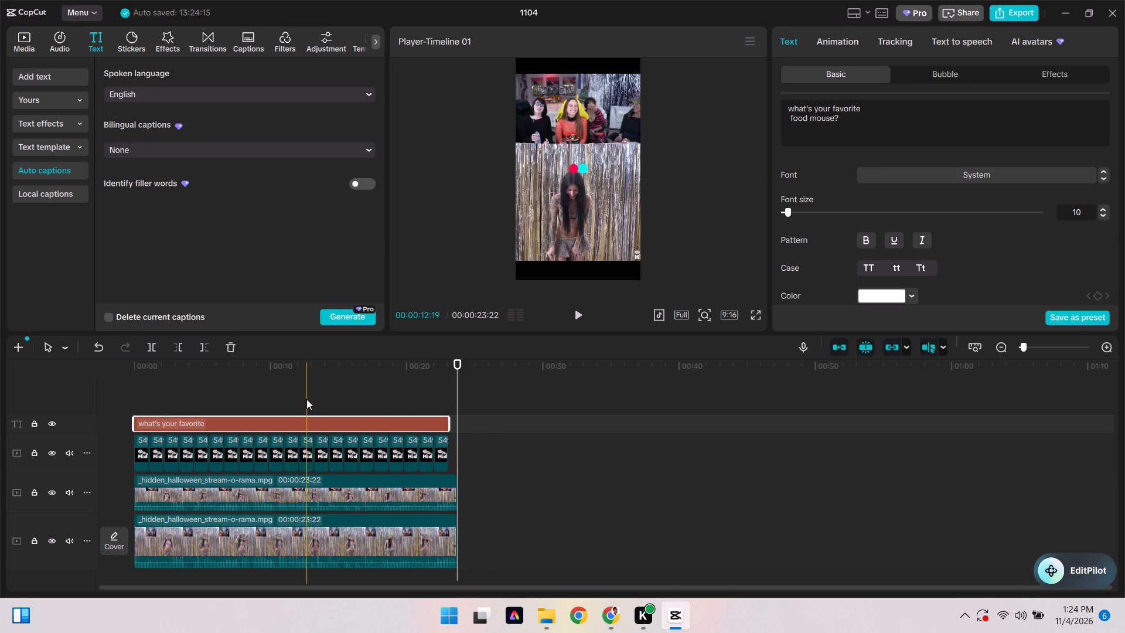
Make the title text bold.
left_click(896, 121)
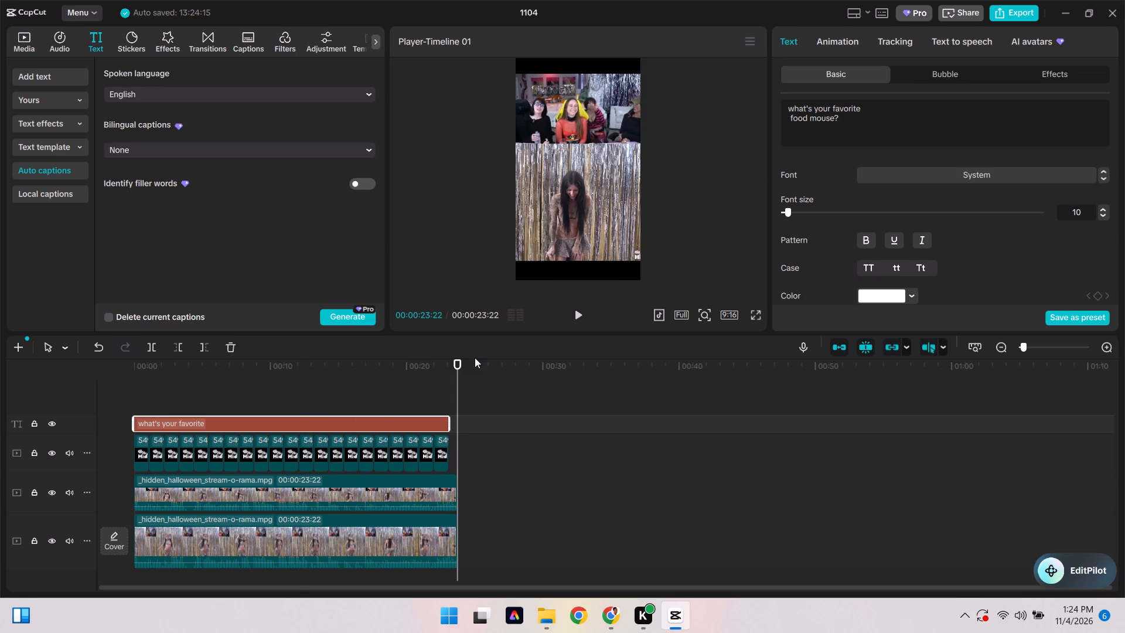
left_click_drag(460, 371, 403, 382)
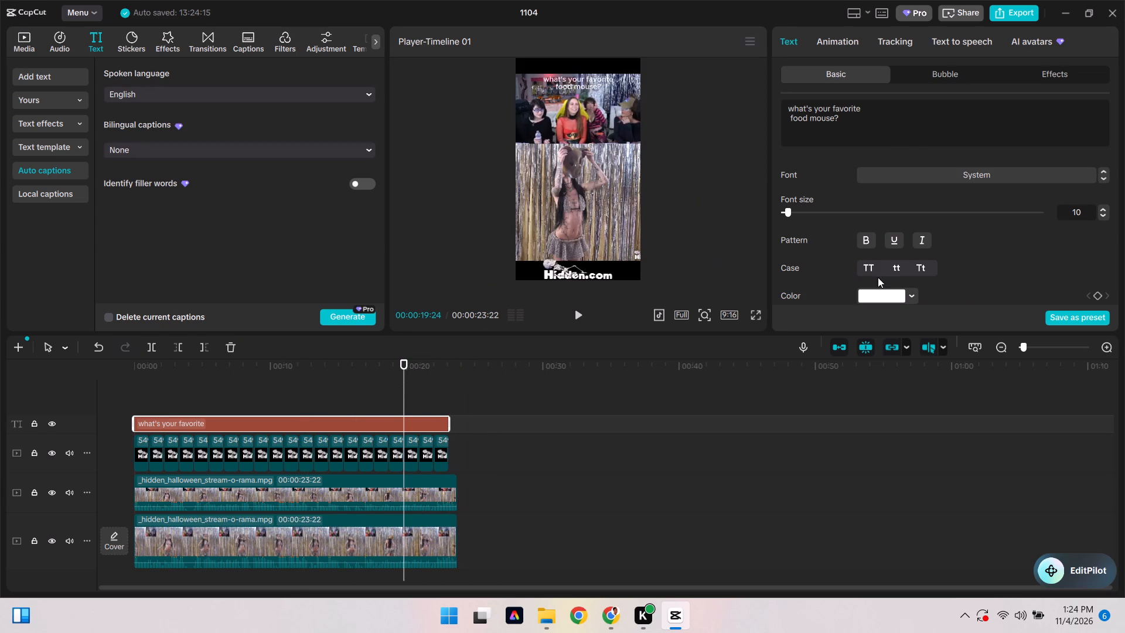
left_click(864, 234)
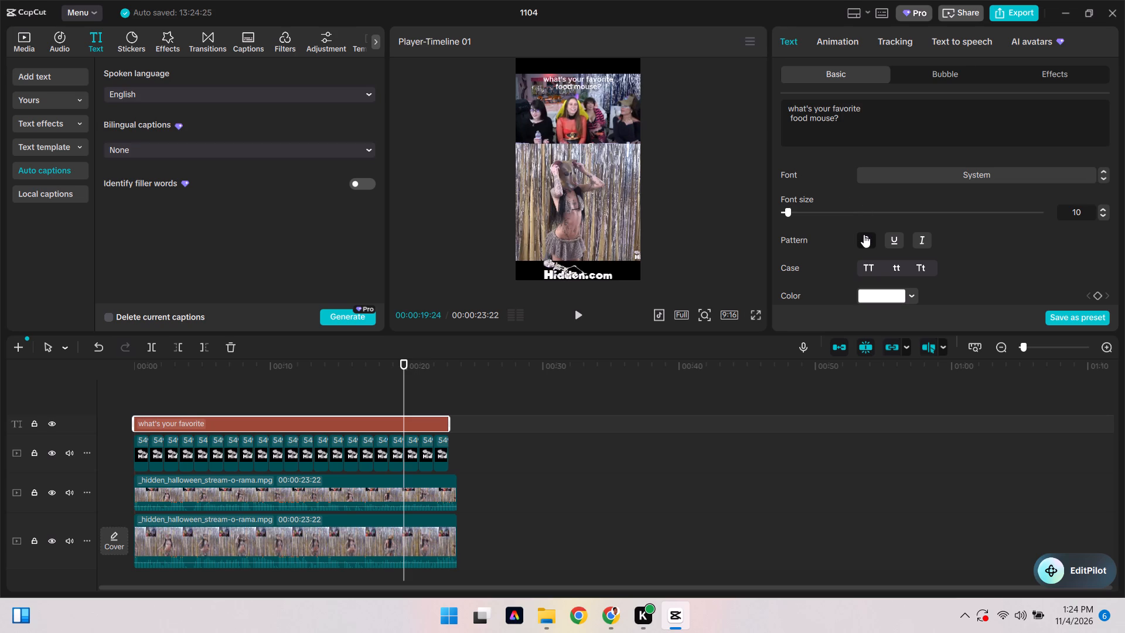
Try the first preset text styles on the title, apply the third one with white lettering, and expand the preset list.
scroll(879, 228, "down", 1)
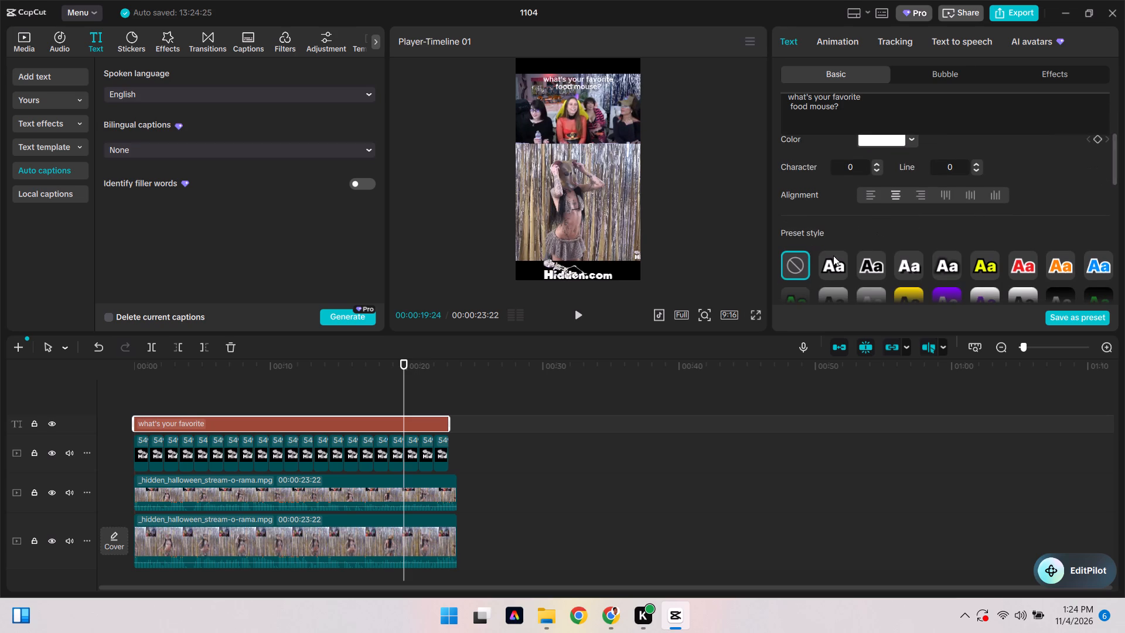
left_click(833, 256)
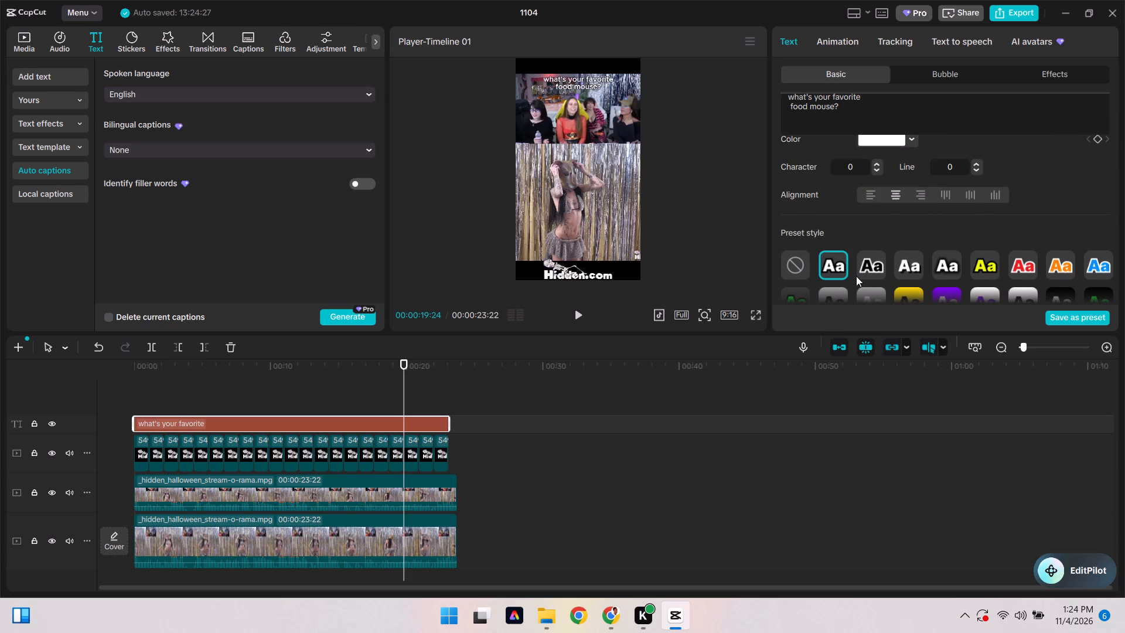
left_click(856, 276)
left_click(867, 271)
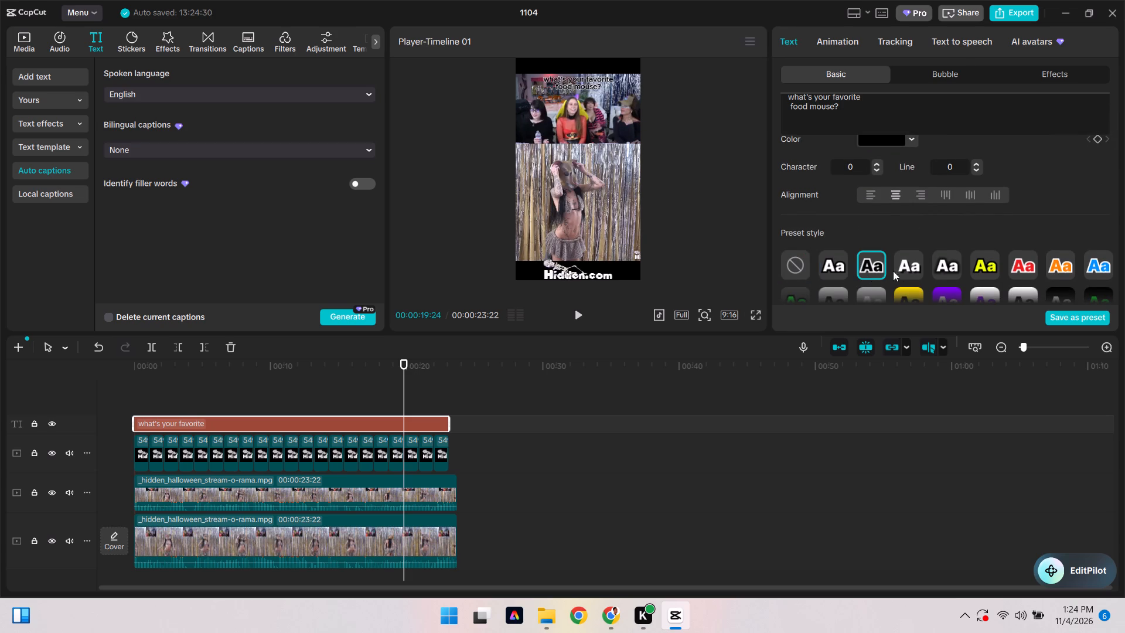
left_click(899, 271)
scroll(899, 271, "down", 1)
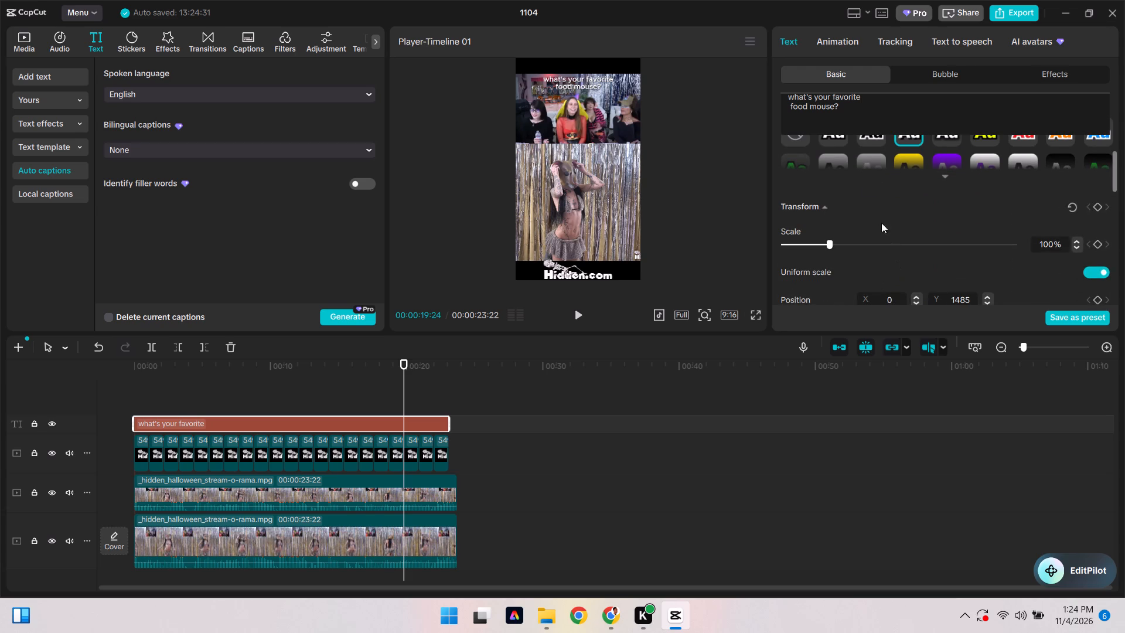
left_click(938, 172)
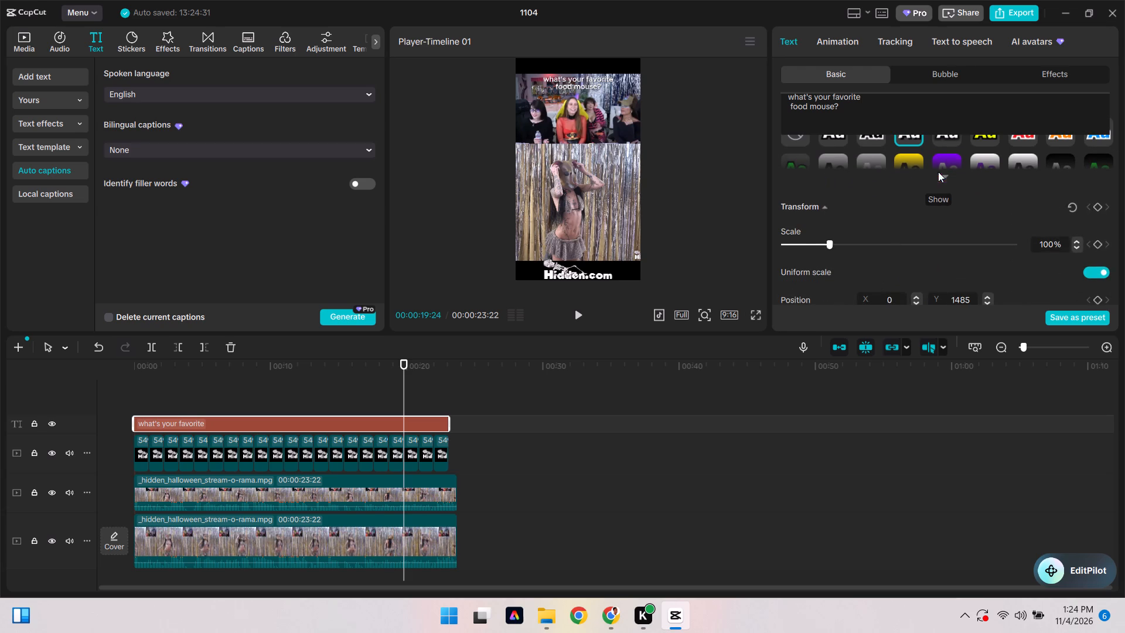
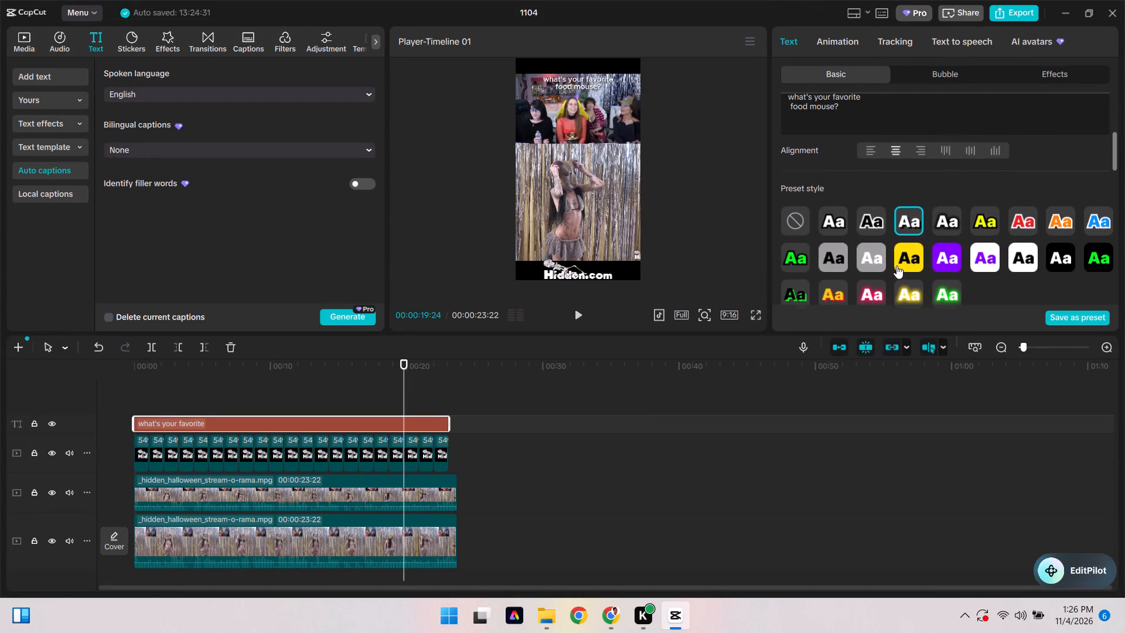
Compare the coloured, boxed and glowing preset styles on the title and apply the one with purple lettering on a white background.
left_click(898, 266)
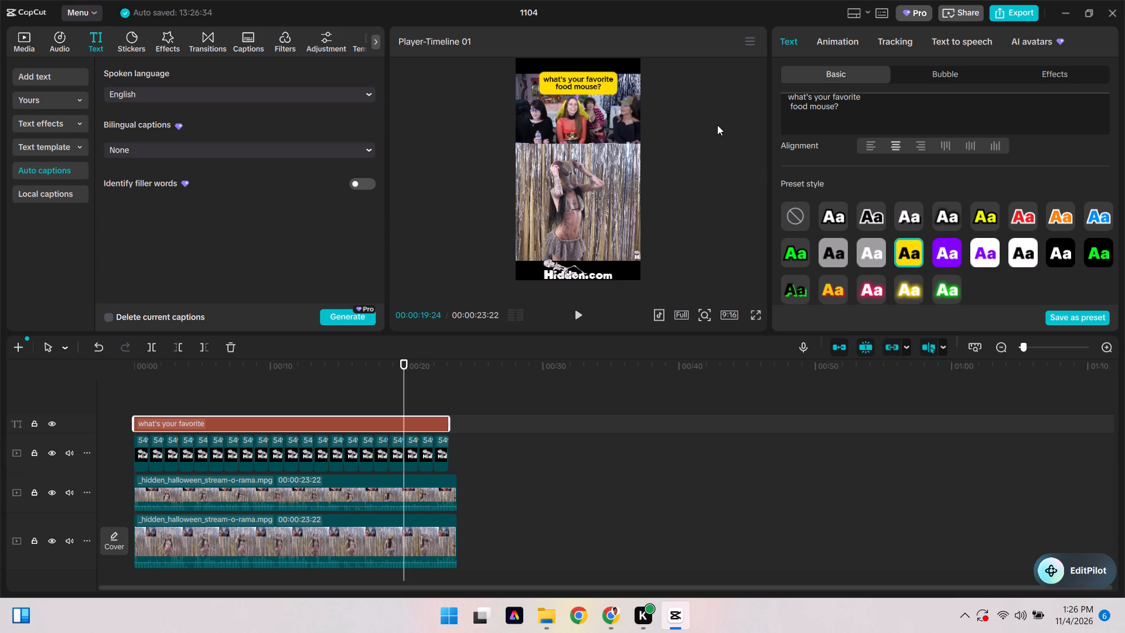
left_click(945, 264)
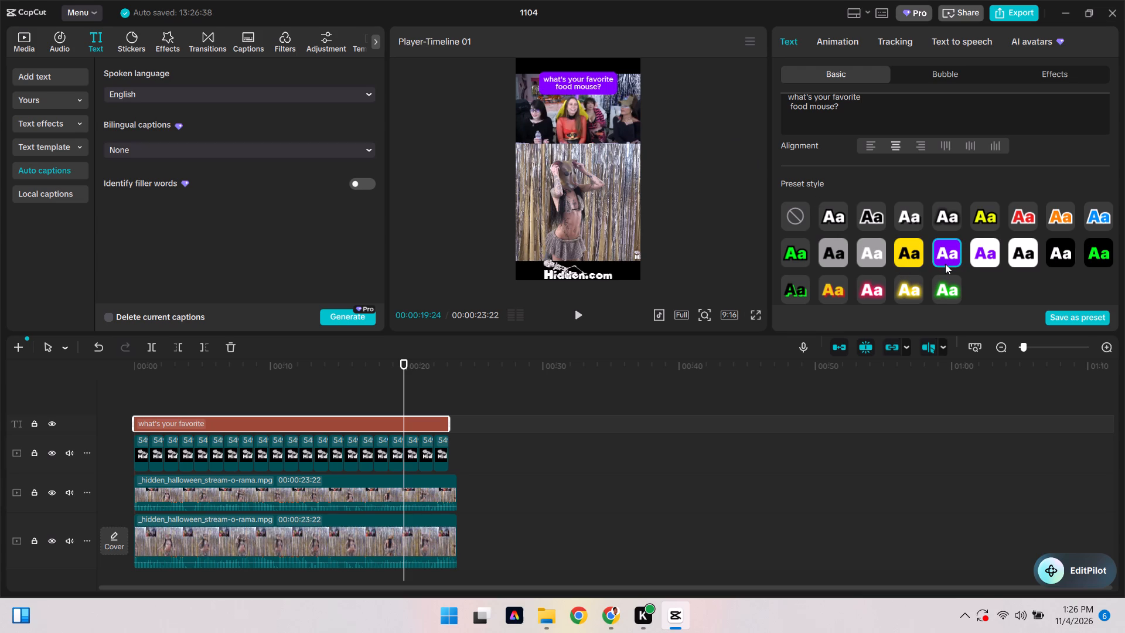
left_click(972, 257)
left_click(1007, 254)
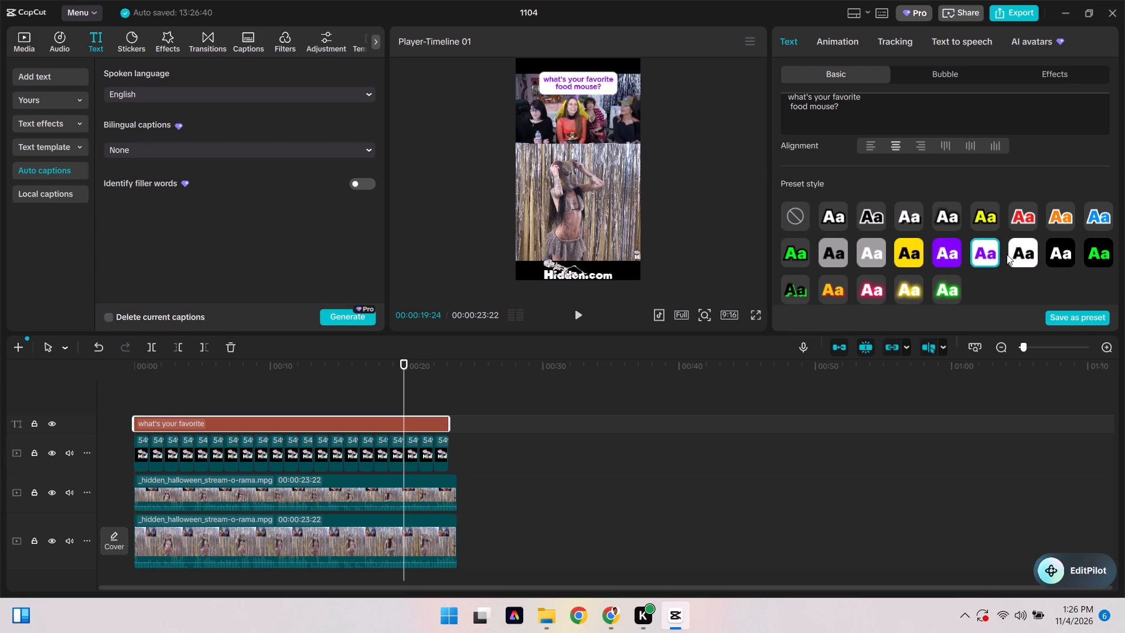
left_click(1013, 254)
left_click(981, 252)
left_click(1091, 260)
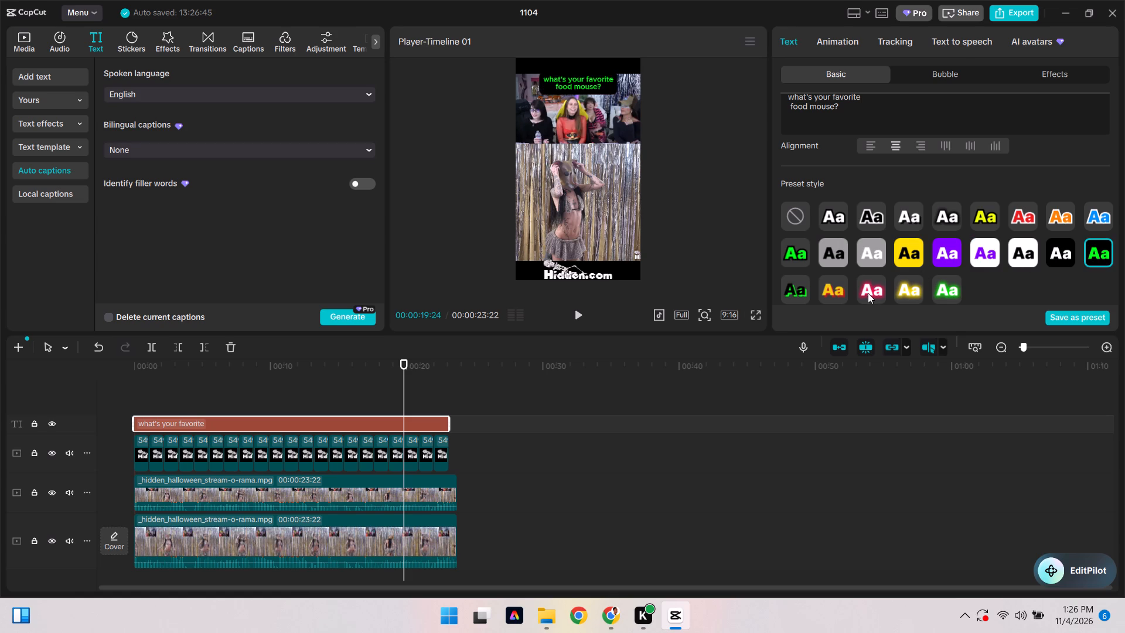
left_click(868, 293)
left_click(831, 283)
left_click(791, 294)
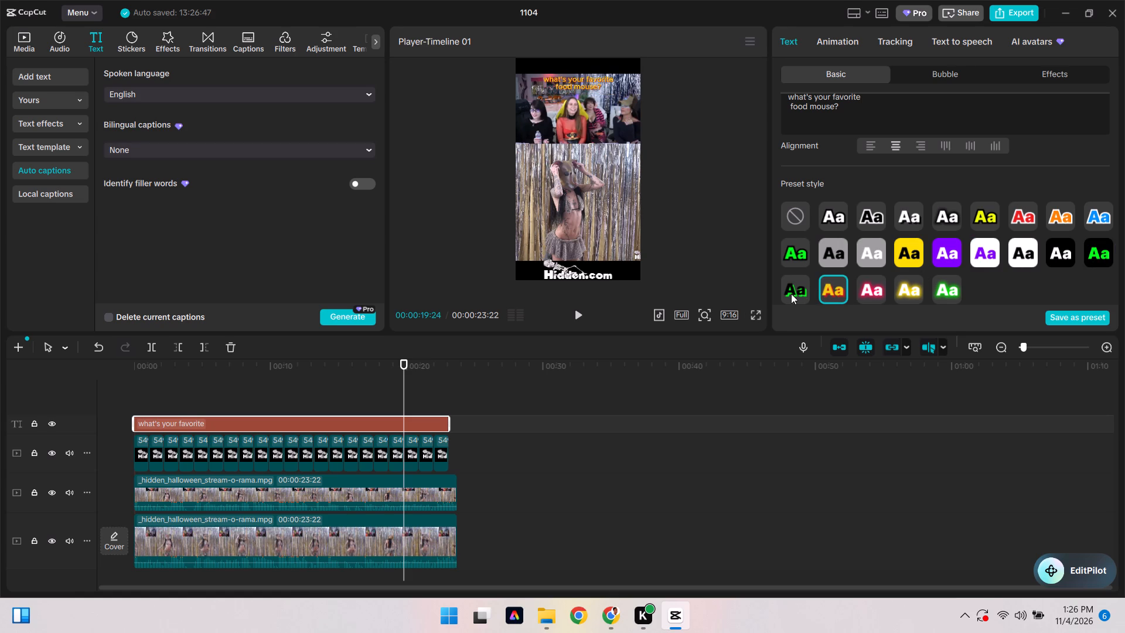
left_click(894, 254)
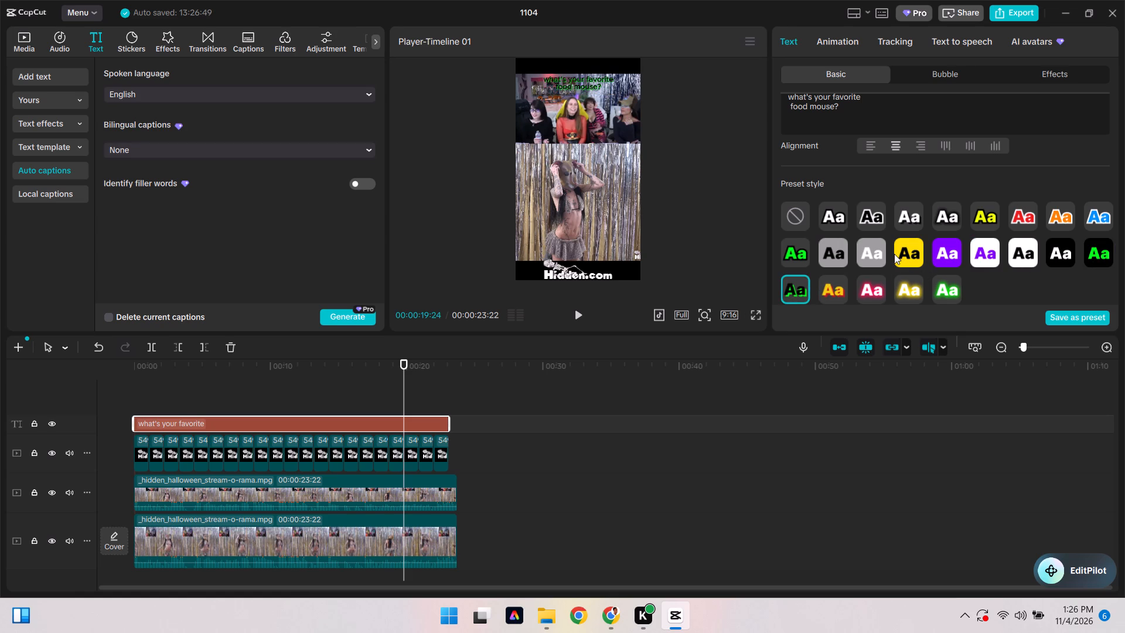
left_click(910, 260)
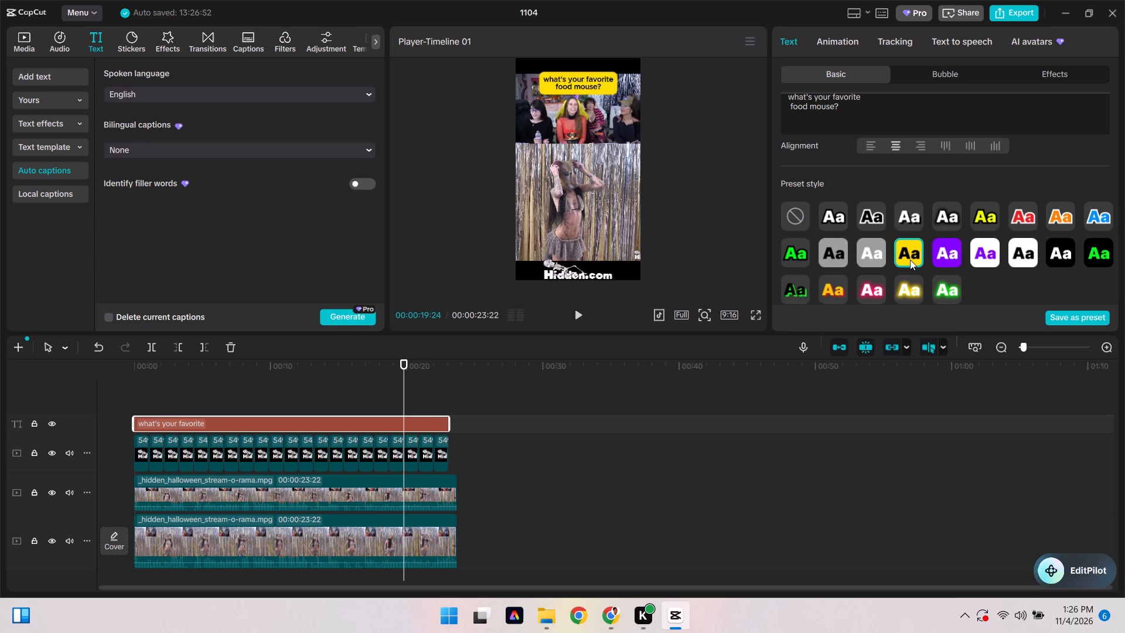
left_click(944, 251)
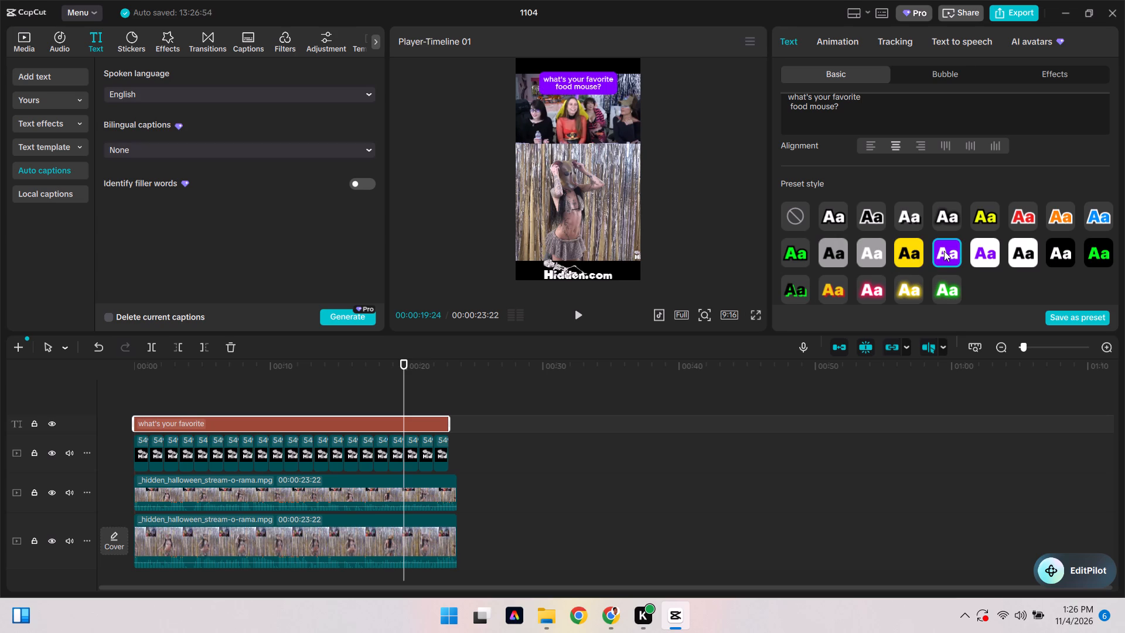
left_click(993, 255)
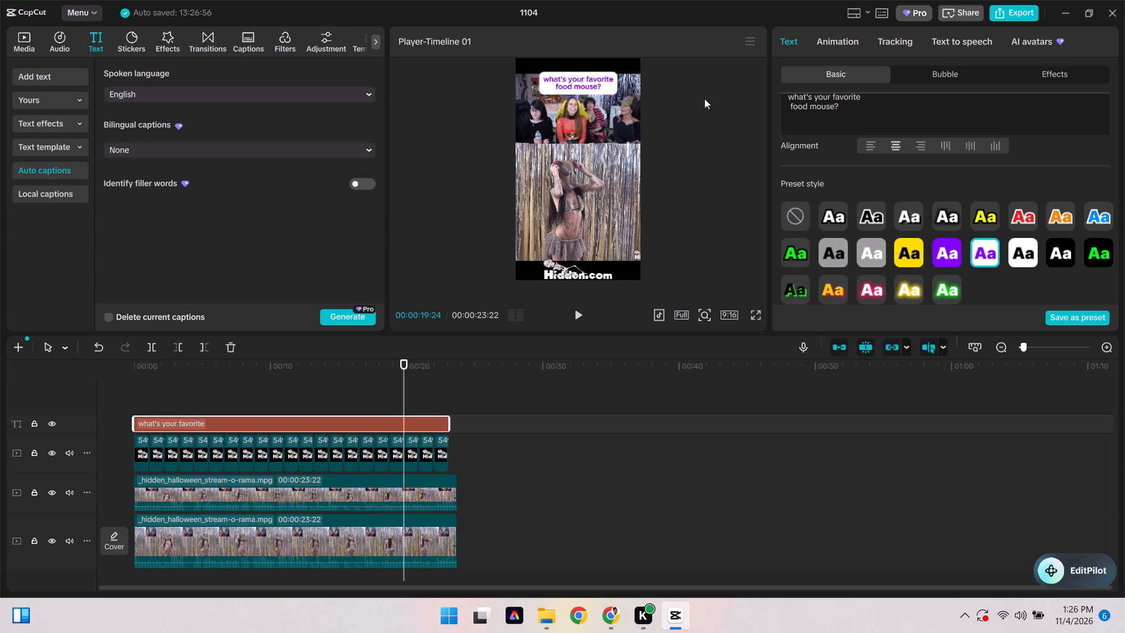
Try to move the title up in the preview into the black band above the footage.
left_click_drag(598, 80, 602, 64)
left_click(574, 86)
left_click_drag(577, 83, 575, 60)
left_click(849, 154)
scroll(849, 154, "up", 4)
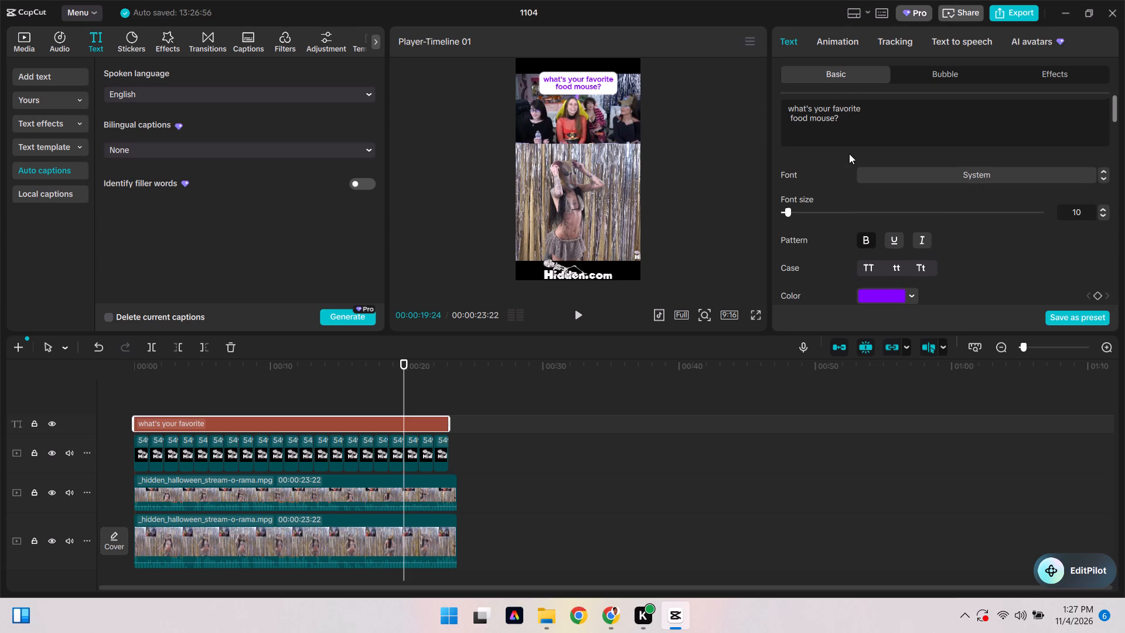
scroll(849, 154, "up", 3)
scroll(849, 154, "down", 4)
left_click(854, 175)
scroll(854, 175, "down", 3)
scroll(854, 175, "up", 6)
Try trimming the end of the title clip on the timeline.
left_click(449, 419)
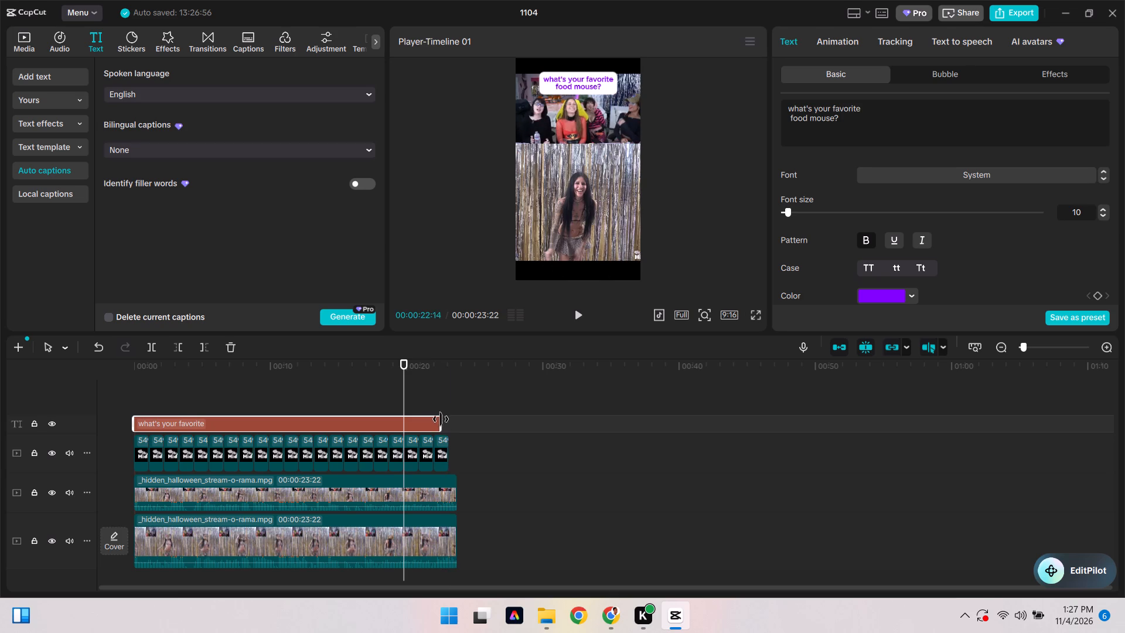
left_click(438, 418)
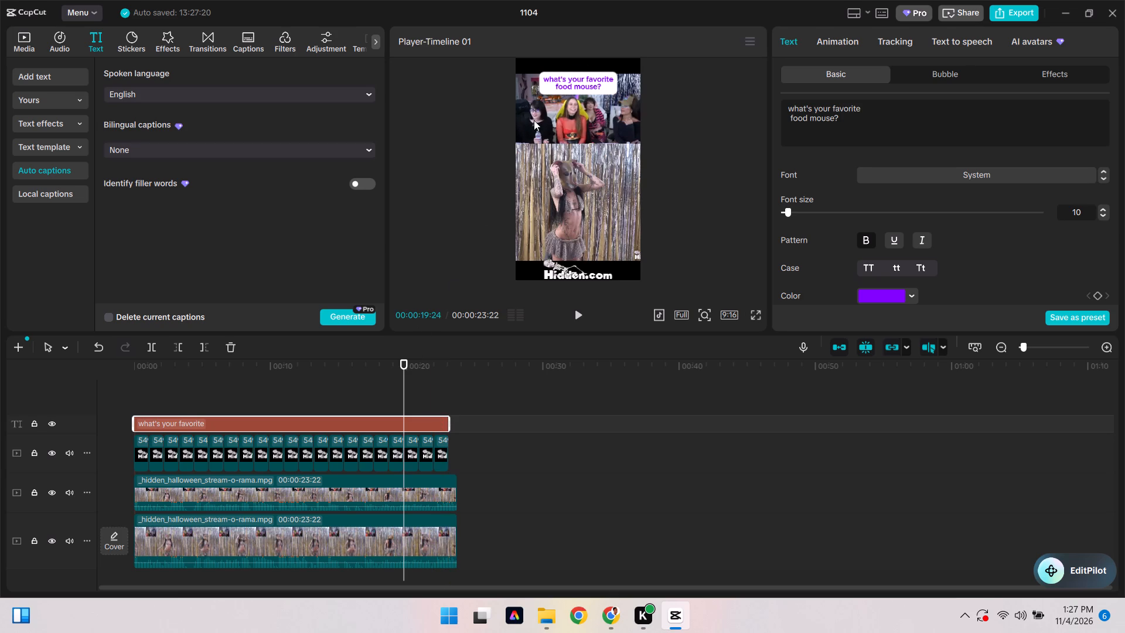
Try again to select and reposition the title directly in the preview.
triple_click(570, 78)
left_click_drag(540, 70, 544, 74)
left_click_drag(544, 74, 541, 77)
Try underlining the title, remove the underline, and make the text italic.
scroll(824, 242, "down", 1)
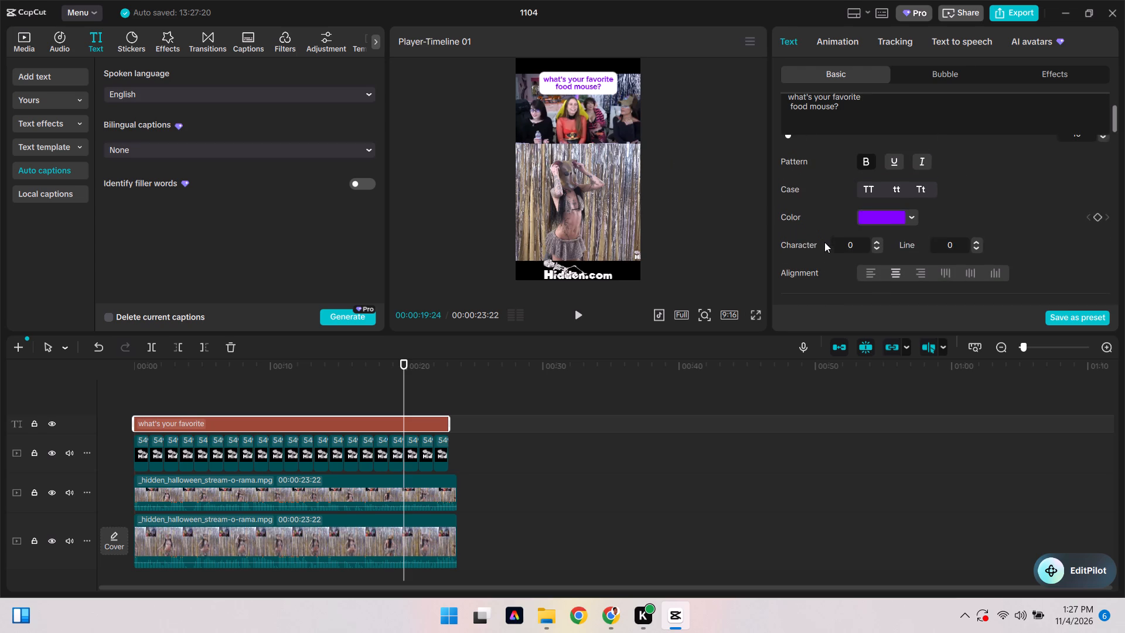
scroll(824, 242, "down", 1)
left_click(897, 162)
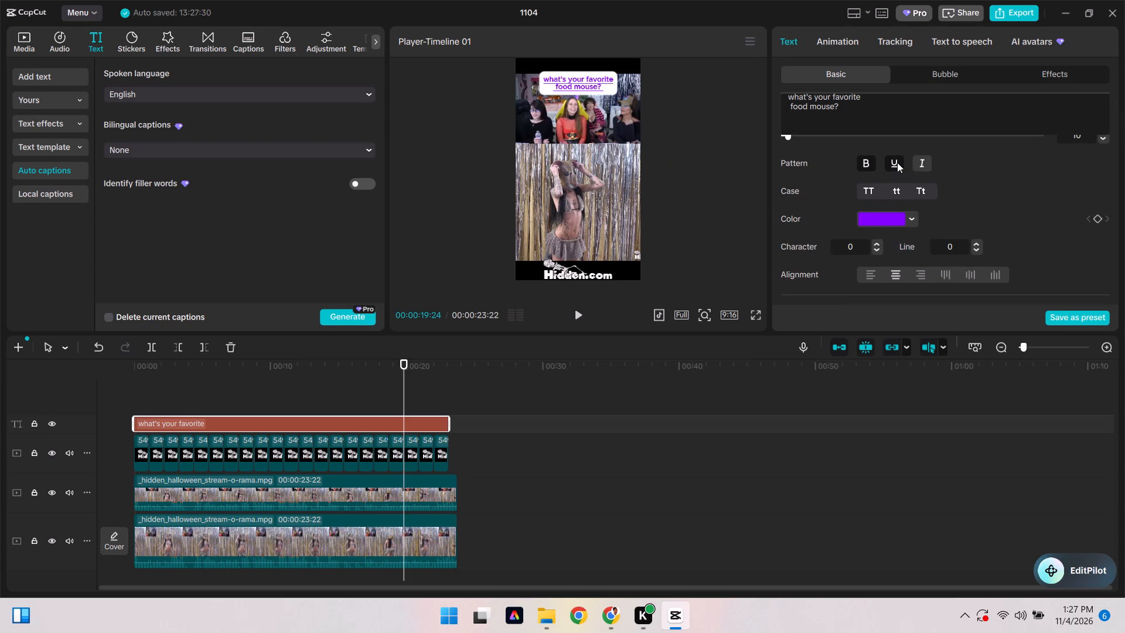
left_click(897, 162)
left_click(916, 164)
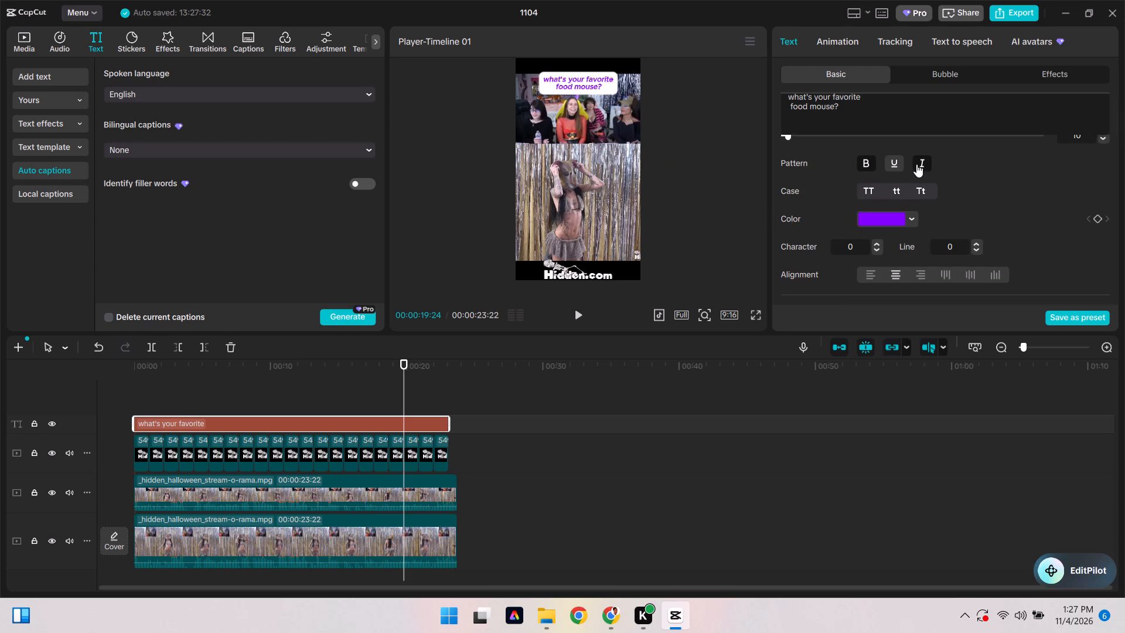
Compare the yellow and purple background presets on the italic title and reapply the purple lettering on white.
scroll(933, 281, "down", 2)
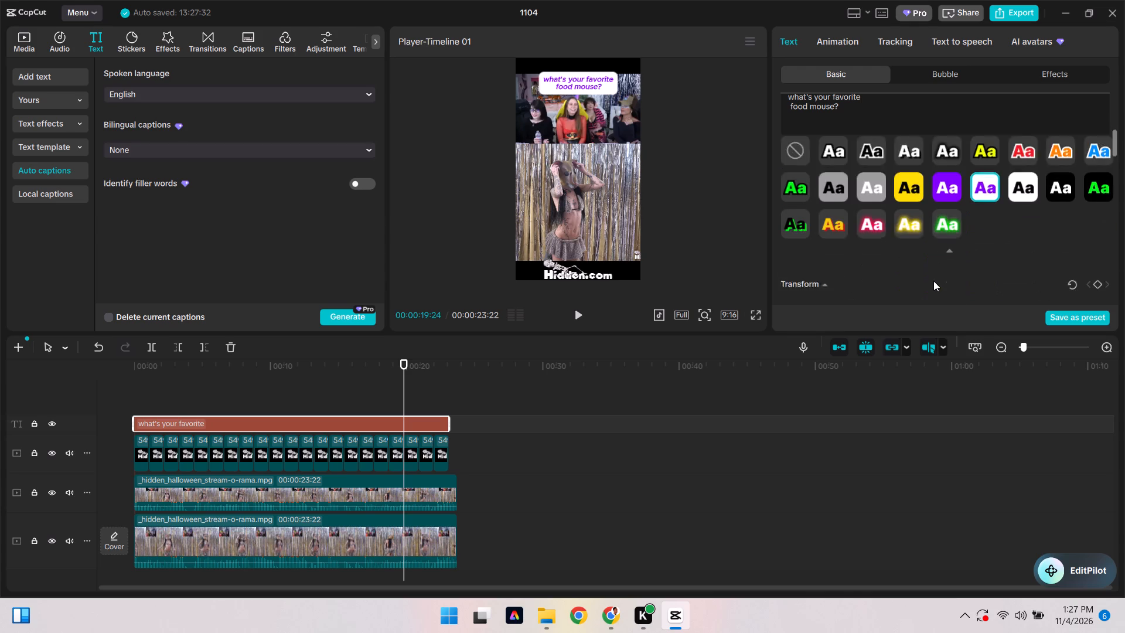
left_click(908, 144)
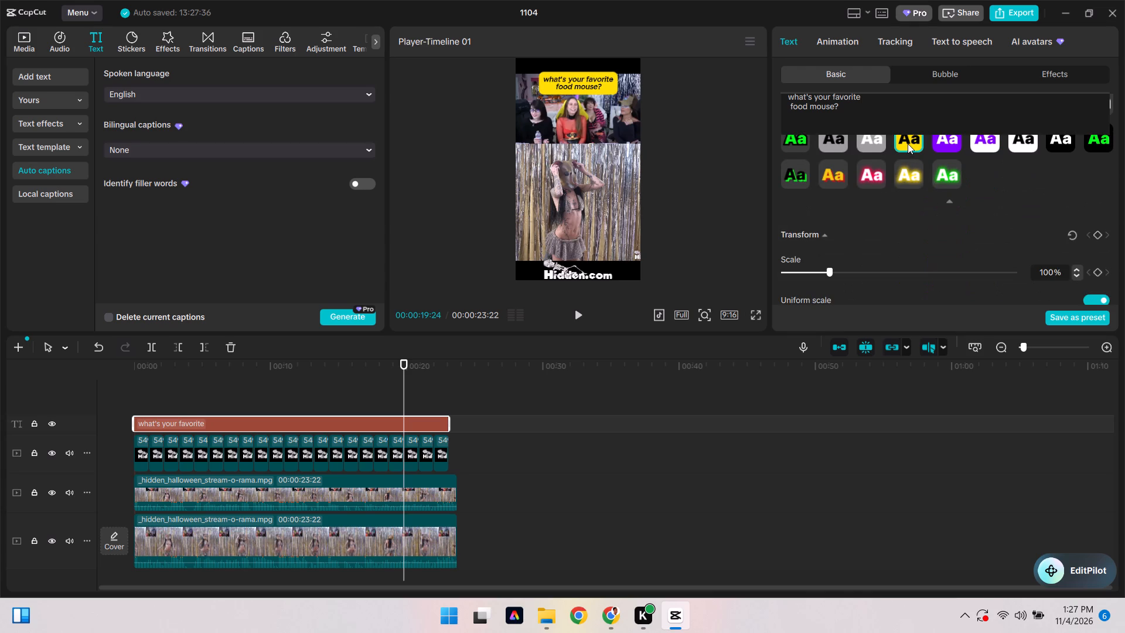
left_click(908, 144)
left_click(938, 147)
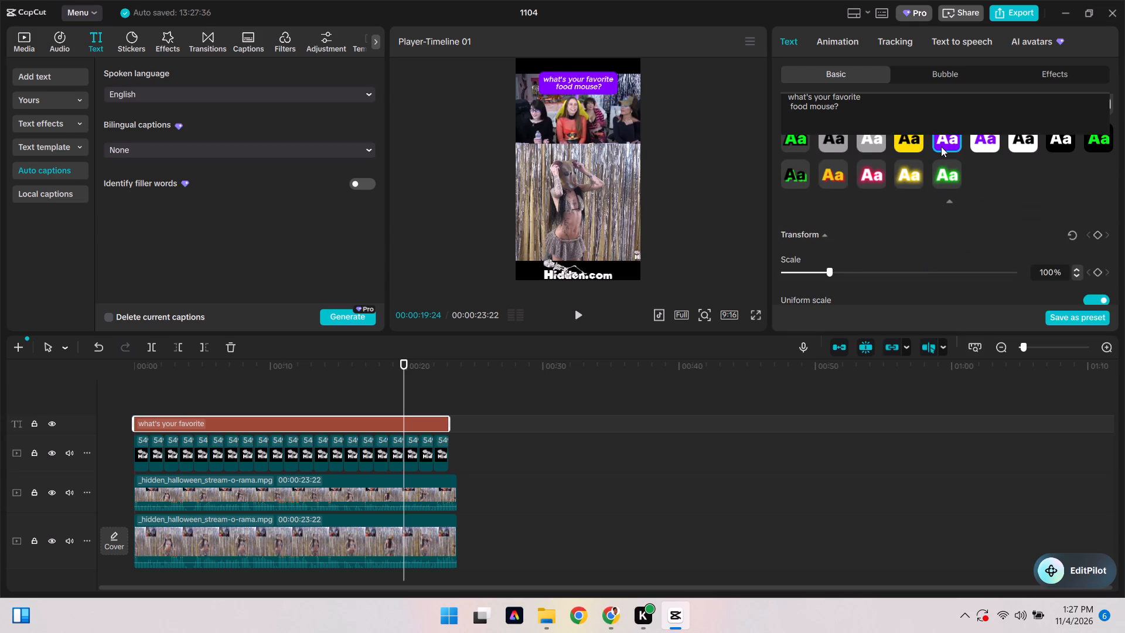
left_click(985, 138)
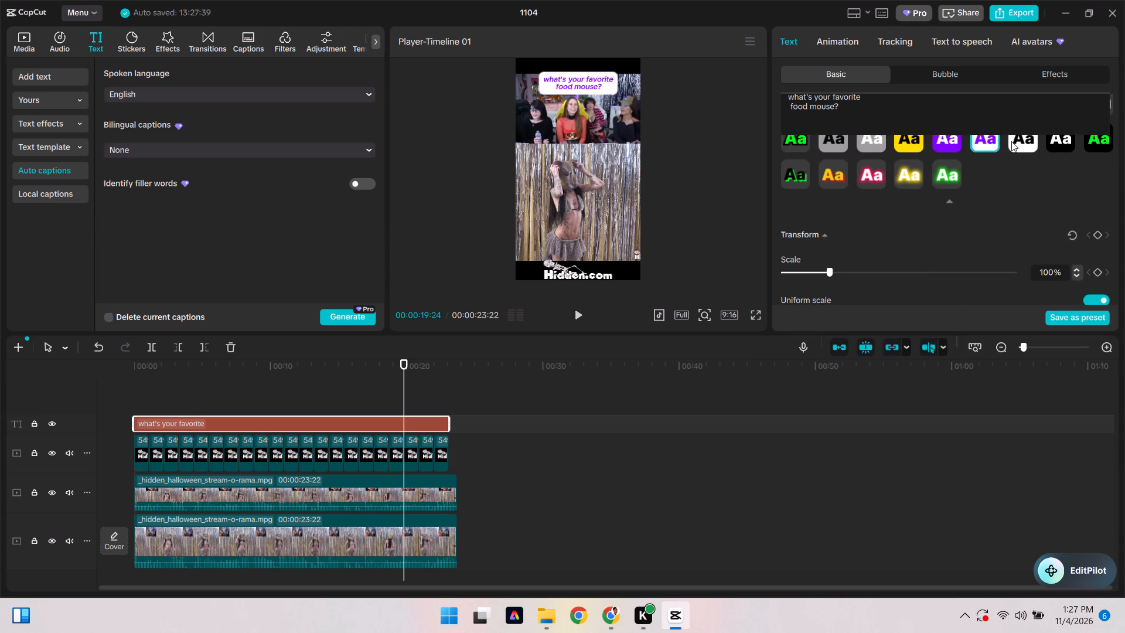
Set the title's text color to black (000000).
scroll(1005, 183, "up", 1)
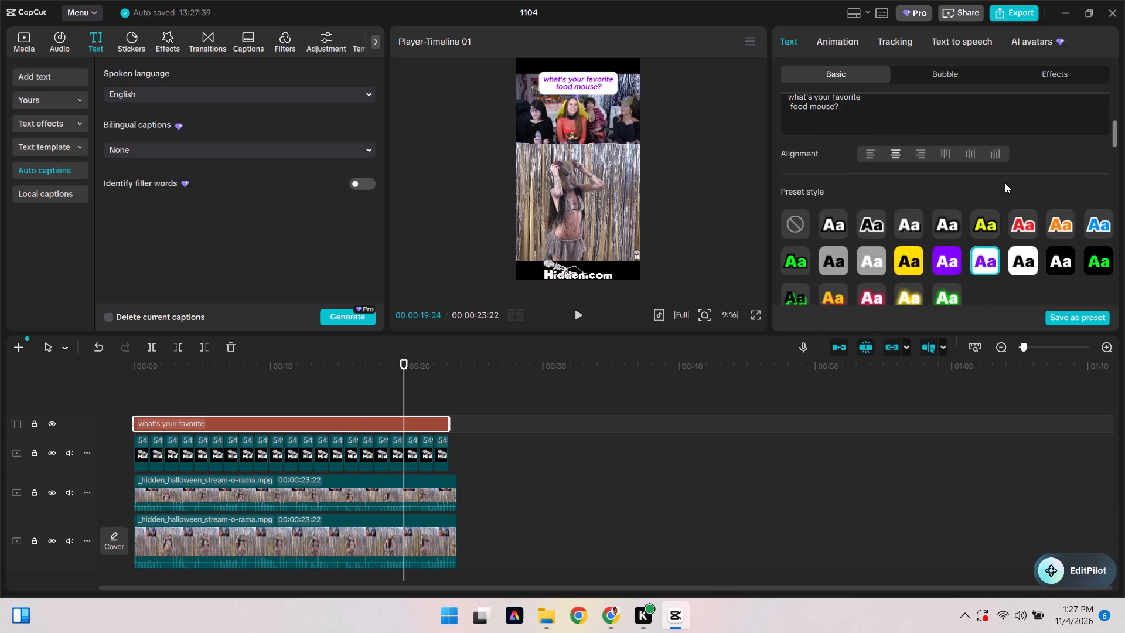
scroll(1005, 183, "up", 1)
left_click(877, 217)
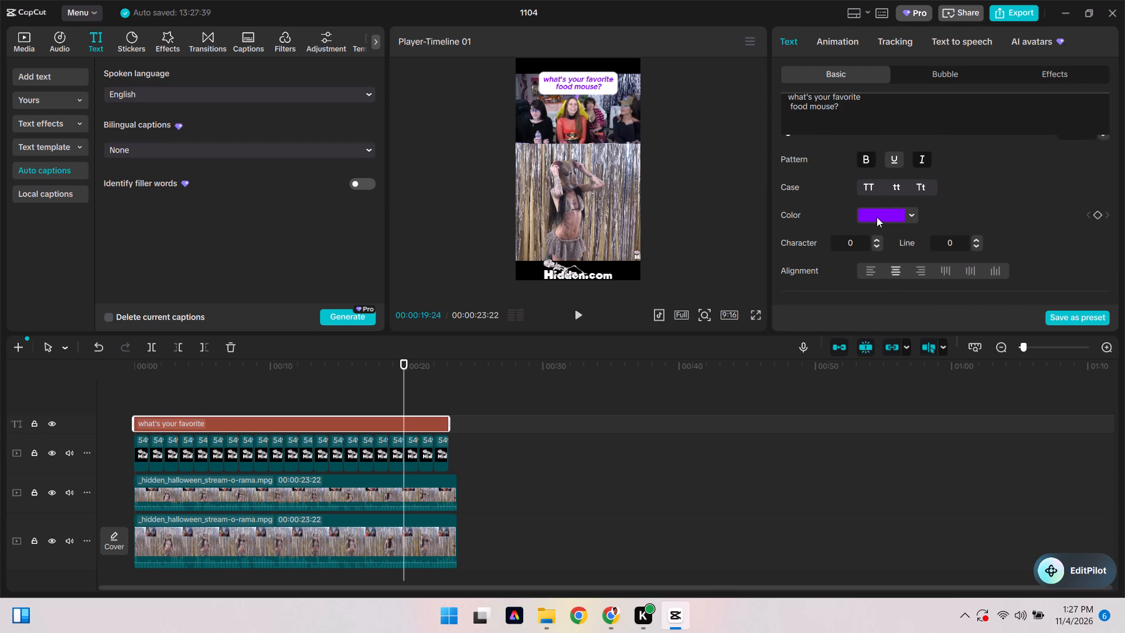
left_click(912, 407)
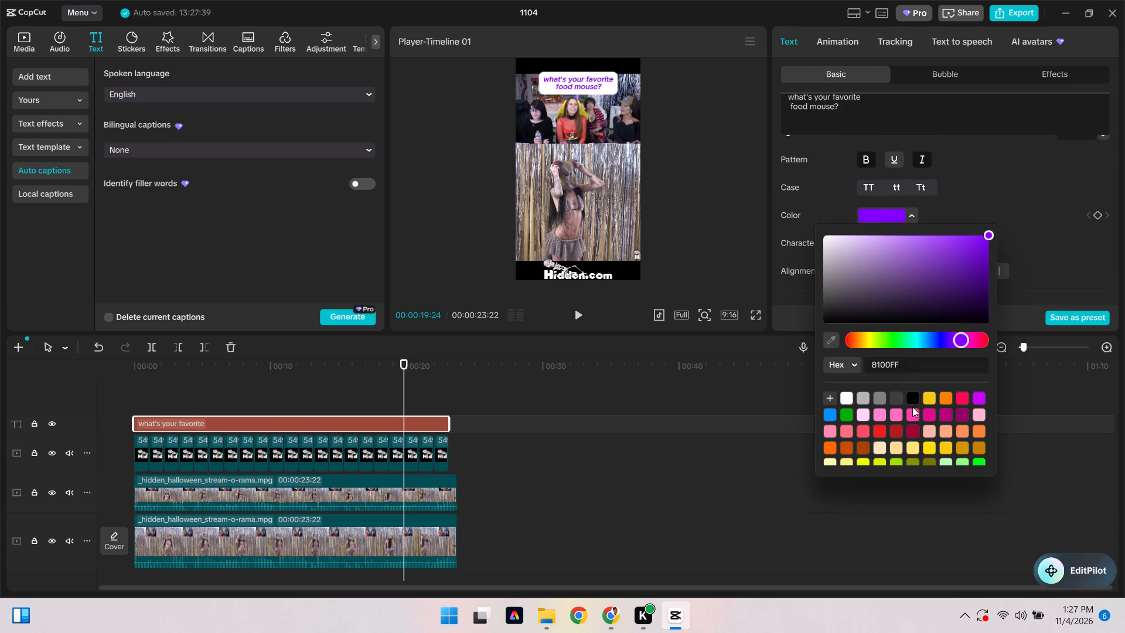
left_click(912, 400)
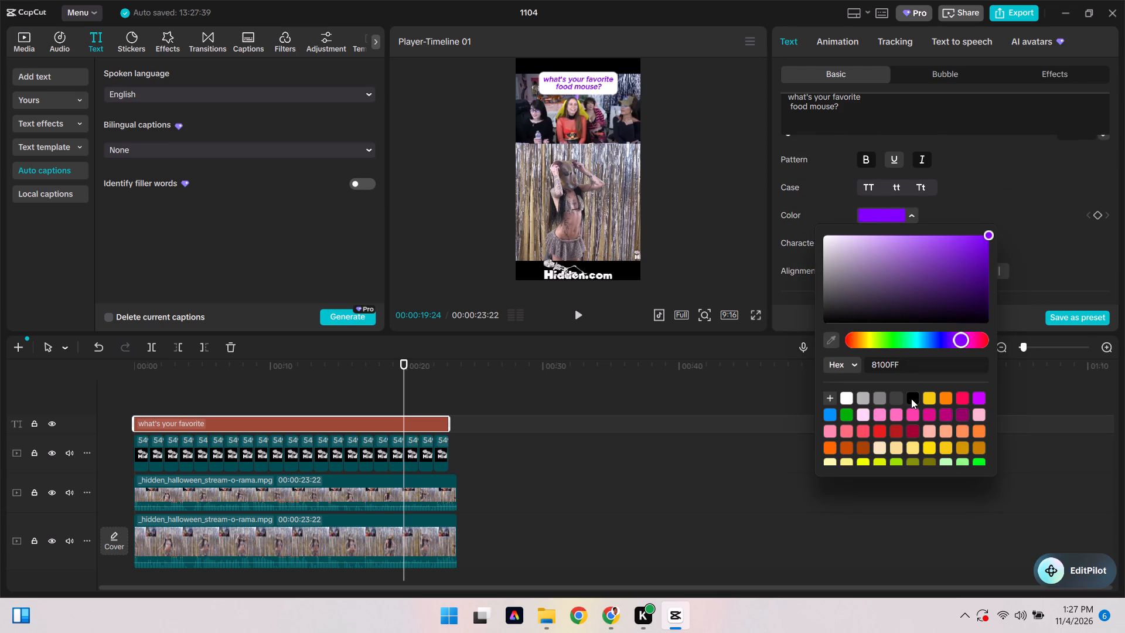
left_click(911, 399)
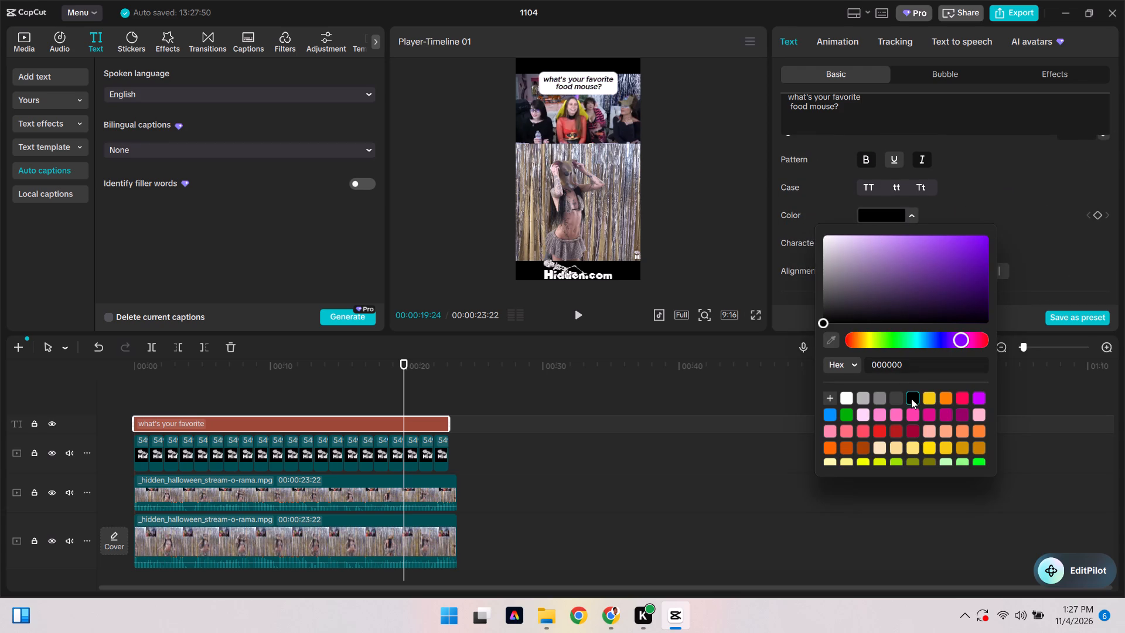
left_click(1000, 181)
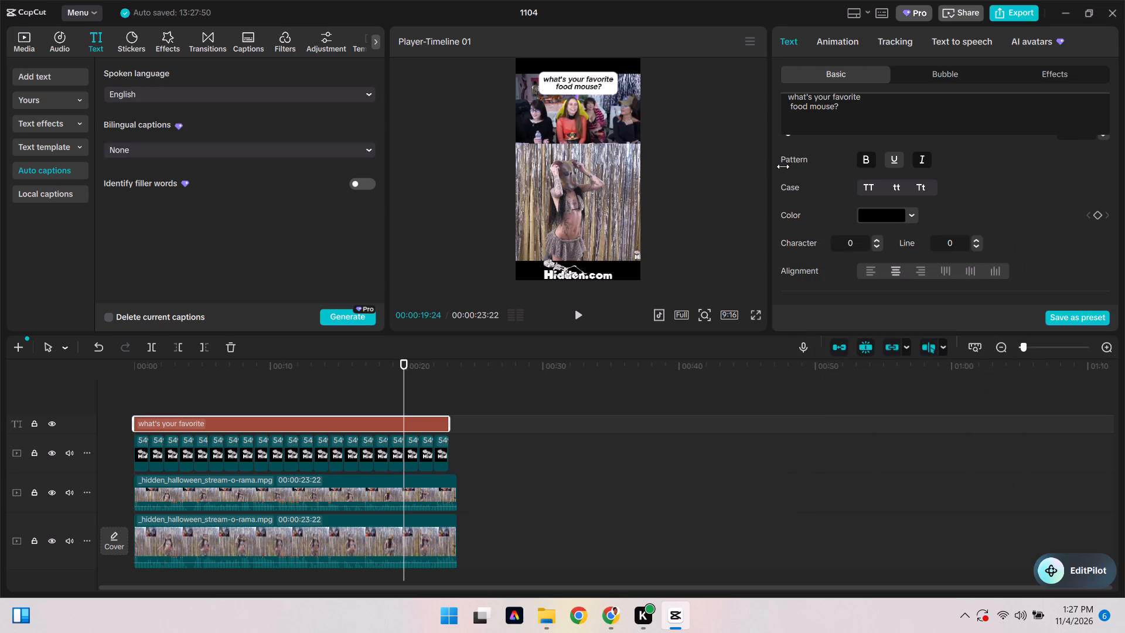
left_click_drag(603, 83, 595, 84)
Look through the bubble styles and text effects available for the title, and return to its basic settings.
left_click(933, 72)
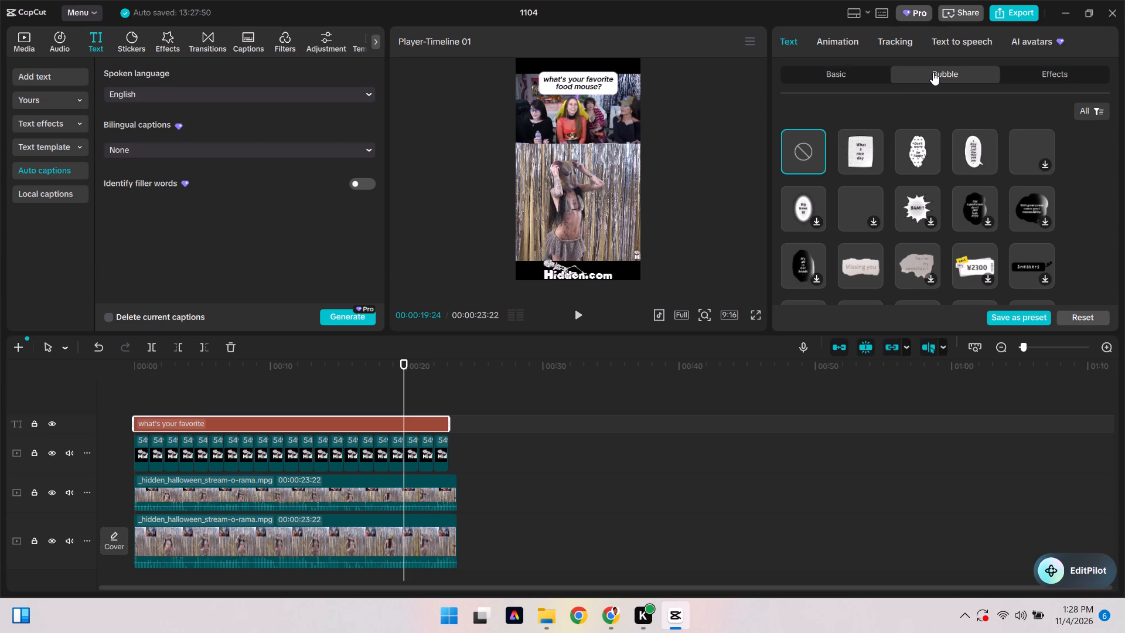
left_click(1030, 83)
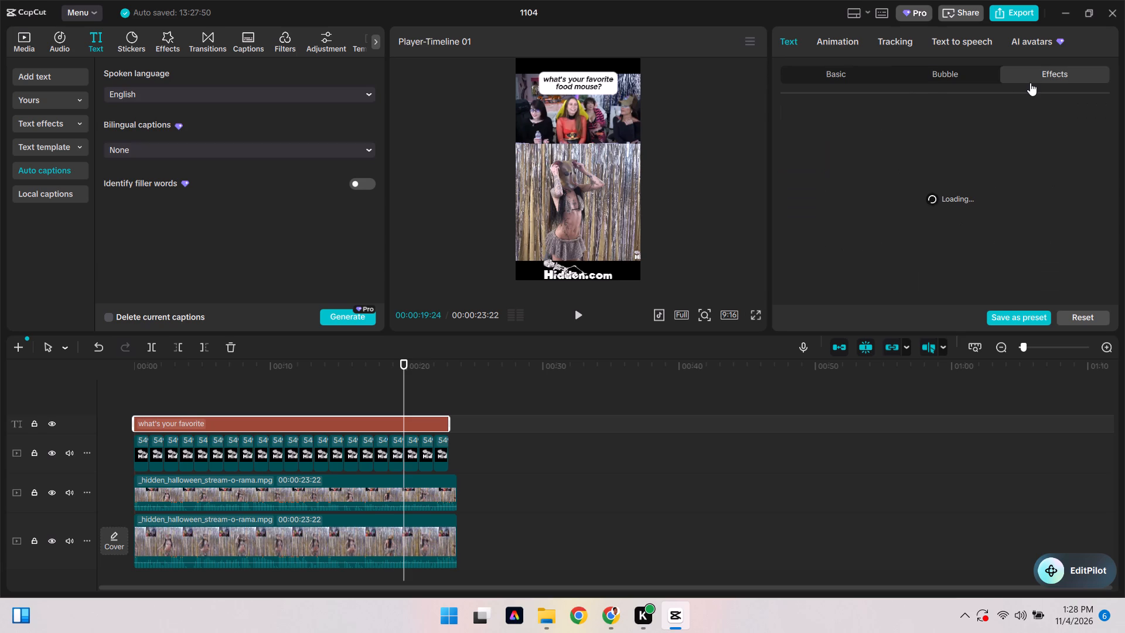
left_click(846, 77)
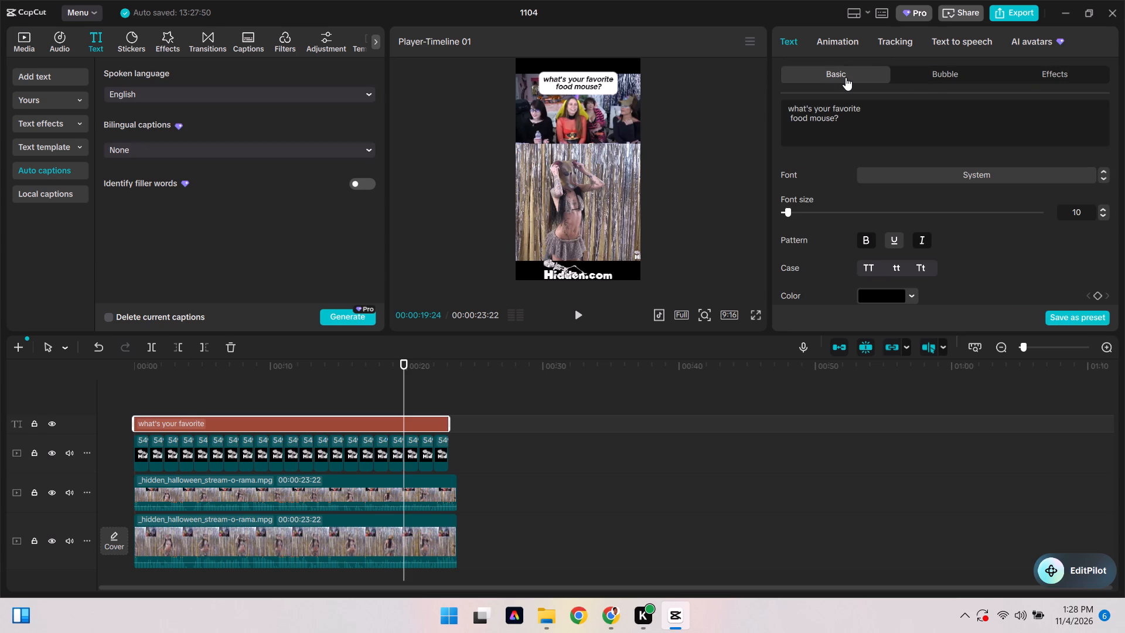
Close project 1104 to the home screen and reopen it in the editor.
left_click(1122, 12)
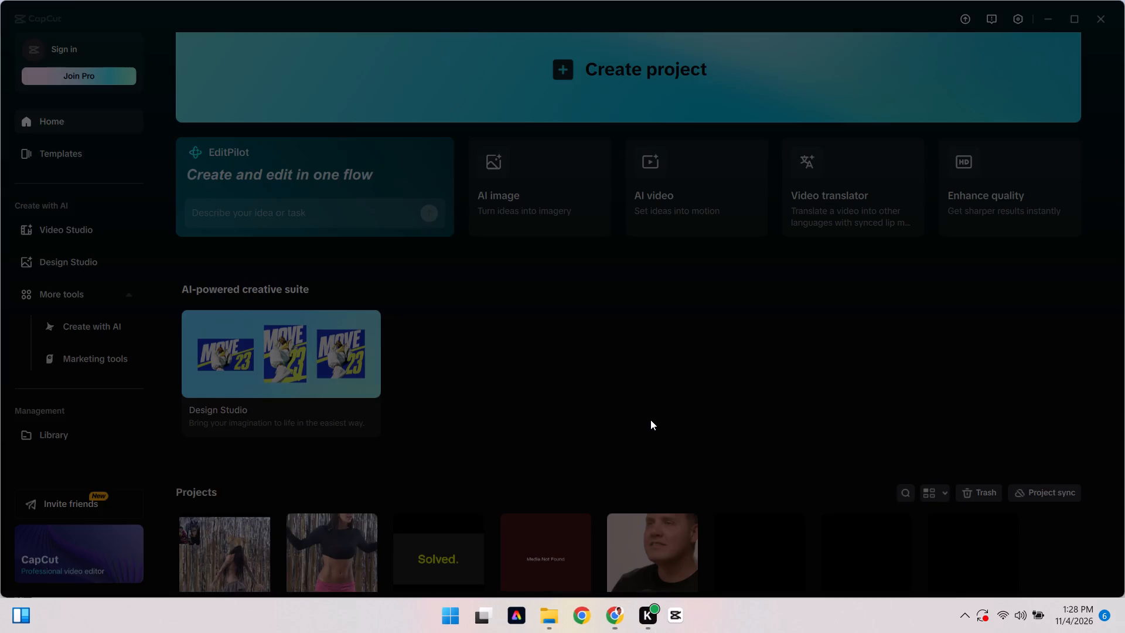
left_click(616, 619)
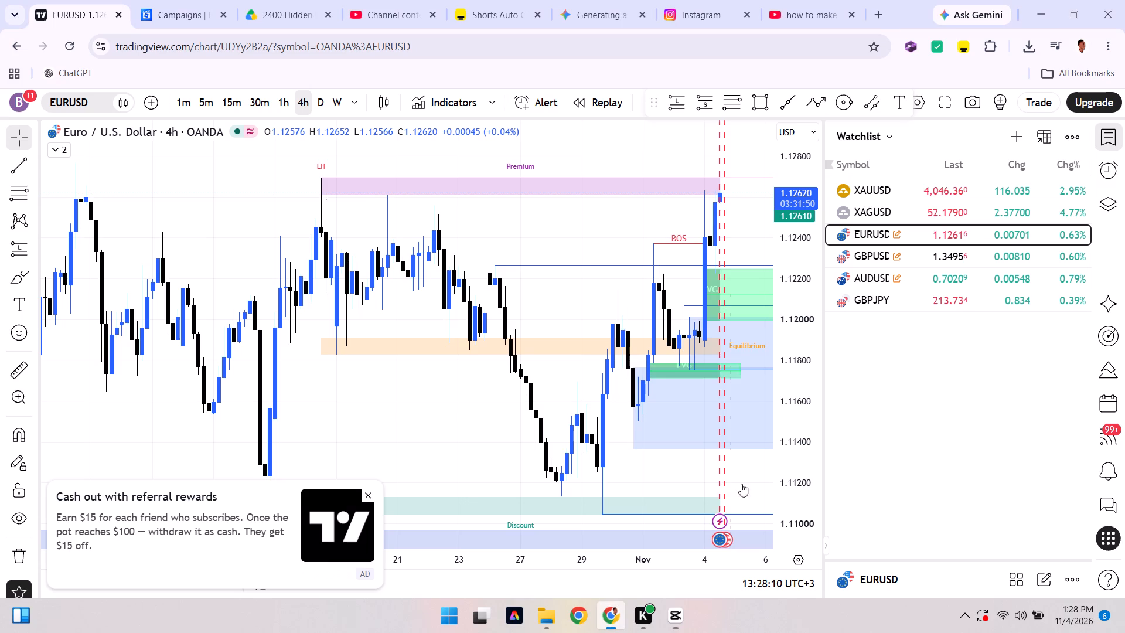
Examine the XAUUSD gold chart on the 4-hour and 30-minute timeframes, focusing on the latest candles and marked zones.
left_click(926, 193)
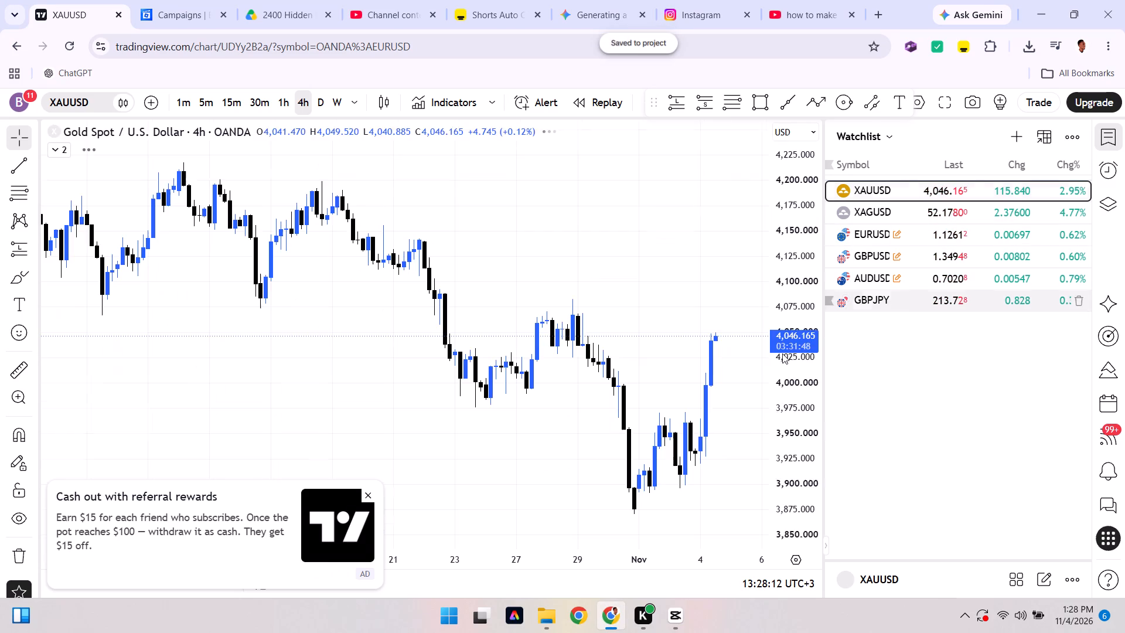
left_click_drag(654, 372, 530, 380)
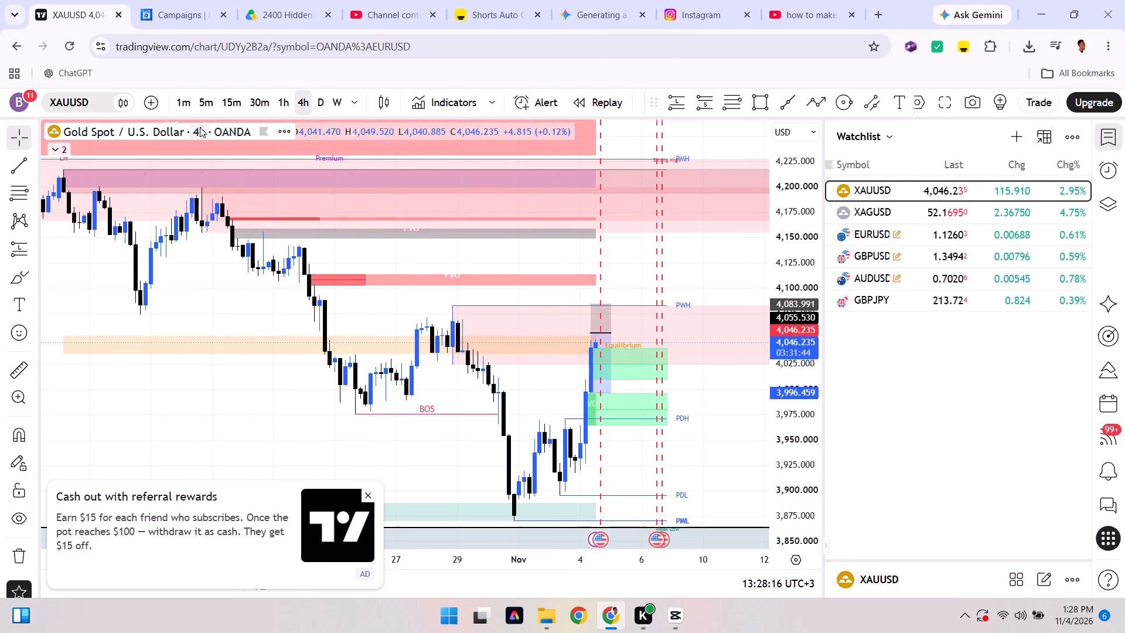
left_click(264, 105)
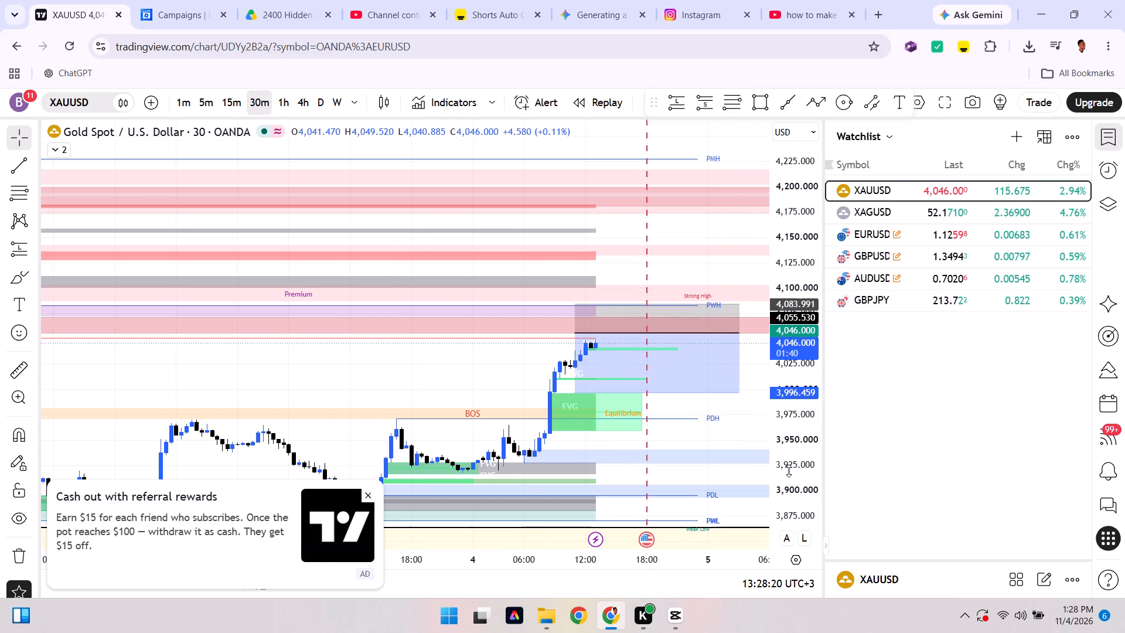
left_click_drag(789, 471, 723, 317)
left_click_drag(786, 460, 753, 424)
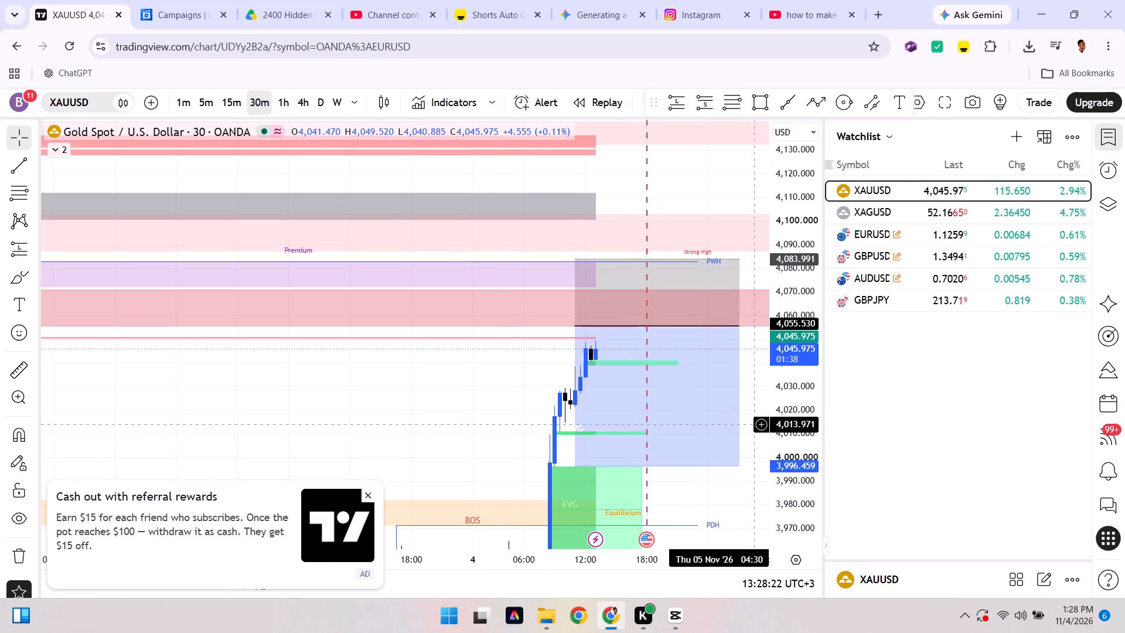
left_click_drag(489, 420, 428, 410)
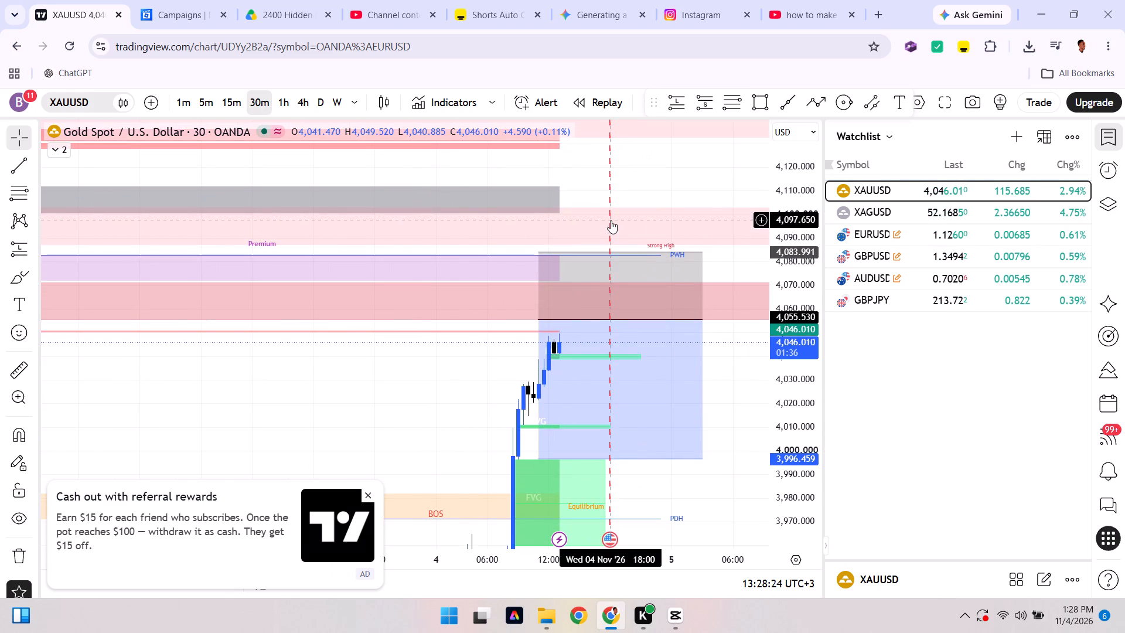
Switch from the browser back to CapCut and open project 1104 in the editor.
left_click(676, 23)
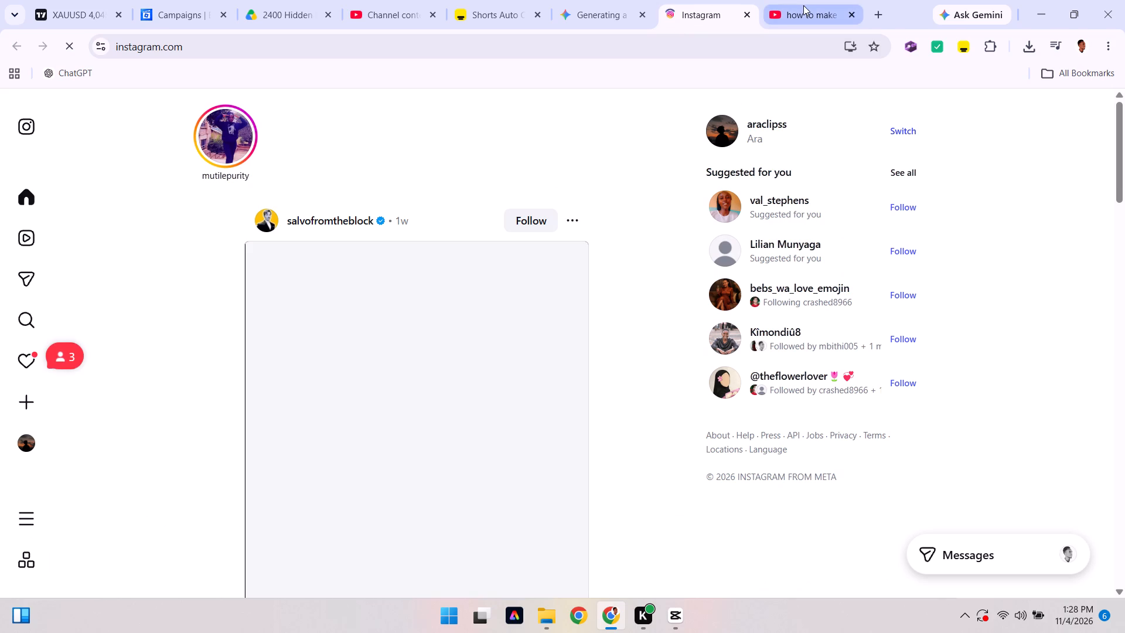
left_click(677, 605)
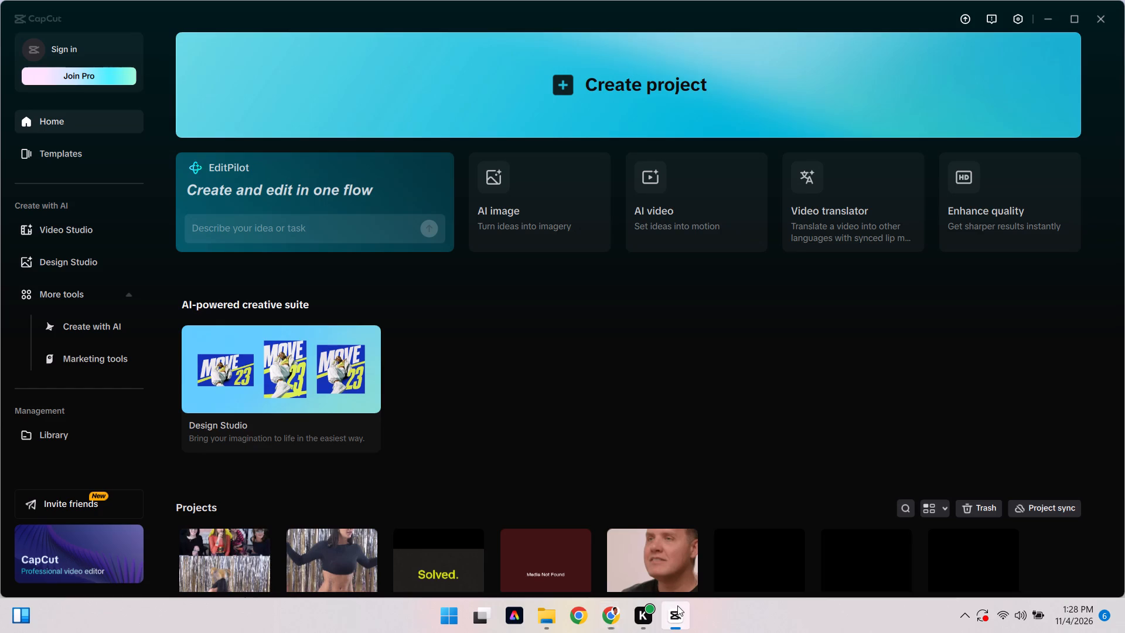
scroll(370, 487, "down", 3)
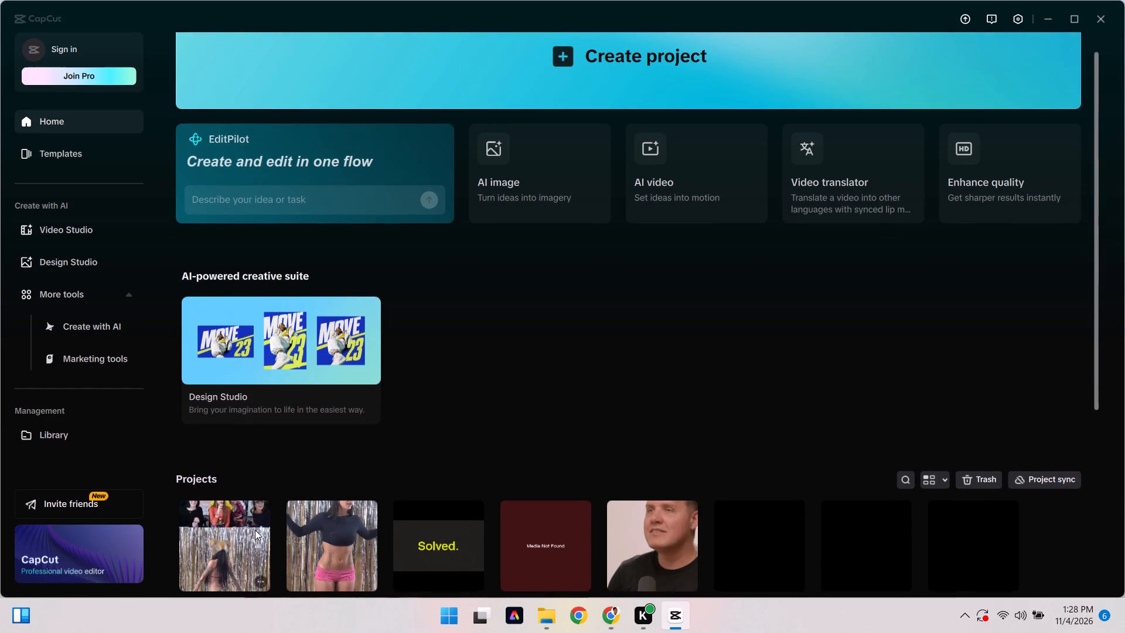
left_click(233, 536)
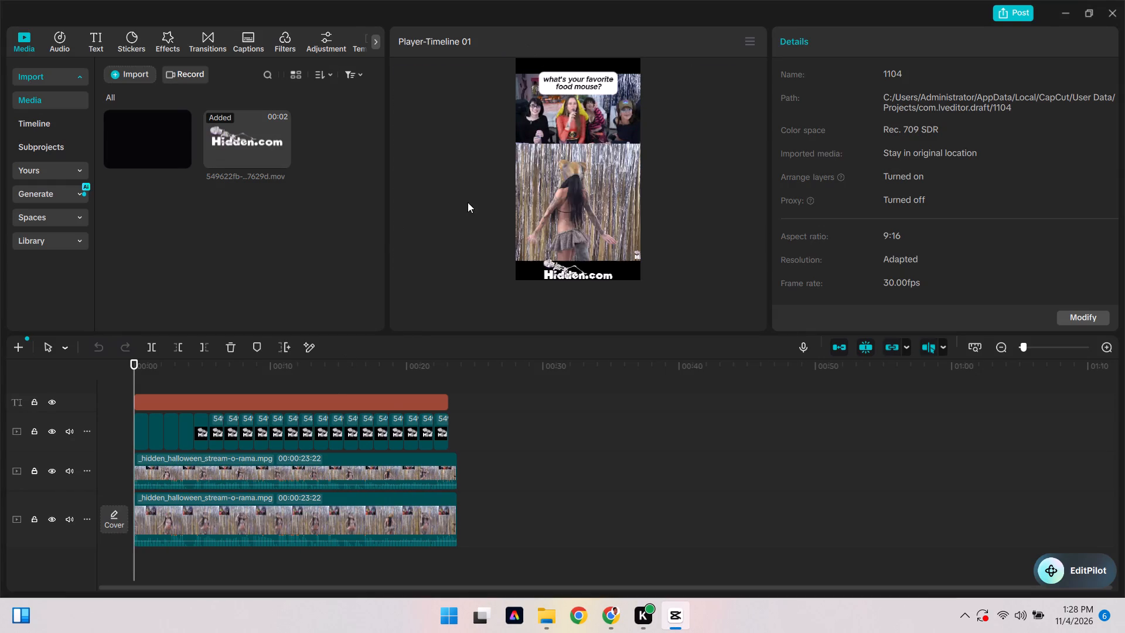
Select the "what's your favorite food mouse?" title and nudge it slightly upward in the frame.
left_click(379, 406)
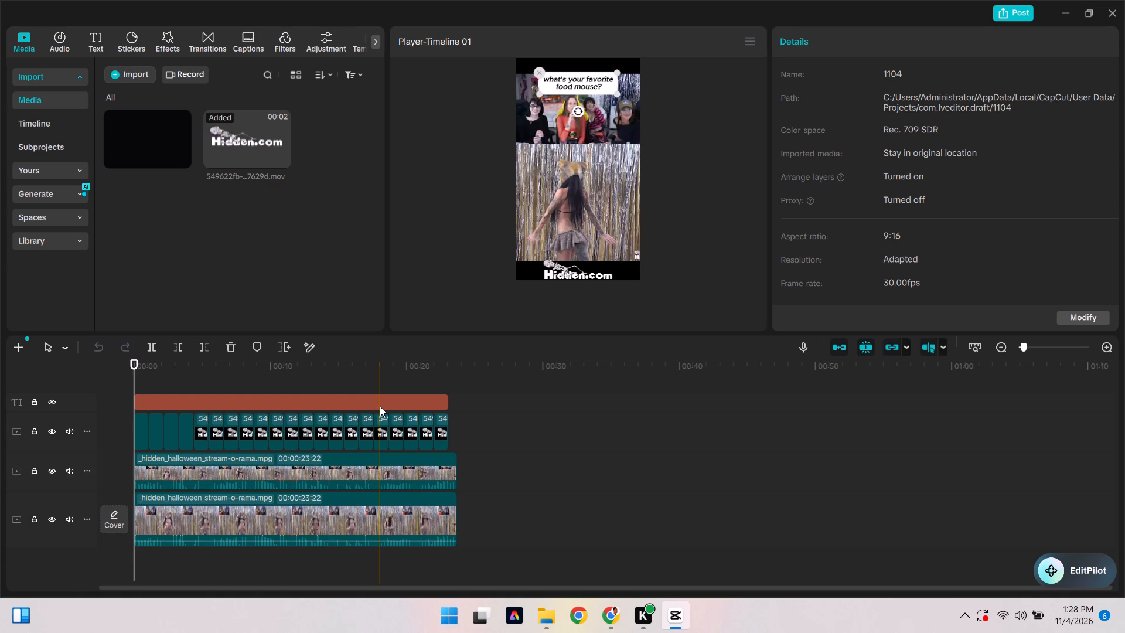
left_click(380, 406)
left_click(572, 81)
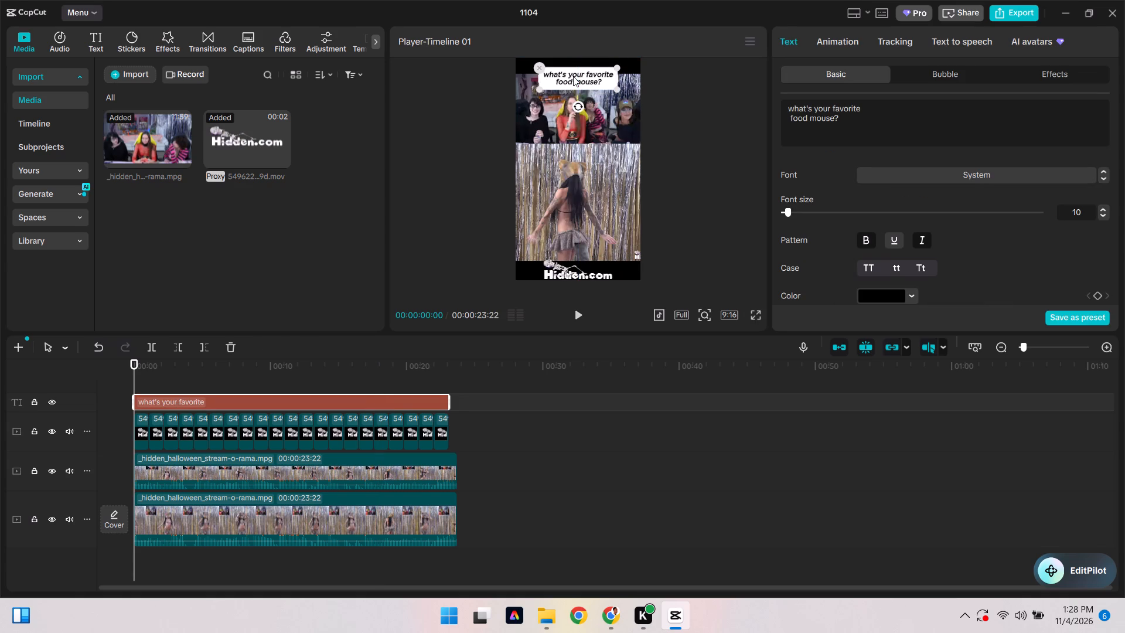
Select the two stacked footage layers in turn to check their framing in the preview.
left_click(667, 90)
left_click(716, 209)
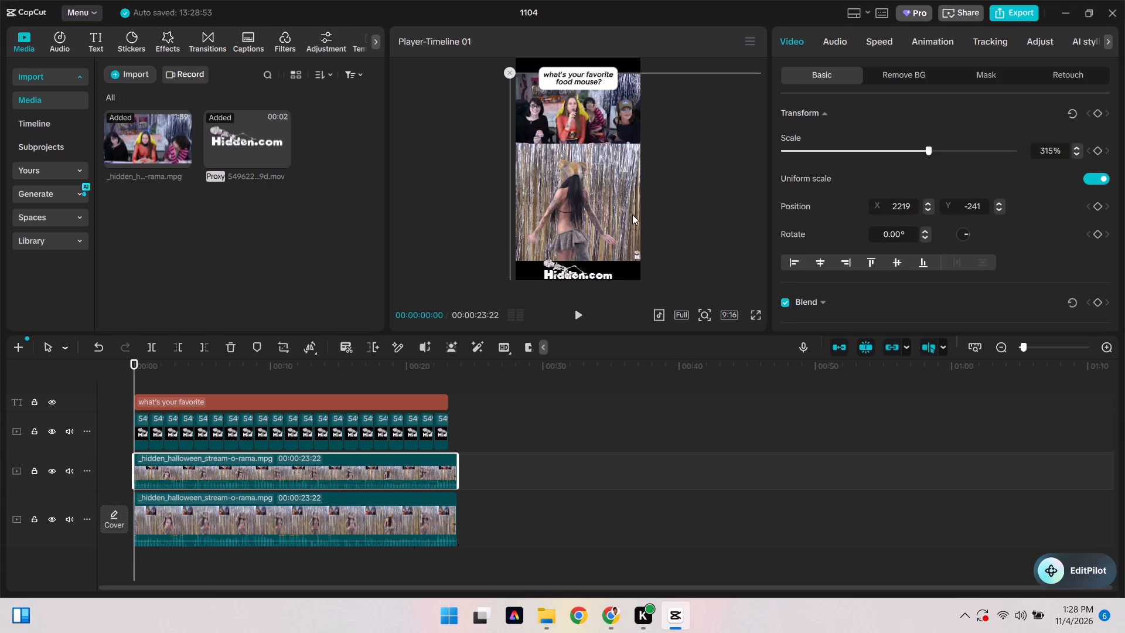
left_click(492, 220)
left_click(439, 208)
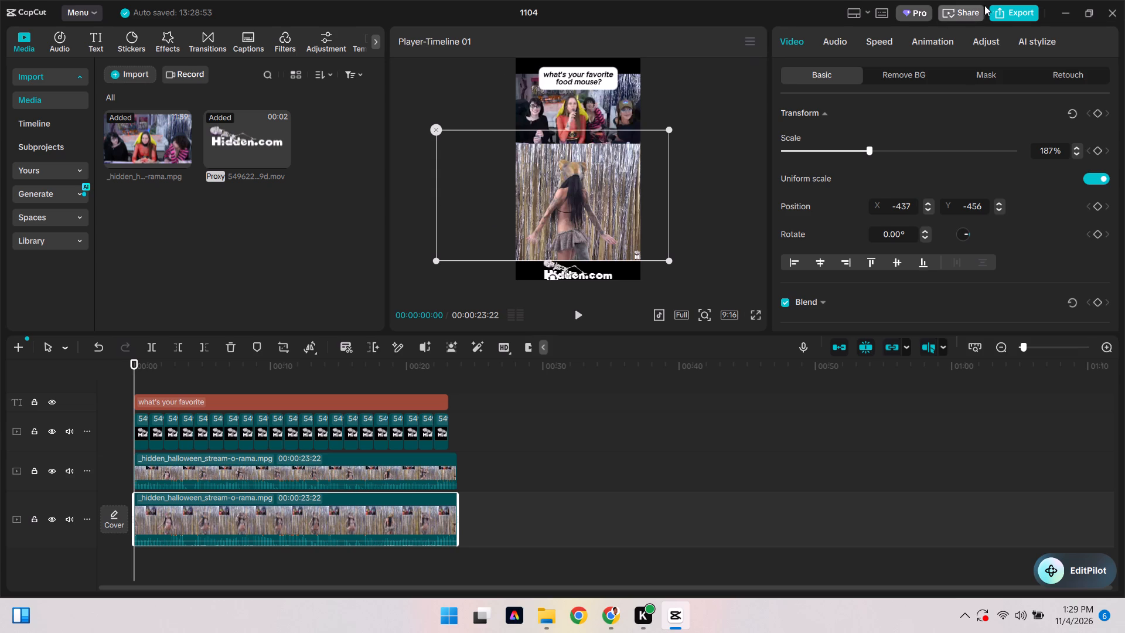
Export the finished clip as "halloweon clip2" to the Downloads folder.
left_click(1012, 11)
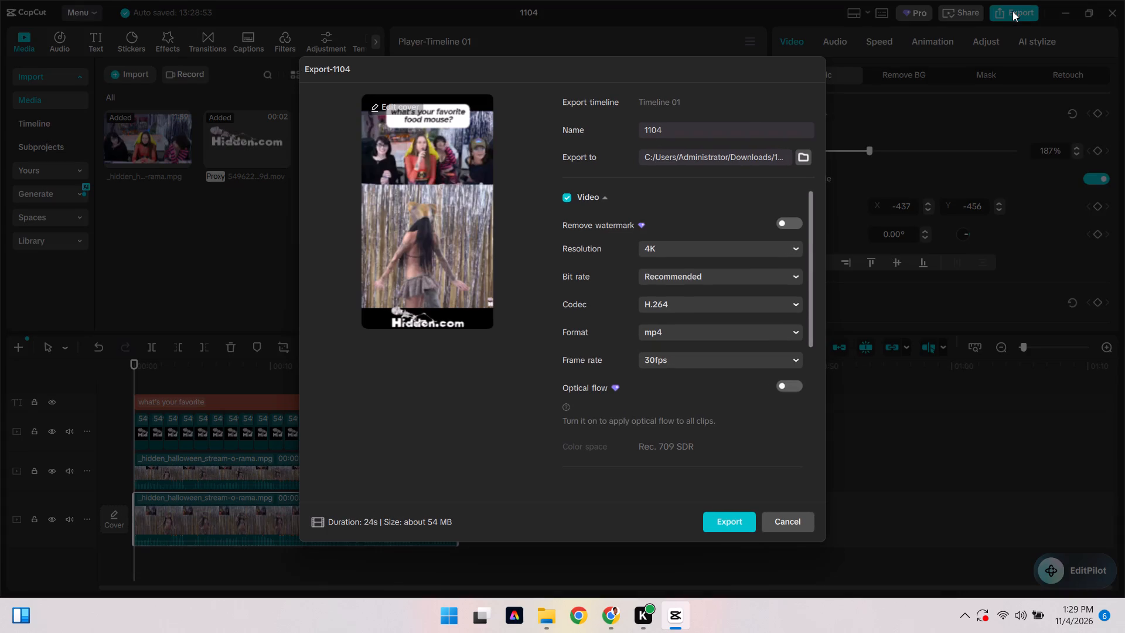
double_click(675, 131)
left_click(804, 158)
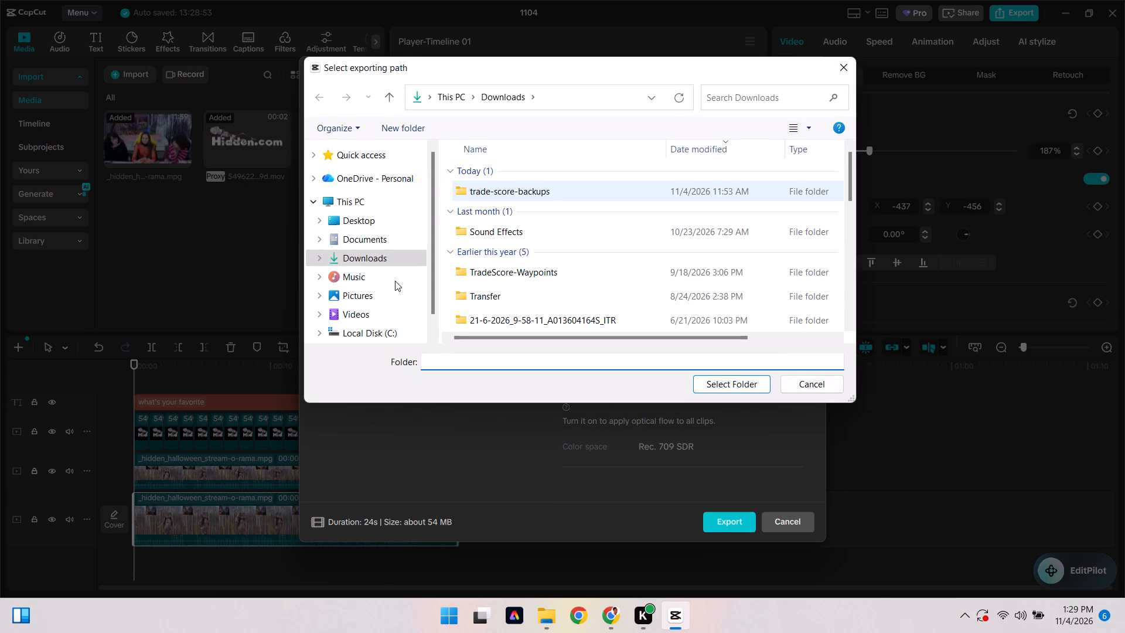
left_click(369, 256)
left_click(759, 389)
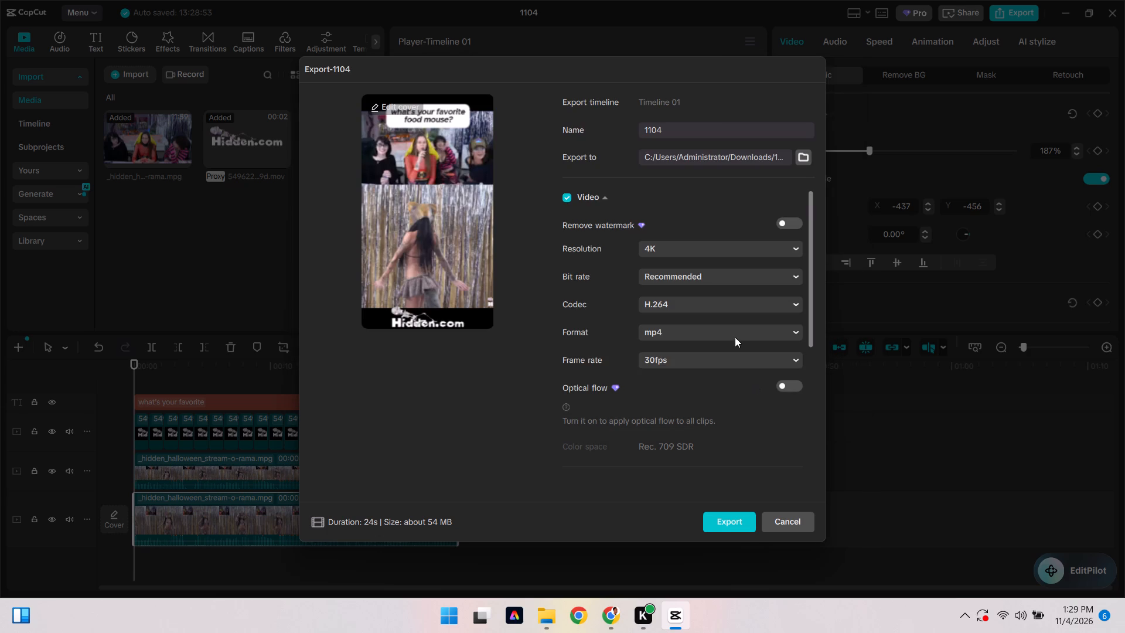
Name the export "halloweon clip2" and export it to the Downloads folder as a 4K, 30fps H.264 mp4.
triple_click(674, 127)
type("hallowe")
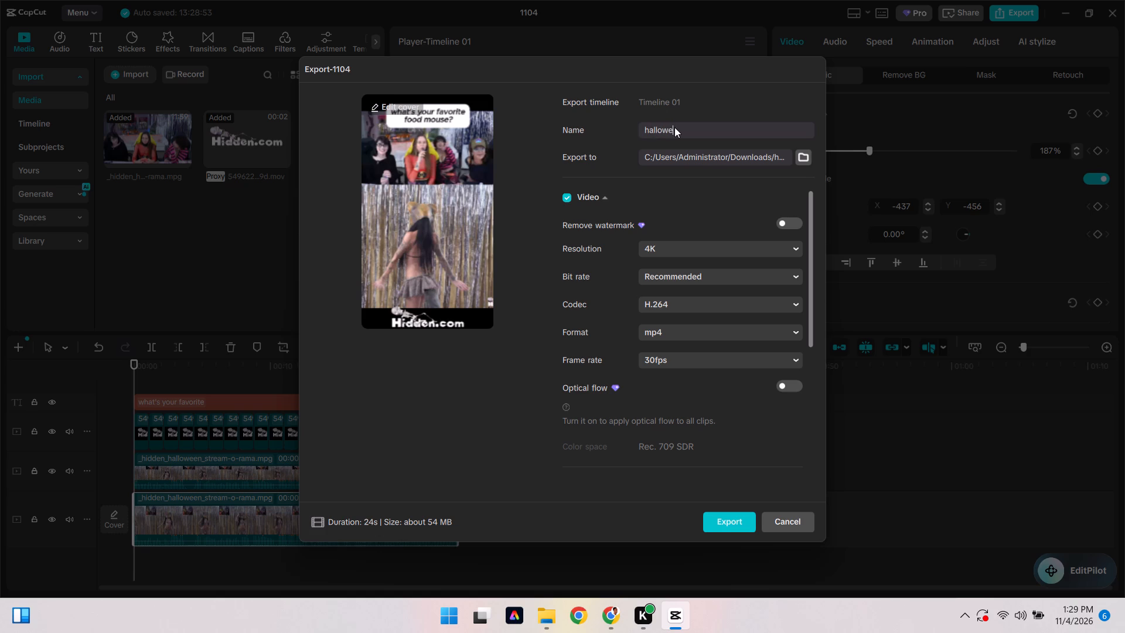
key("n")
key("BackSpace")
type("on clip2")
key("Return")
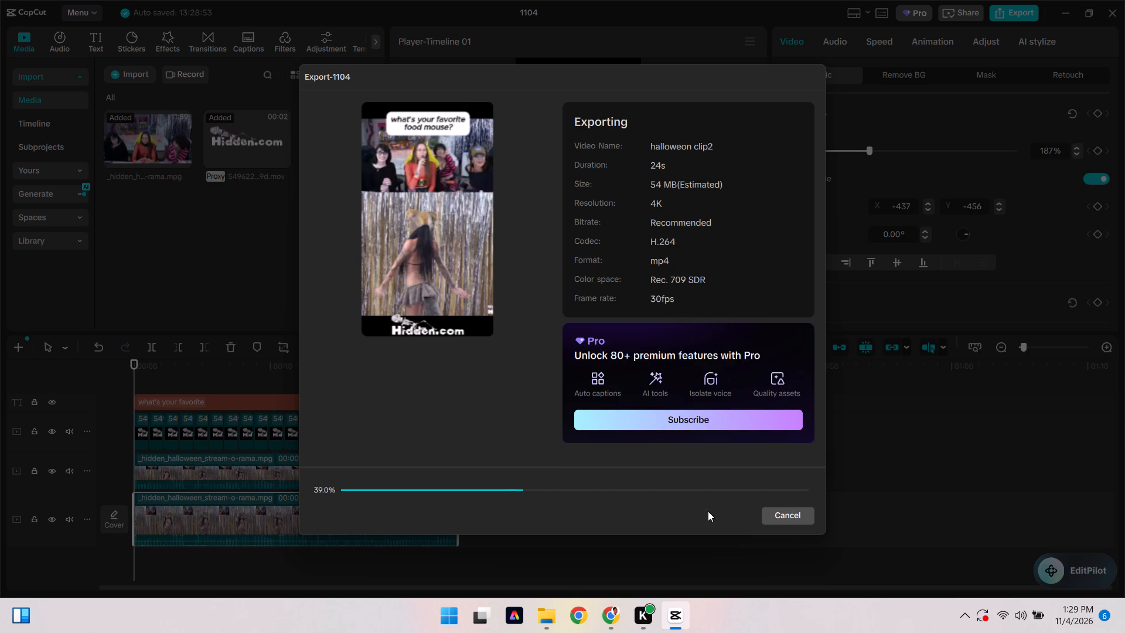
Switch to YouTube Studio in Chrome and open the video upload dialog from the channel content page.
left_click(609, 611)
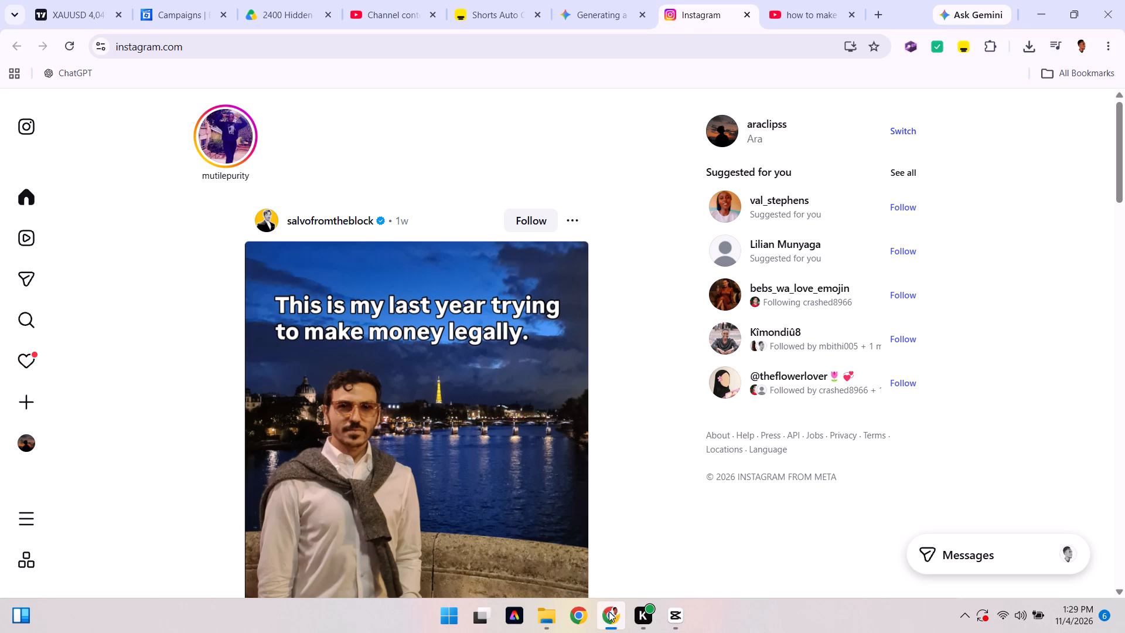
left_click(393, 0)
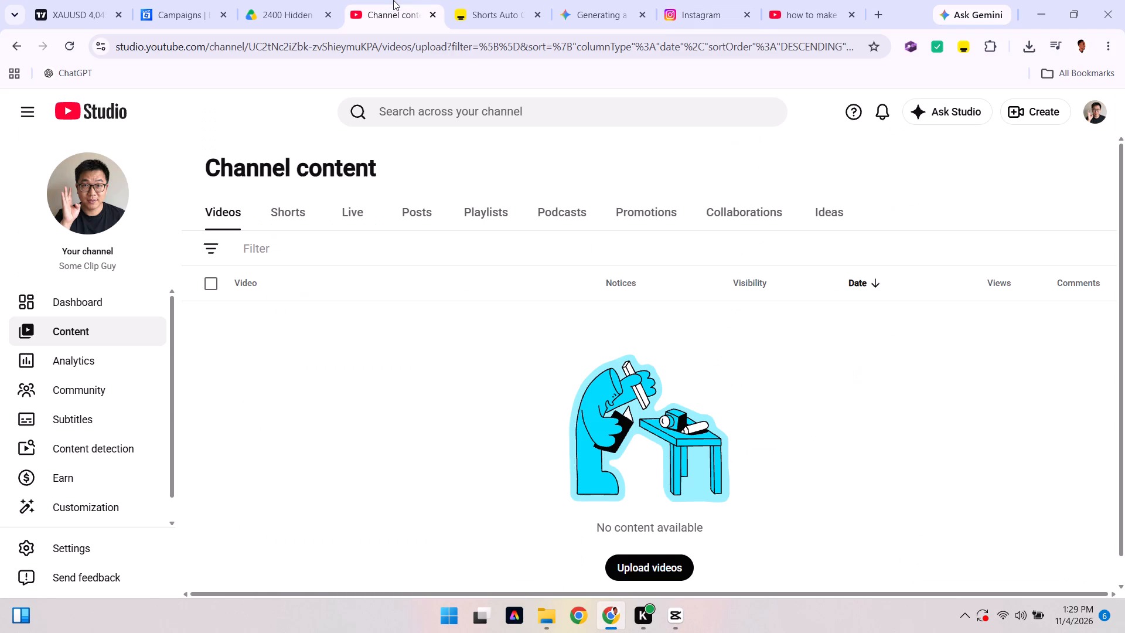
left_click(659, 569)
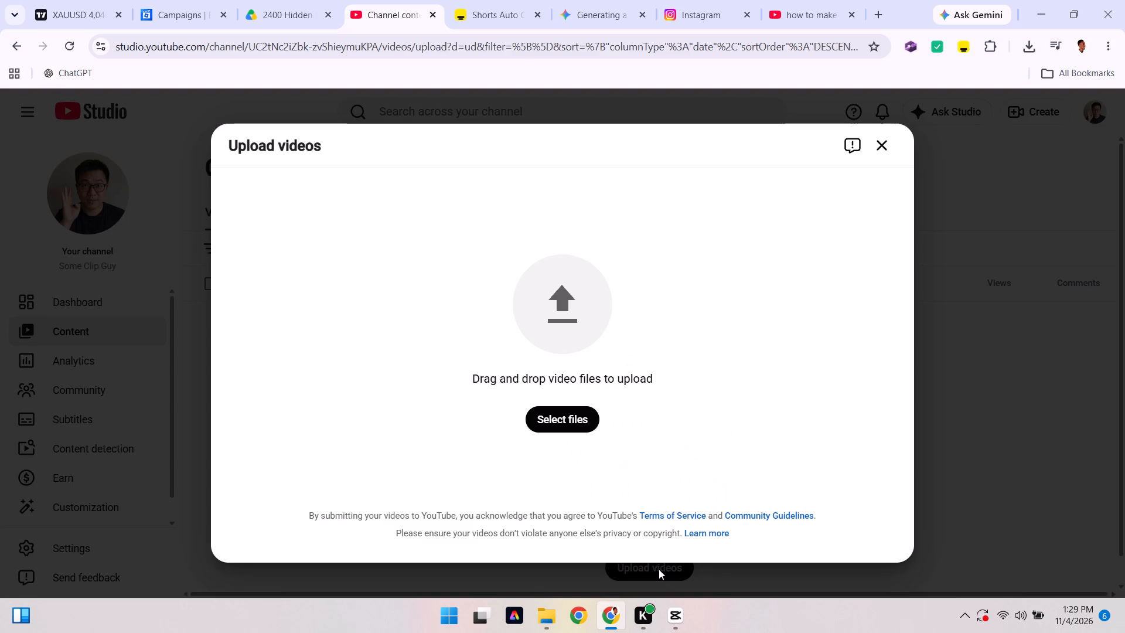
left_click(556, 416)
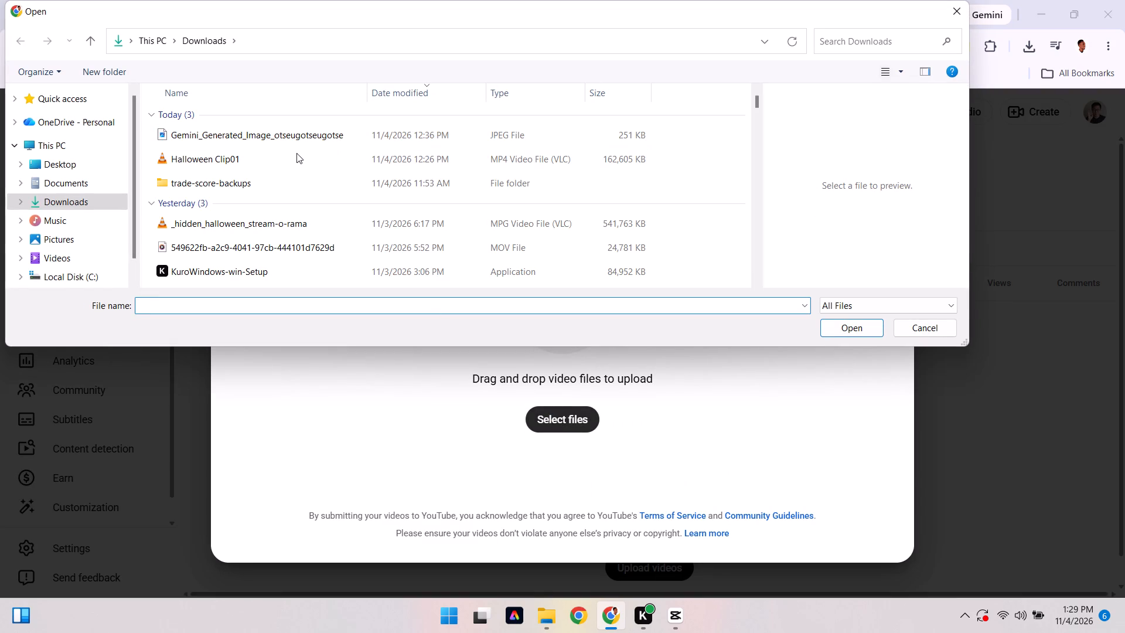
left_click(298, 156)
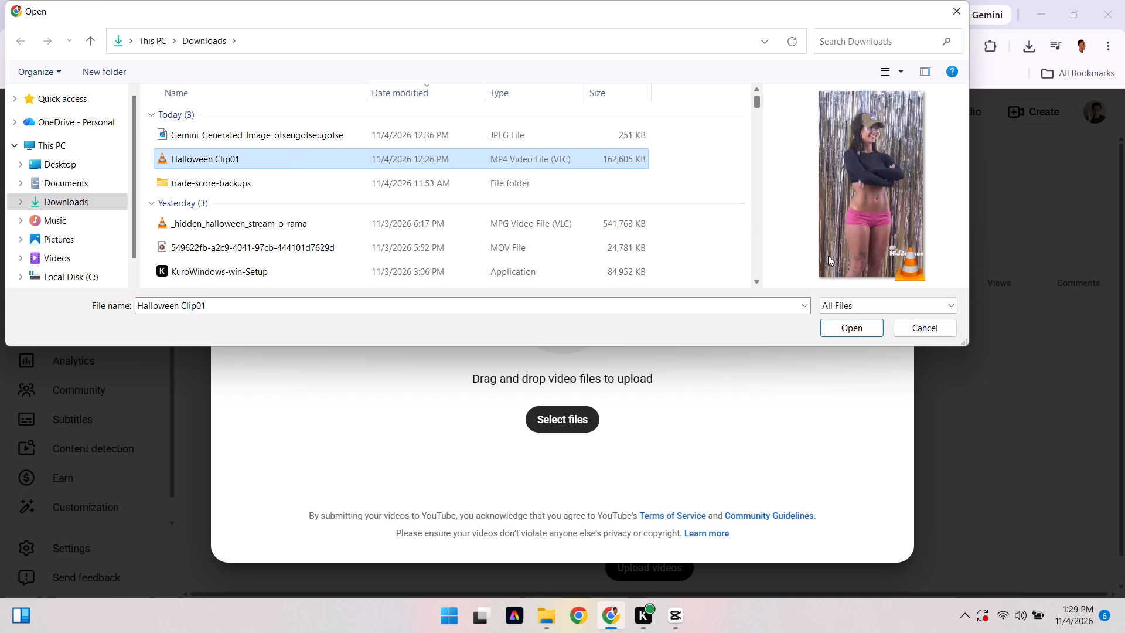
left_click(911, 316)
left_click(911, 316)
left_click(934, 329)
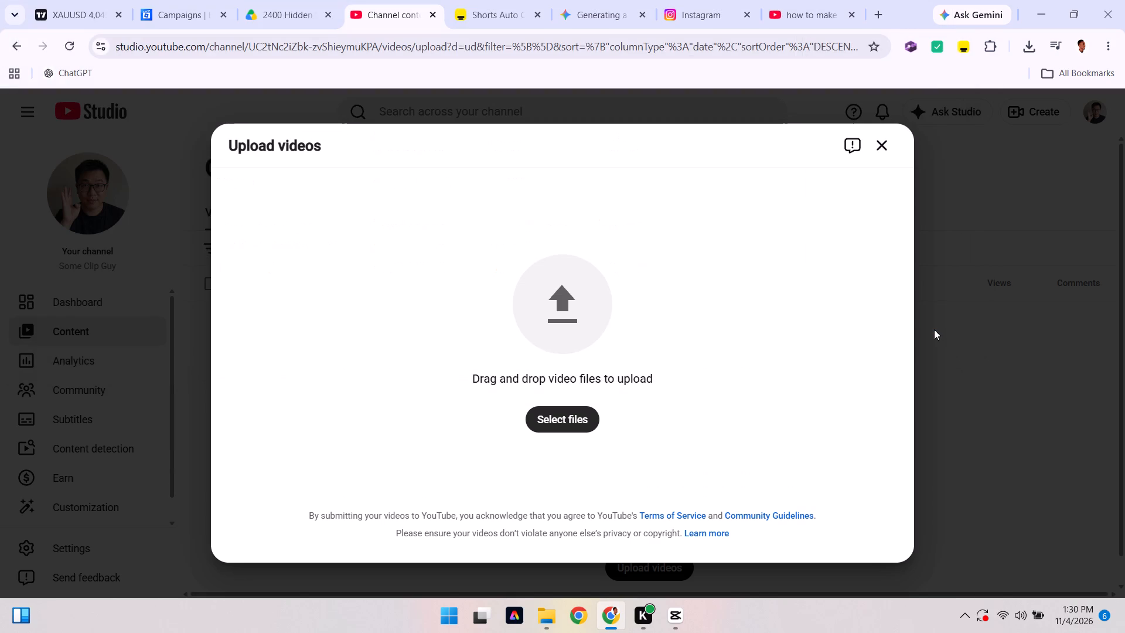
Dismiss the upload window in YouTube Studio and switch to the Quack Explainer channel.
left_click(882, 150)
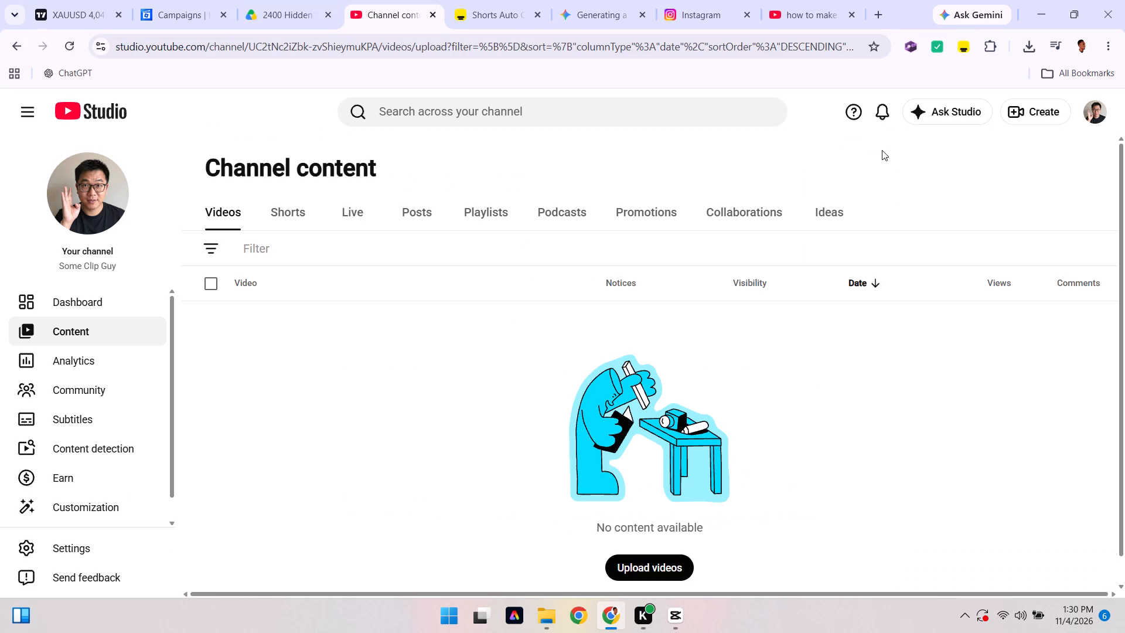
left_click(1107, 108)
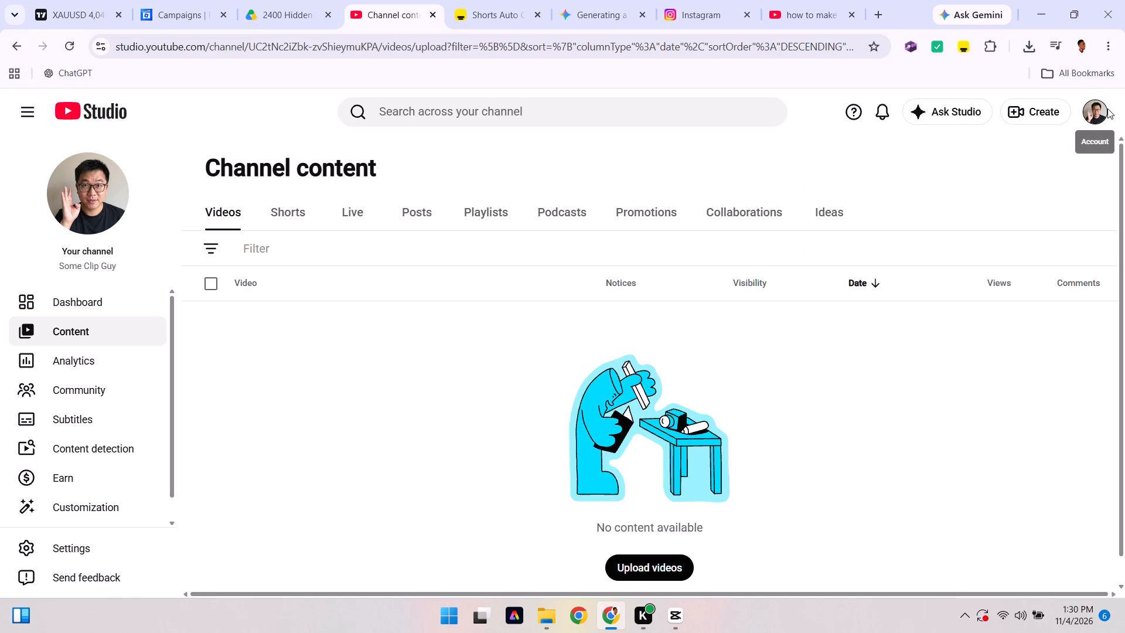
left_click(1034, 271)
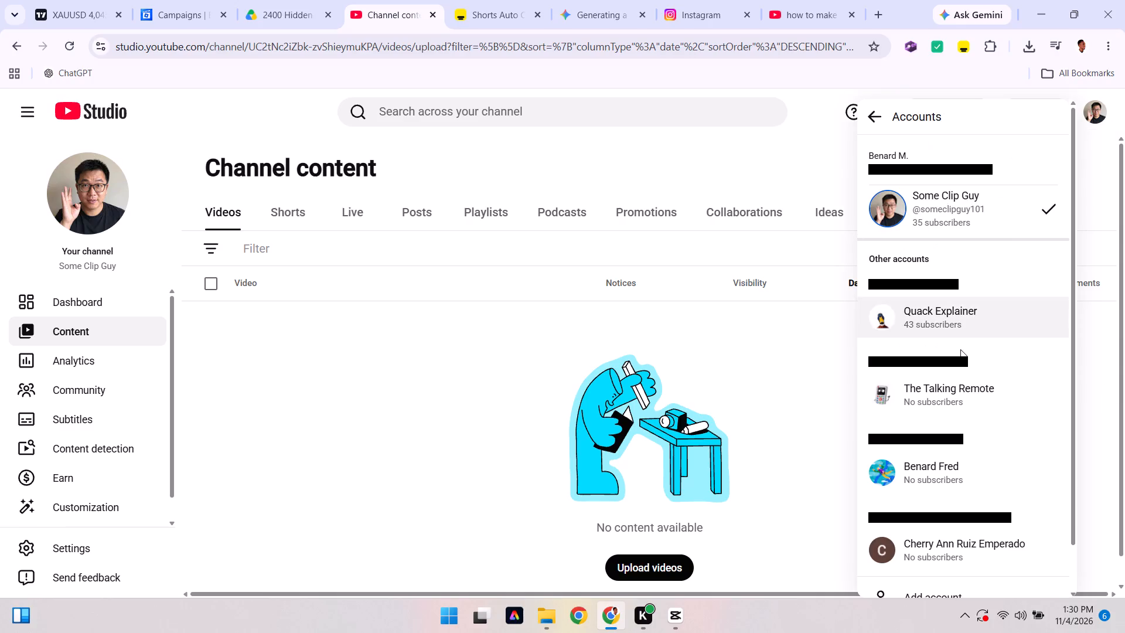
scroll(932, 461, "down", 1)
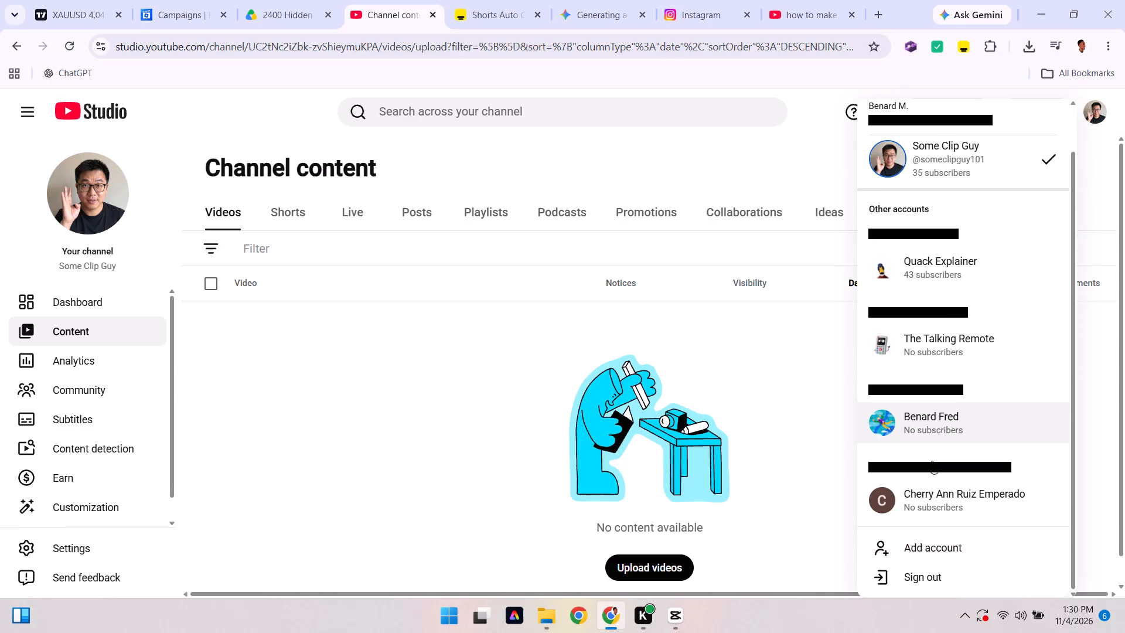
scroll(932, 461, "down", 1)
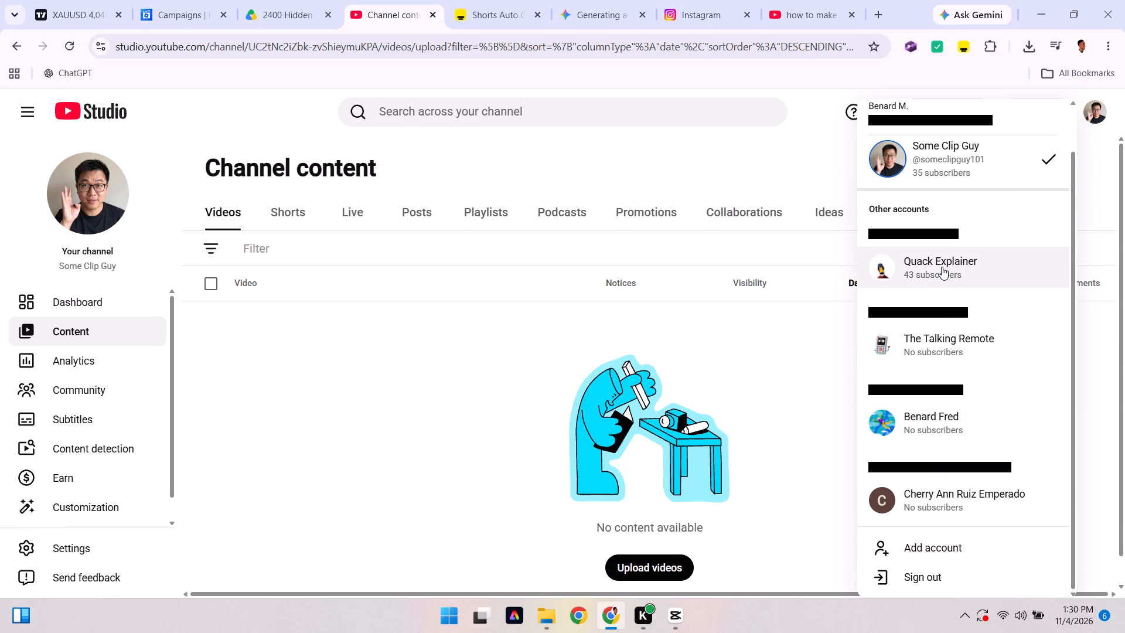
left_click(954, 274)
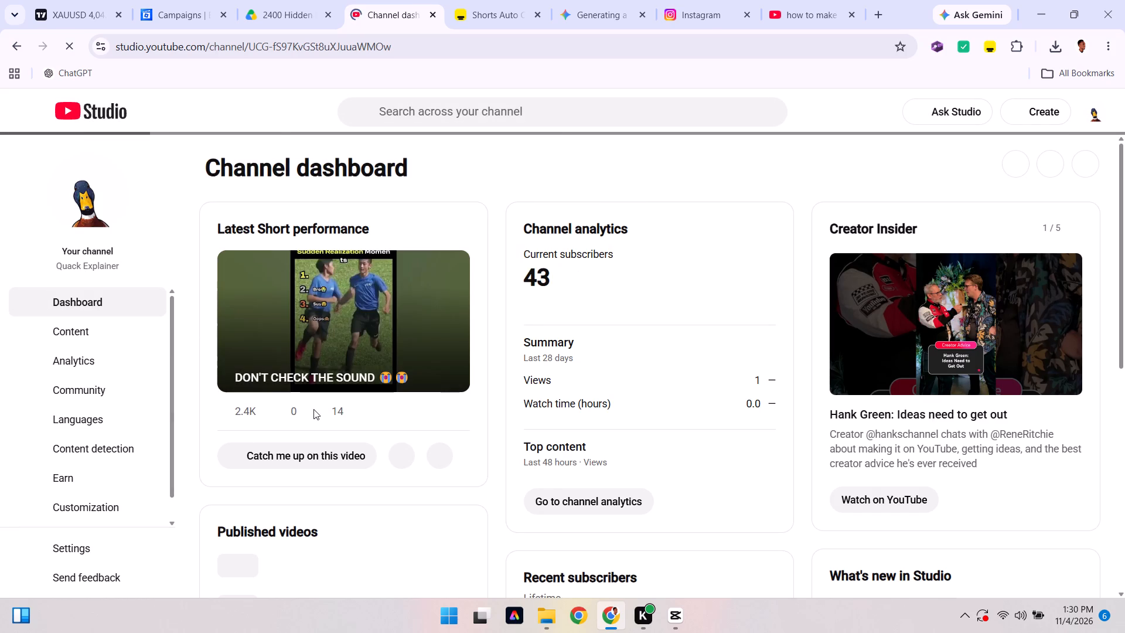
Open the video upload window from the Quack Explainer channel's content page.
left_click(94, 327)
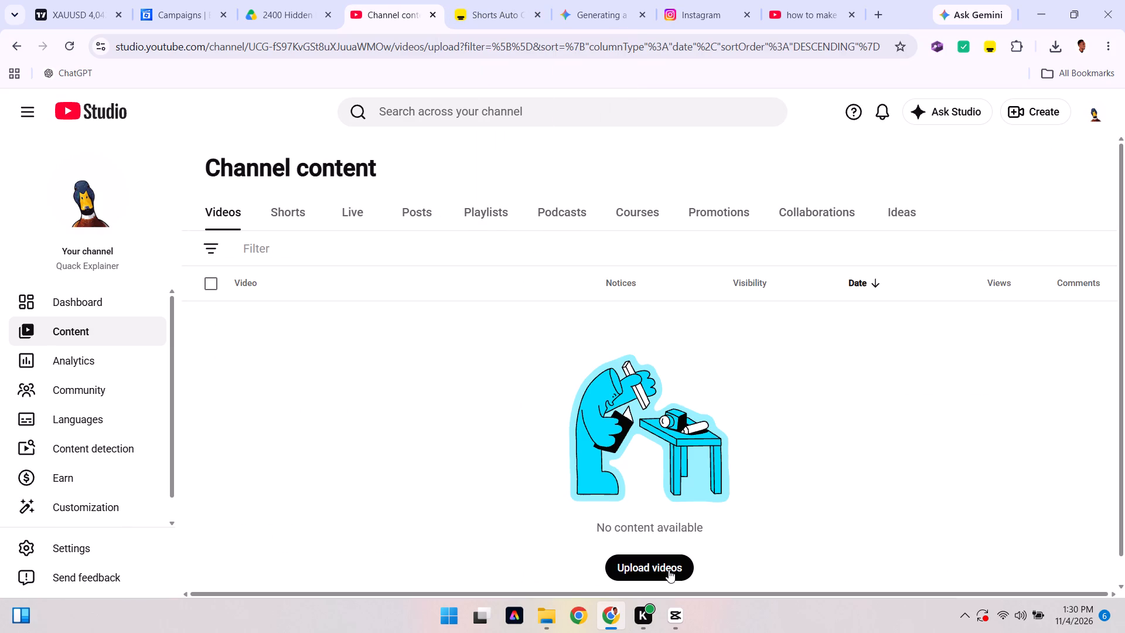
left_click(669, 570)
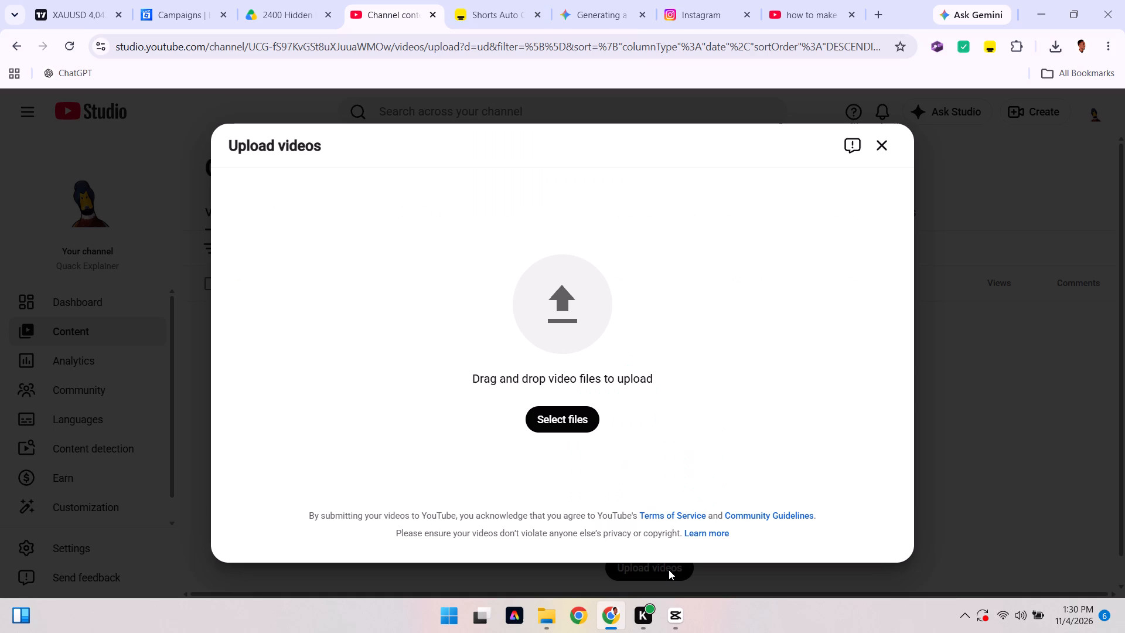
Switch to CapCut and check the progress of the clip's export.
left_click(671, 623)
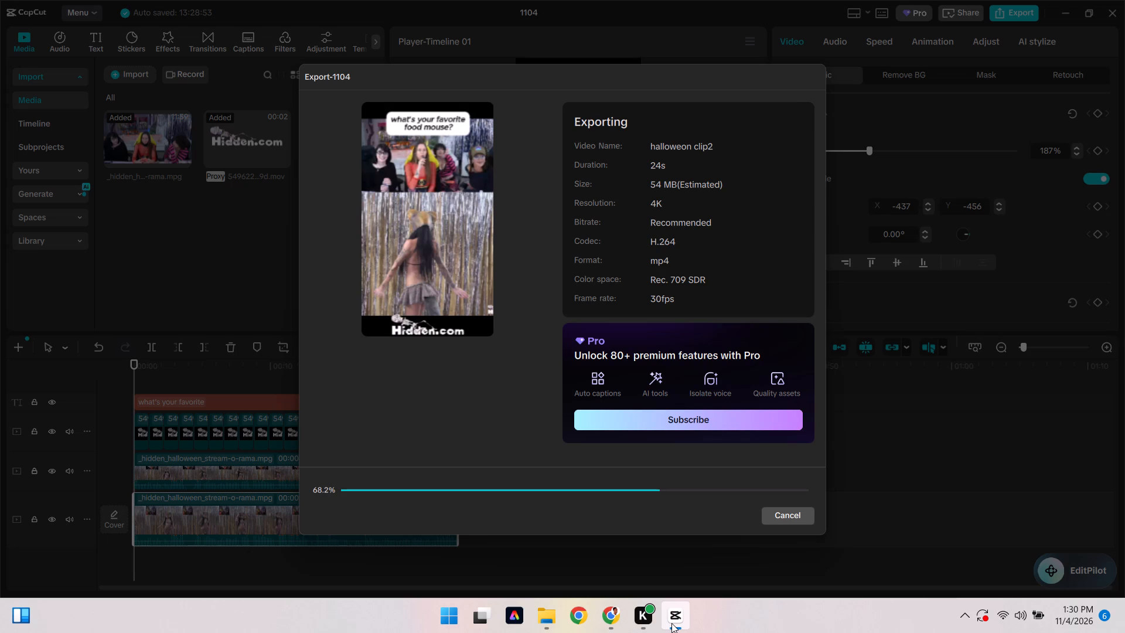
left_click(671, 623)
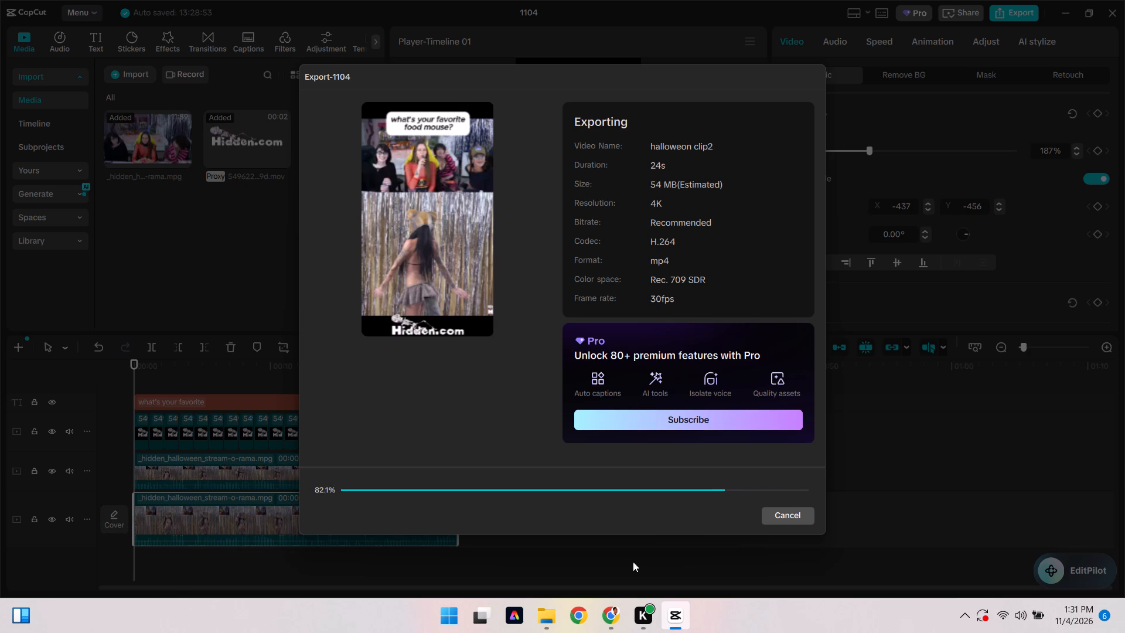
Switch to Chrome and open the YouTube search results on keeping a logo throughout a CapCut video.
left_click(618, 624)
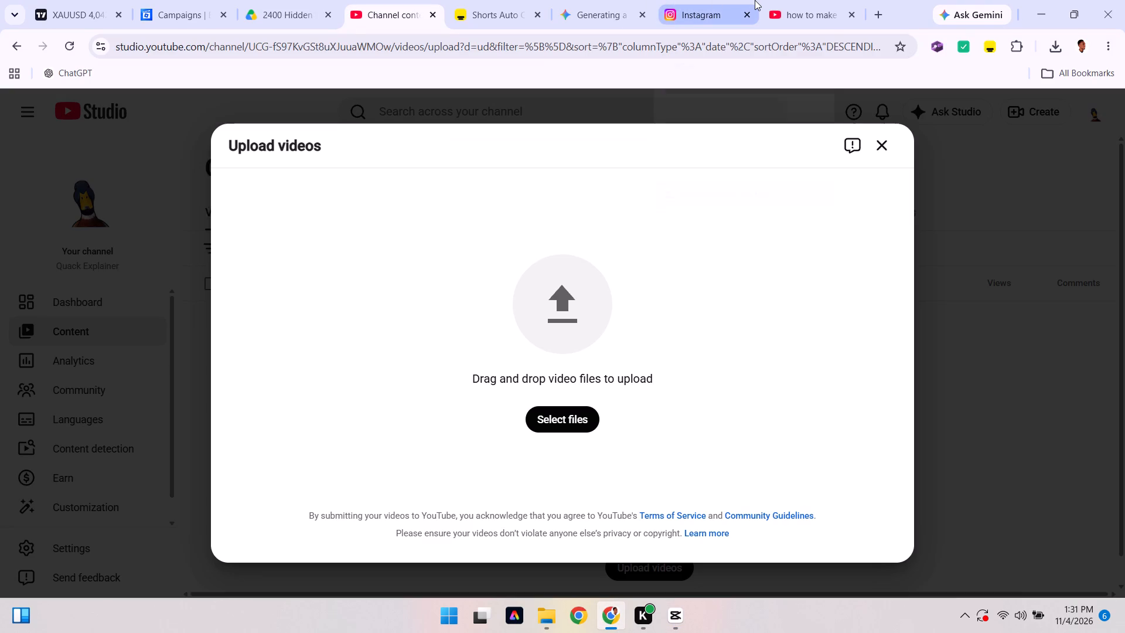
left_click(792, 0)
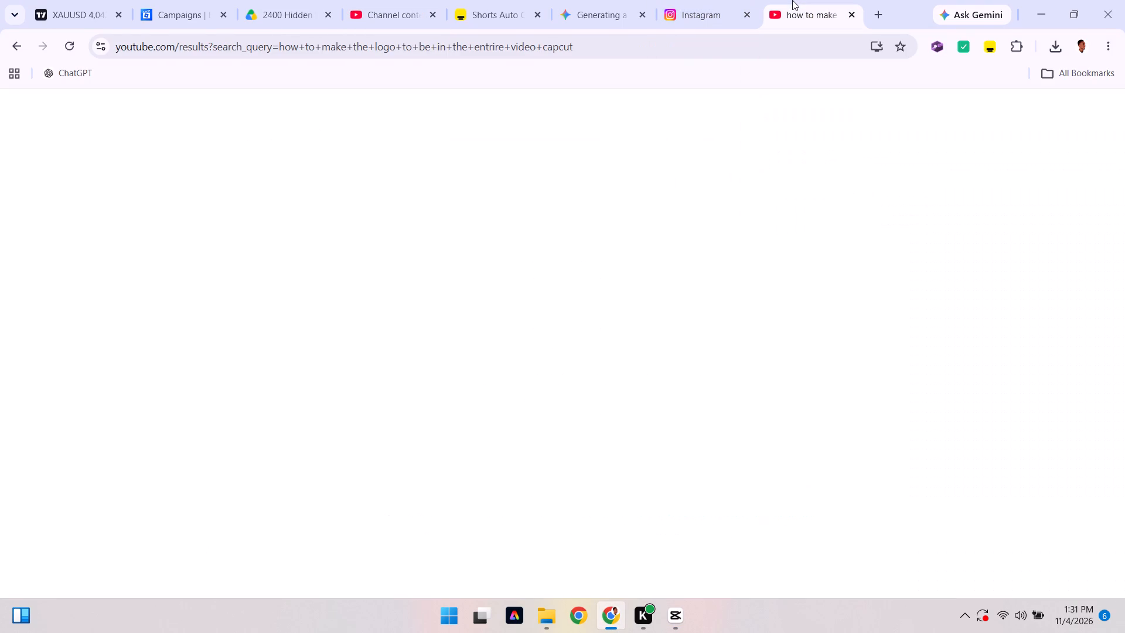
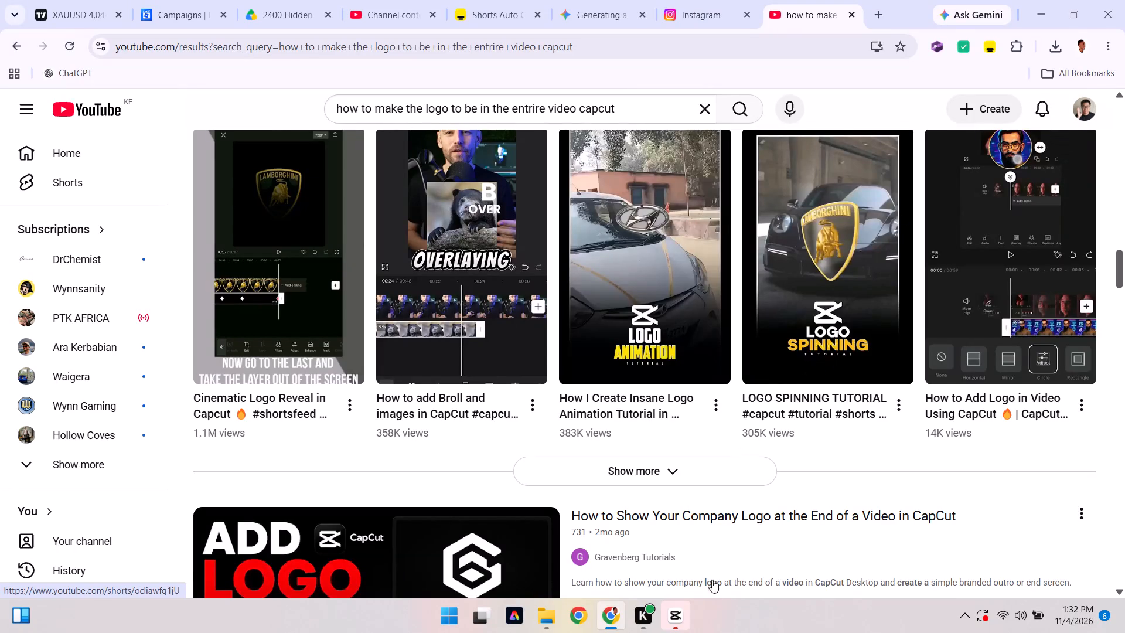
Switch to CapCut and close the finished export window of project 1104.
left_click(677, 605)
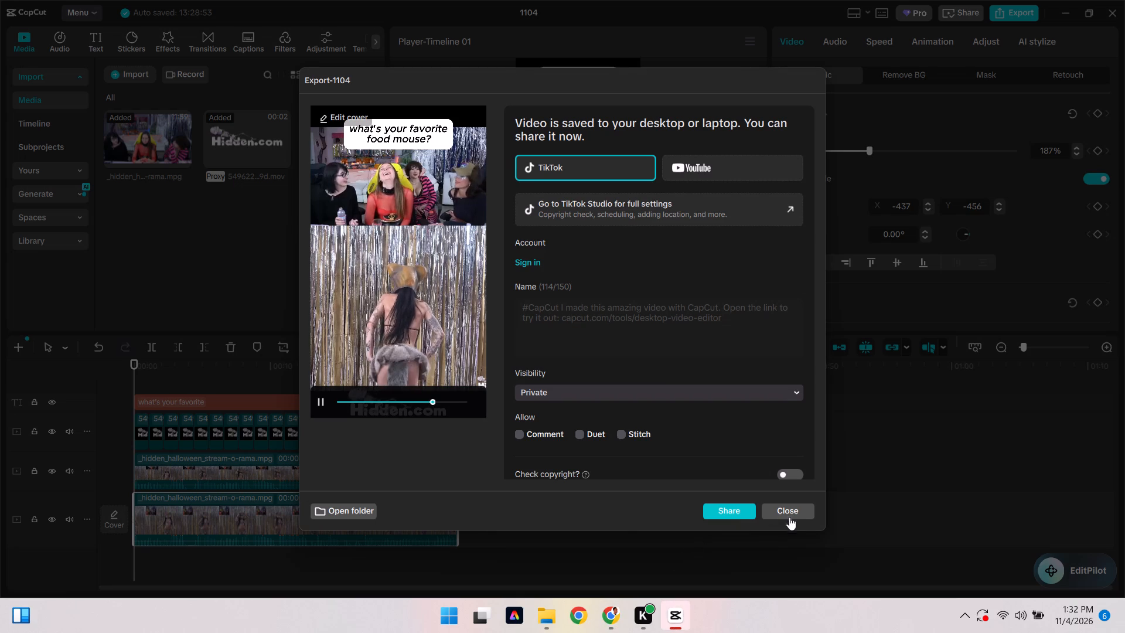
left_click(793, 515)
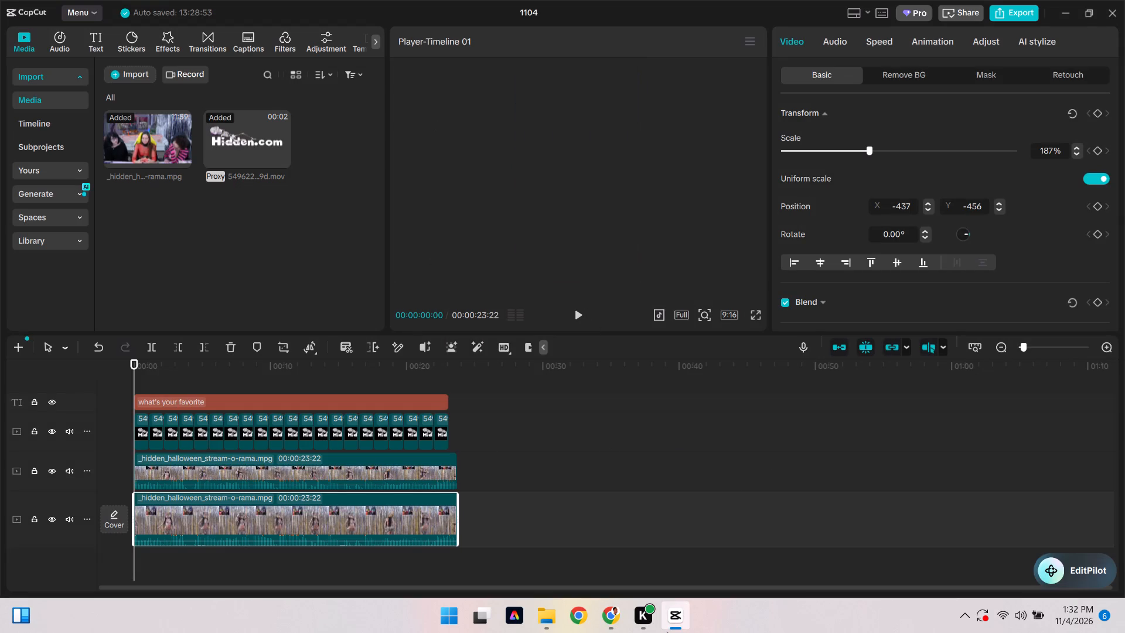
Switch to Chrome and upload the video file "halloweon clip2" from Downloads in YouTube Studio's upload window.
left_click(612, 617)
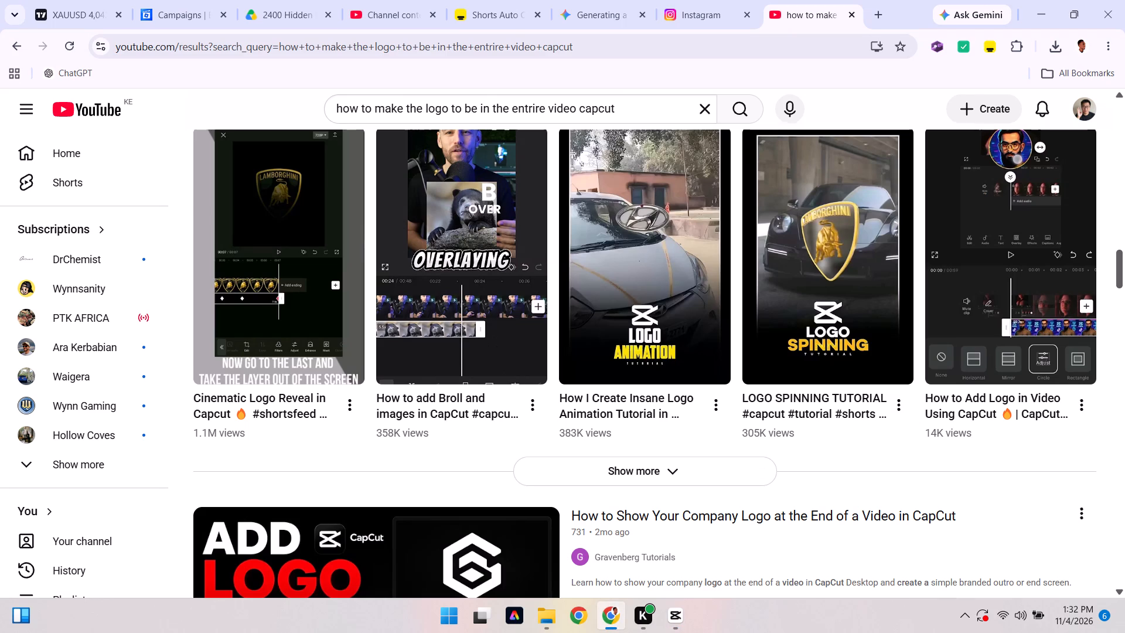
left_click(414, 0)
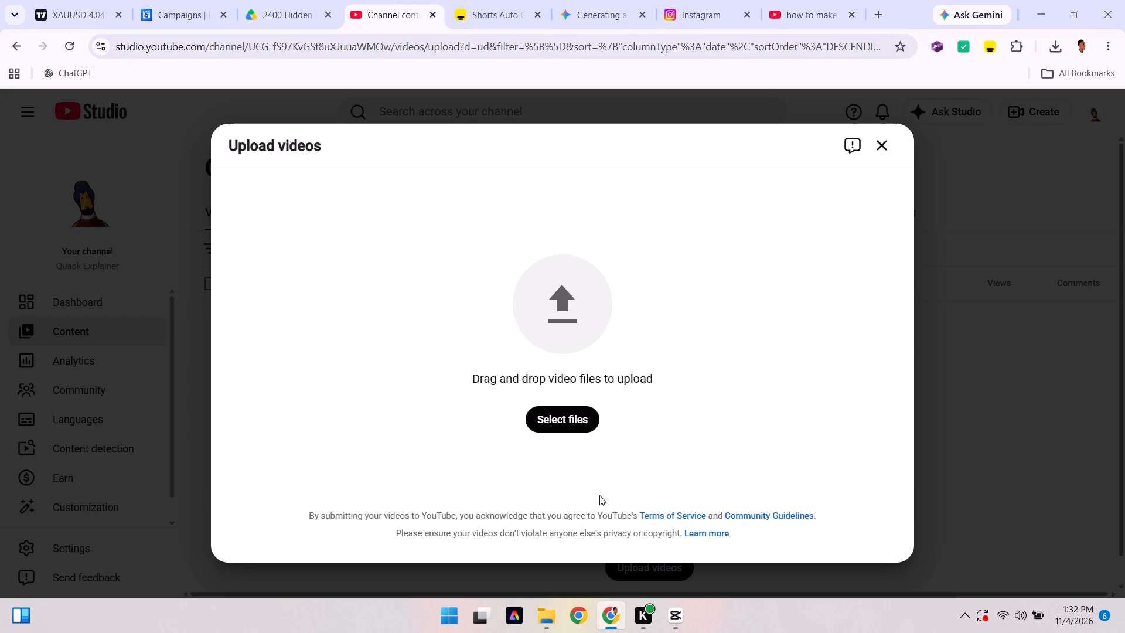
left_click(563, 419)
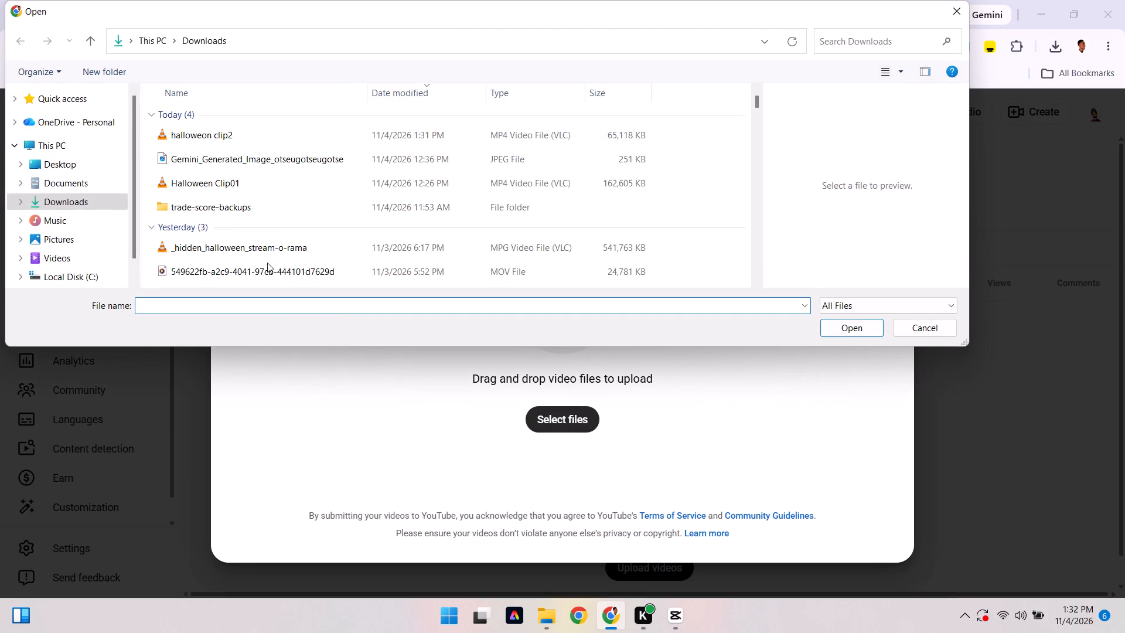
left_click(216, 132)
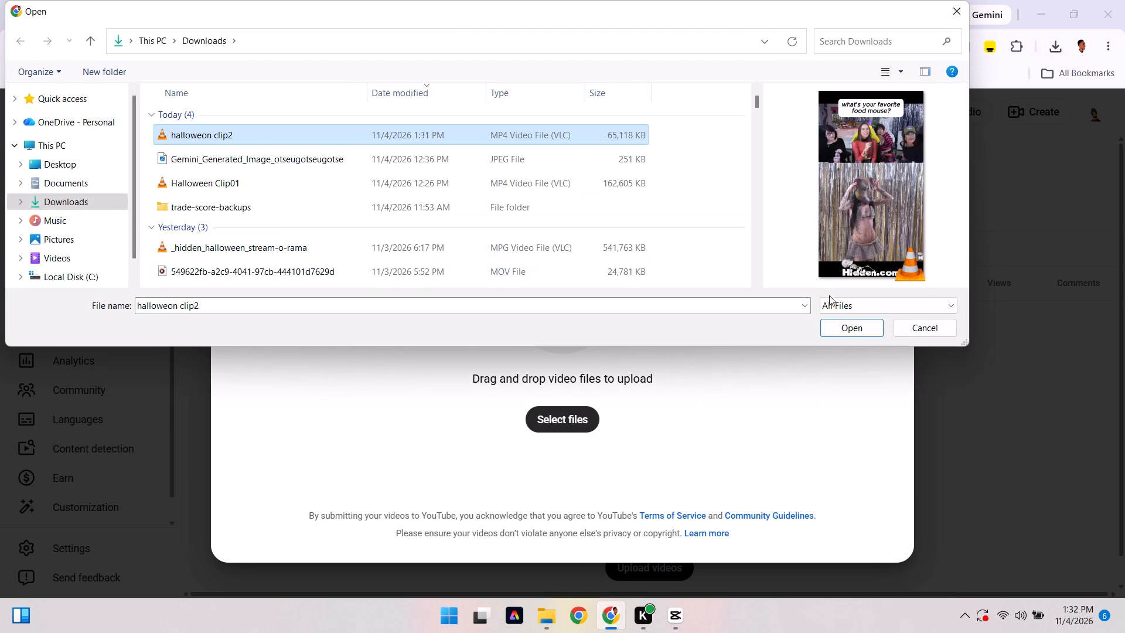
left_click(843, 322)
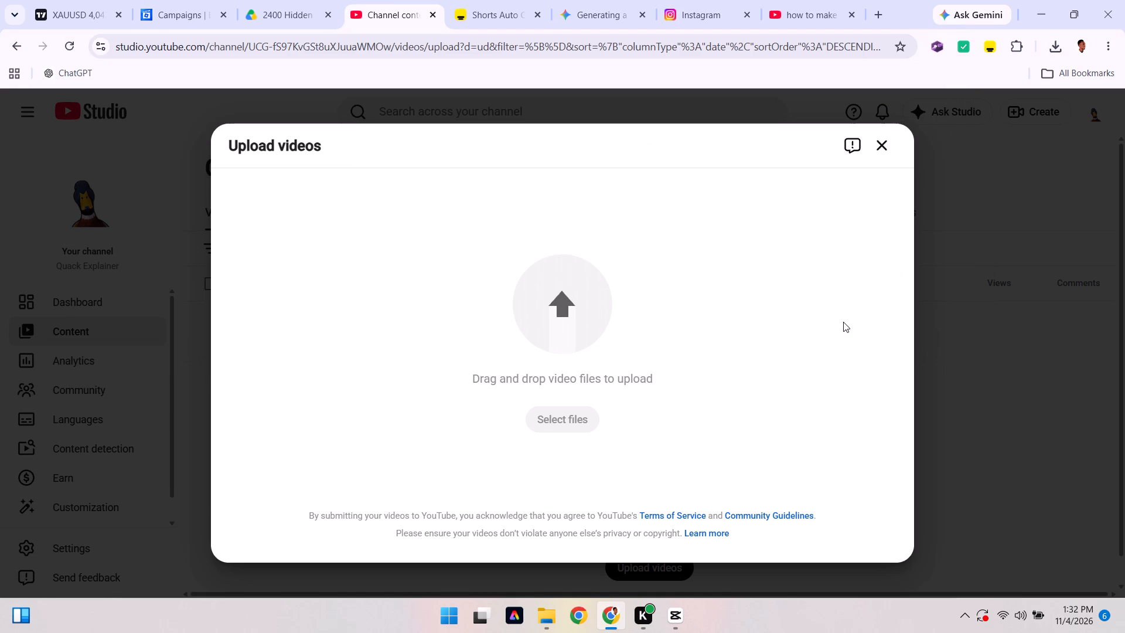
Copy the YouTube Shorts caption "Watch live on Kick: hiddenmfwebsite" from the Hidden Stream campaign brief on Whop.
left_click(267, 0)
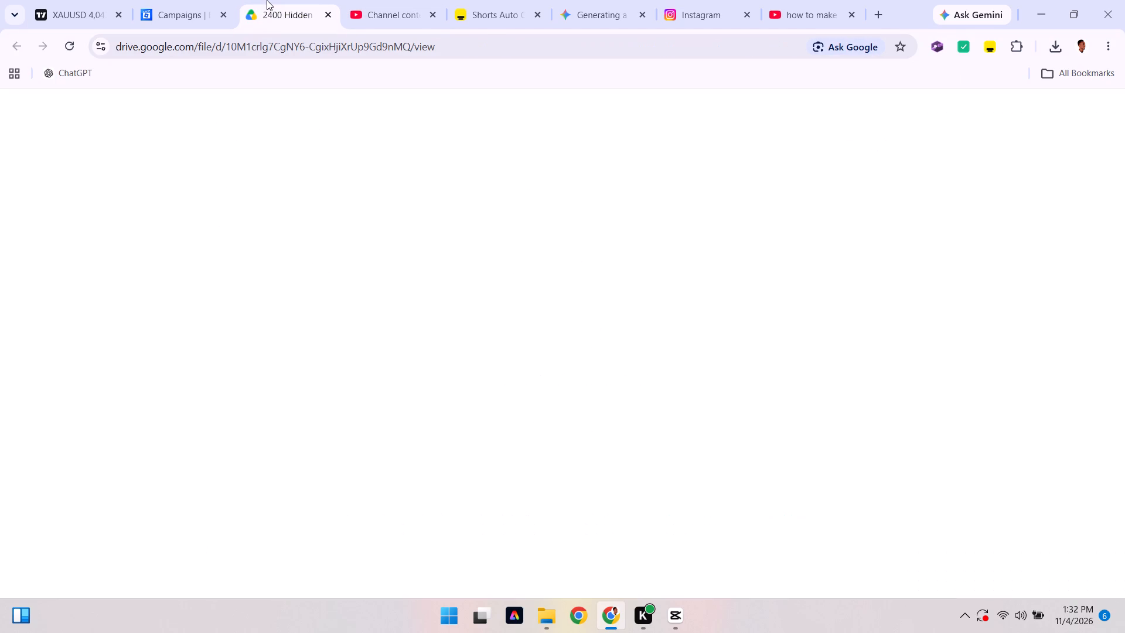
left_click(175, 0)
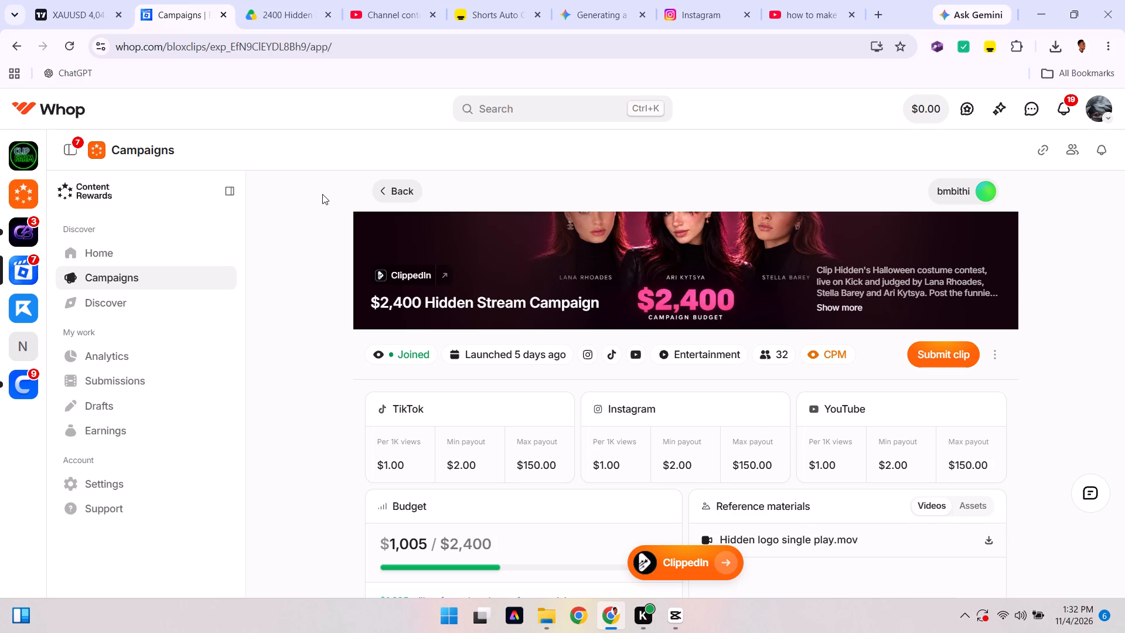
scroll(451, 304, "down", 4)
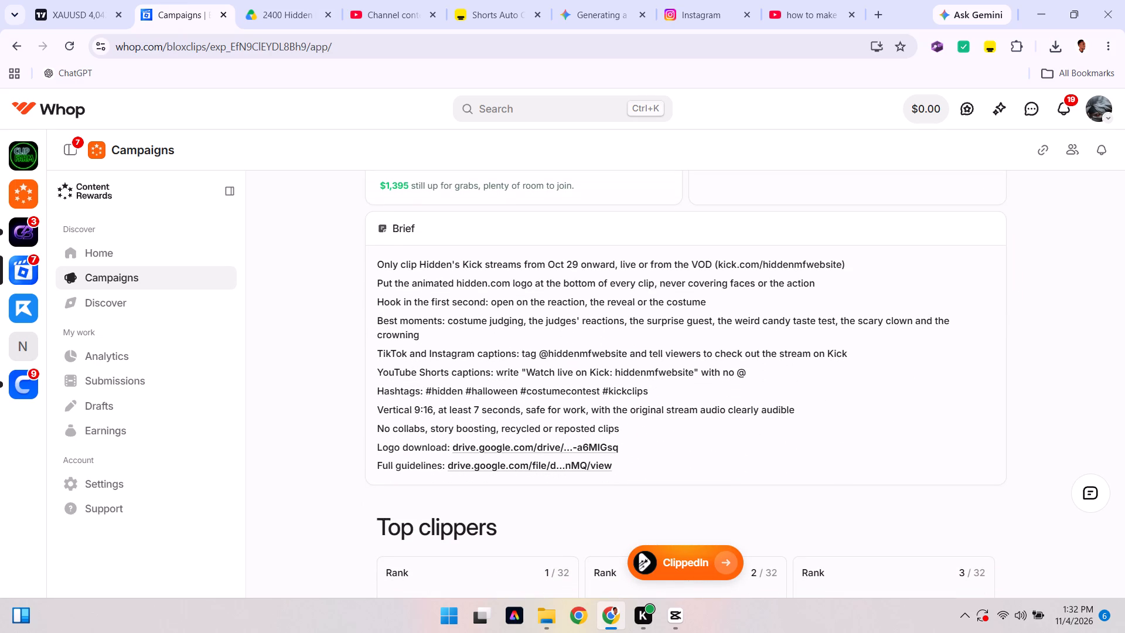
left_click_drag(528, 373, 538, 369)
left_click_drag(538, 369, 691, 376)
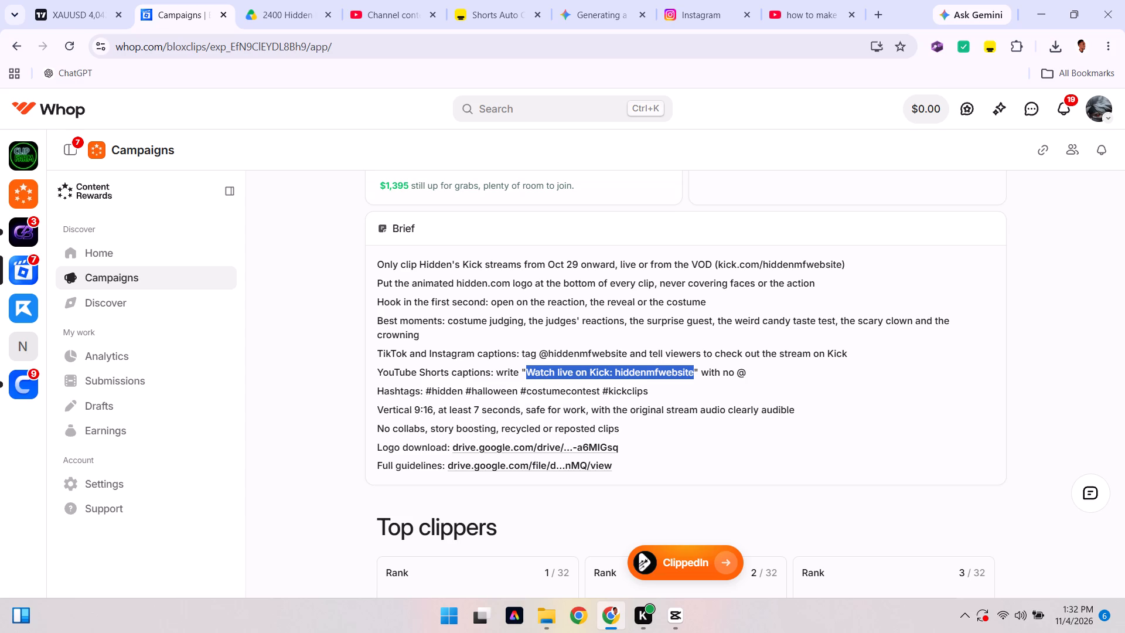
key("ctrl+c")
key("ctrl+c")
key("ctrl+c")
key("ctrl+c")
key("ctrl+c")
key("ctrl+c")
Replace the uploaded video's title in YouTube Studio with the copied "Watch live on Kick: hiddenmfwebsite".
left_click(835, 0)
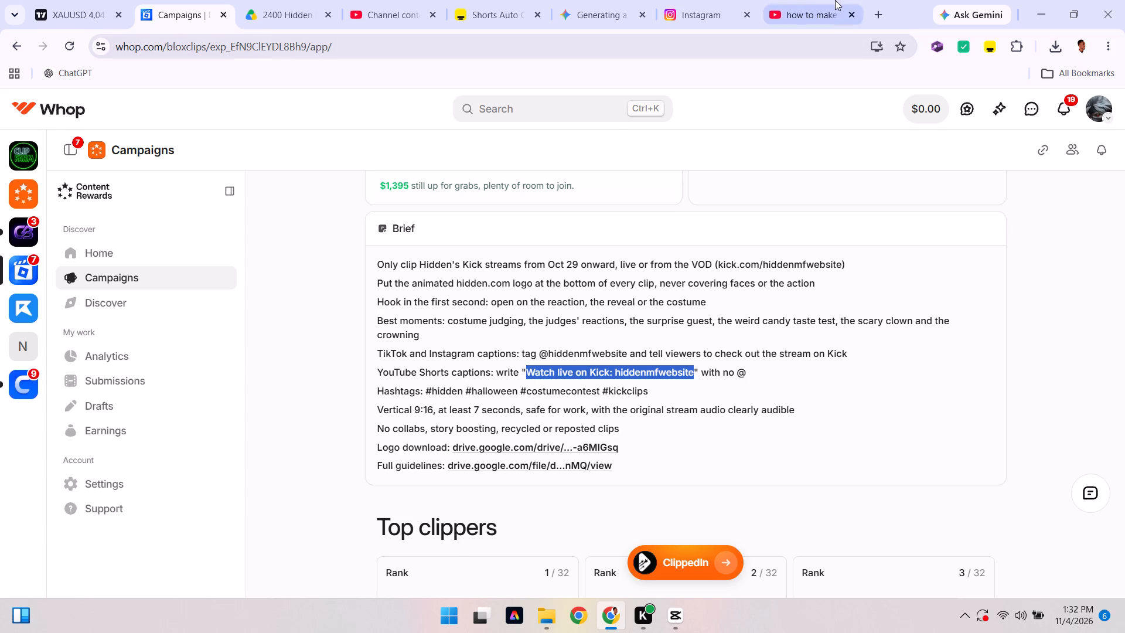
scroll(538, 328, "up", 4)
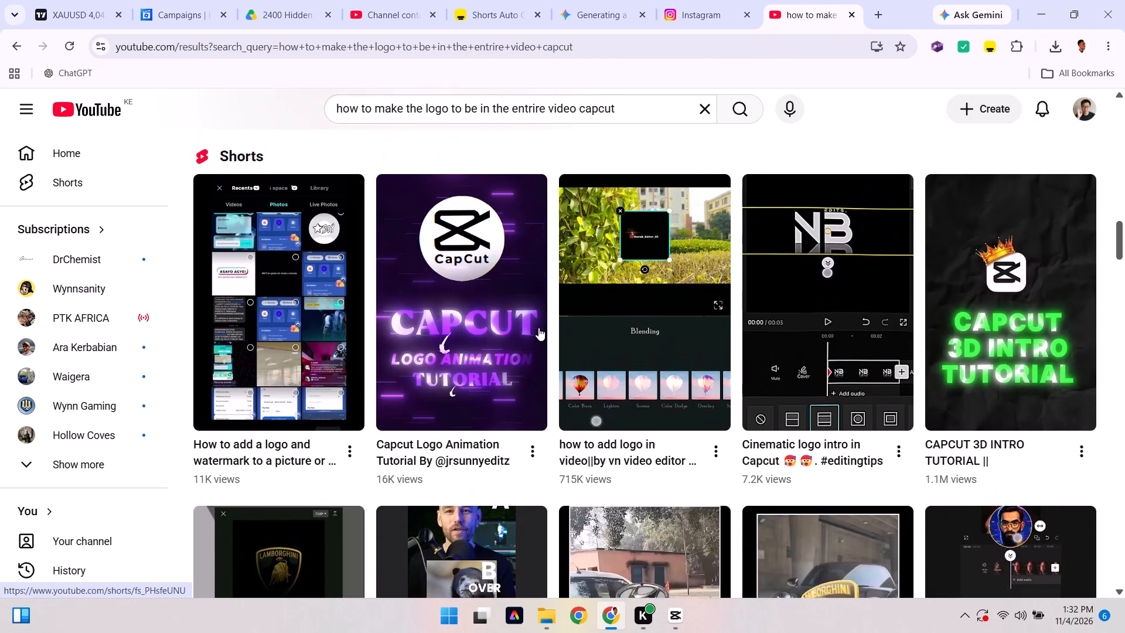
left_click(376, 0)
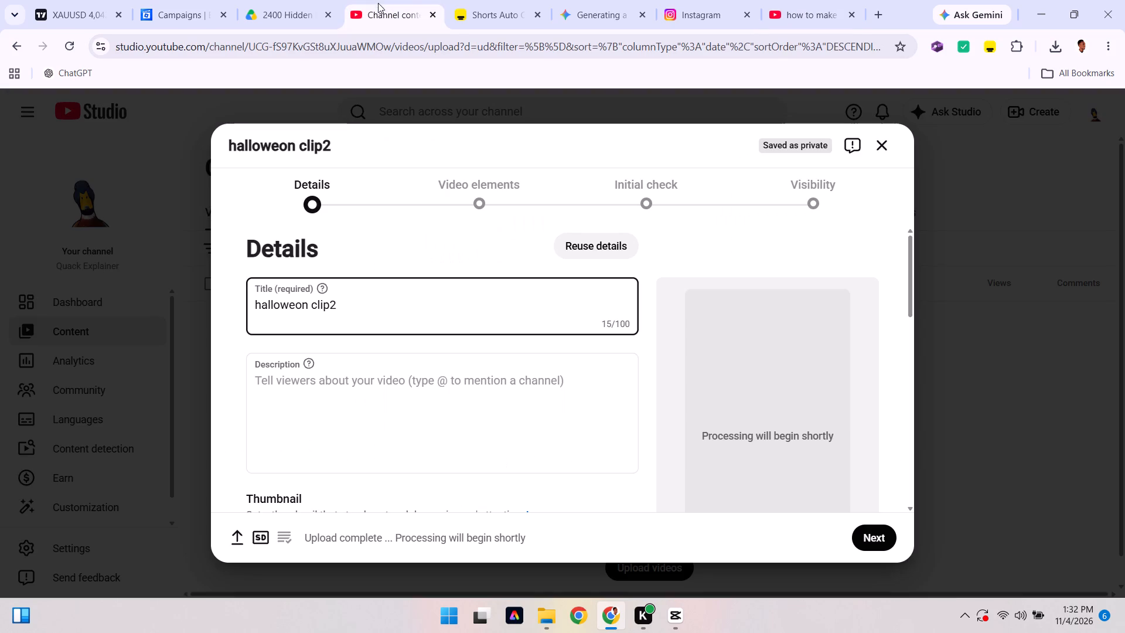
triple_click(377, 307)
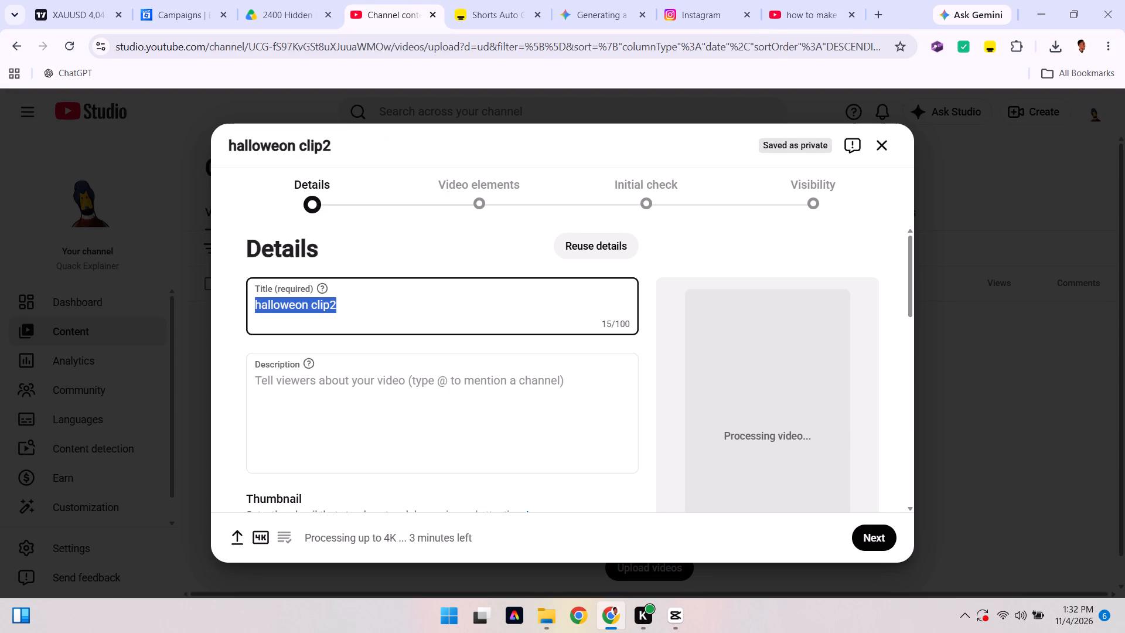
key("ctrl+v")
Copy the hashtags "#hidden #halloween #costumecontest #kickclips" from the Whop campaign brief into the video's description.
left_click(379, 443)
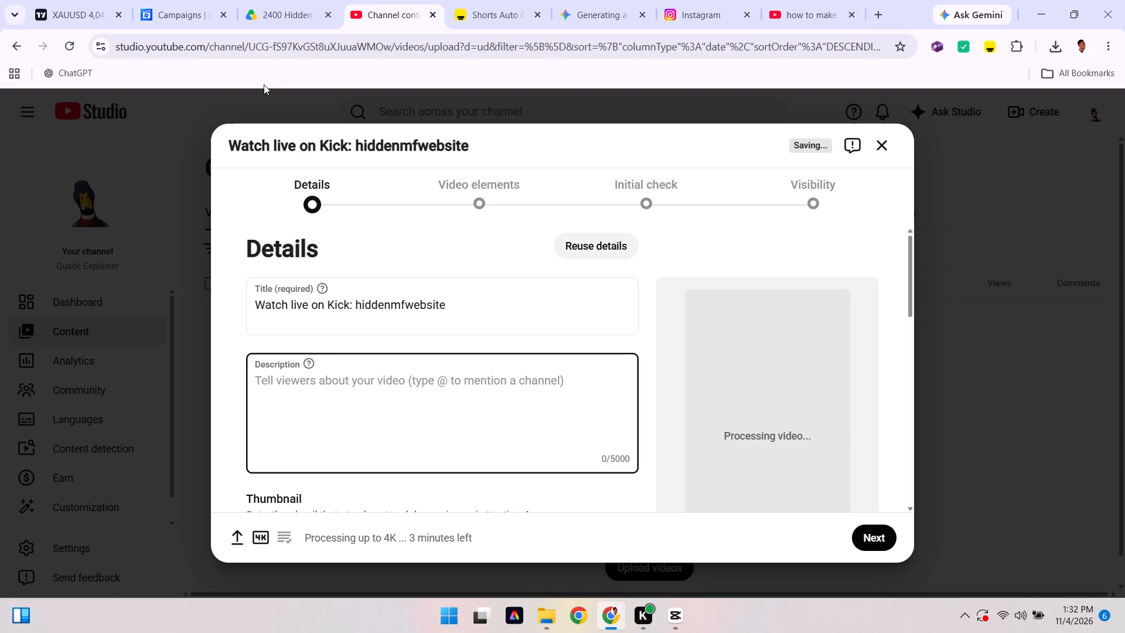
left_click(172, 0)
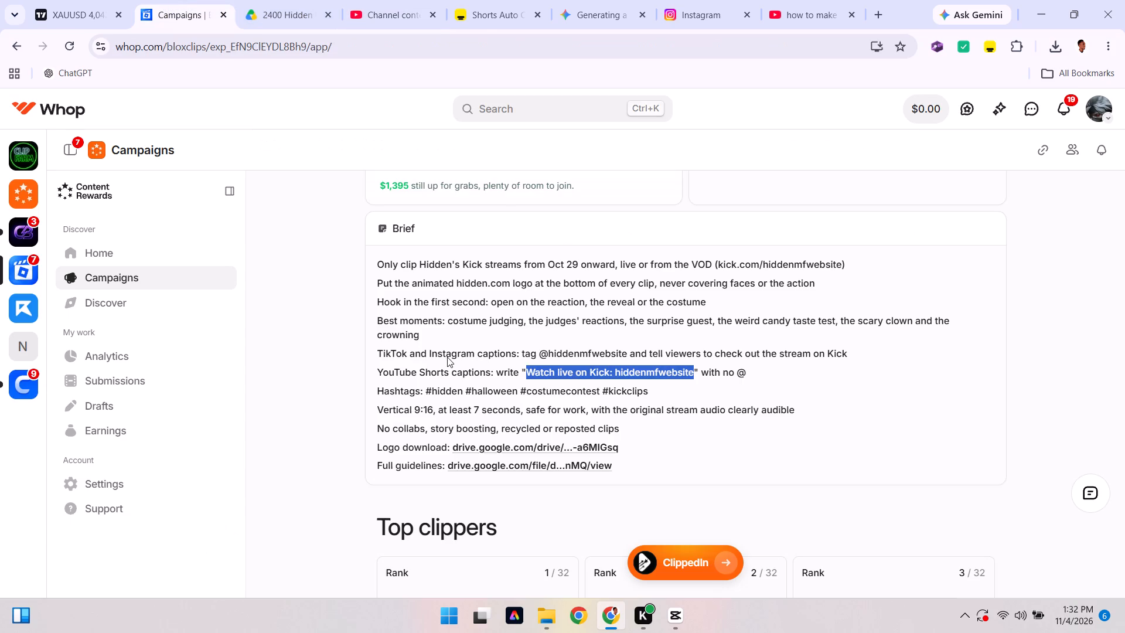
left_click_drag(424, 390, 524, 392)
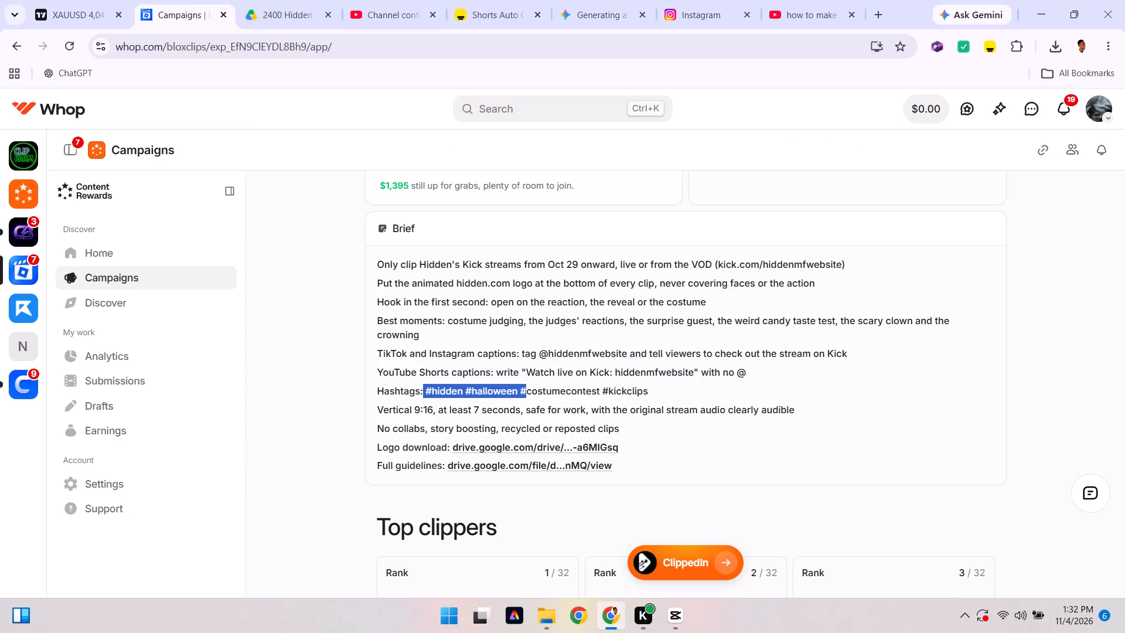
left_click_drag(524, 392, 675, 384)
key("ctrl+c")
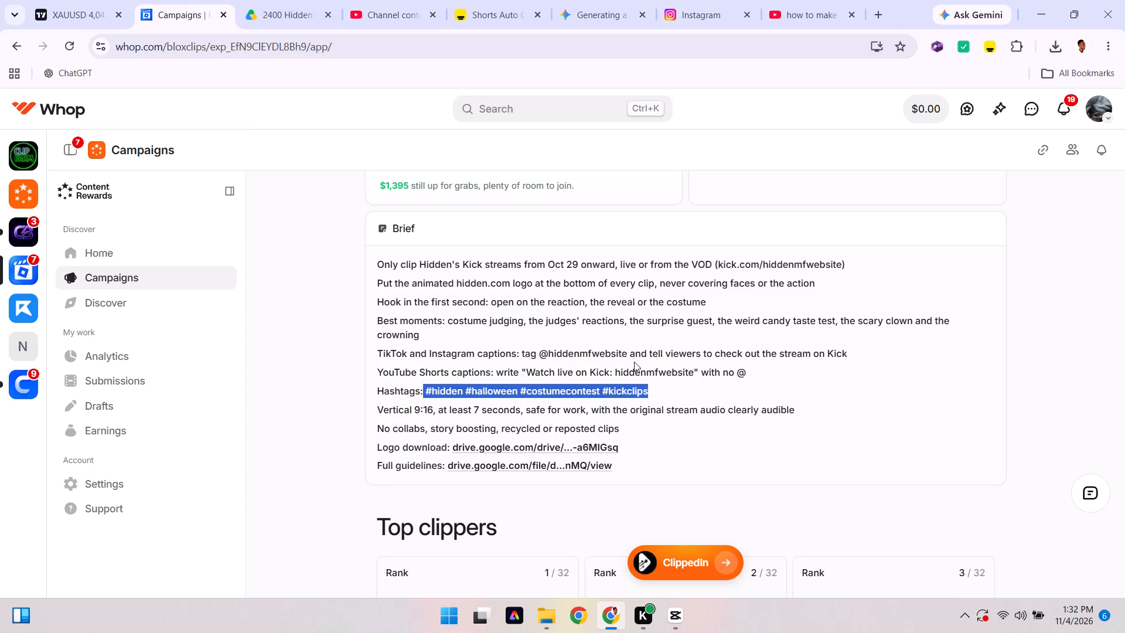
left_click(391, 0)
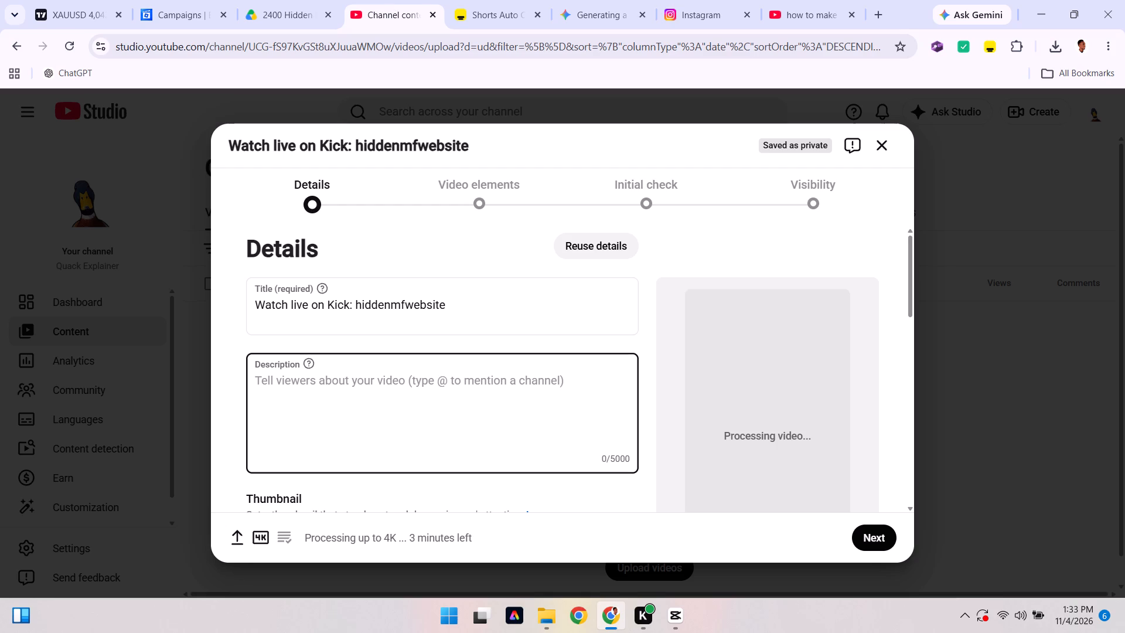
left_click(434, 396)
key("ctrl+v")
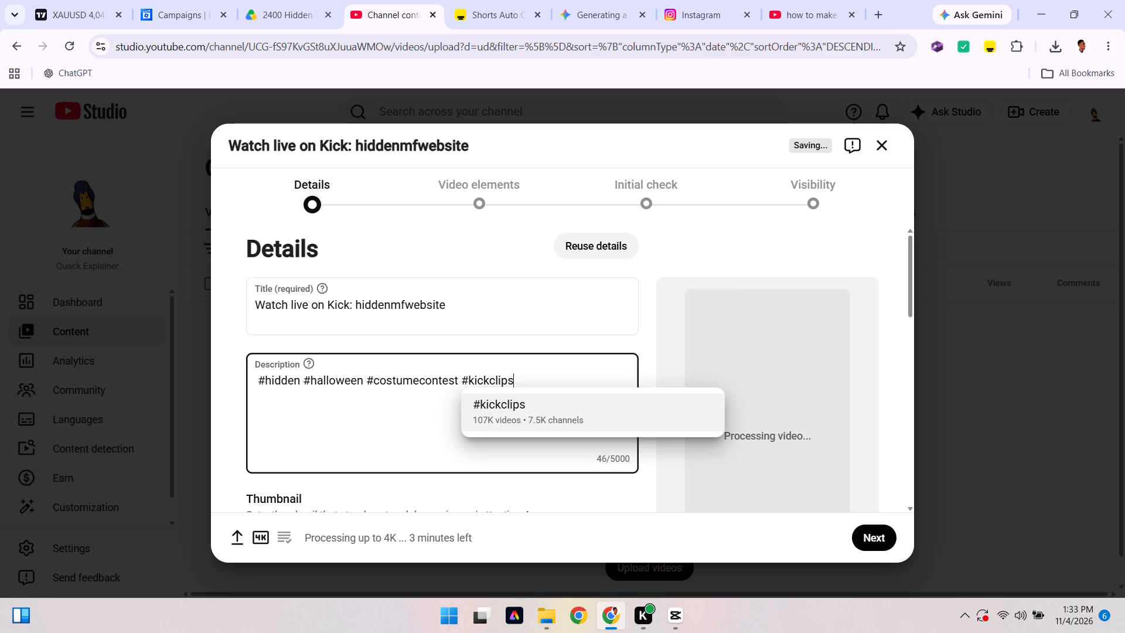
left_click(381, 444)
scroll(381, 444, "down", 4)
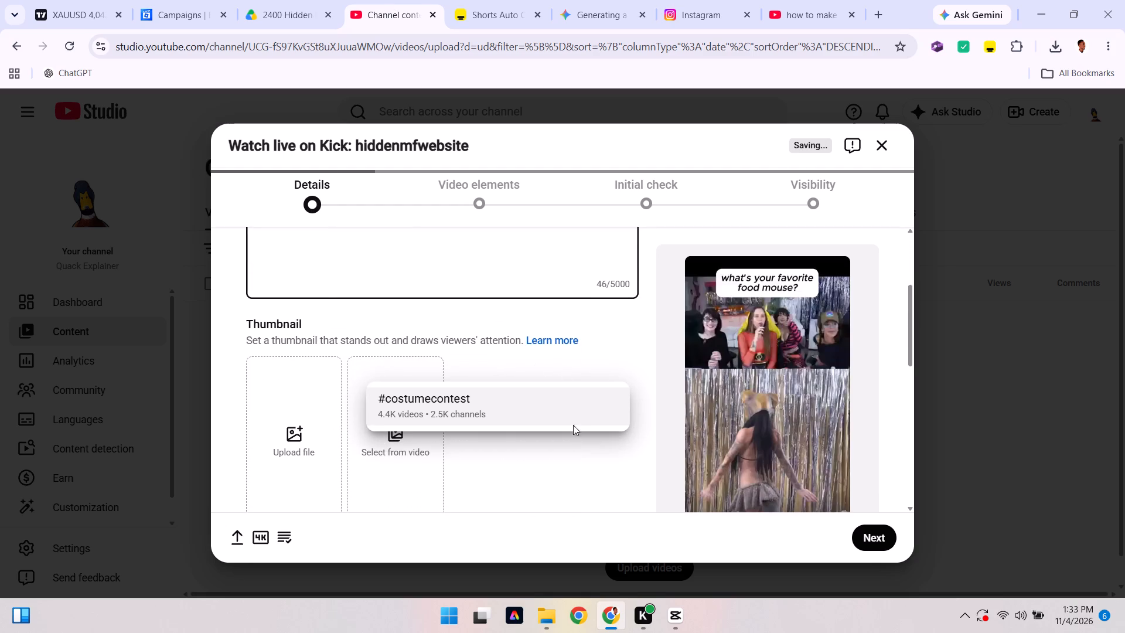
double_click(514, 465)
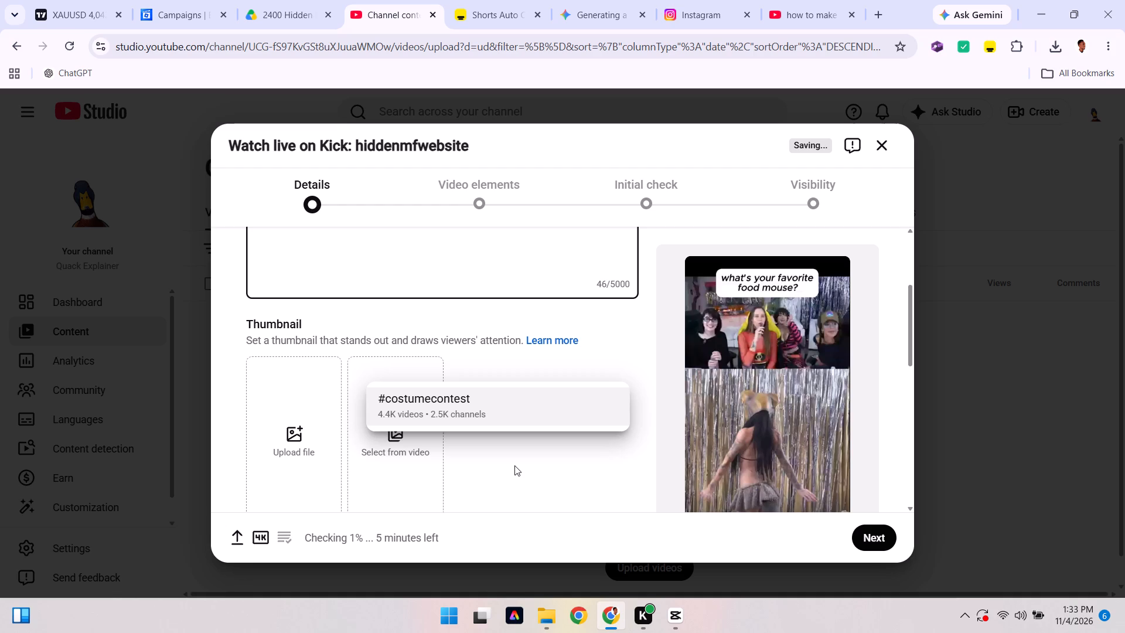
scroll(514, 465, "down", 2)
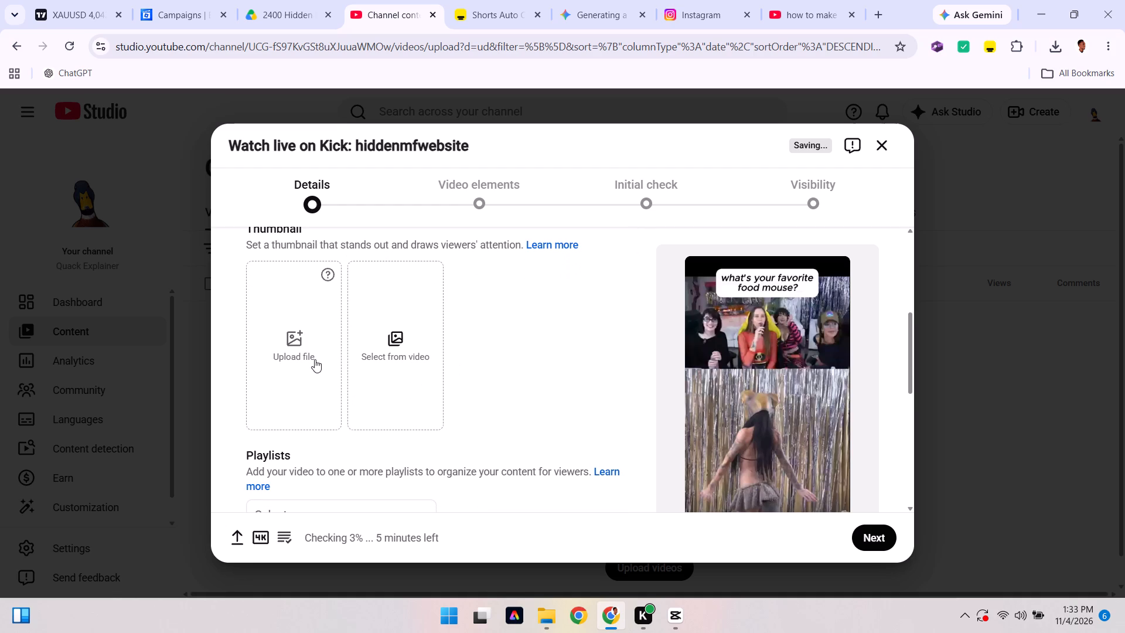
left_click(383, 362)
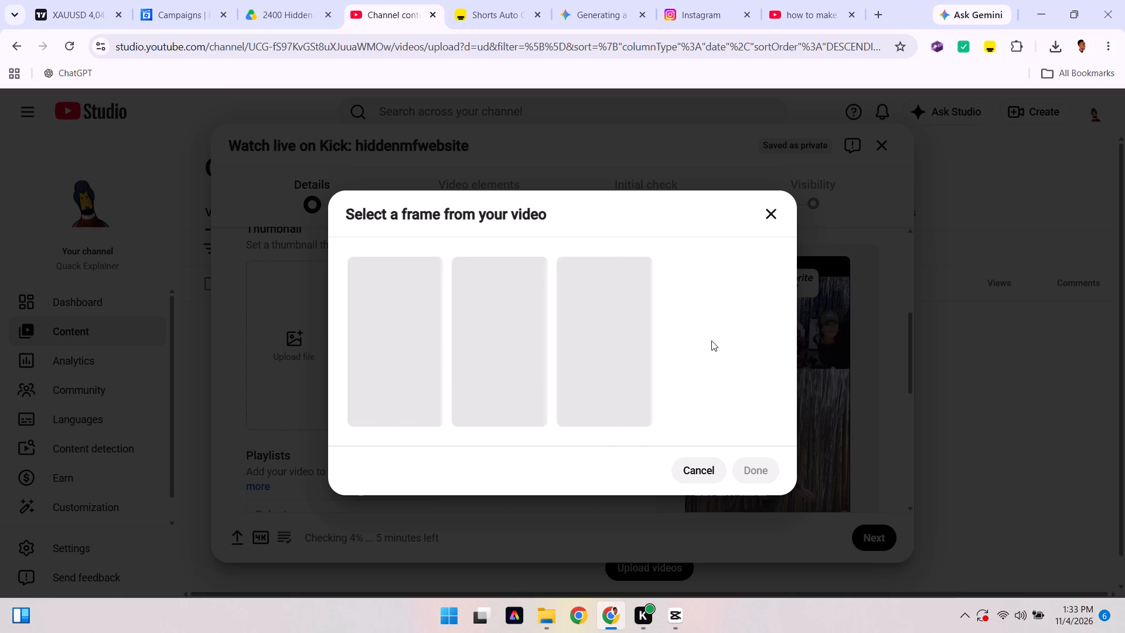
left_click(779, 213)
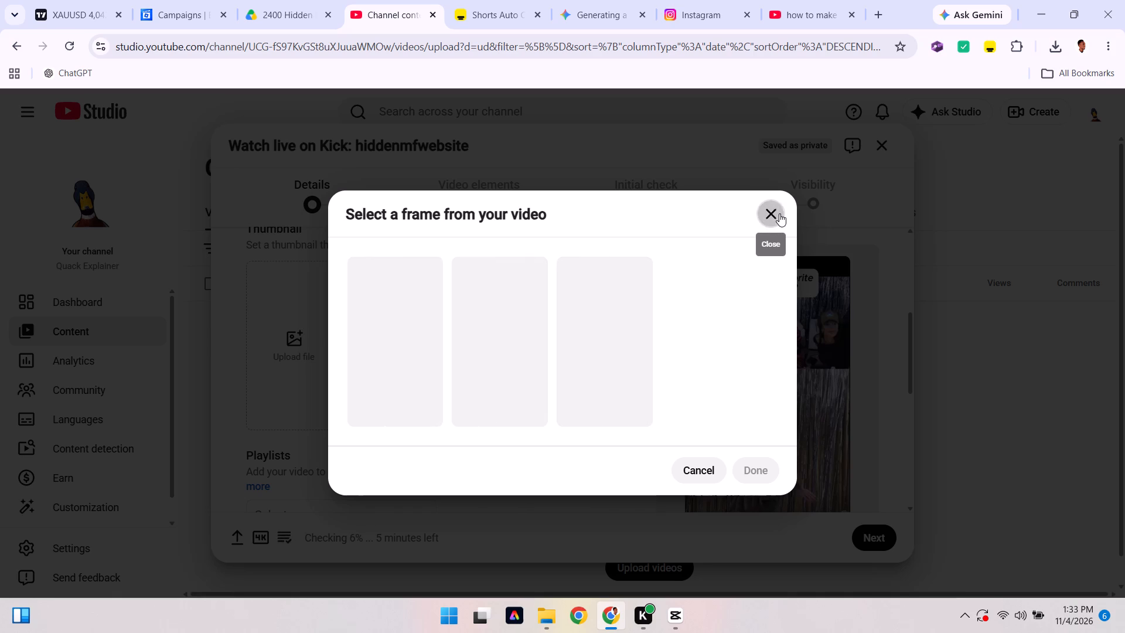
Review the video's thumbnail, playlist and audience settings, and play the clip's preview.
scroll(586, 386, "down", 2)
scroll(586, 386, "up", 1)
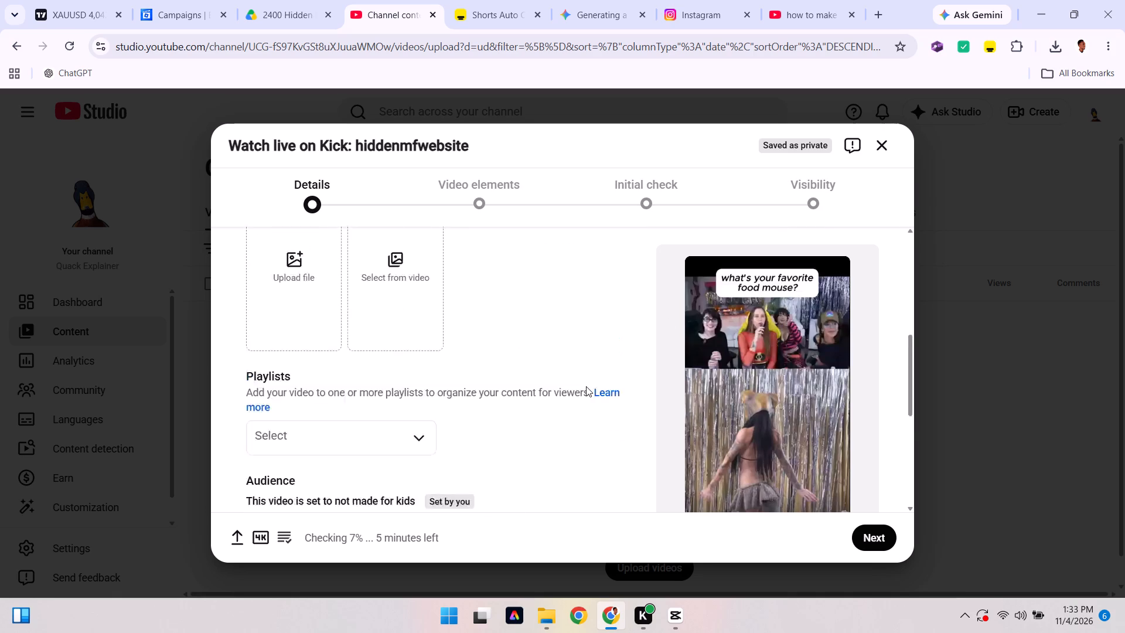
scroll(586, 386, "up", 3)
scroll(586, 386, "down", 3)
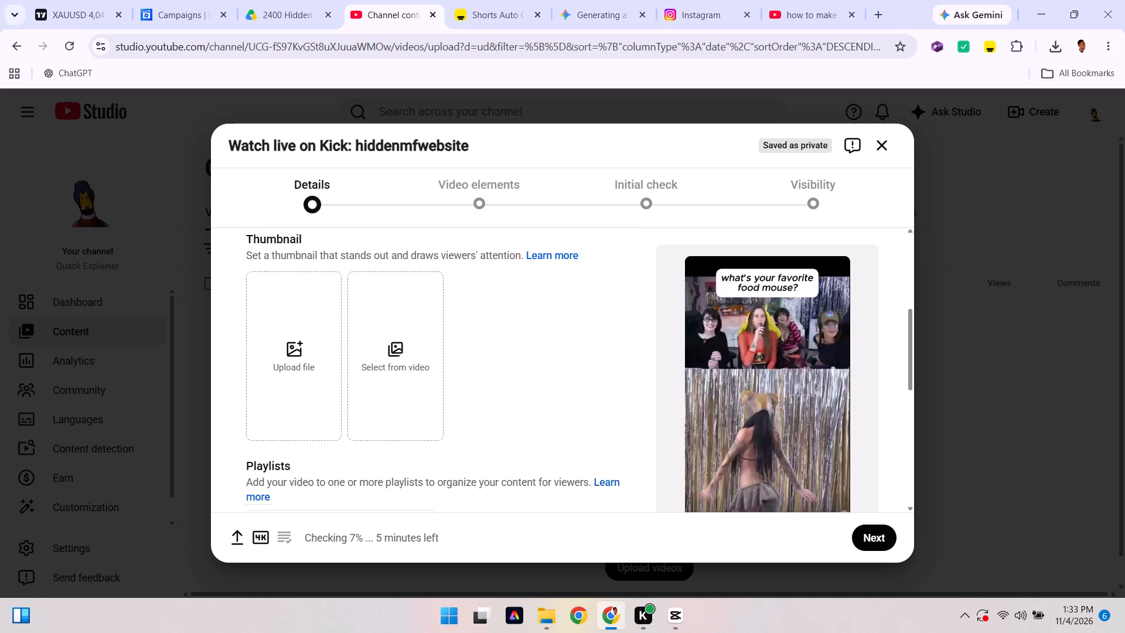
scroll(765, 468, "down", 3)
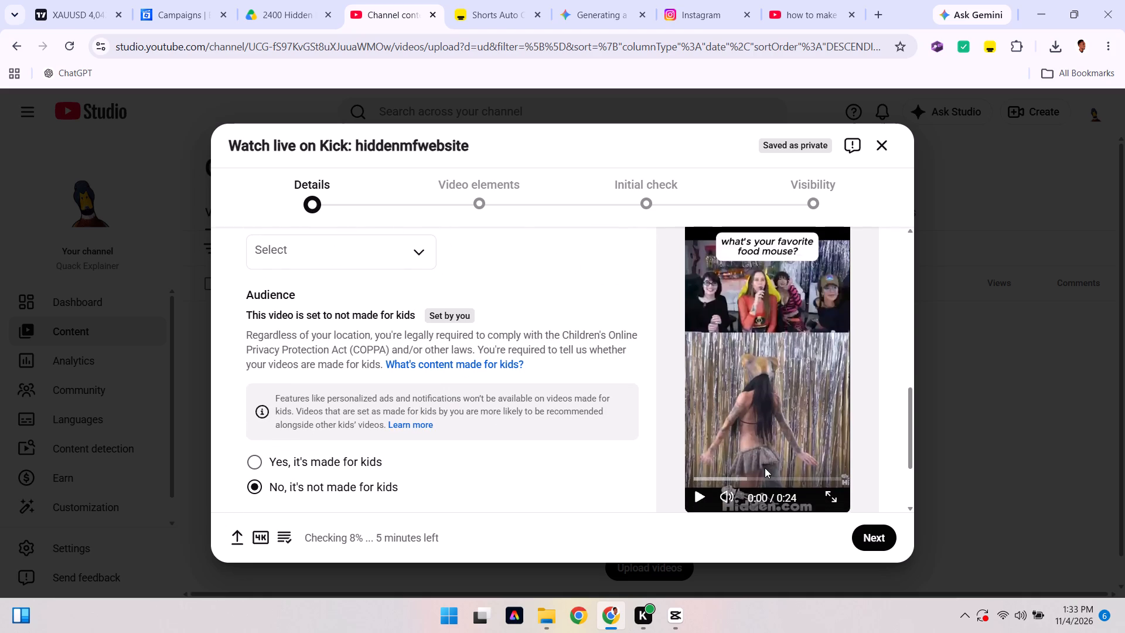
scroll(765, 468, "down", 1)
left_click(688, 485)
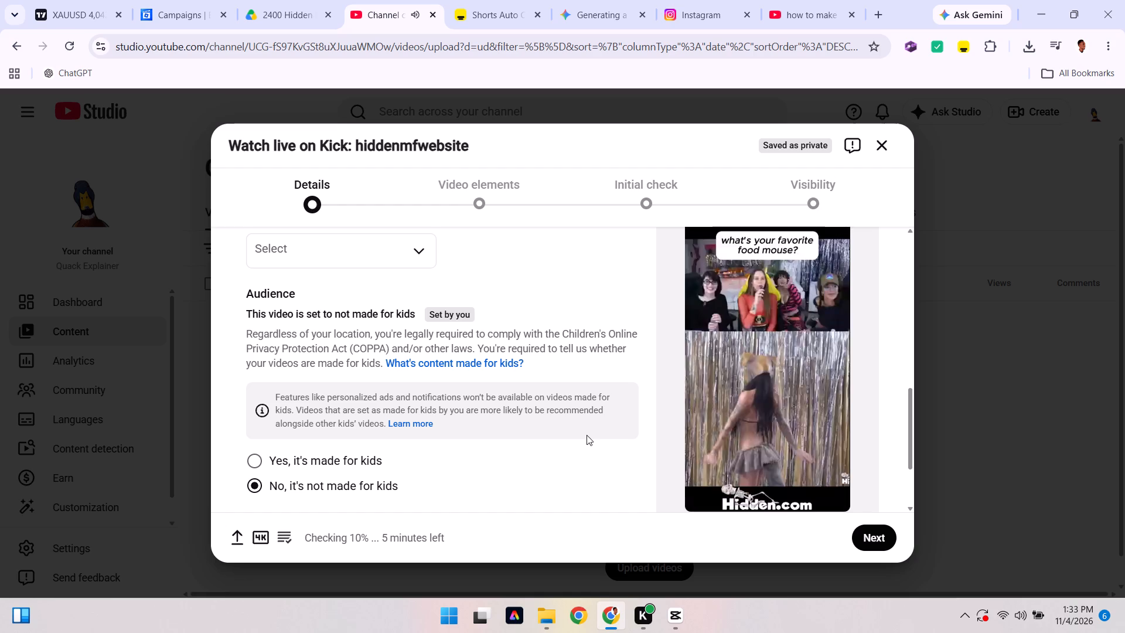
scroll(587, 435, "up", 1)
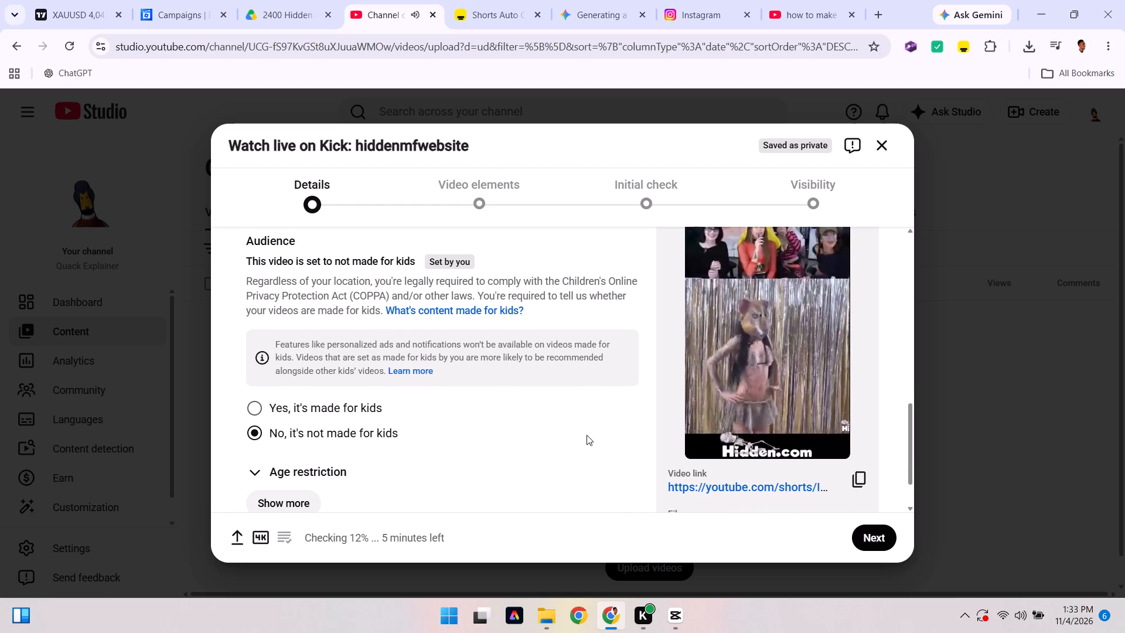
scroll(587, 435, "up", 1)
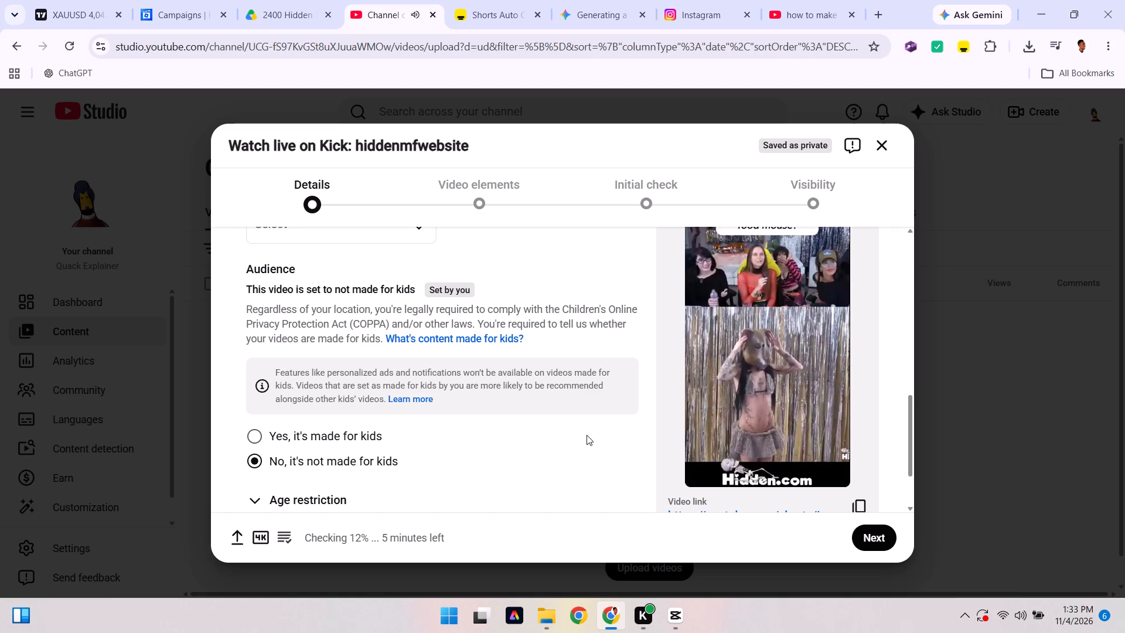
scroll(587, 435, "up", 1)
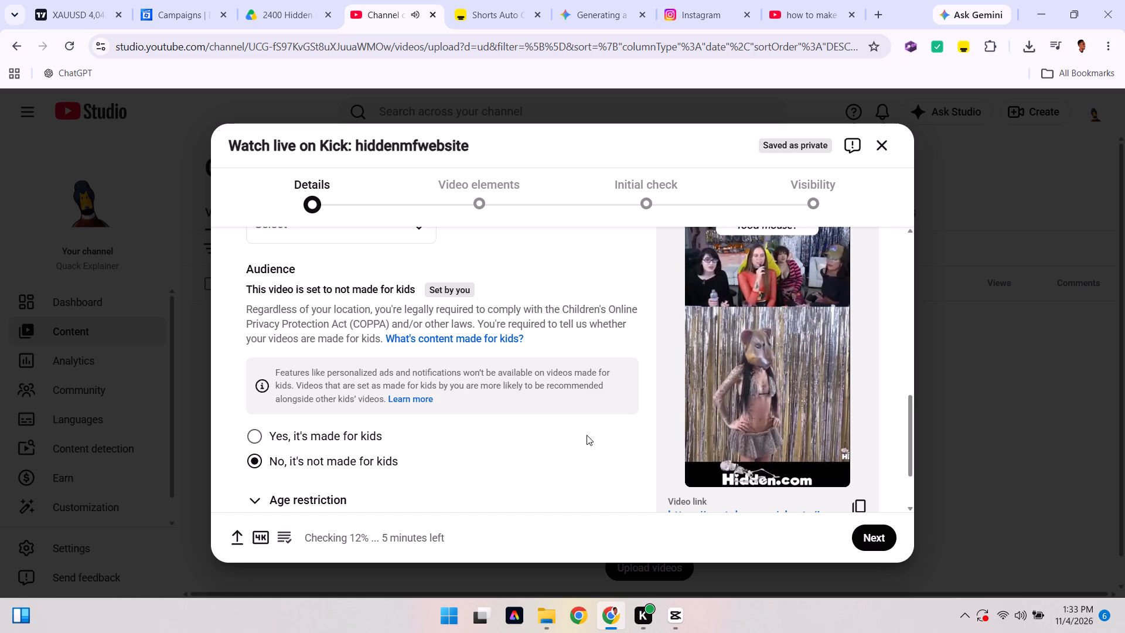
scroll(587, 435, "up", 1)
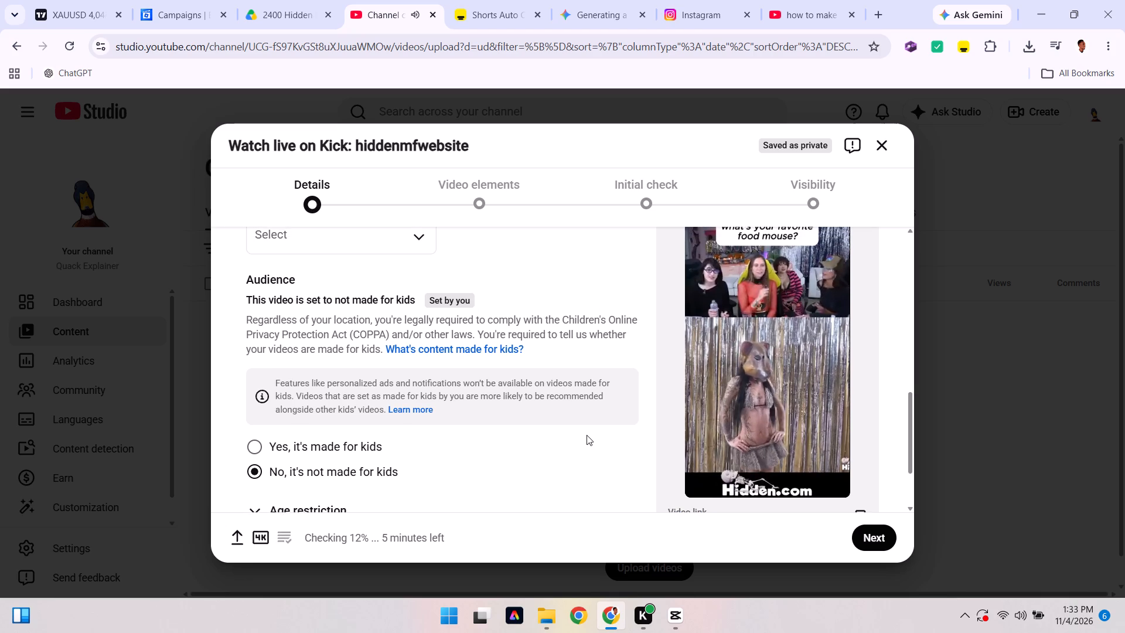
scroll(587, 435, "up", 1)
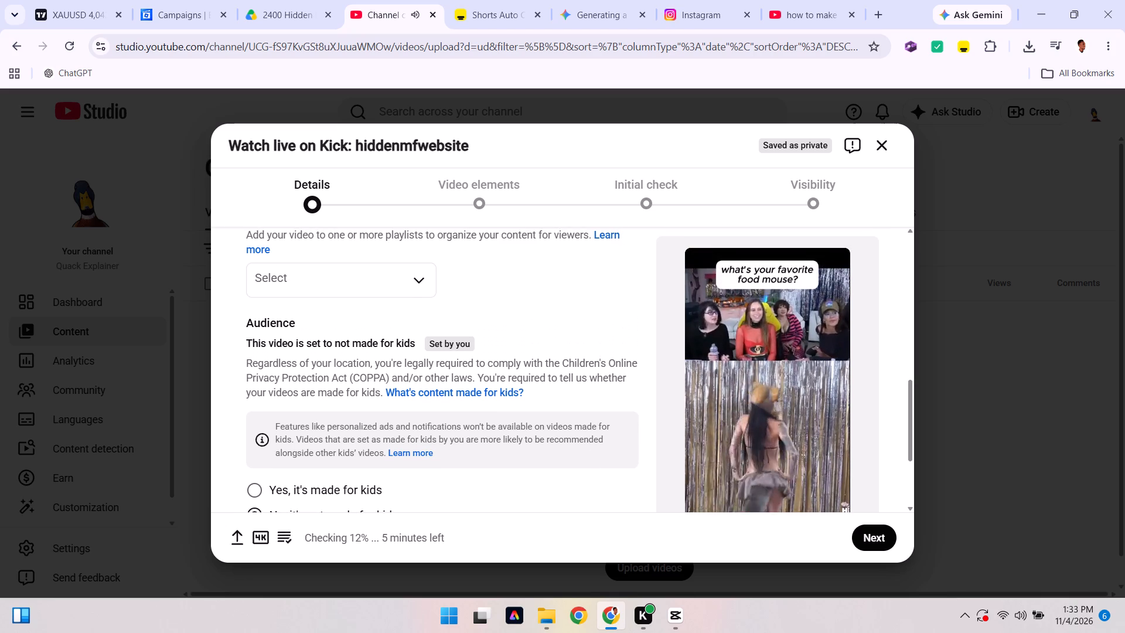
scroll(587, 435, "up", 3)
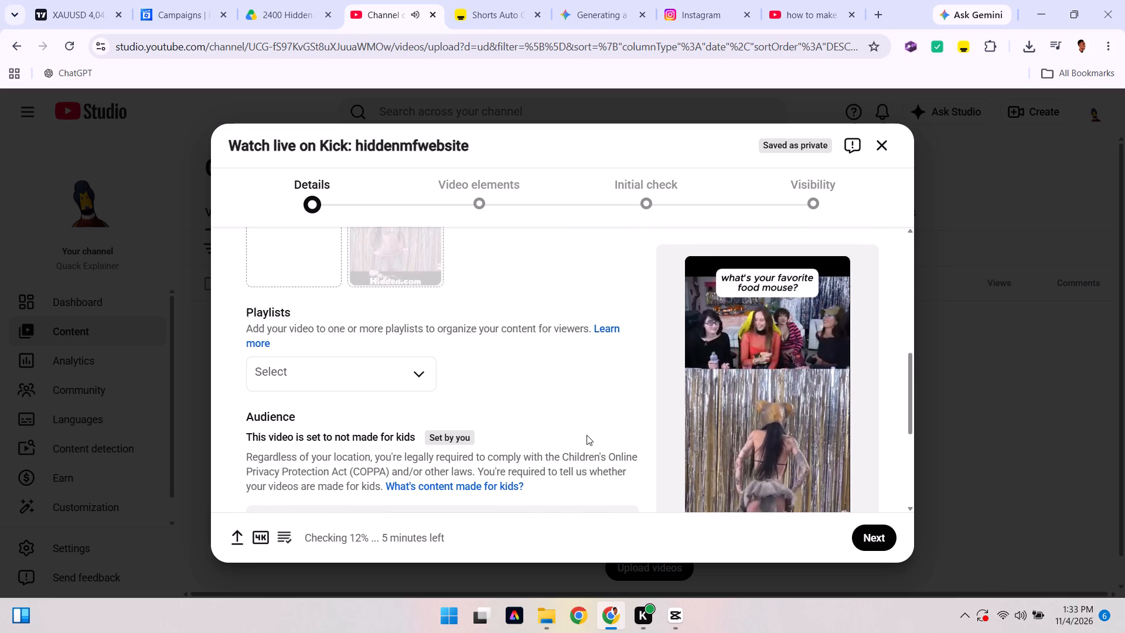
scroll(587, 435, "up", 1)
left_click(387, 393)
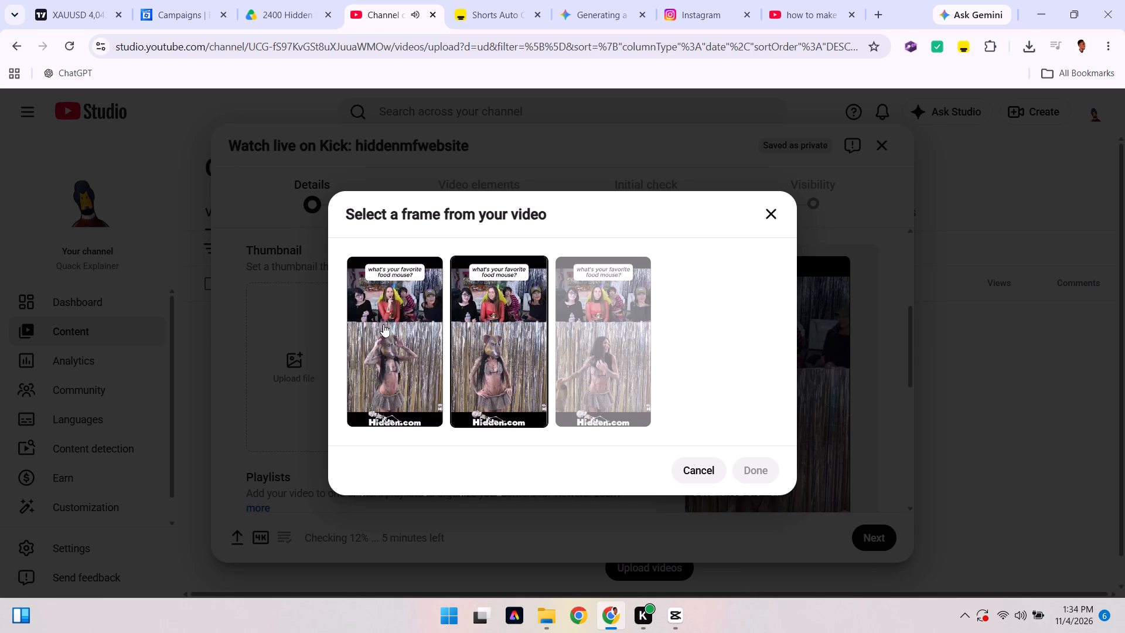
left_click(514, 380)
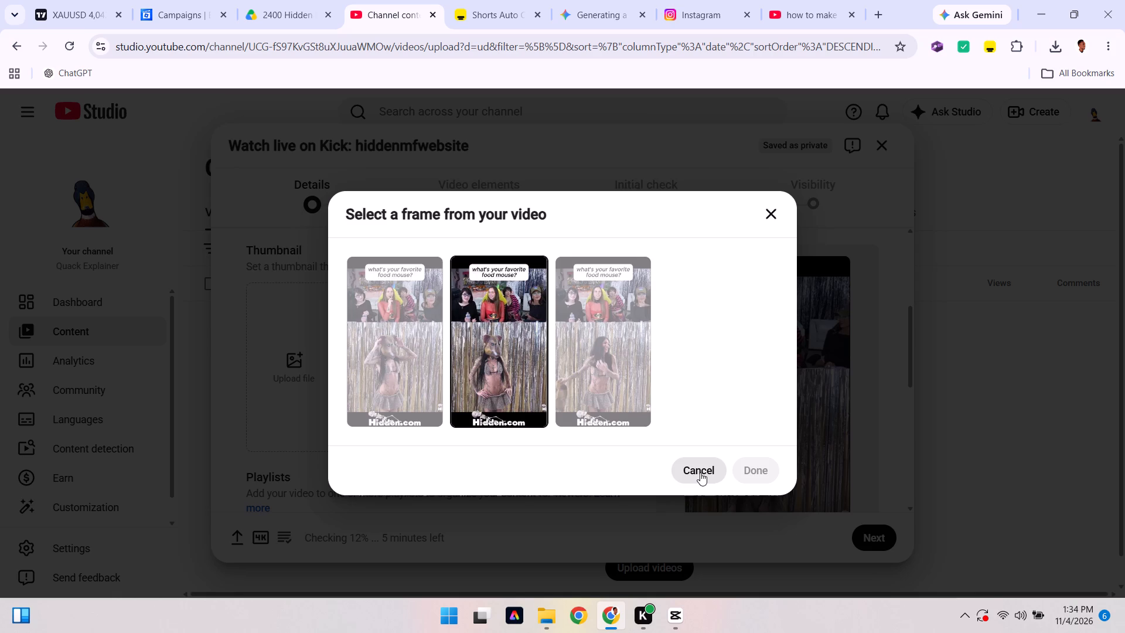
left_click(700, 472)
Switch to Shorts Auto Captions and load the halloween clip2 video from the Downloads folder.
left_click(506, 0)
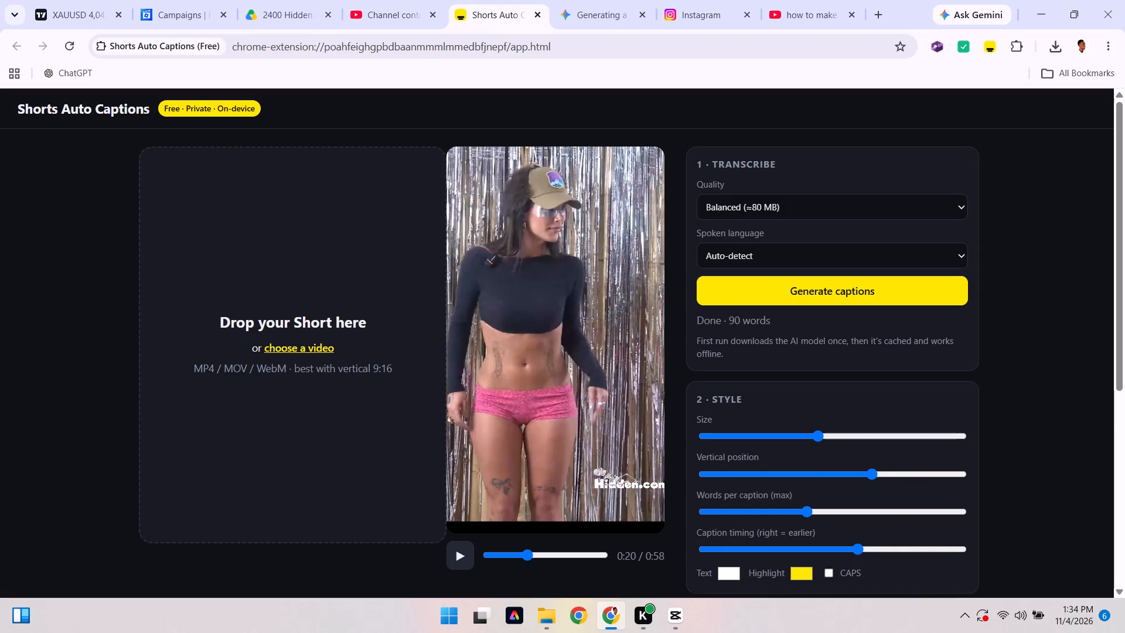
left_click(304, 345)
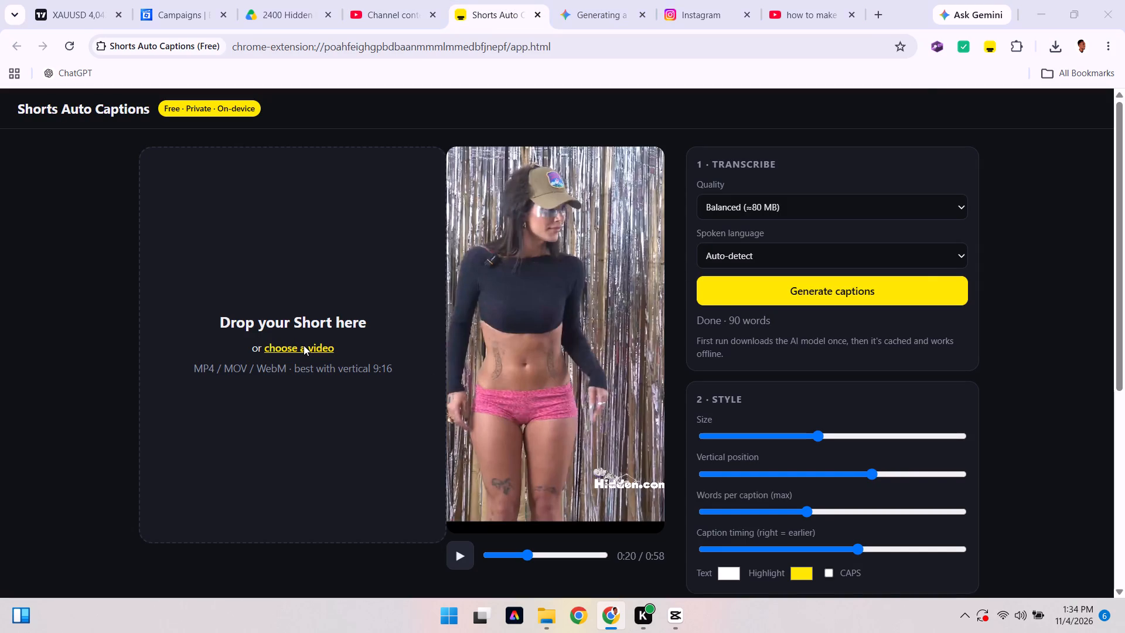
left_click(234, 134)
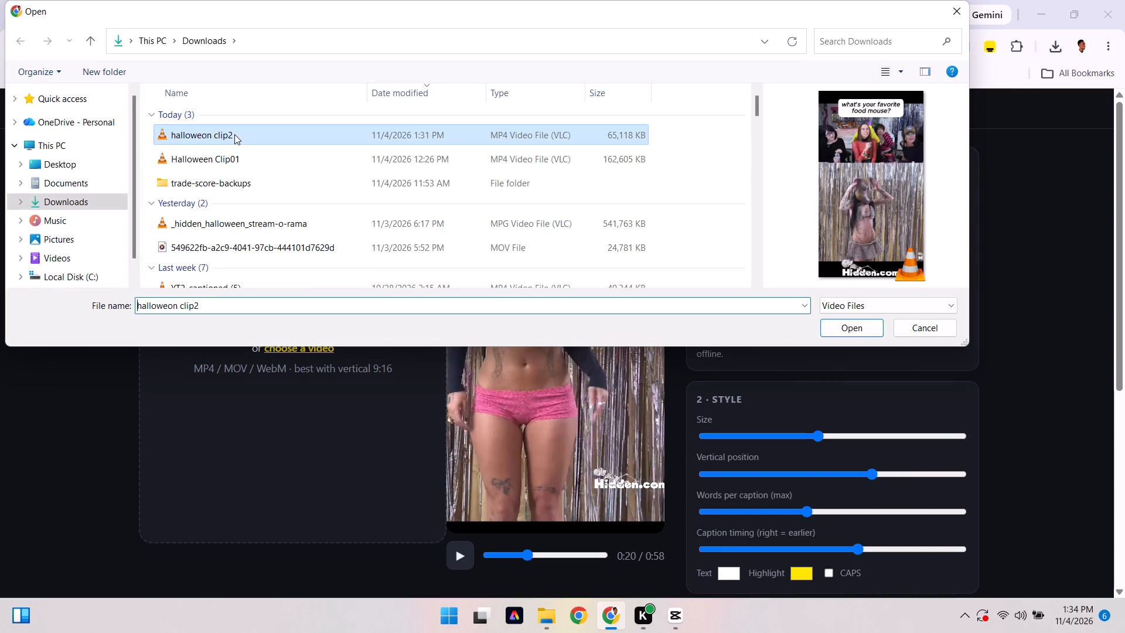
left_click(853, 324)
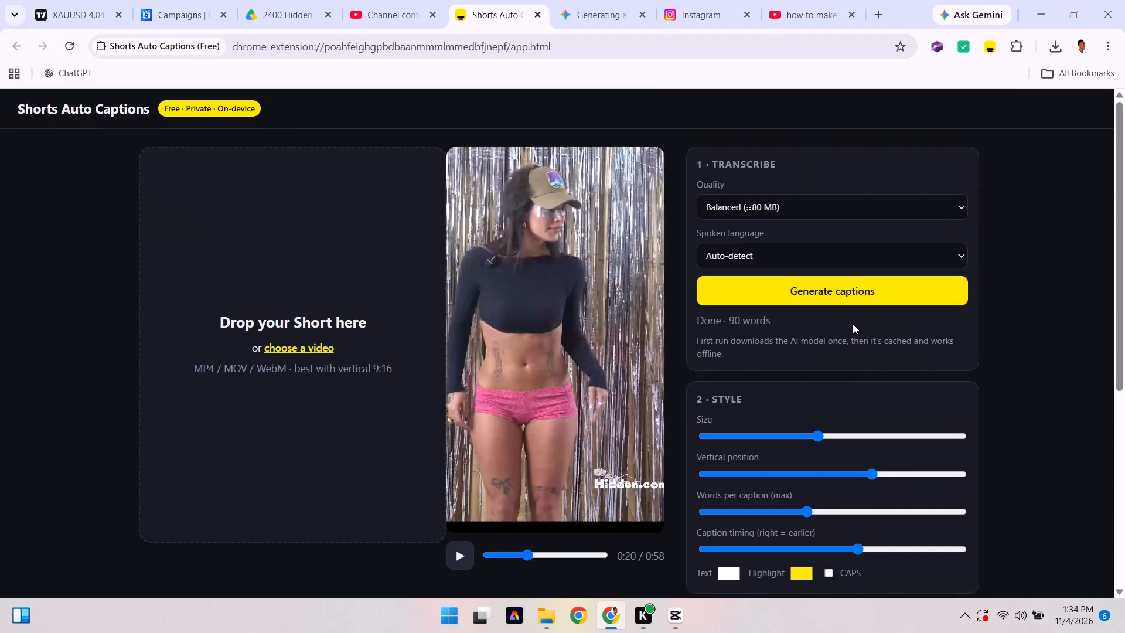
Generate automatic captions for the loaded Halloween clip.
scroll(660, 319, "down", 1)
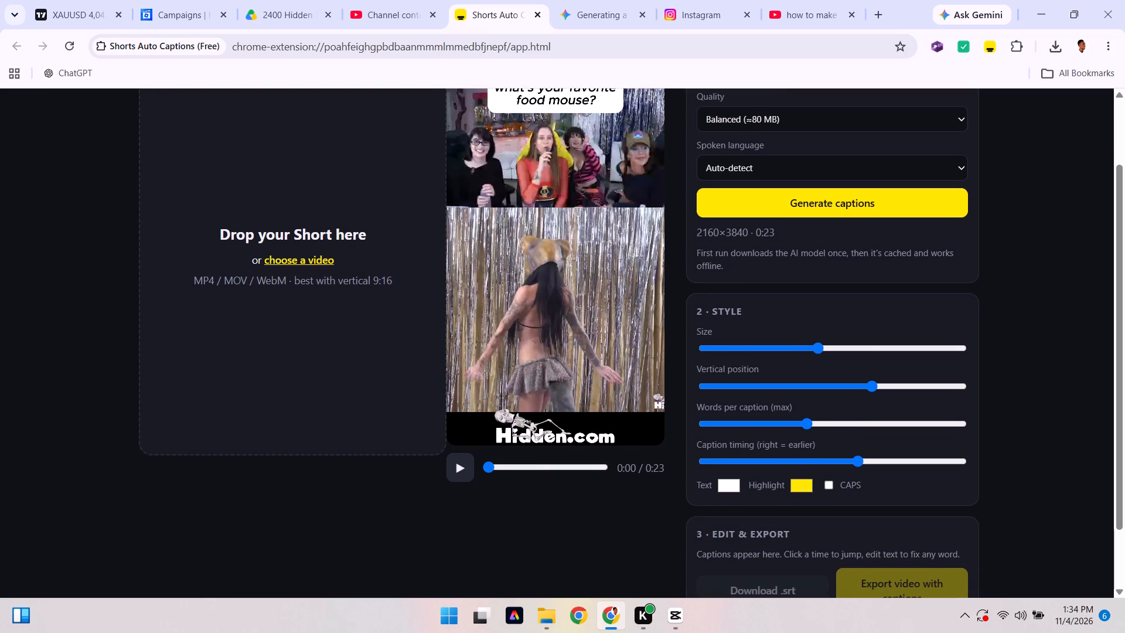
left_click(811, 199)
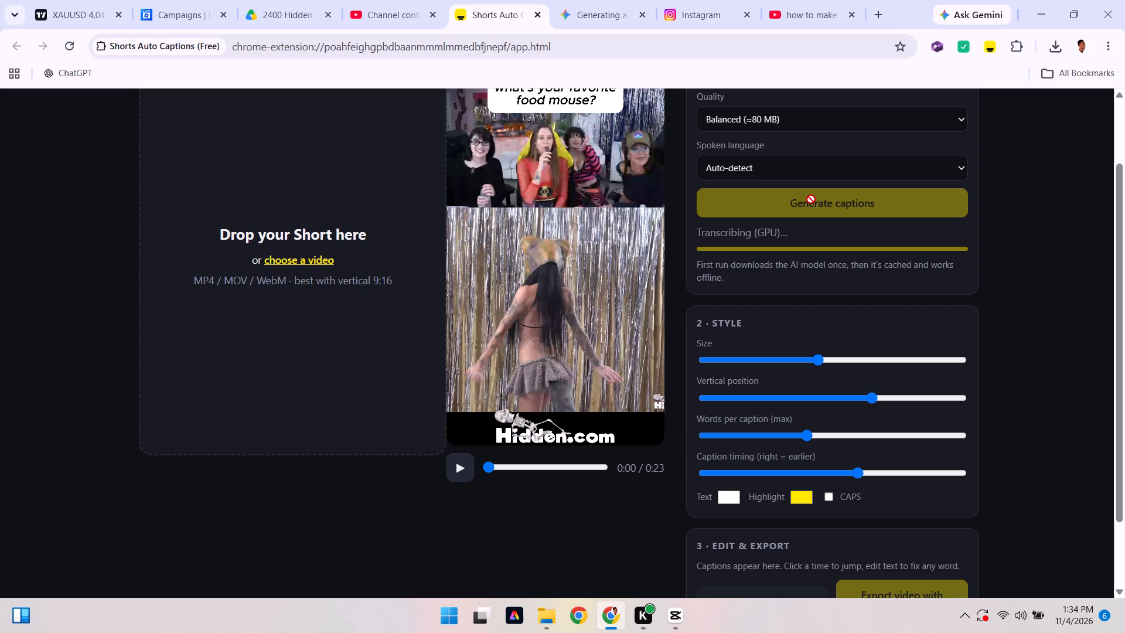
scroll(811, 199, "down", 1)
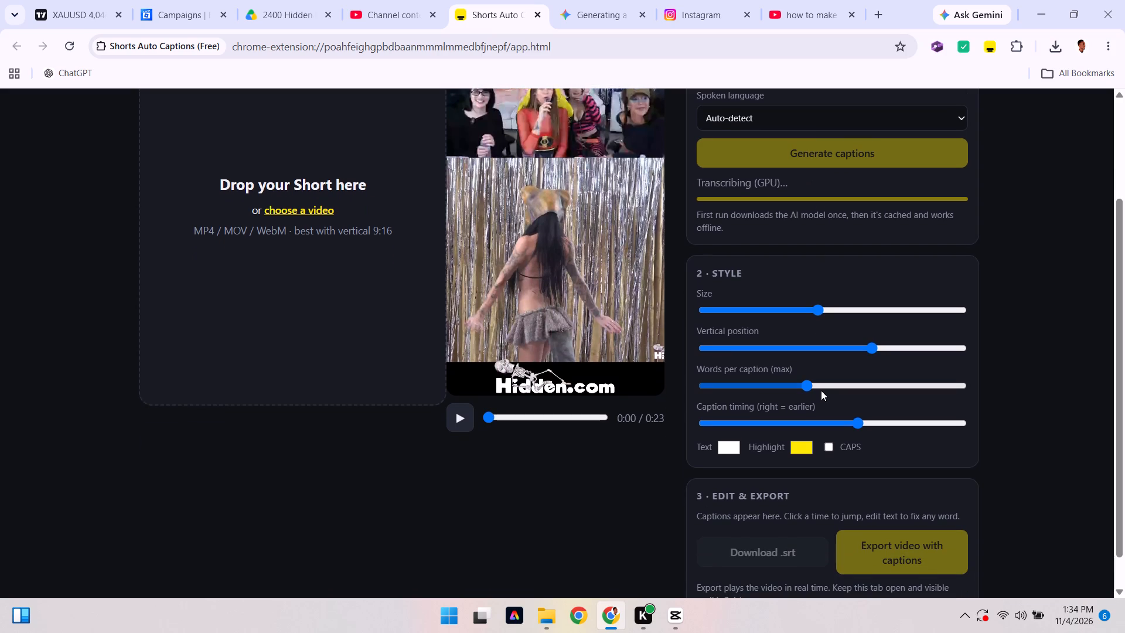
scroll(821, 390, "down", 2)
scroll(821, 390, "up", 2)
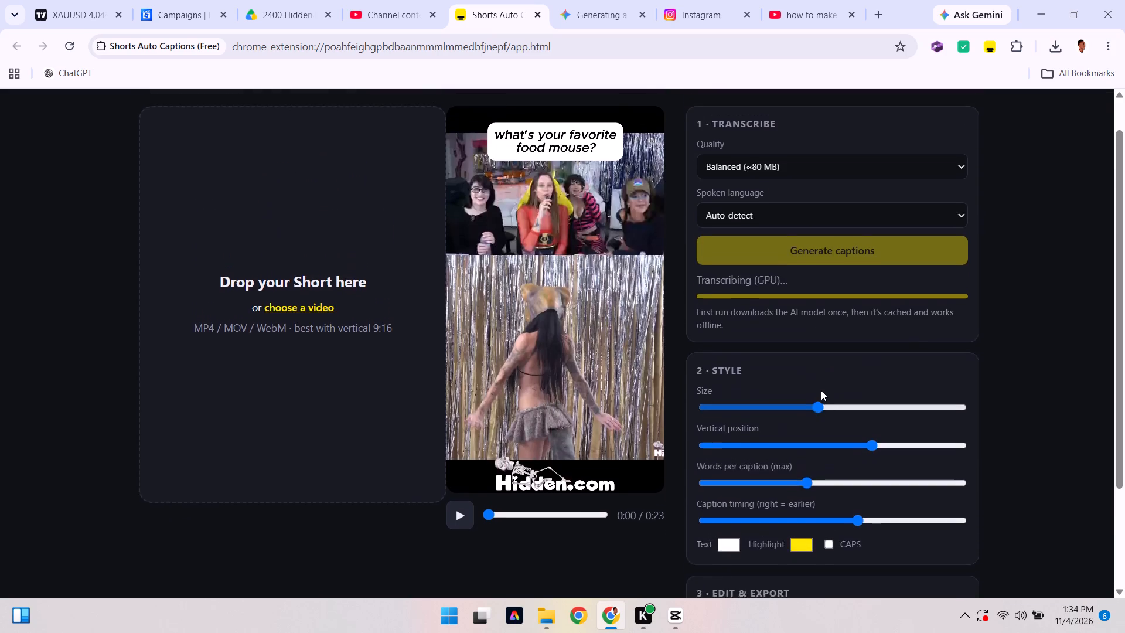
scroll(821, 390, "up", 2)
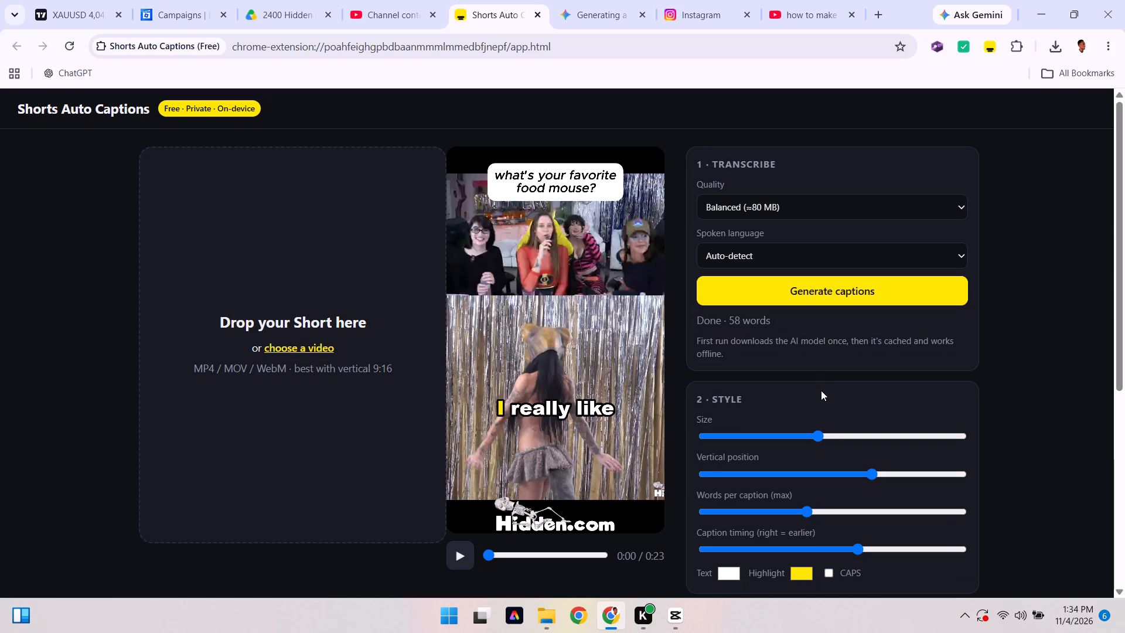
Preview the captioned clip, reduce the captions to the smallest size and move them lower, to the costumed dancer's waist.
left_click(454, 556)
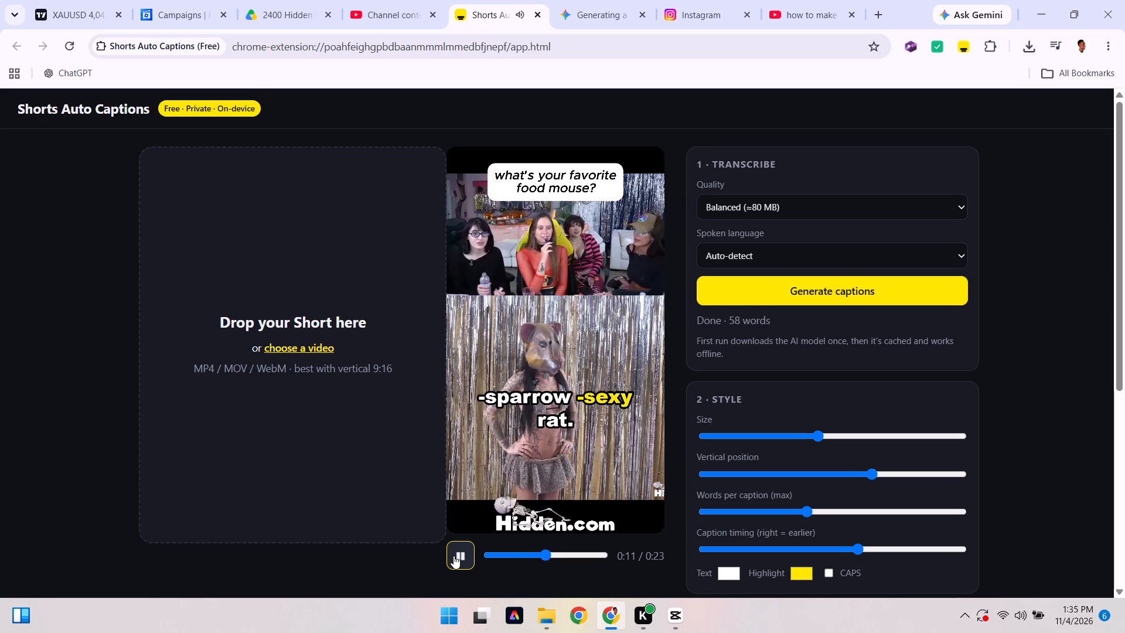
left_click(454, 556)
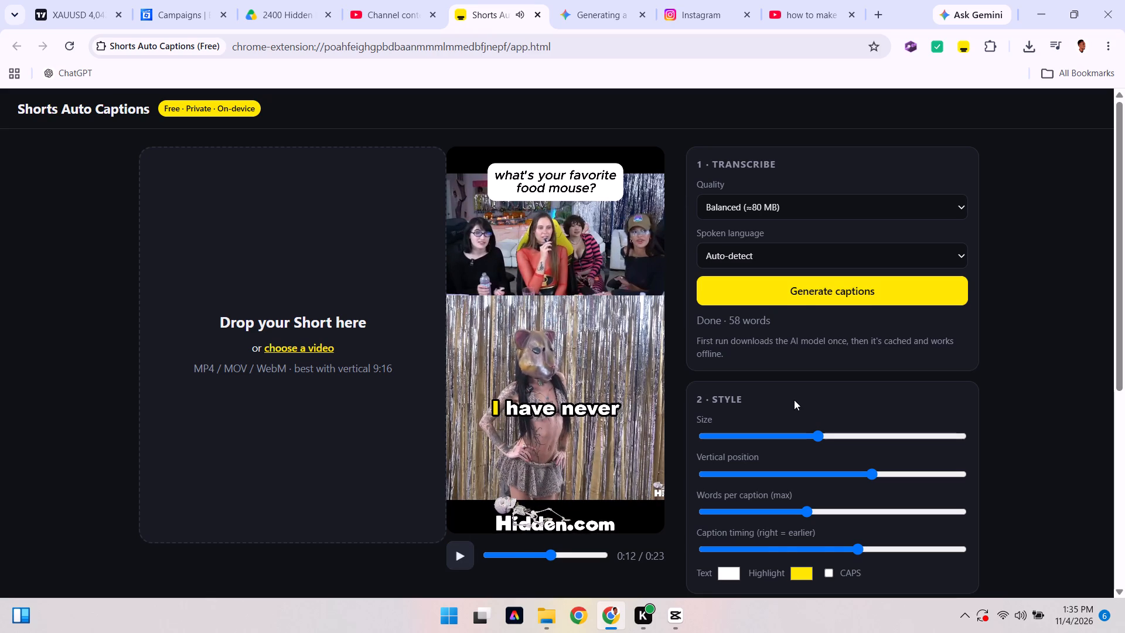
scroll(794, 400, "down", 1)
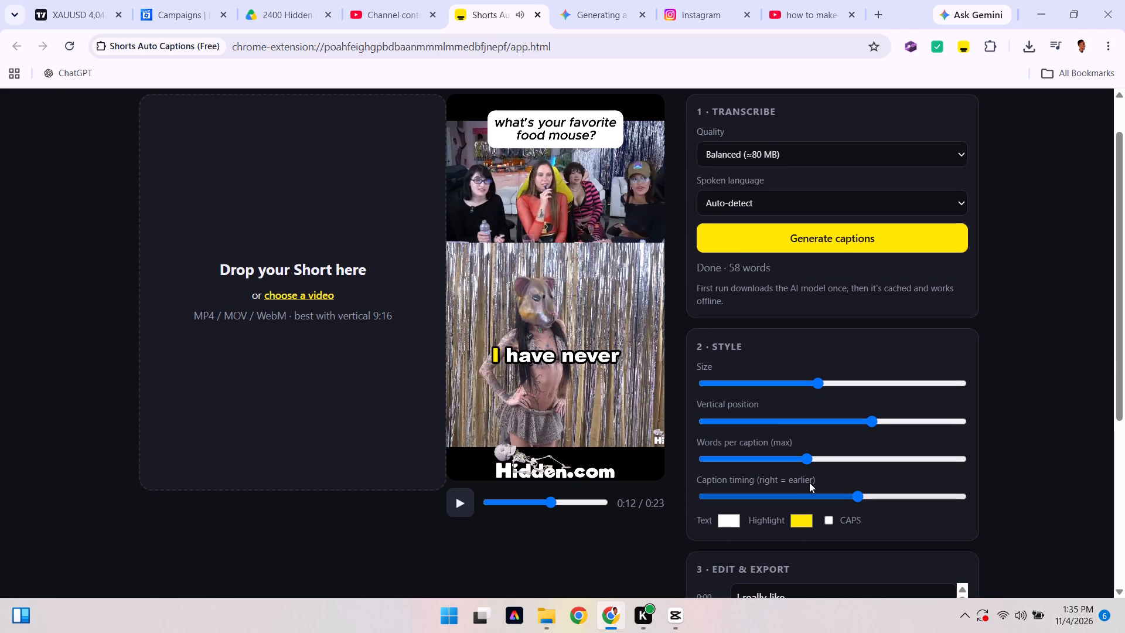
left_click_drag(807, 380, 708, 387)
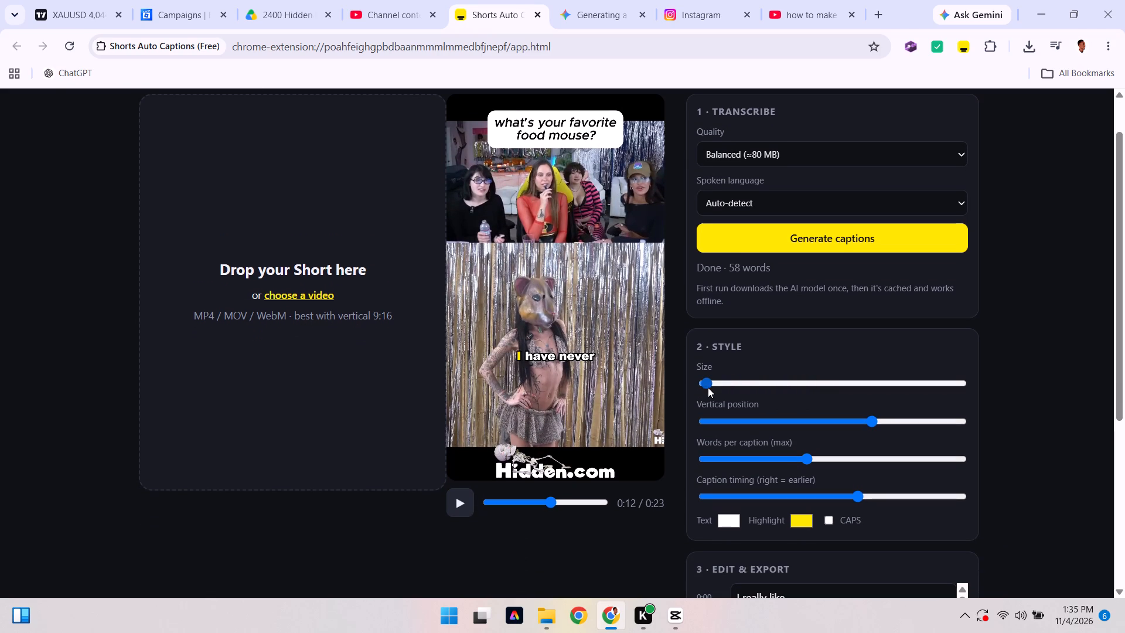
left_click_drag(708, 387, 694, 388)
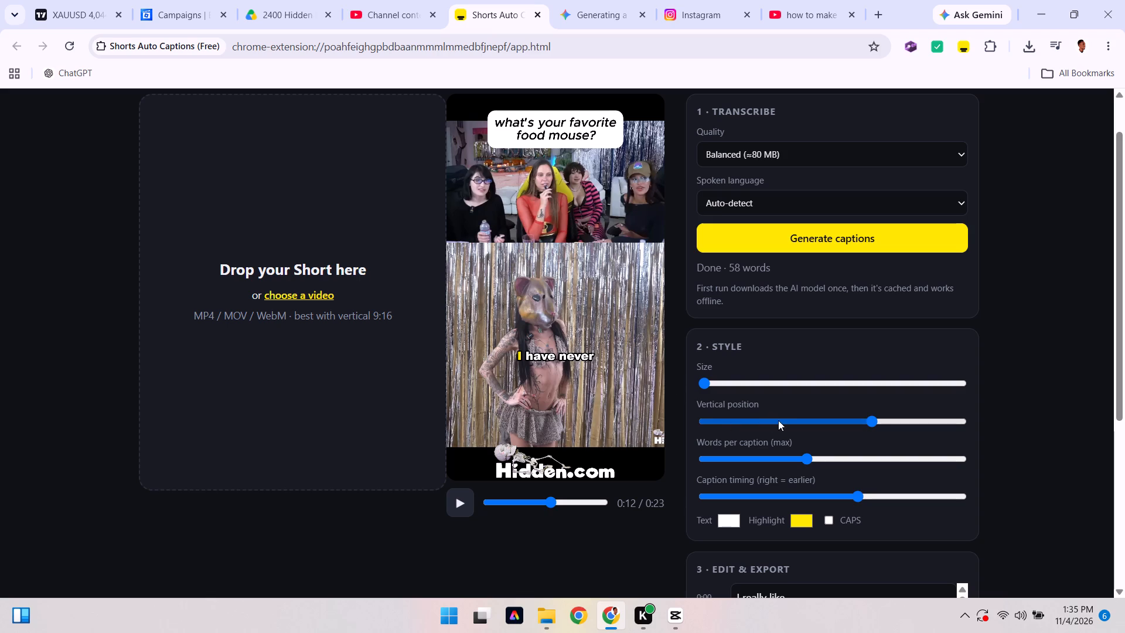
left_click_drag(779, 420, 903, 464)
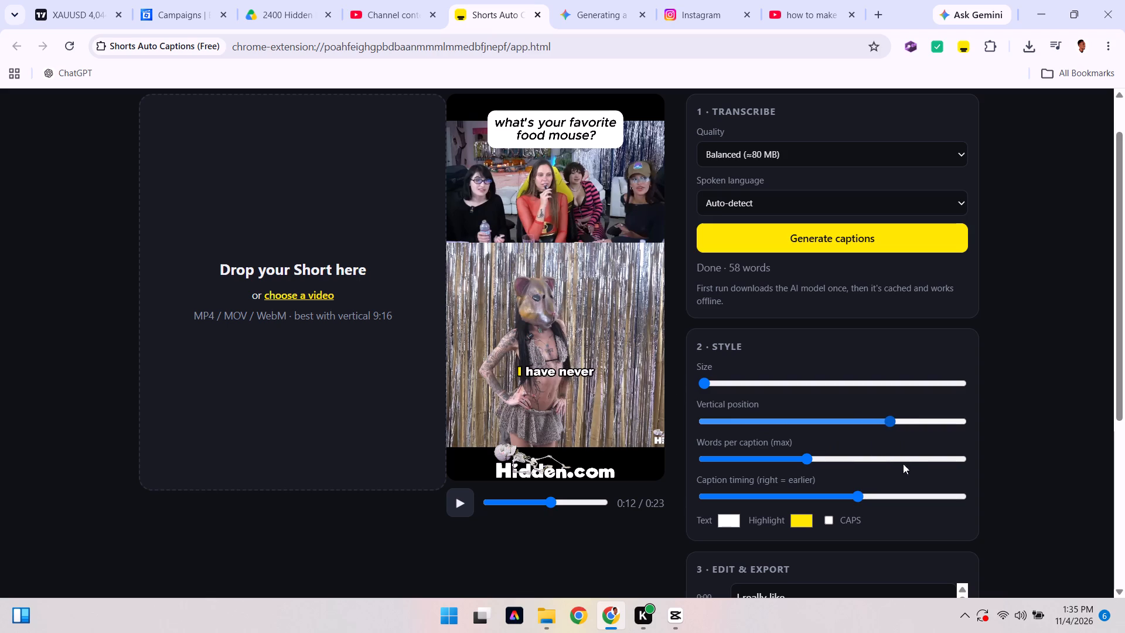
left_click_drag(903, 464, 914, 464)
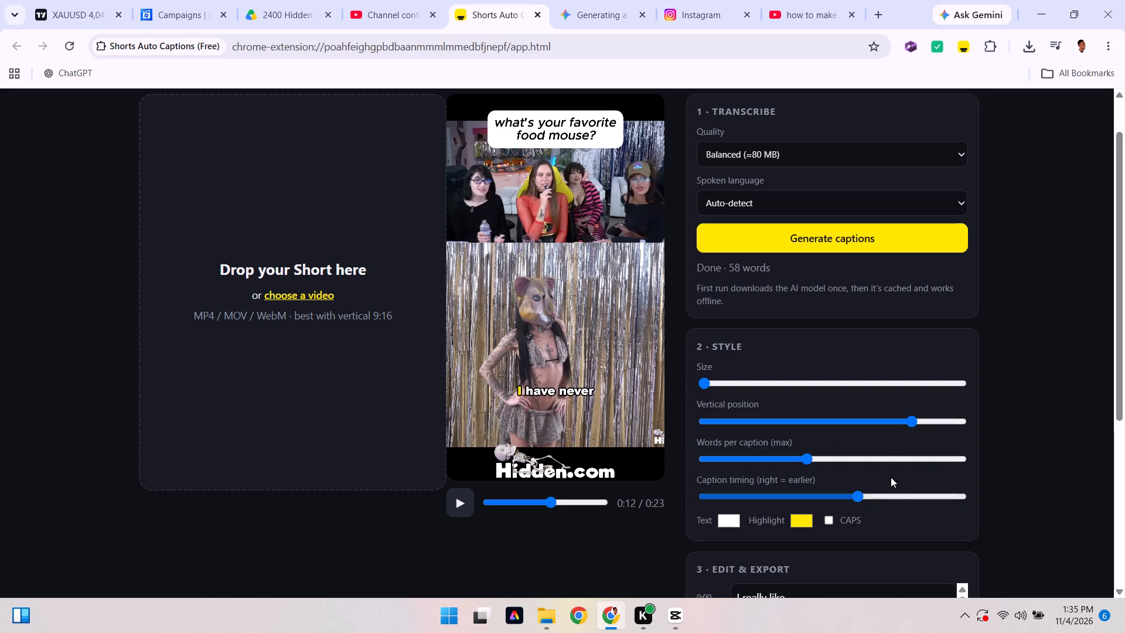
Replay the clip from the start and delete the "I like that." caption line at 0:01.
scroll(888, 454, "down", 2)
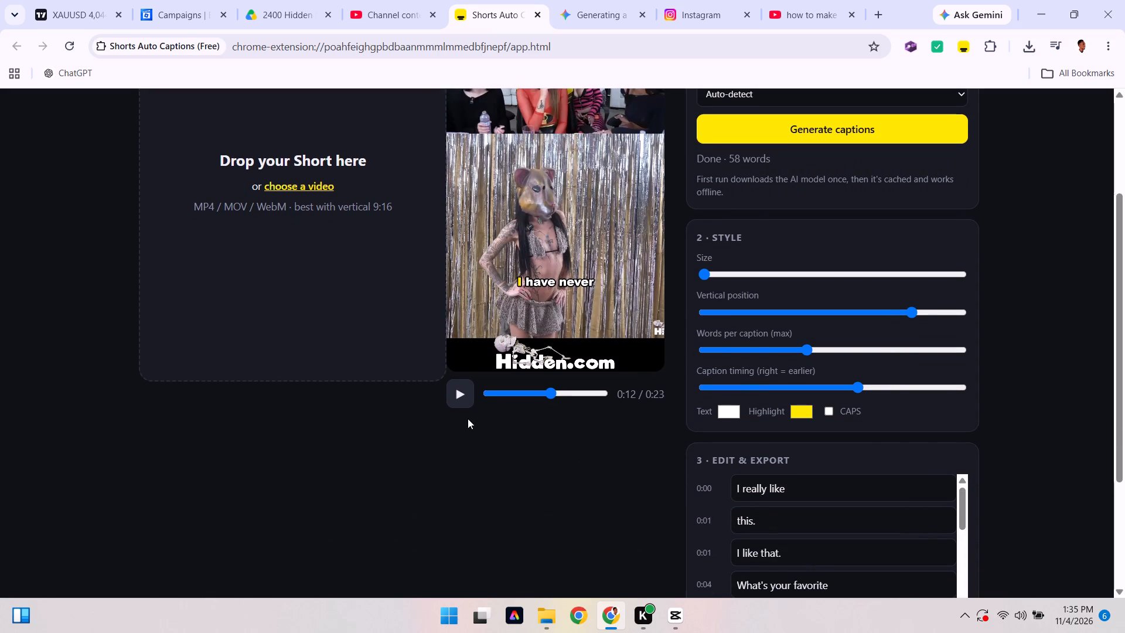
left_click_drag(542, 393, 428, 404)
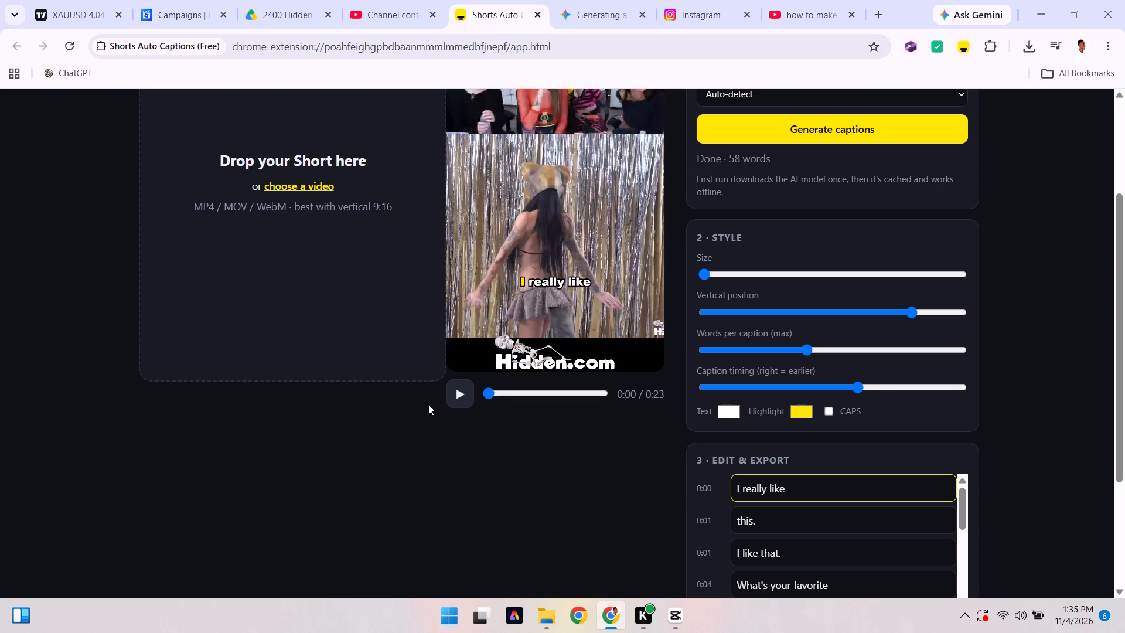
left_click(458, 396)
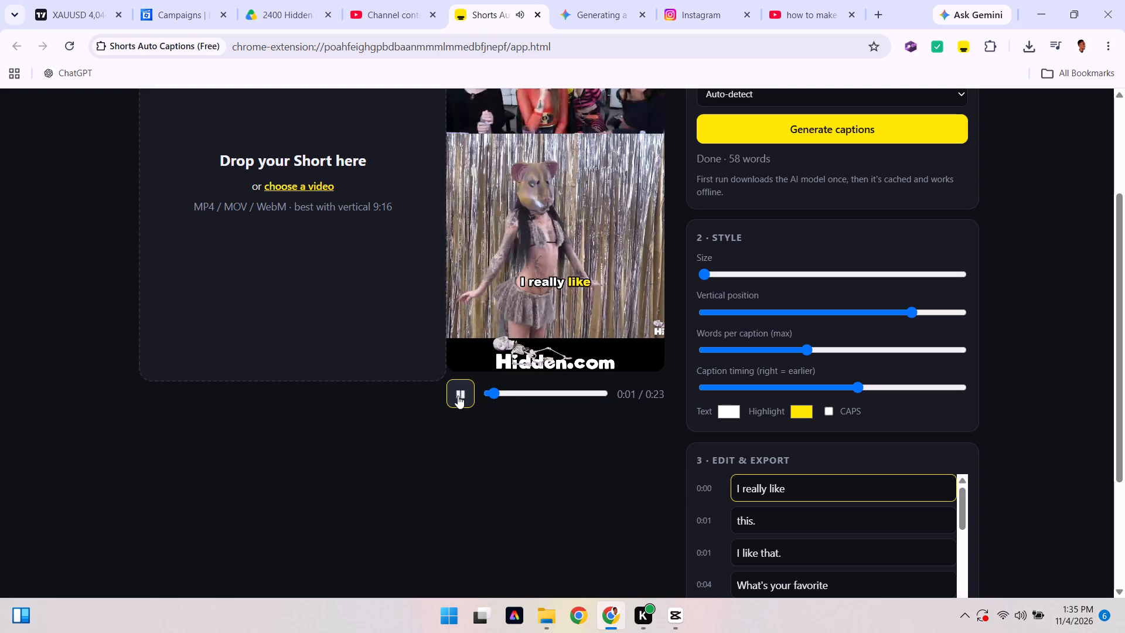
left_click(458, 396)
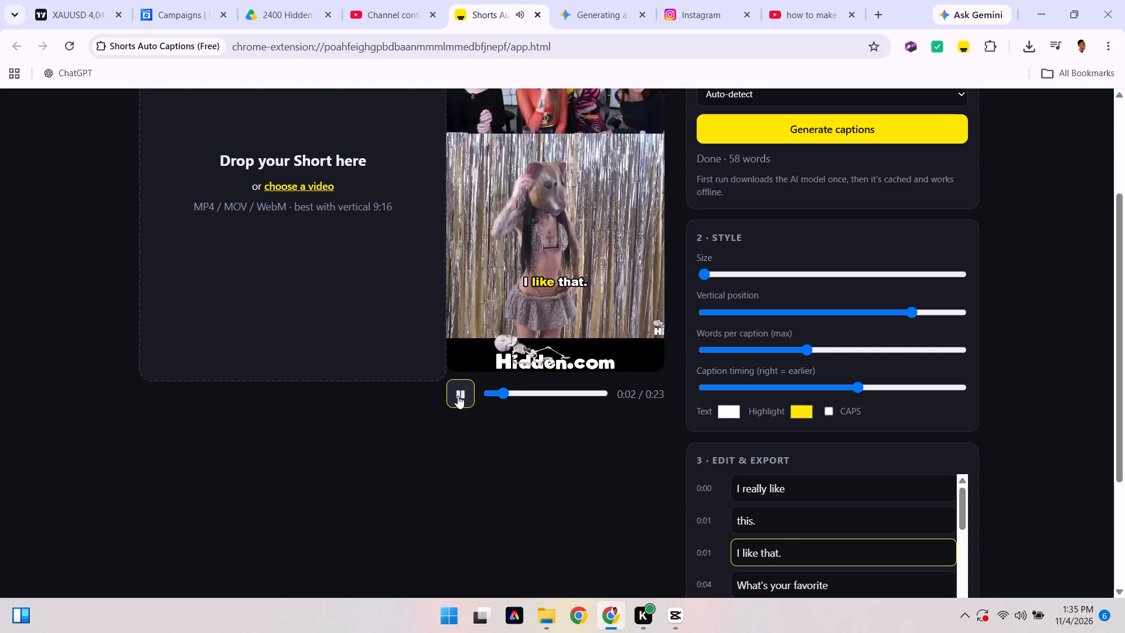
double_click(787, 550)
key("BackSpace")
key("BackSpace")
key("BackSpace")
key("BackSpace")
key("BackSpace")
key("BackSpace")
key("BackSpace")
key("BackSpace")
key("BackSpace")
key("BackSpace")
key("BackSpace")
key("BackSpace")
key("BackSpace")
key("BackSpace")
key("BackSpace")
key("BackSpace")
key("BackSpace")
key("BackSpace")
key("BackSpace")
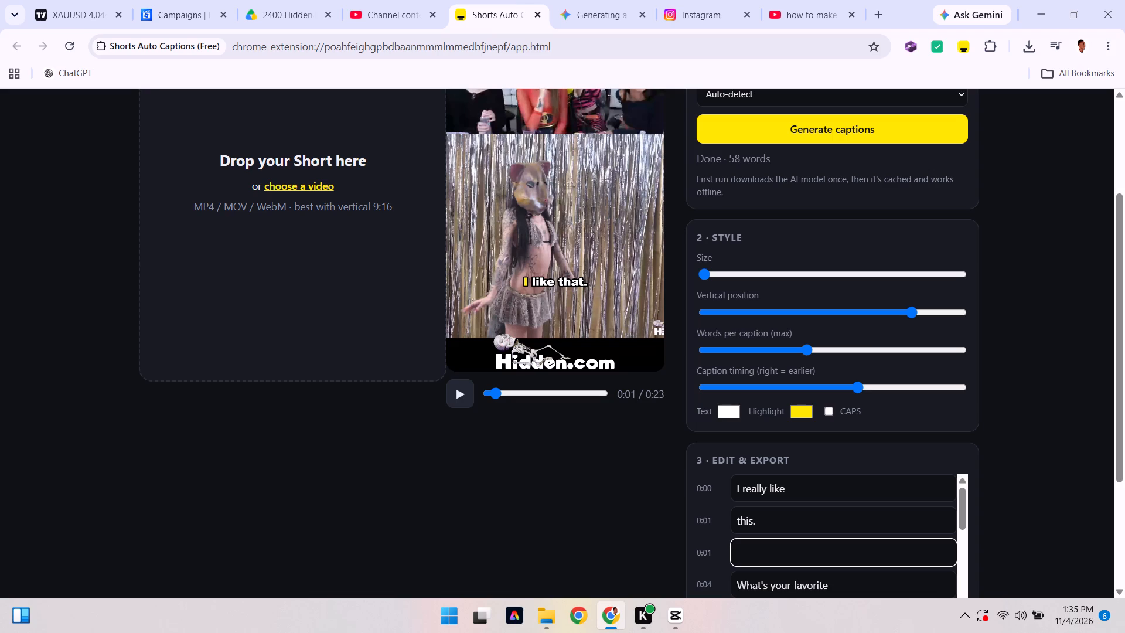
left_click(696, 562)
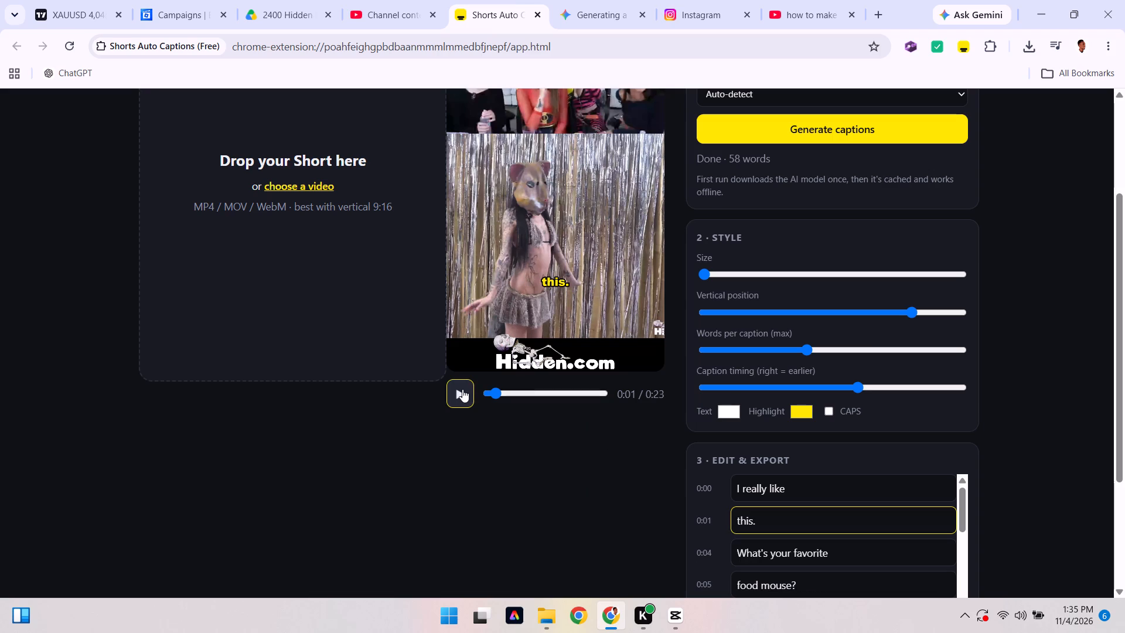
Play the clip from 0:01 to 0:12 with pauses, comparing each caption line with the speech.
left_click(462, 389)
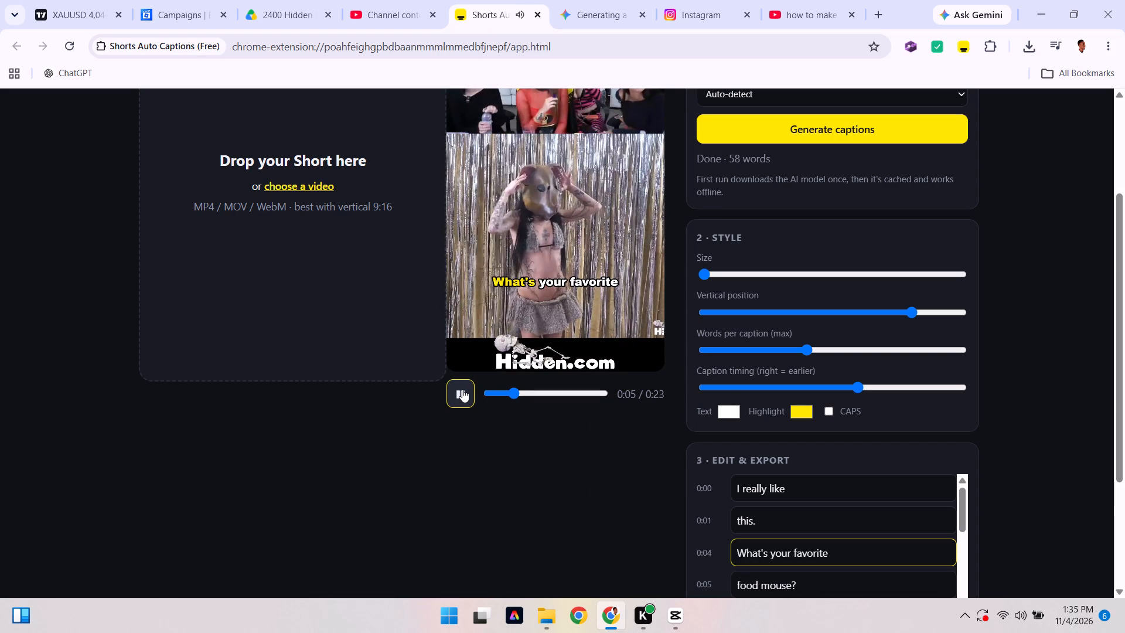
left_click(462, 389)
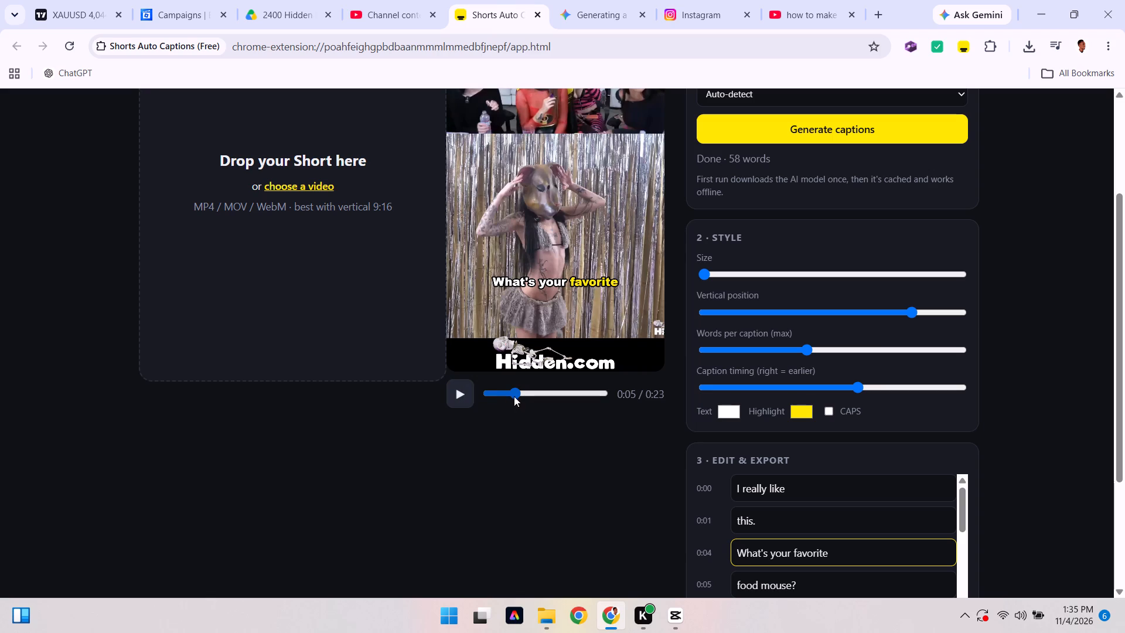
left_click(709, 552)
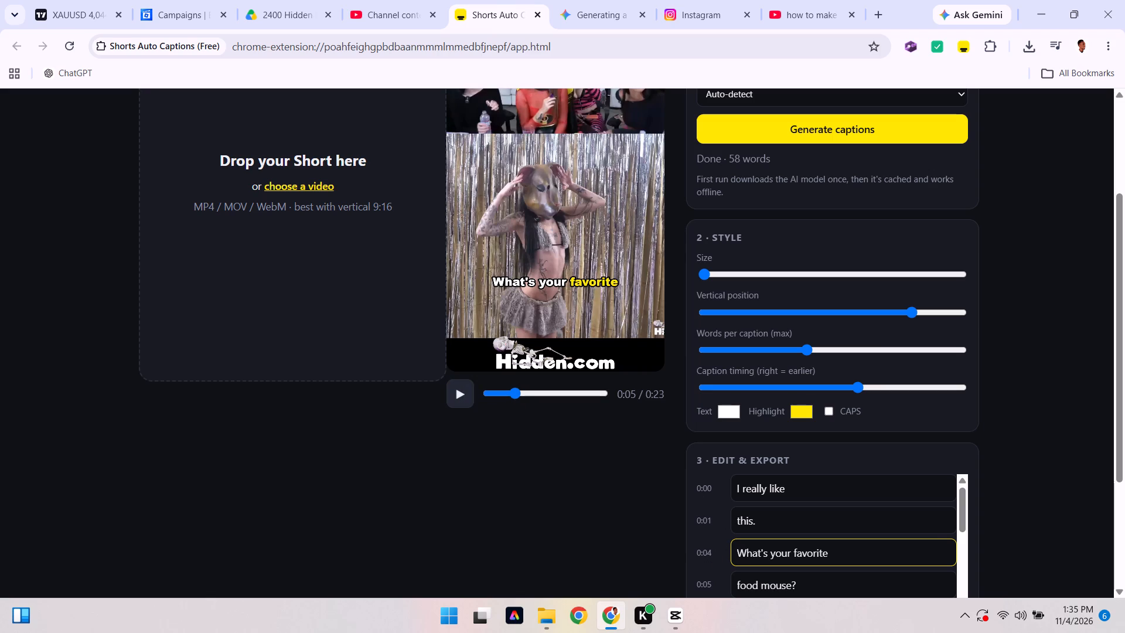
left_click(738, 559)
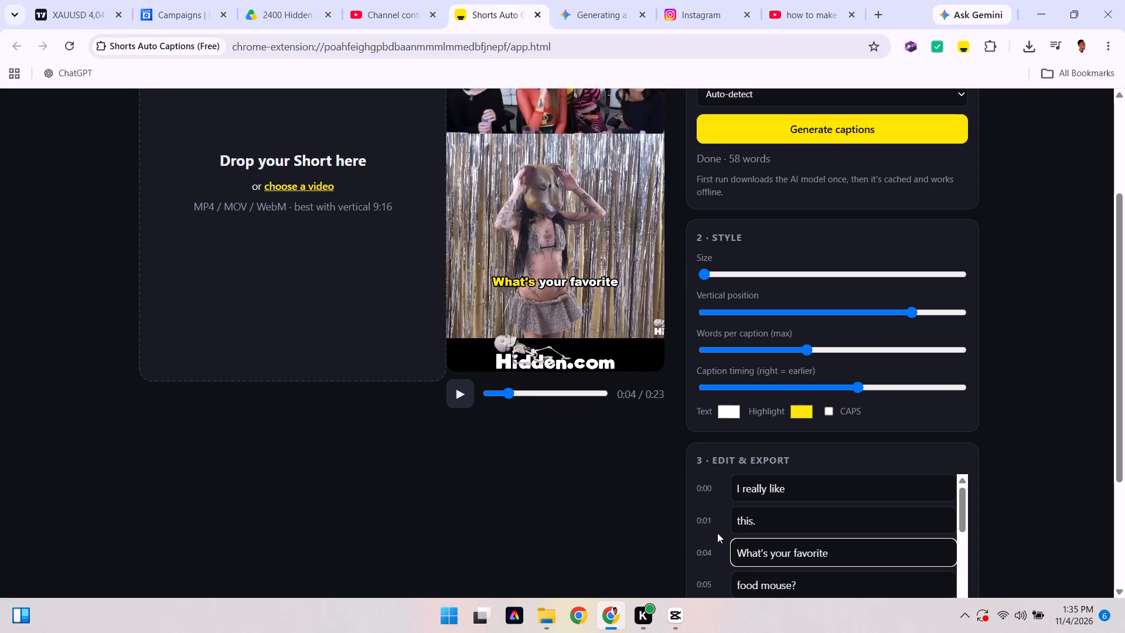
left_click(468, 384)
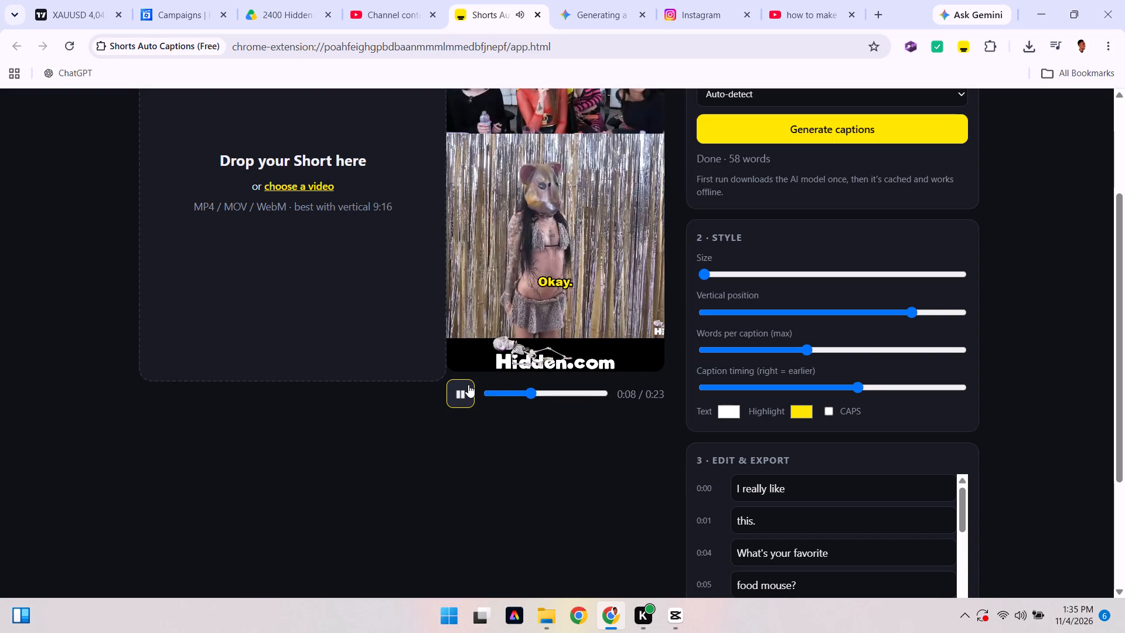
left_click(468, 384)
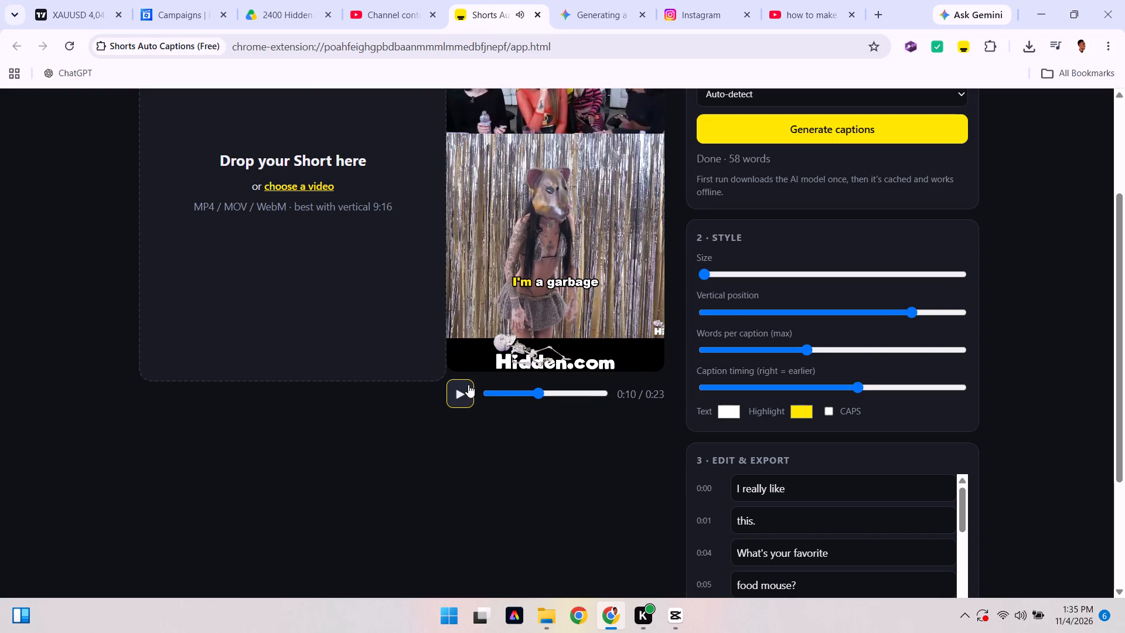
scroll(769, 407, "down", 2)
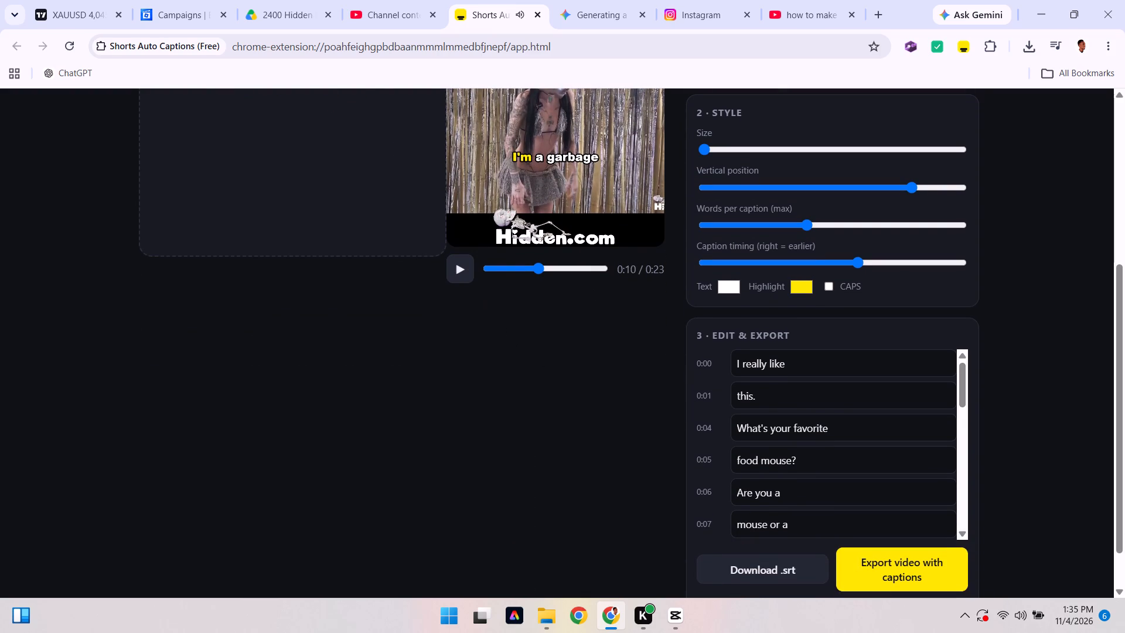
scroll(735, 364, "down", 6)
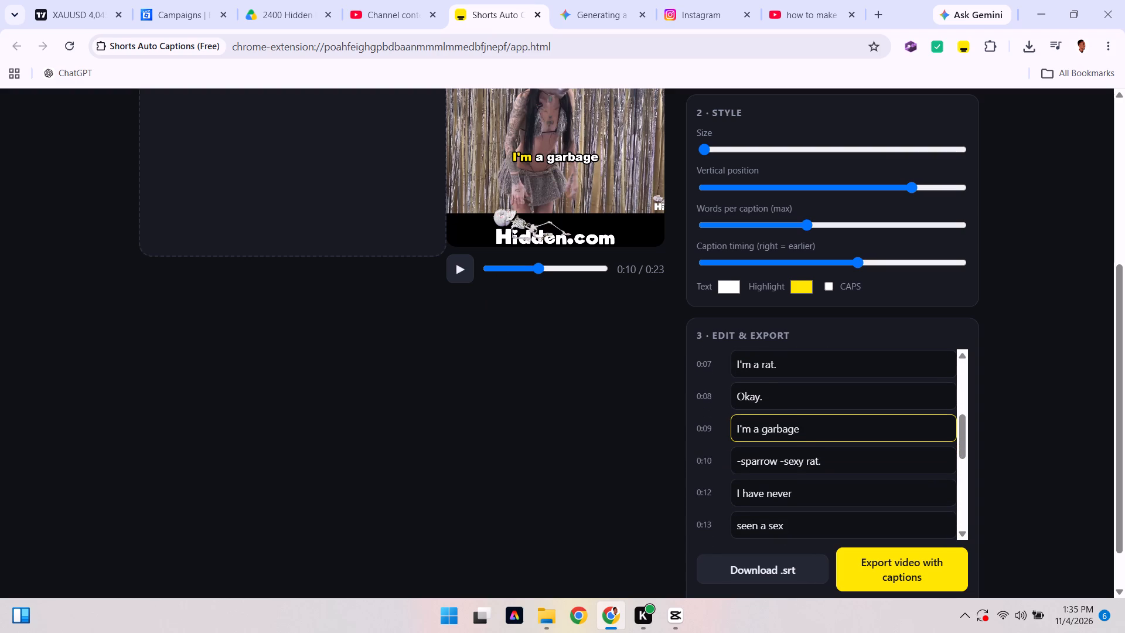
left_click(456, 264)
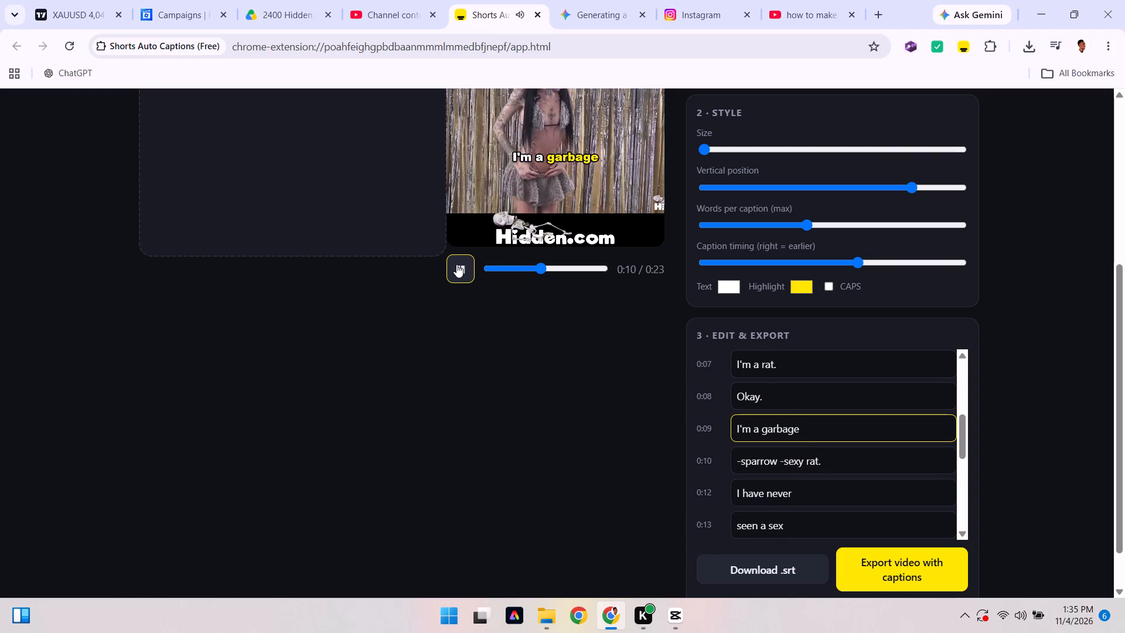
left_click(456, 264)
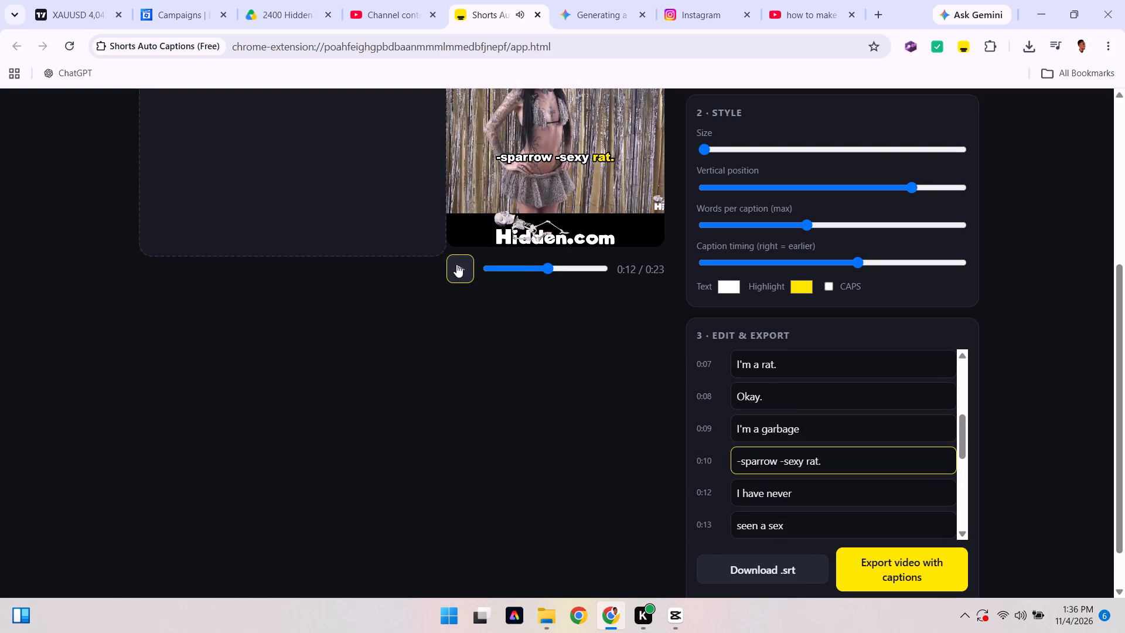
Play the rest of the clip and replay the part around 0:13 to 0:15, checking the captions against the speech.
scroll(746, 332, "up", 1)
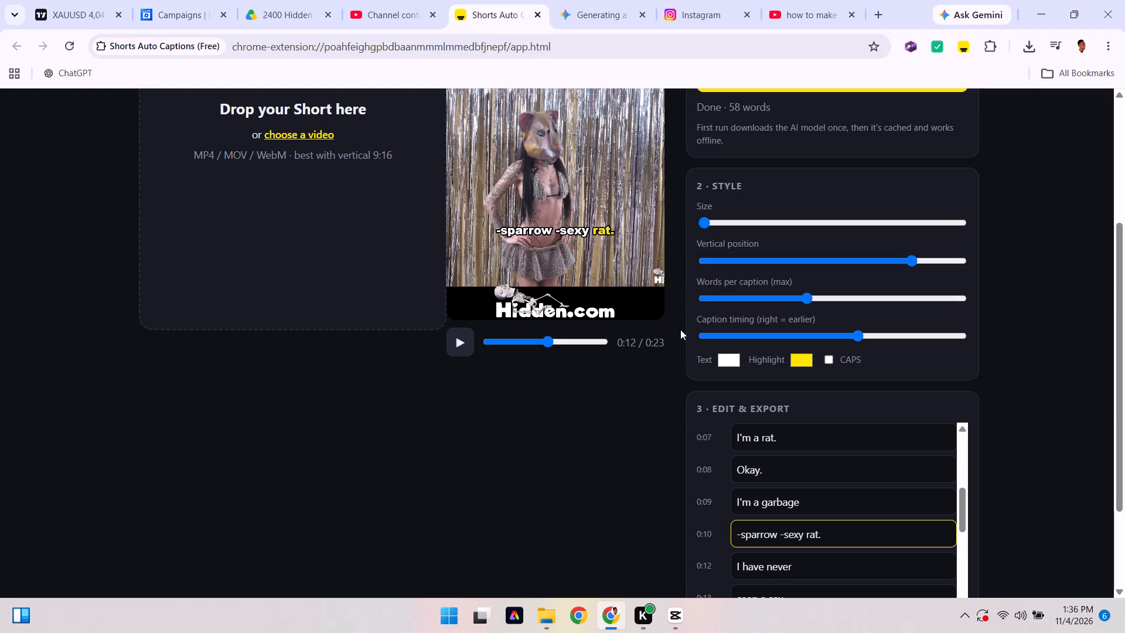
left_click(461, 346)
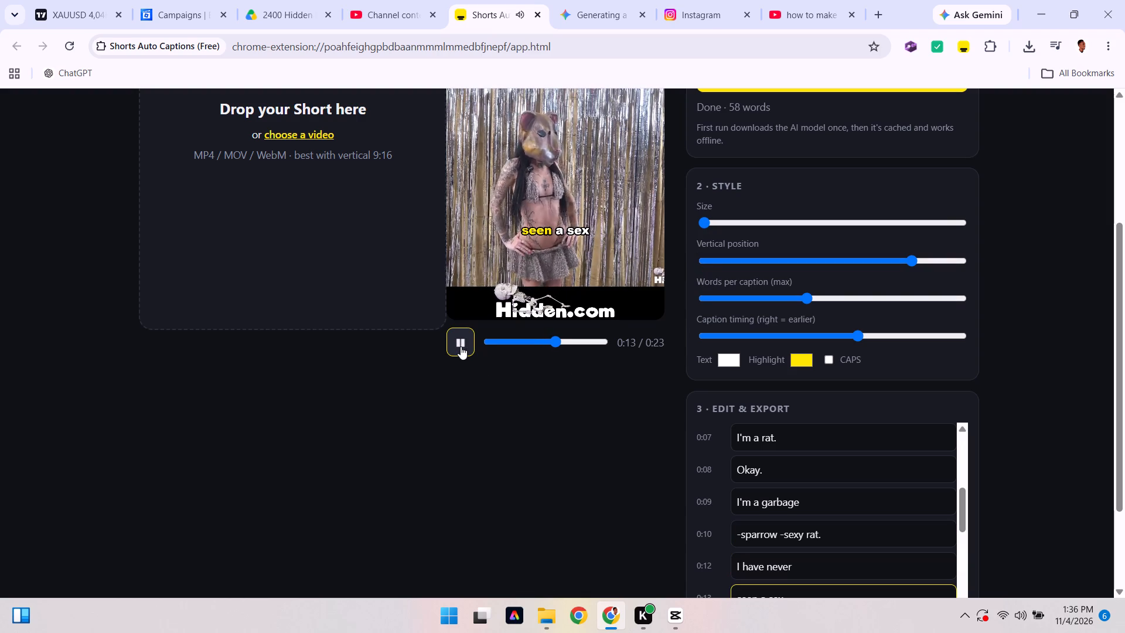
left_click(461, 346)
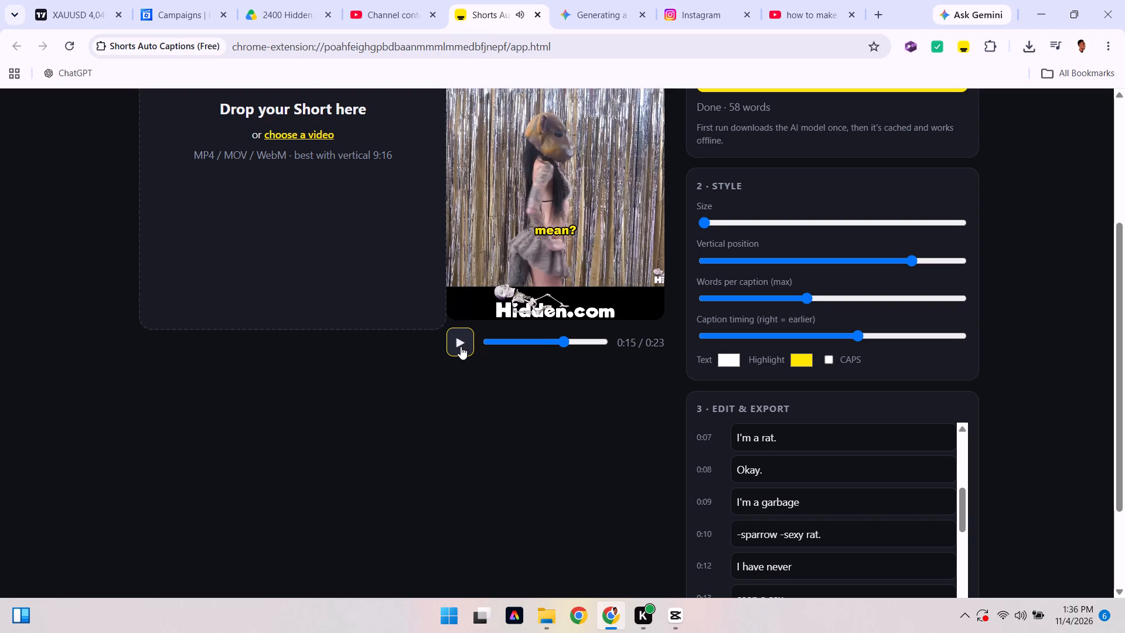
left_click(553, 341)
left_click(452, 339)
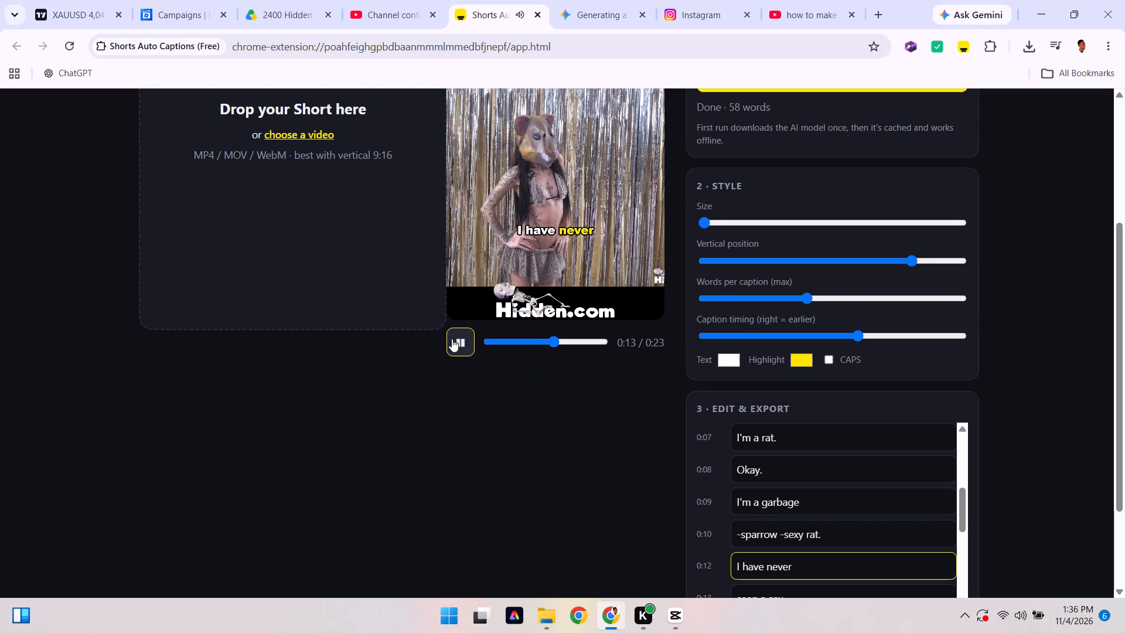
left_click(452, 339)
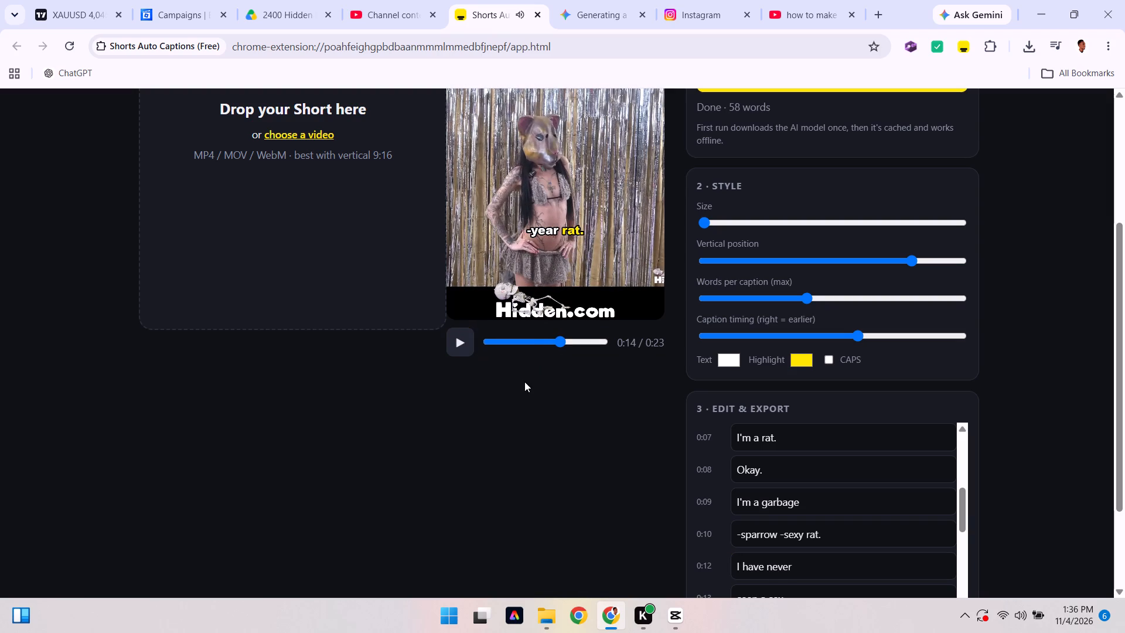
left_click(465, 343)
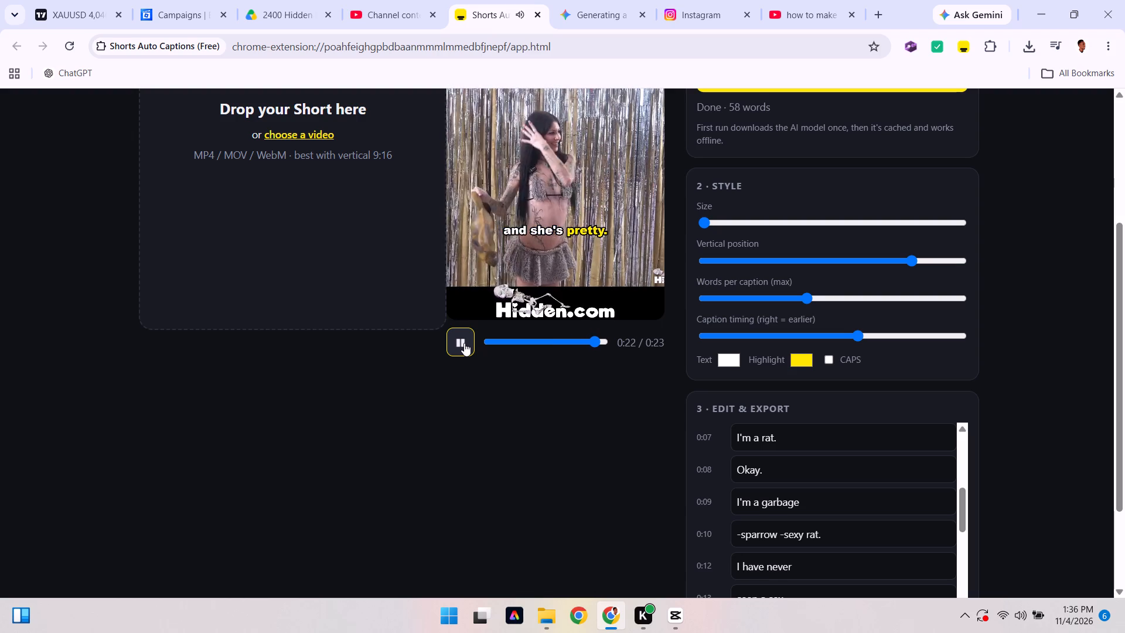
left_click(531, 345)
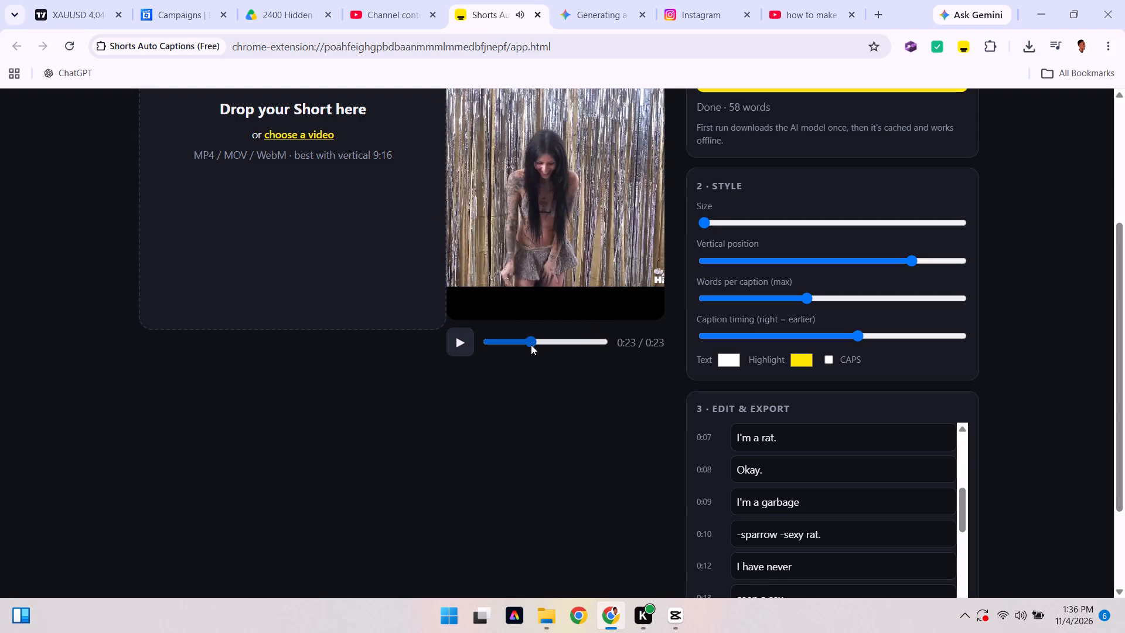
left_click(458, 329)
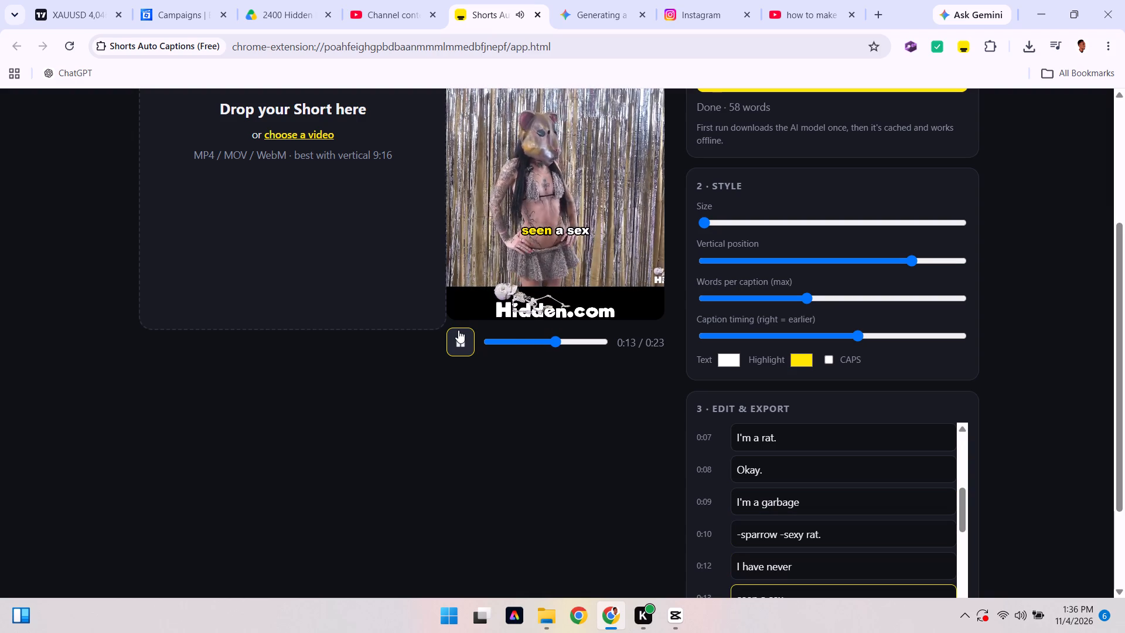
left_click(458, 330)
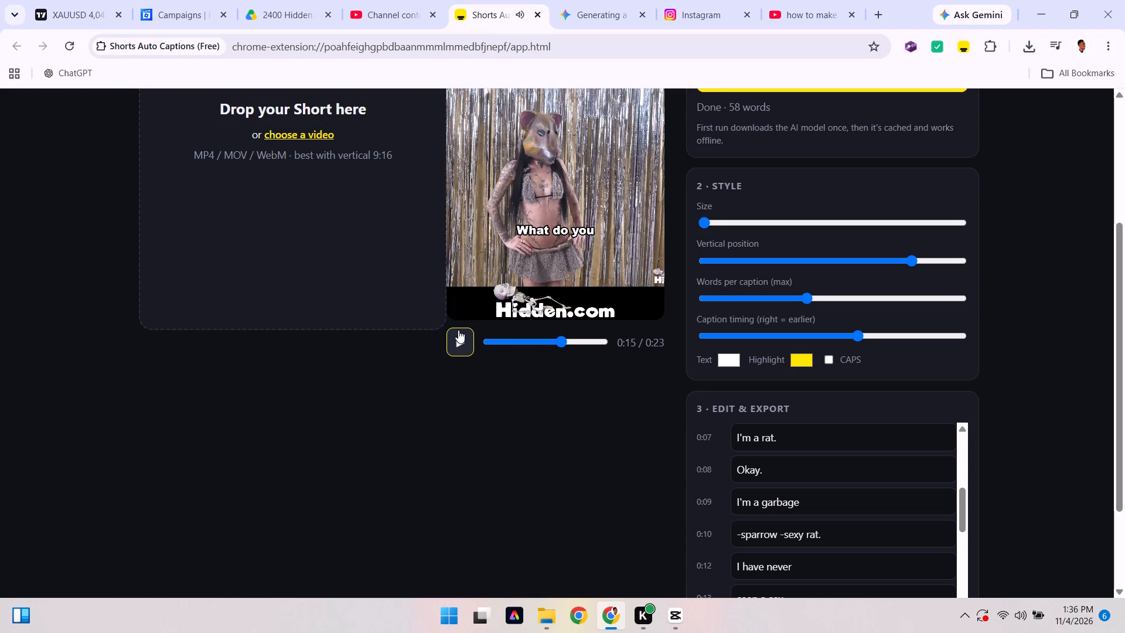
Delete the word "year" from the caption line at 0:14.
scroll(741, 445, "down", 2)
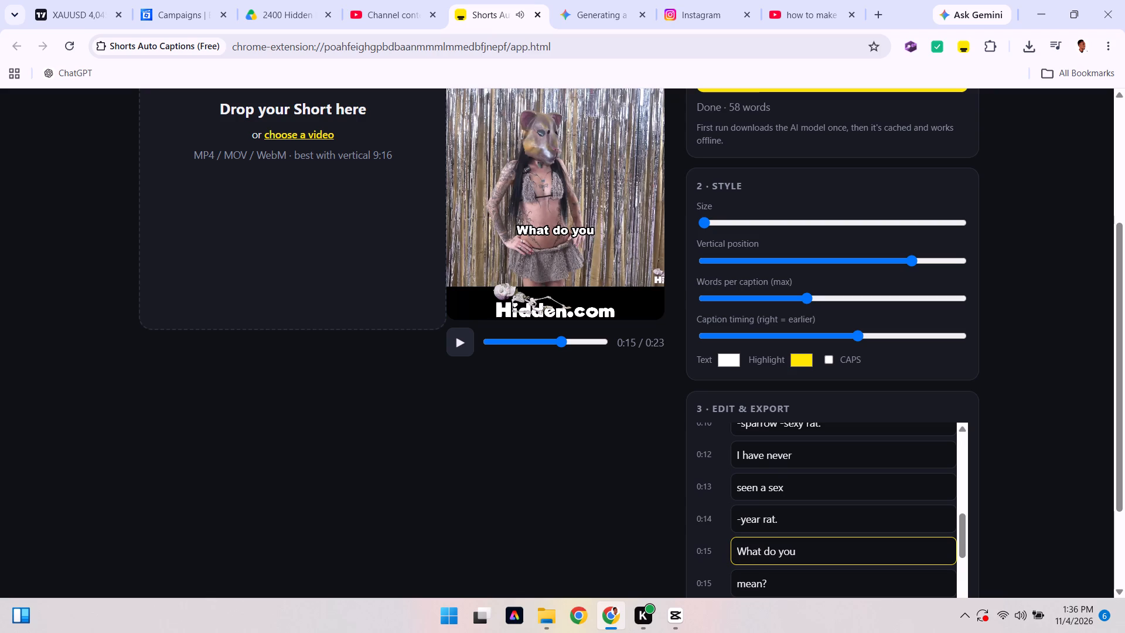
left_click(759, 519)
key("BackSpace")
key("BackSpace")
key("BackSpace")
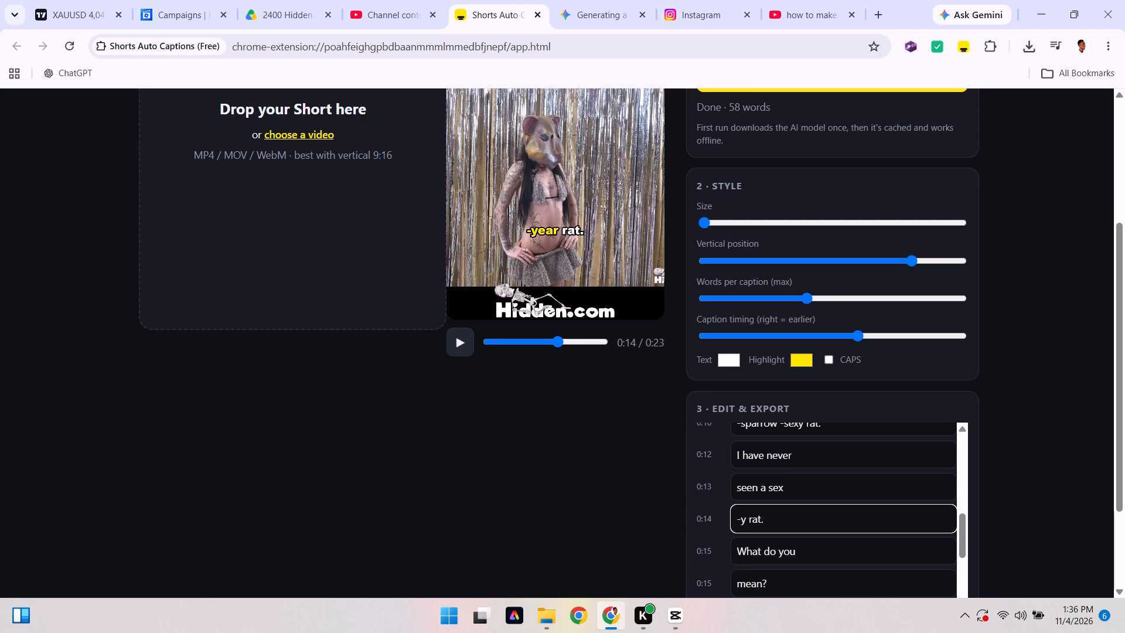
key("BackSpace")
Replay the part around 0:12 and remove both hyphens from the 0:10 caption line, making it "sparrow sexy rat.".
left_click(453, 352)
left_click(539, 345)
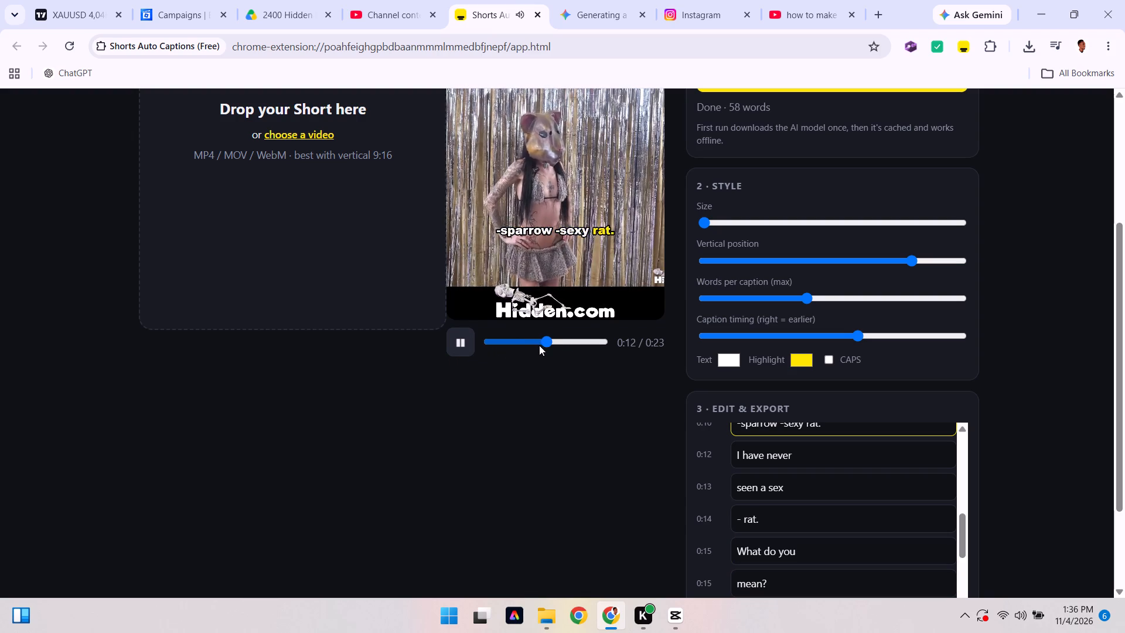
left_click(539, 345)
key("space")
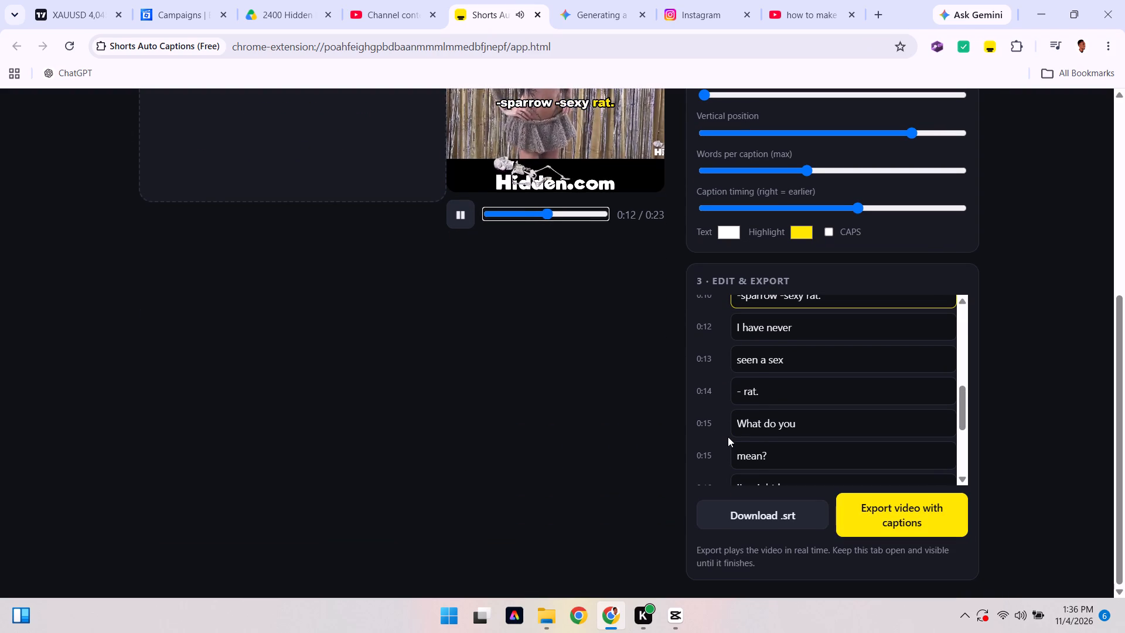
left_click(466, 214)
scroll(654, 369, "up", 1)
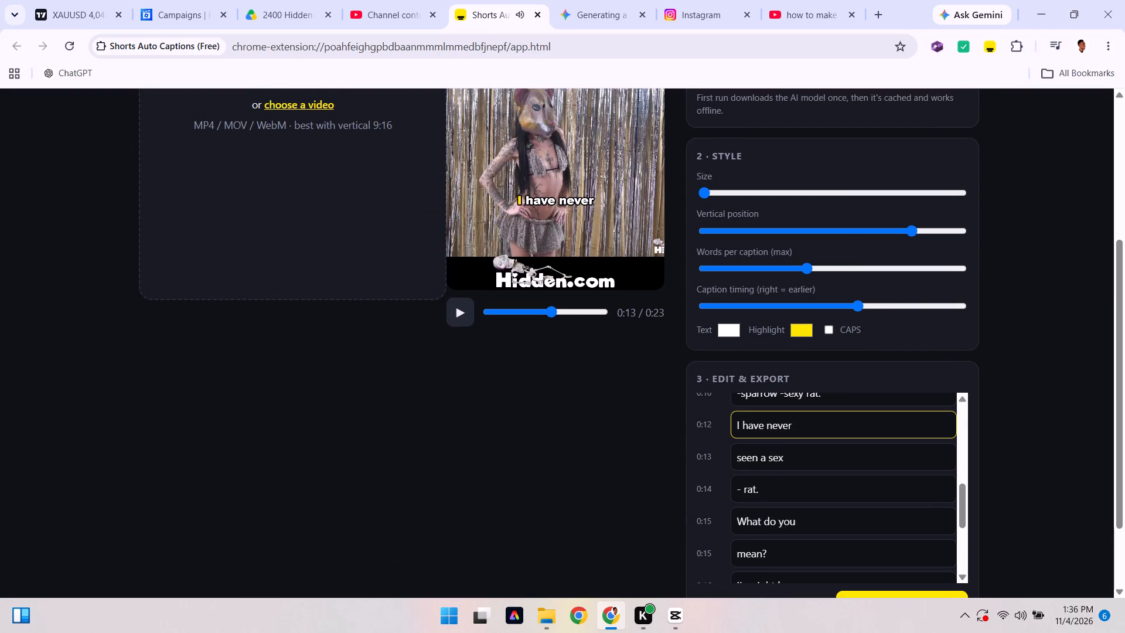
scroll(745, 410, "up", 1)
left_click(742, 457)
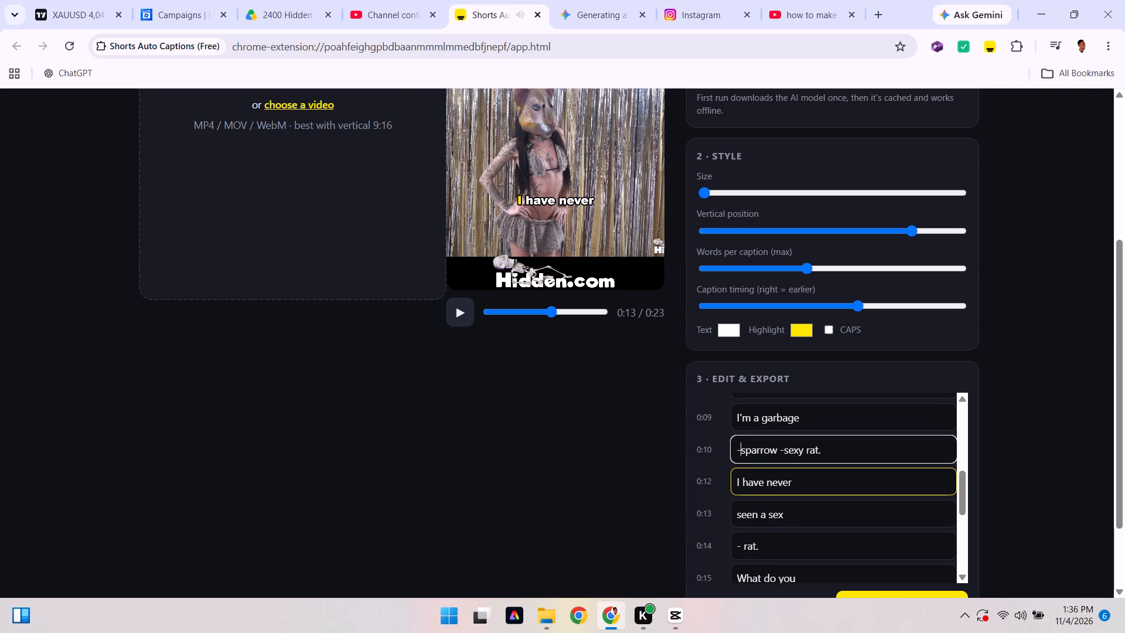
key("BackSpace")
key("Right")
key("Right")
key("Right")
key("Right")
key("Right")
key("Right")
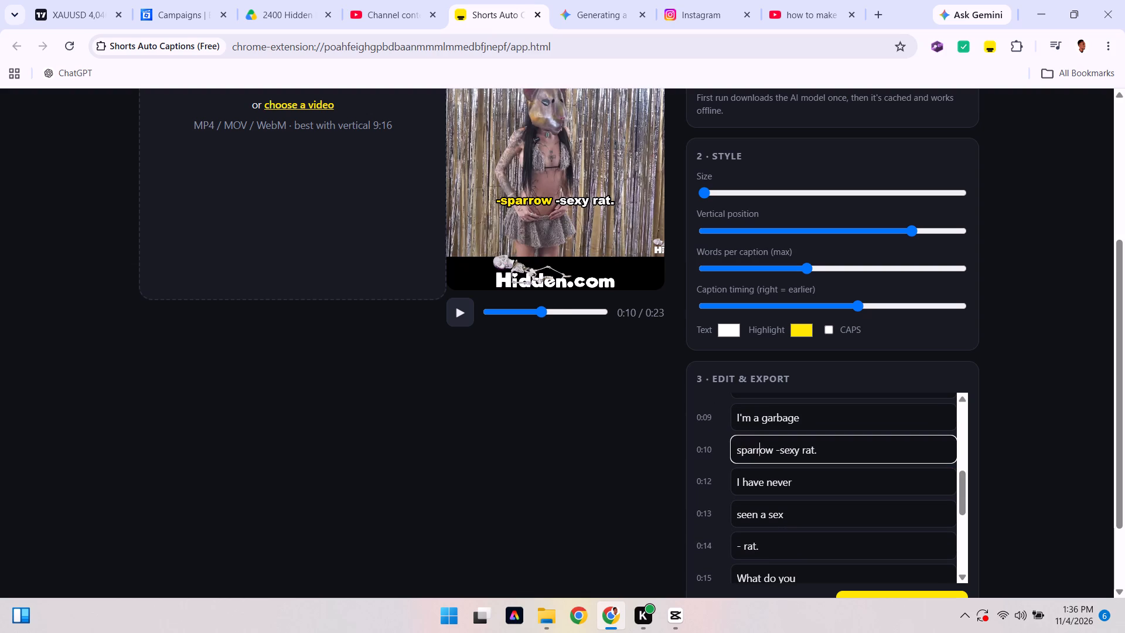
key("Right")
key("Right")
key("Right")
key("BackSpace")
key("Right")
key("Right")
Replay the clip from 0:10 to 0:15 and remove the leading hyphen from the 0:14 caption line, leaving "rat.".
left_click(463, 309)
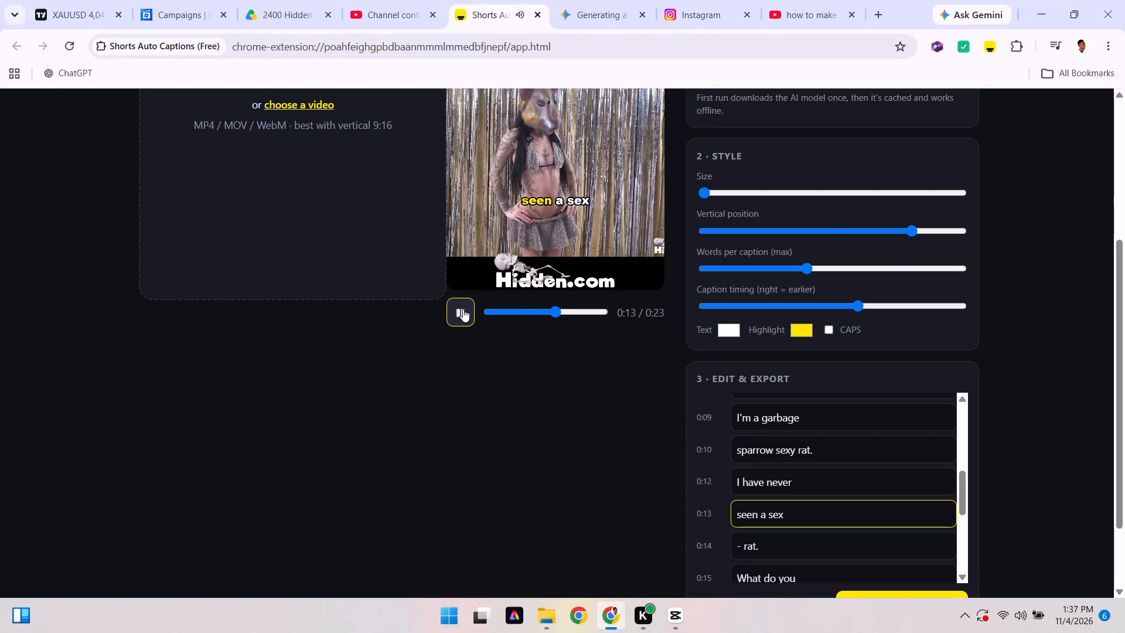
left_click(463, 309)
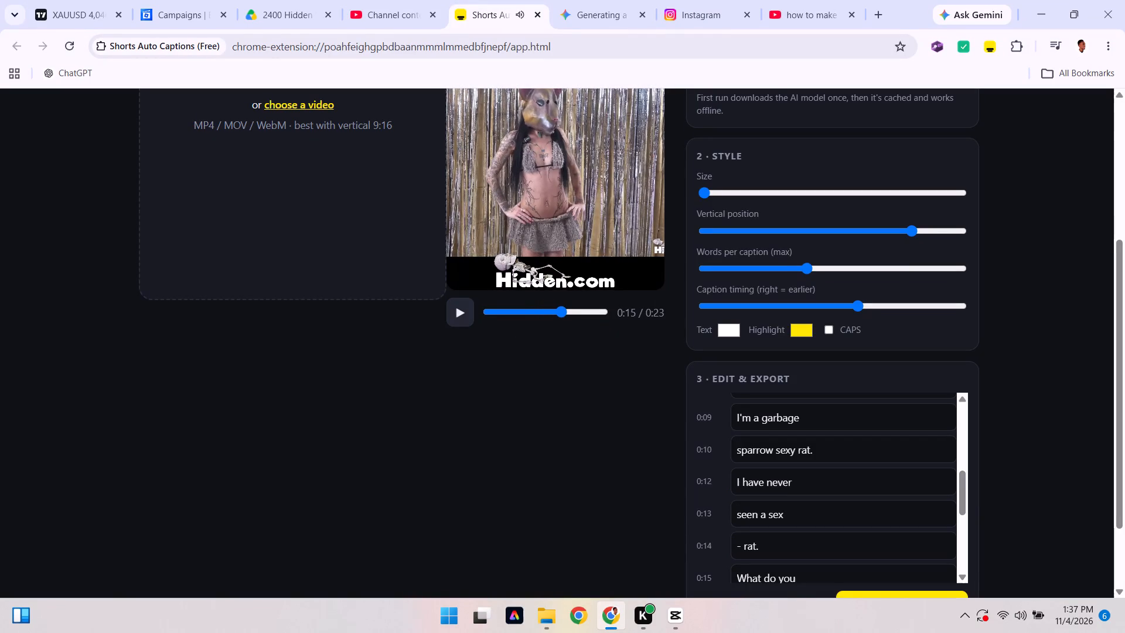
left_click(744, 549)
key("BackSpace")
key("BackSpace")
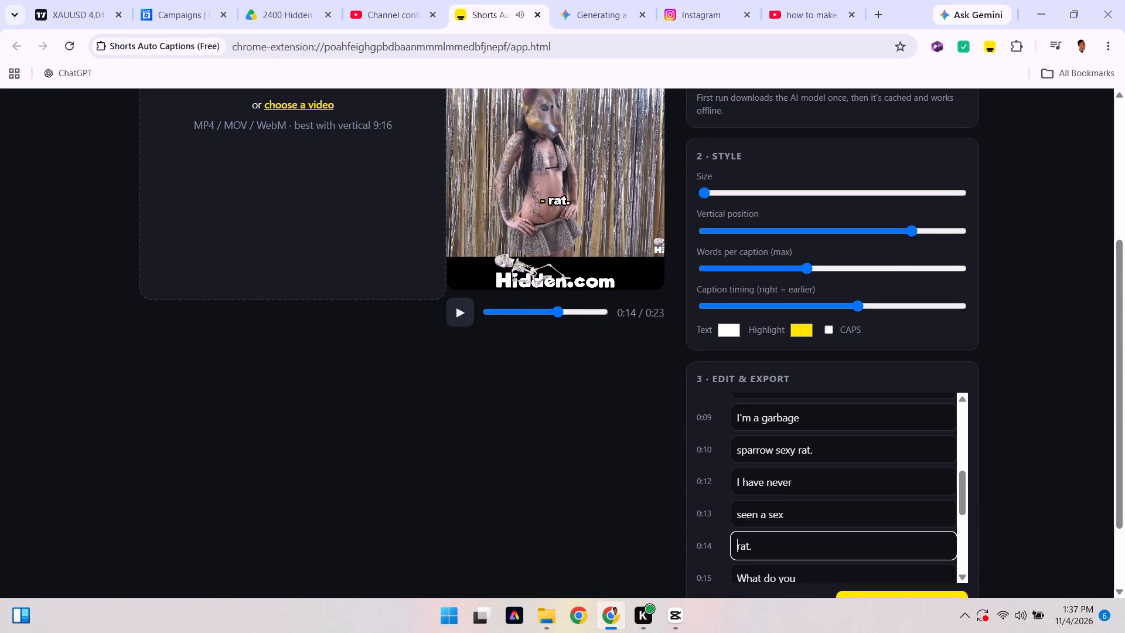
key("BackSpace")
Complete the caption line at 0:13 as "seen a sexy rat".
left_click(795, 522)
type("y rat")
Clear all text from the caption line at 0:14.
left_click(795, 553)
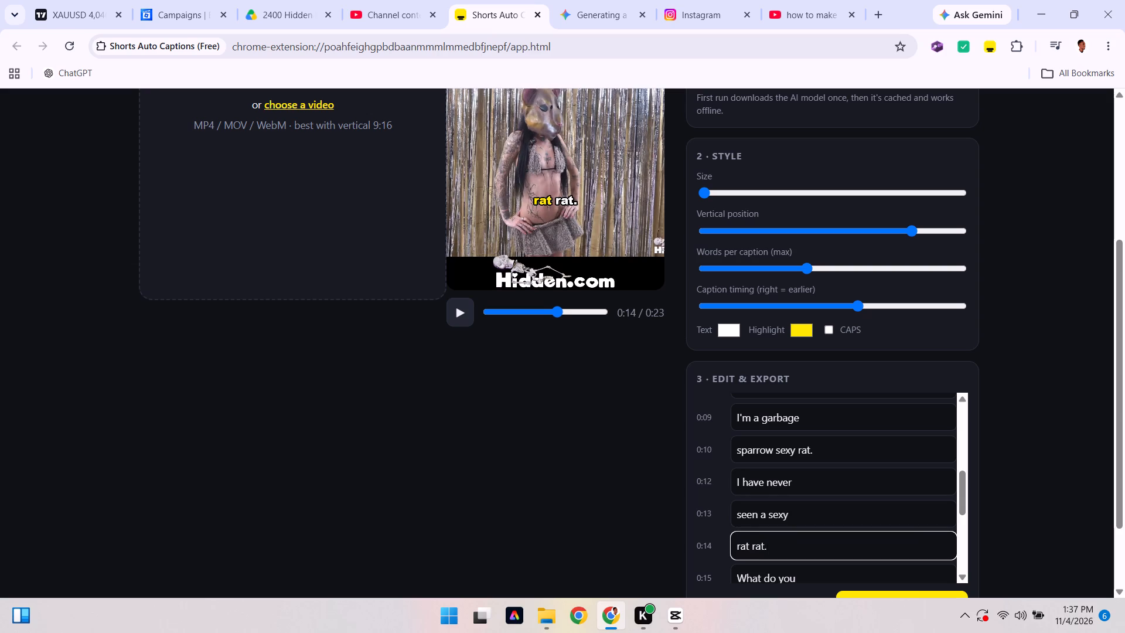
key("Left")
key("Left")
key("Left")
key("Left")
key("BackSpace")
key("BackSpace")
key("BackSpace")
key("BackSpace")
key("BackSpace")
key("Right")
key("End")
key("BackSpace")
key("BackSpace")
key("BackSpace")
key("BackSpace")
key("BackSpace")
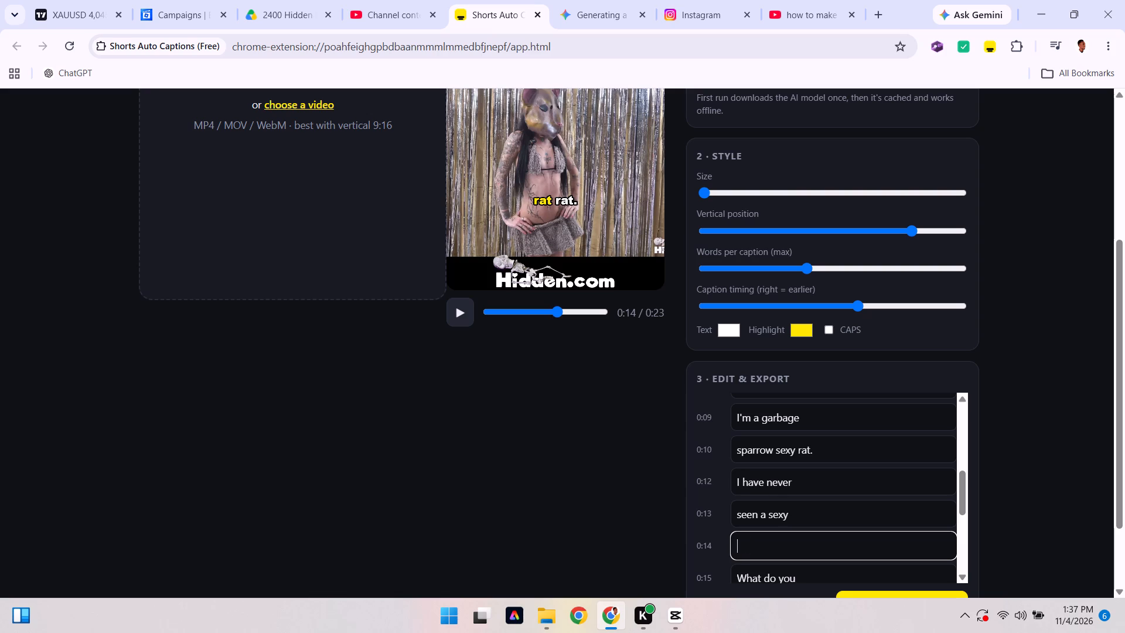
Extend the caption line at 0:13 to read "seen a sexy rat".
left_click(811, 515)
left_click(811, 515)
key("space")
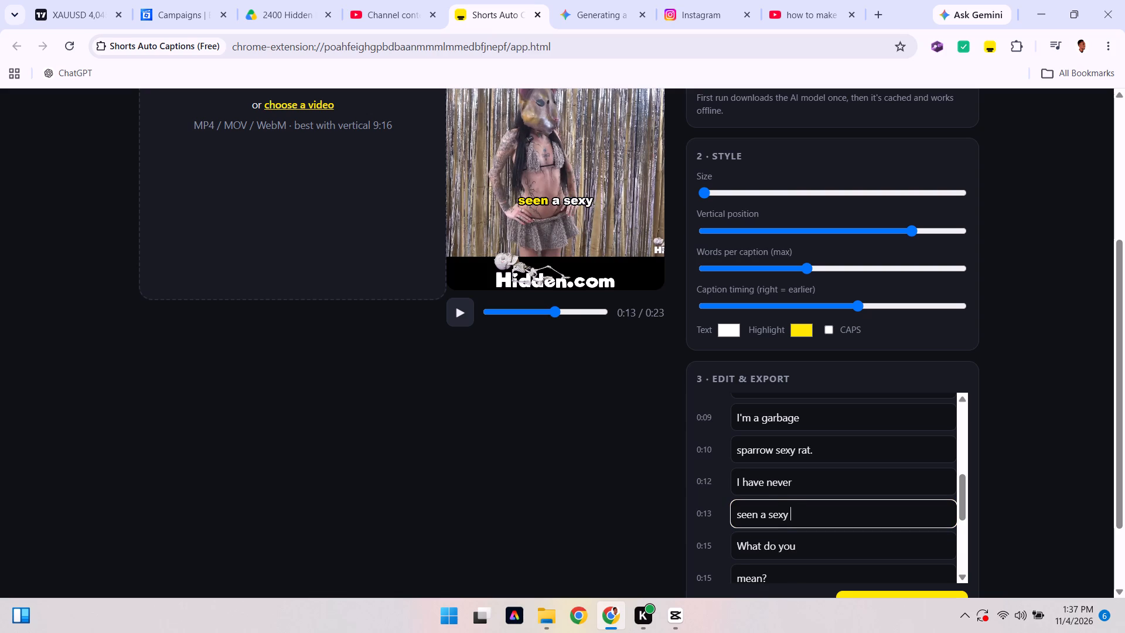
type("rat")
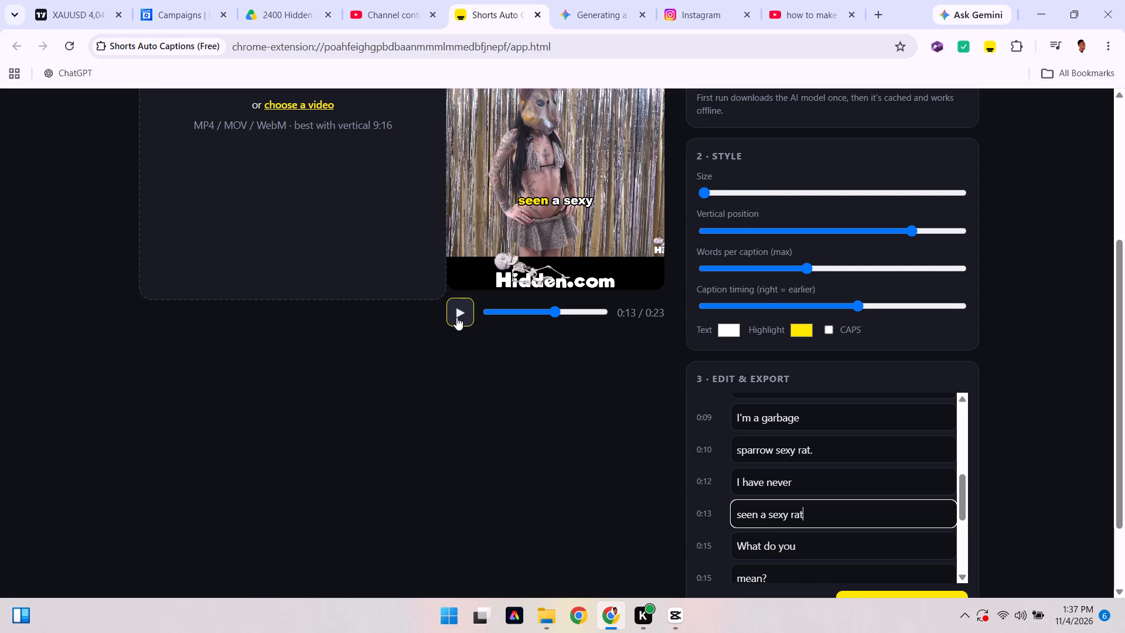
Replay the clip from 0:13 through to the end and check the edited captions against the speech.
left_click(456, 317)
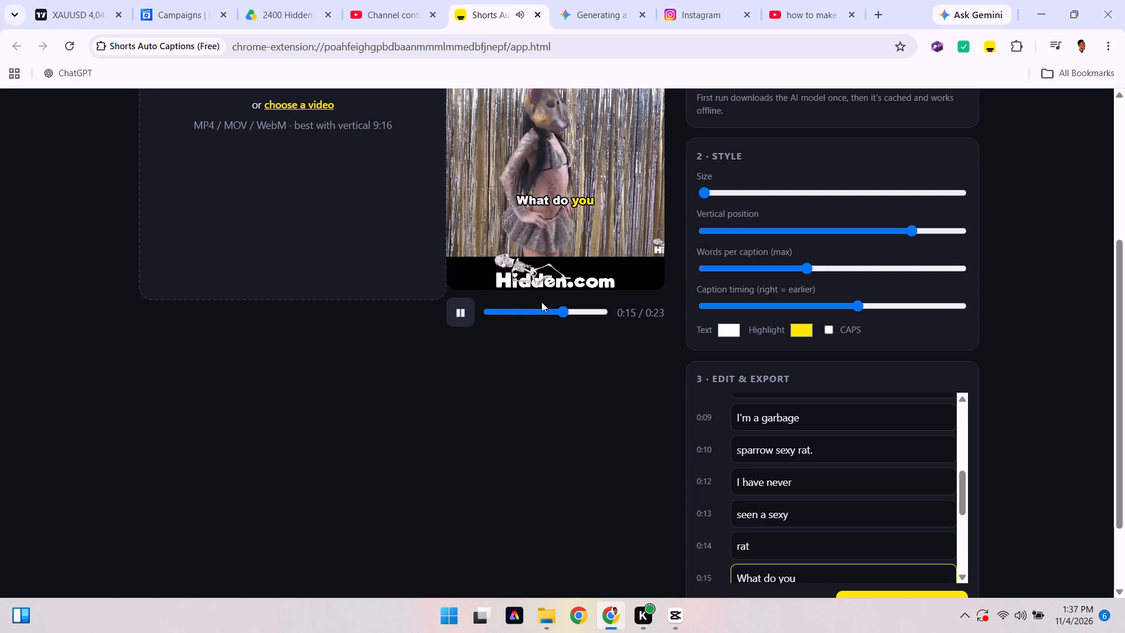
left_click(541, 302)
left_click(543, 304)
left_click(544, 309)
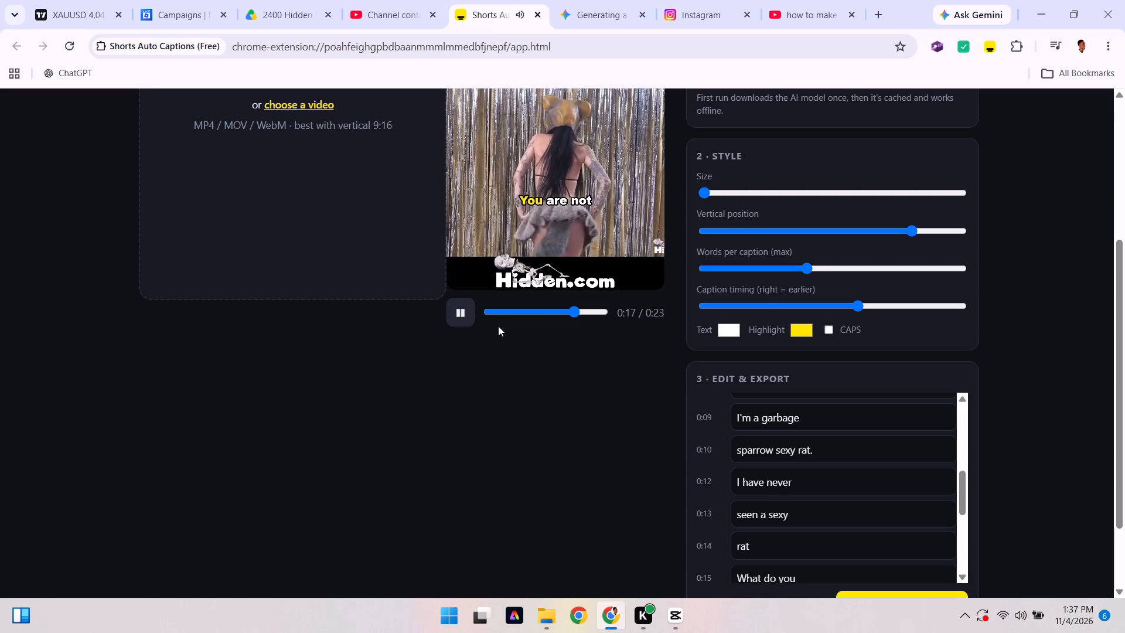
scroll(498, 326, "up", 4)
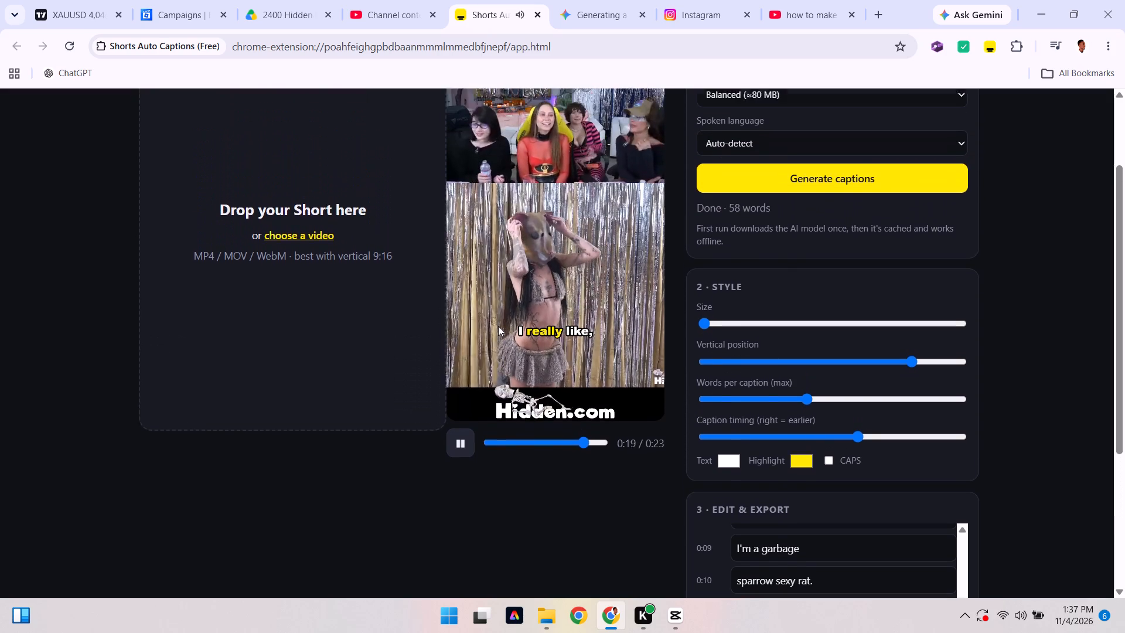
scroll(498, 326, "up", 1)
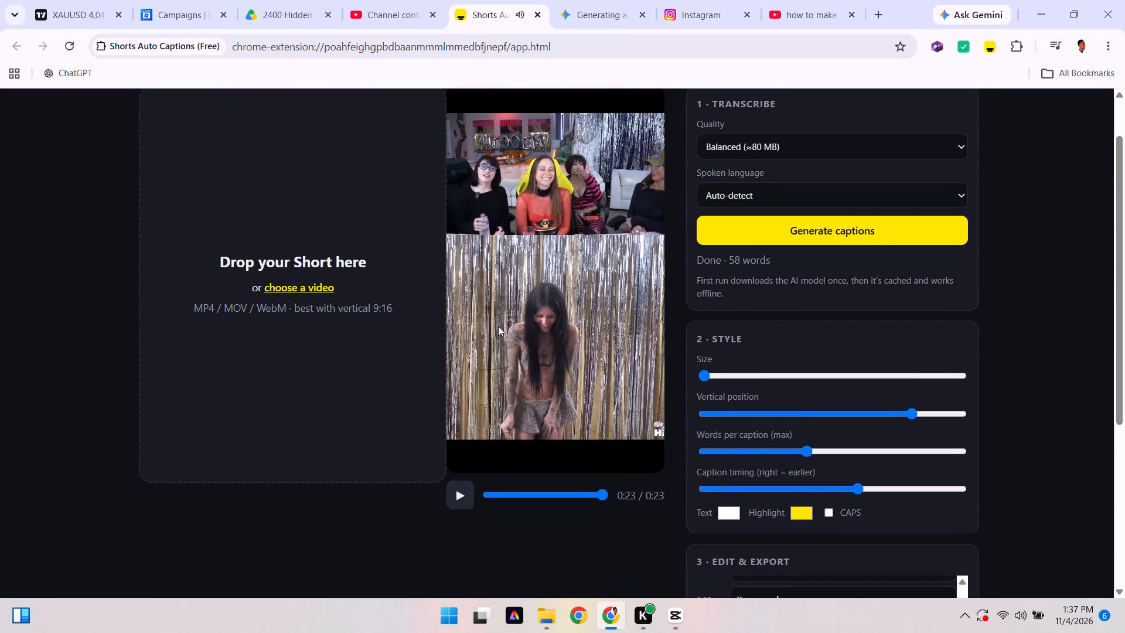
scroll(498, 326, "up", 2)
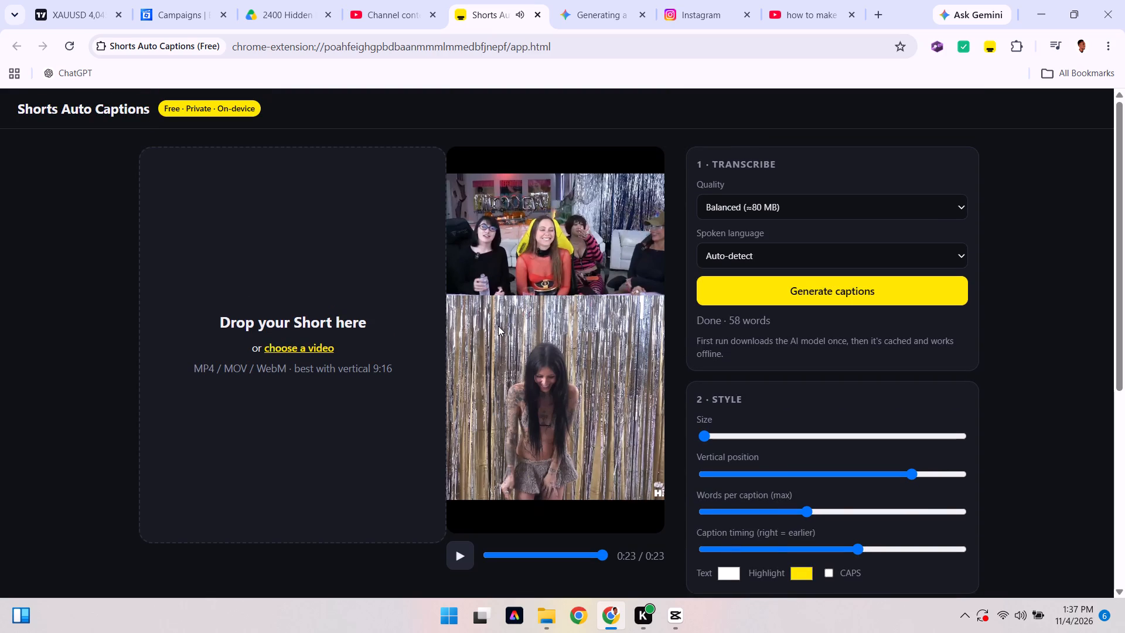
scroll(528, 258, "up", 2)
scroll(528, 258, "down", 2)
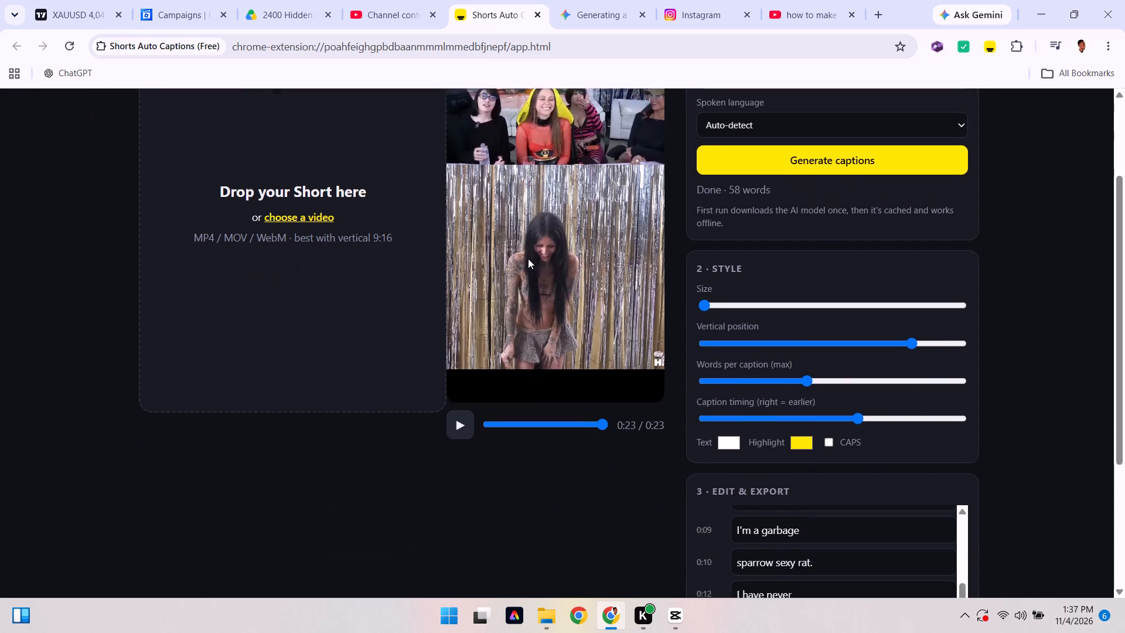
scroll(528, 258, "down", 3)
scroll(528, 258, "up", 5)
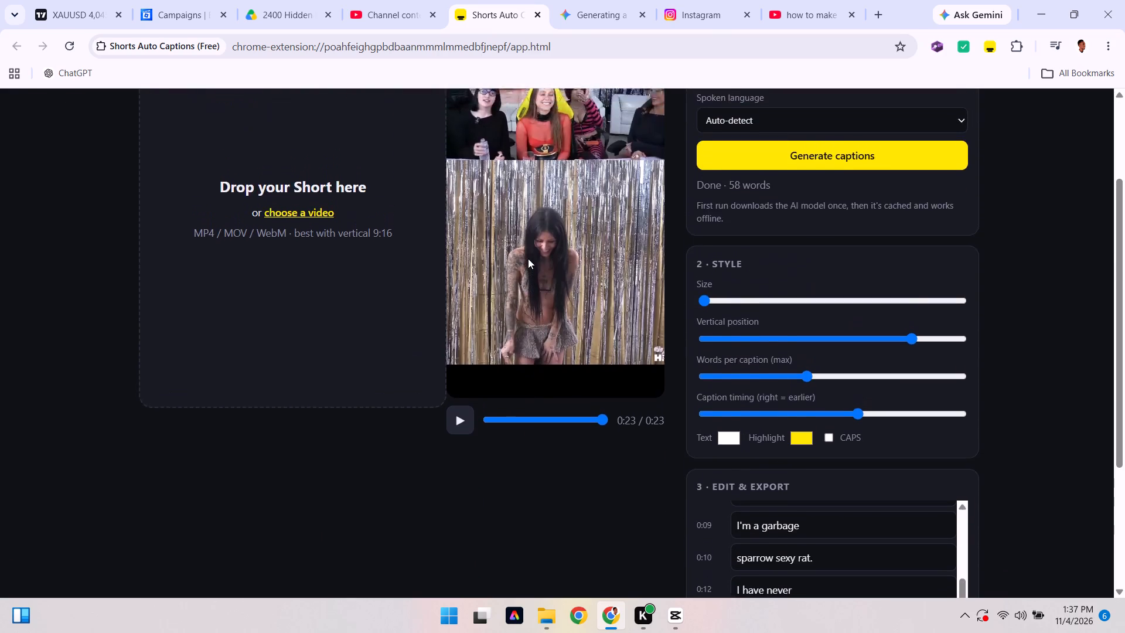
scroll(528, 258, "up", 2)
Export the Halloween clip as a video with the corrected captions.
scroll(660, 346, "down", 5)
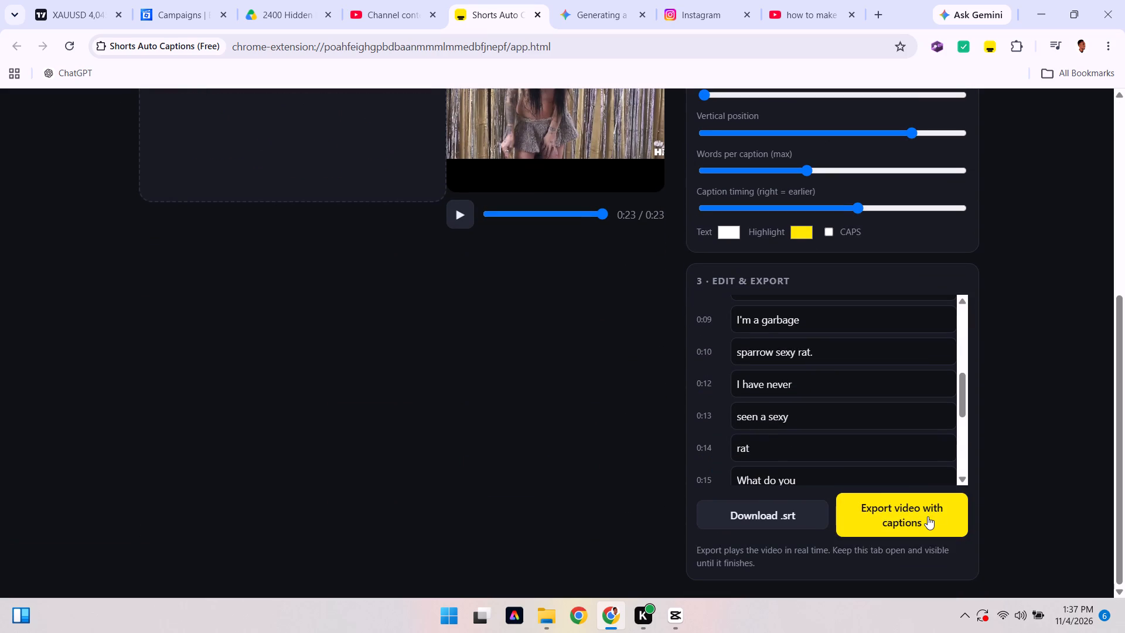
left_click(928, 516)
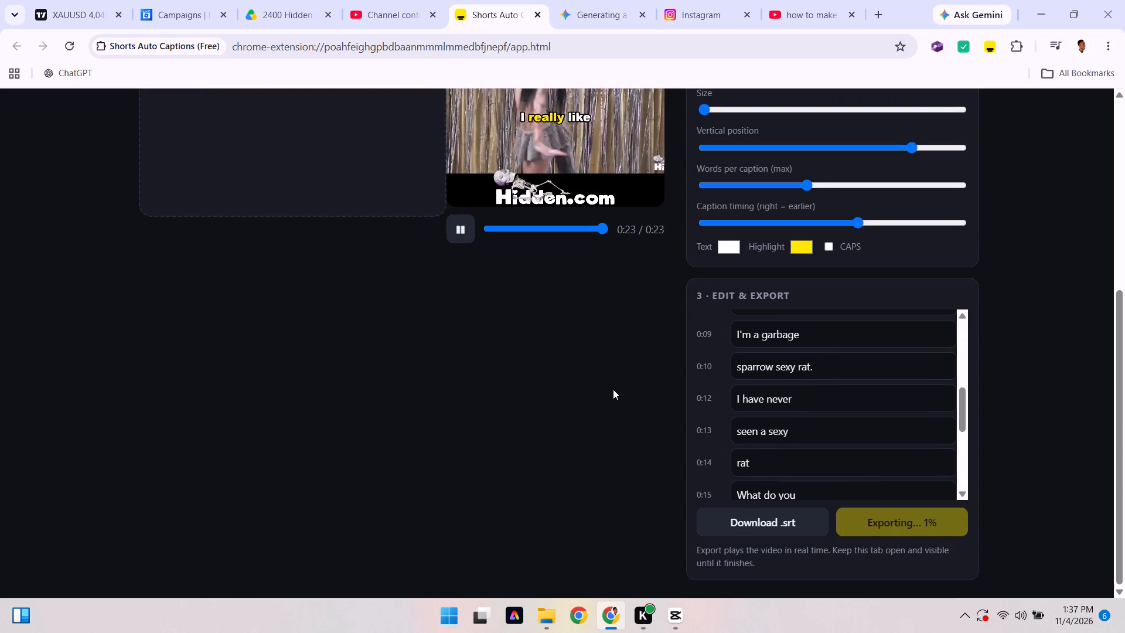
scroll(613, 389, "up", 5)
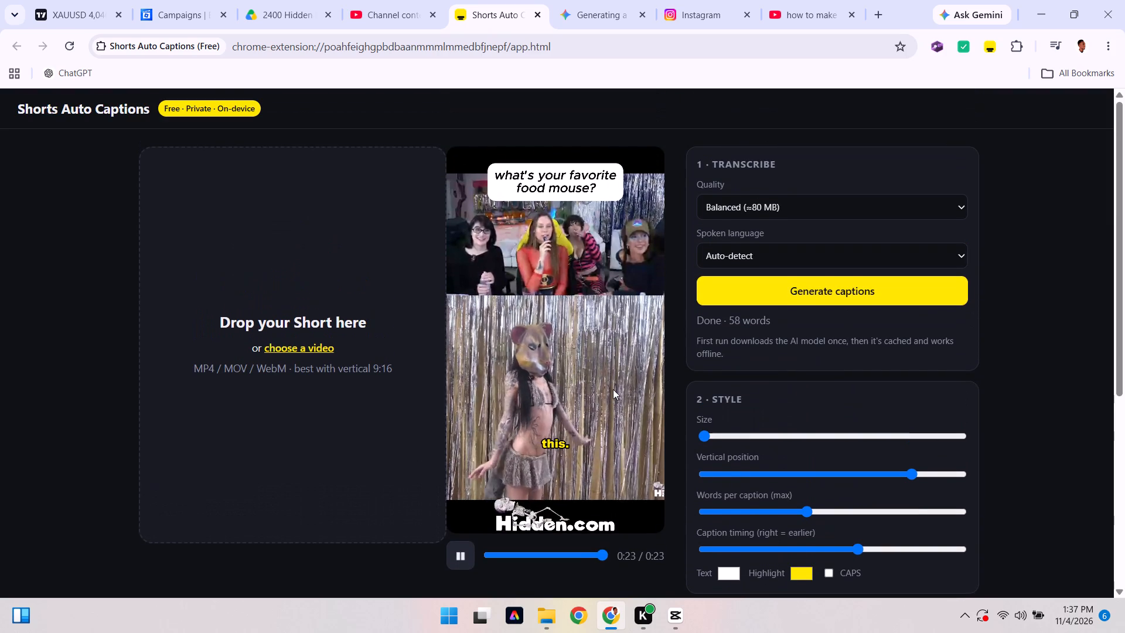
scroll(613, 389, "down", 4)
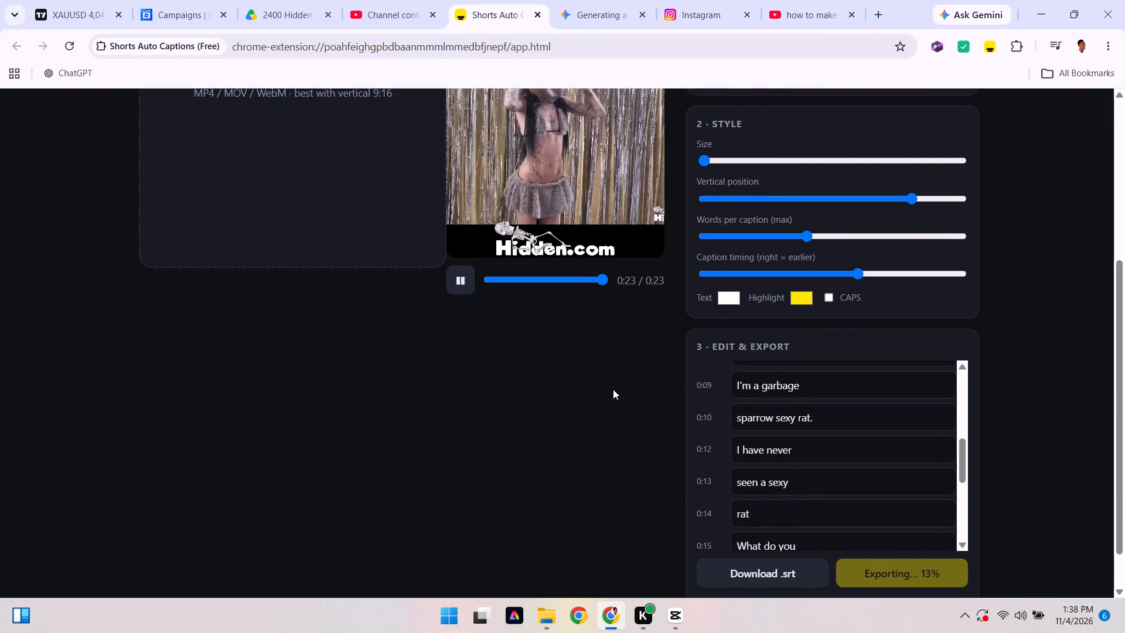
Examine the details and video elements of the draft upload "Watch live on Kick: hiddenmfwebsite" in YouTube Studio.
left_click(807, 0)
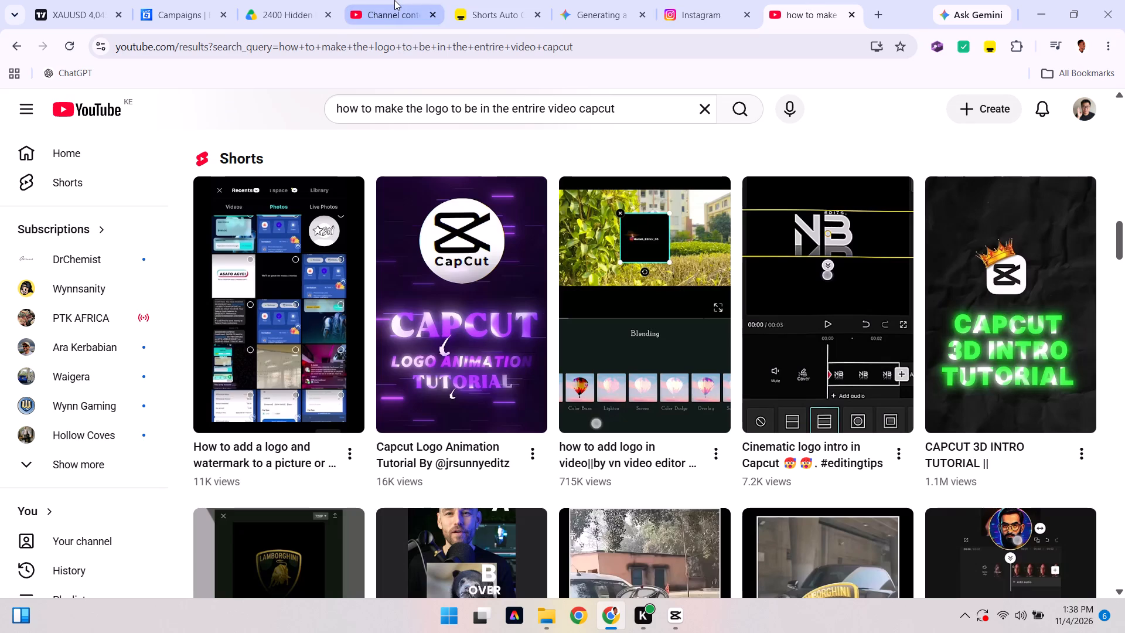
left_click(394, 0)
scroll(589, 399, "up", 2)
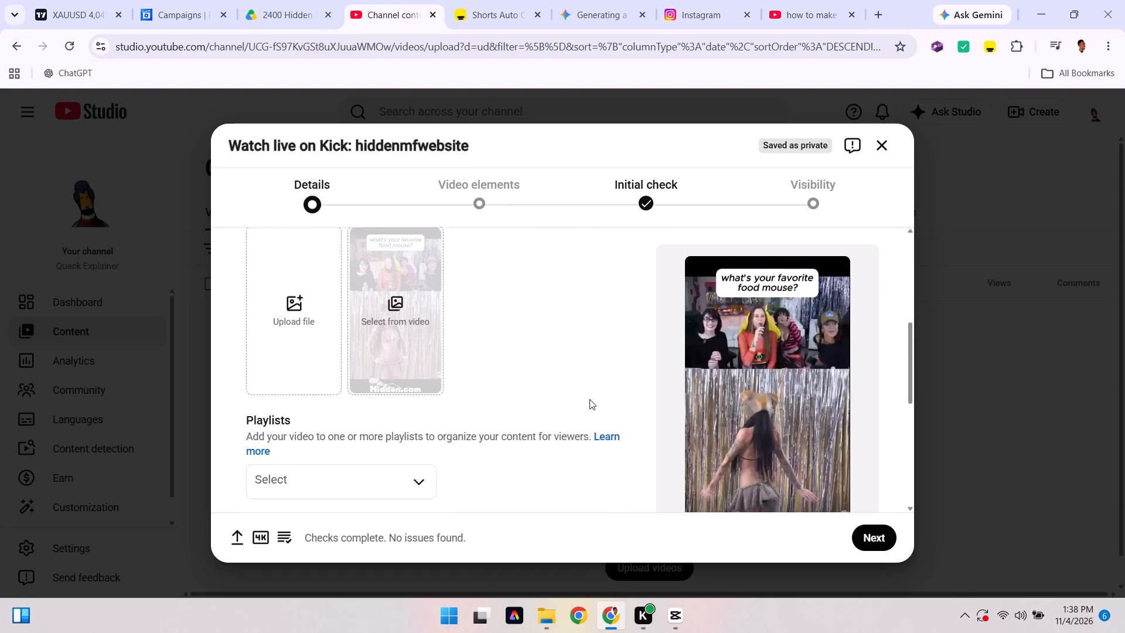
scroll(589, 399, "up", 1)
left_click(312, 196)
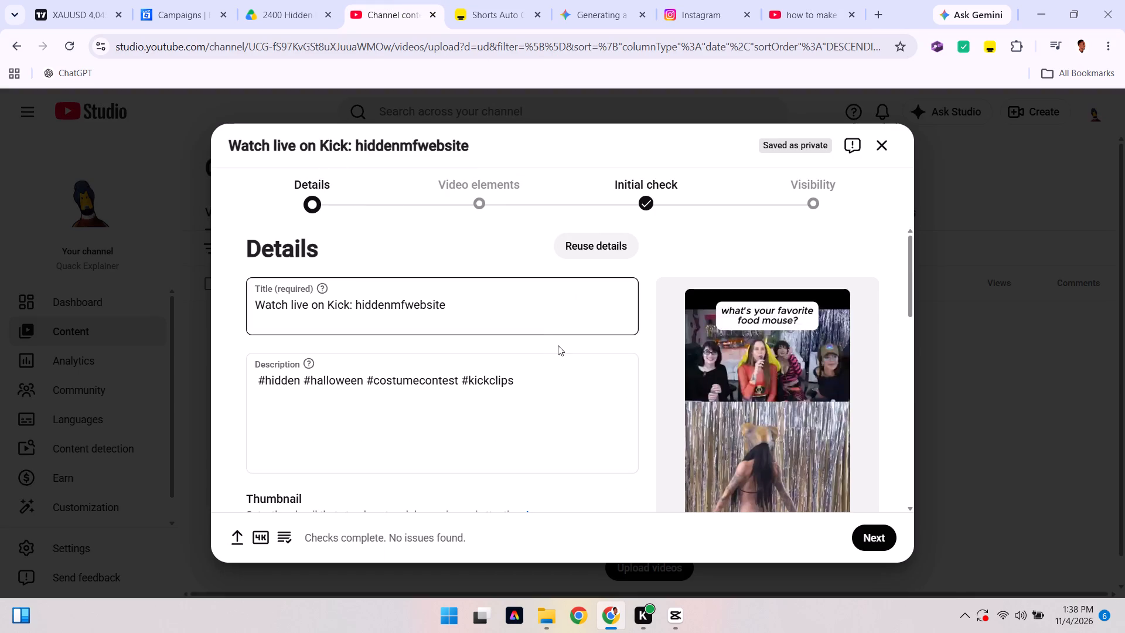
left_click(478, 199)
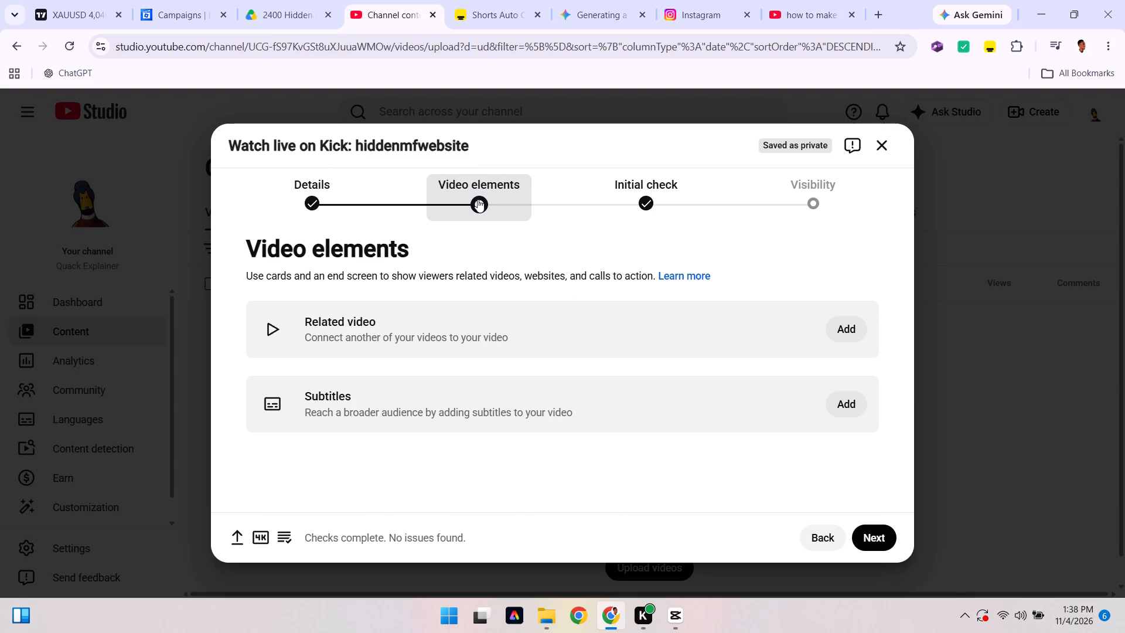
left_click(316, 212)
left_click(316, 209)
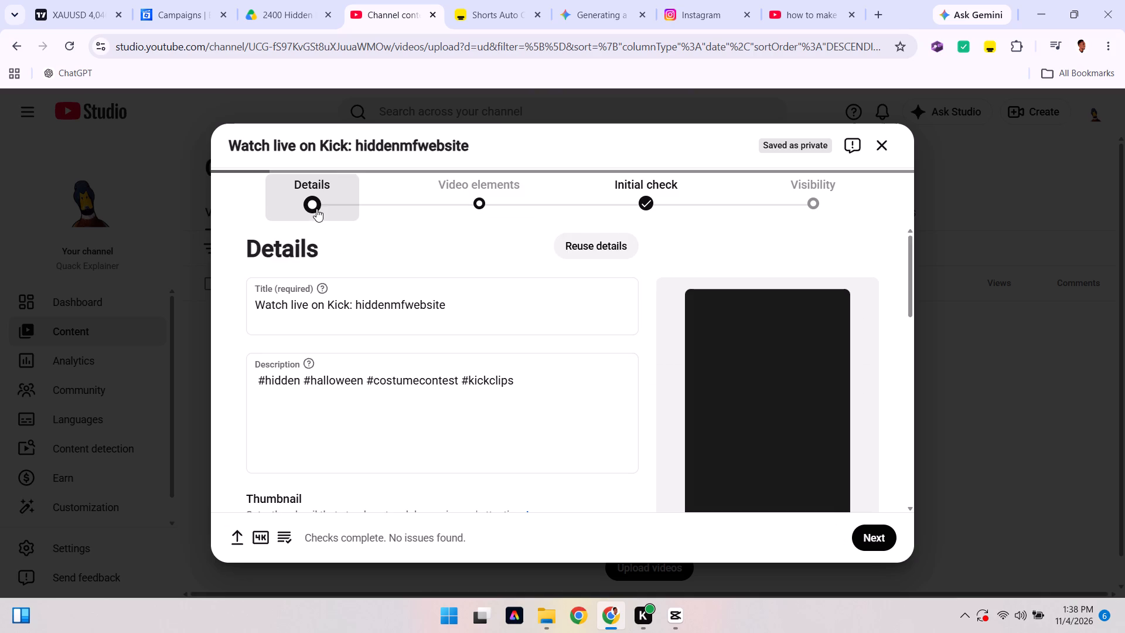
scroll(746, 394, "down", 5)
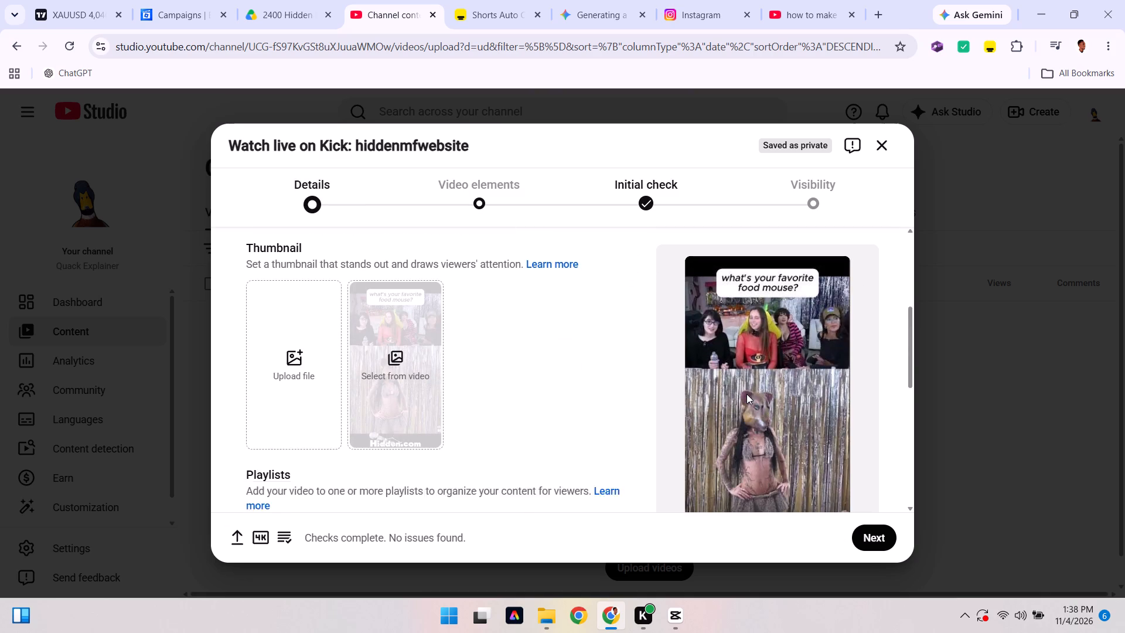
scroll(746, 394, "down", 8)
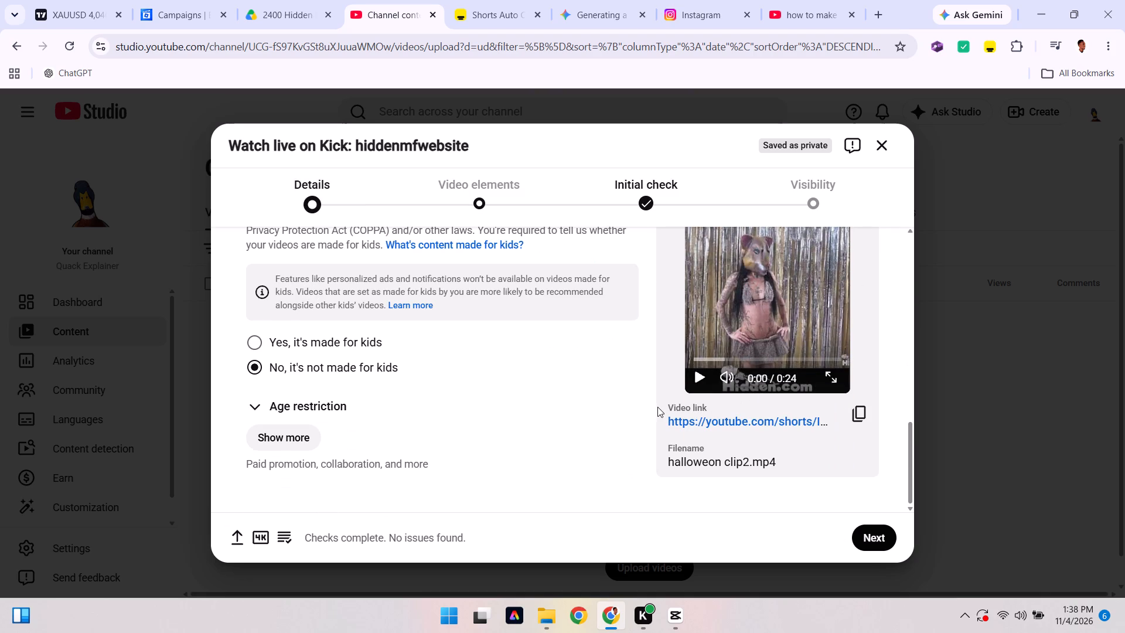
Close the existing draft upload and start a new video upload on the channel.
left_click(881, 147)
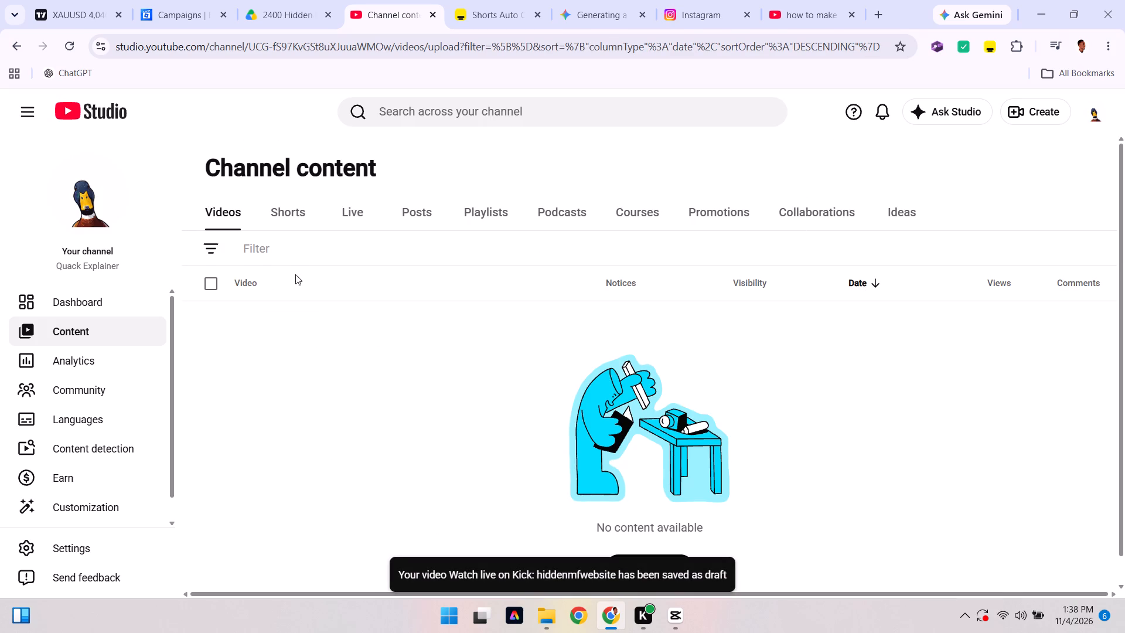
scroll(521, 428, "down", 2)
left_click(632, 550)
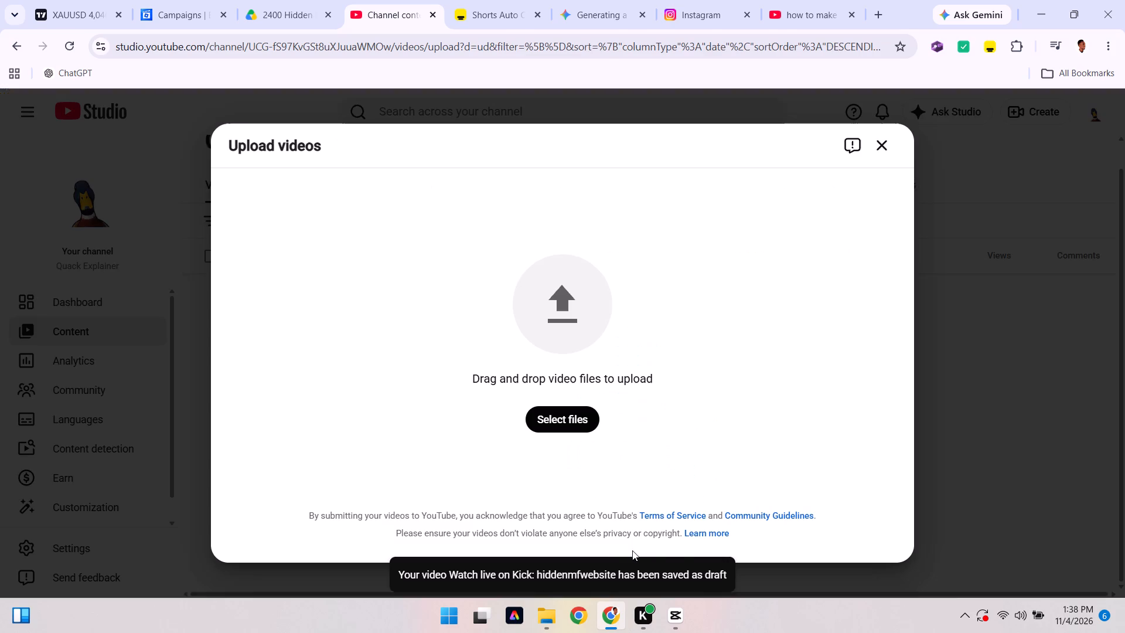
left_click(674, 620)
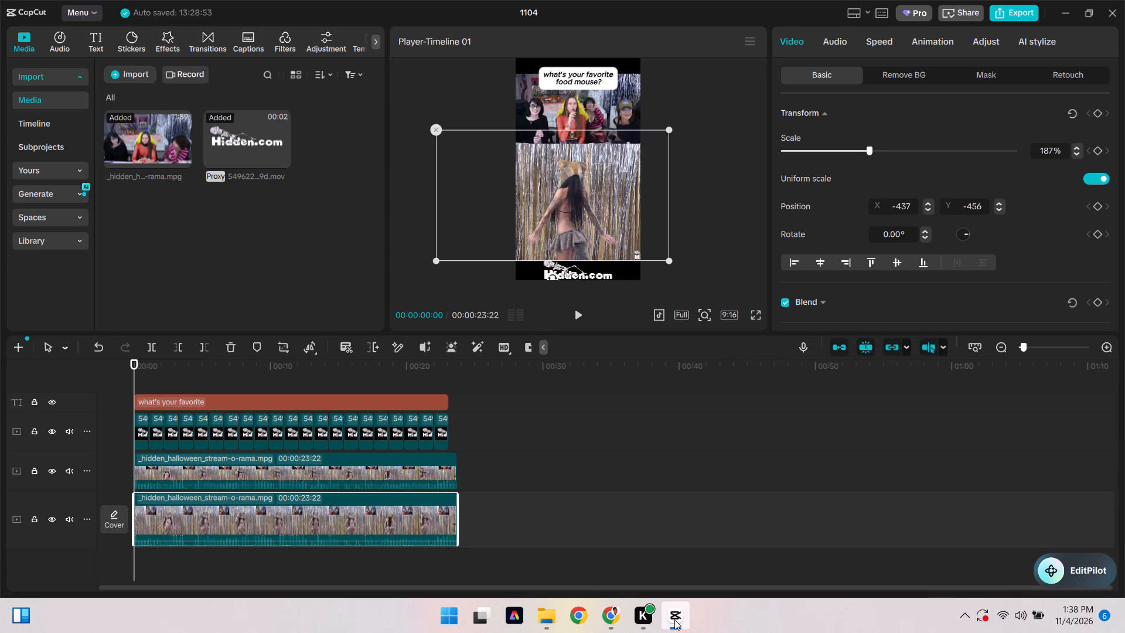
left_click(618, 621)
left_click(472, 0)
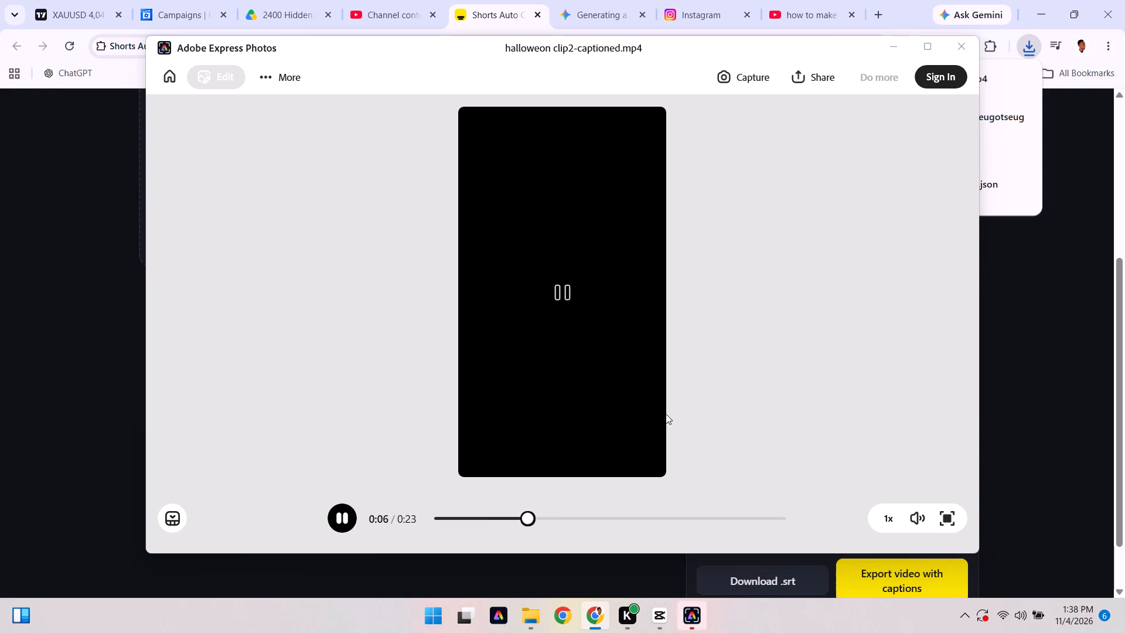
left_click(962, 43)
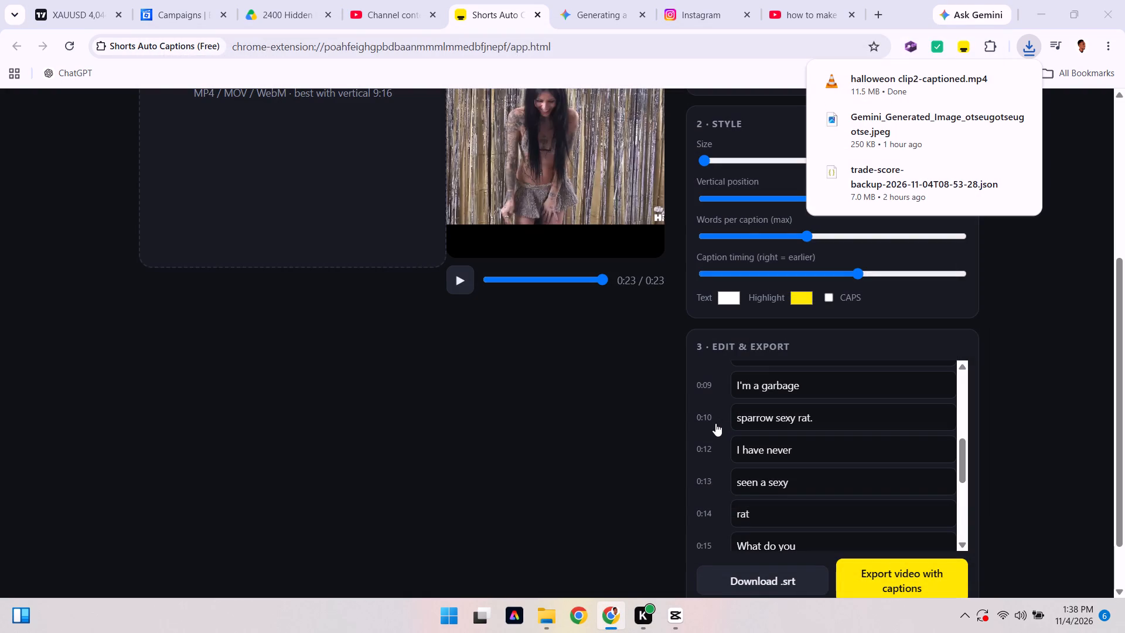
double_click(886, 74)
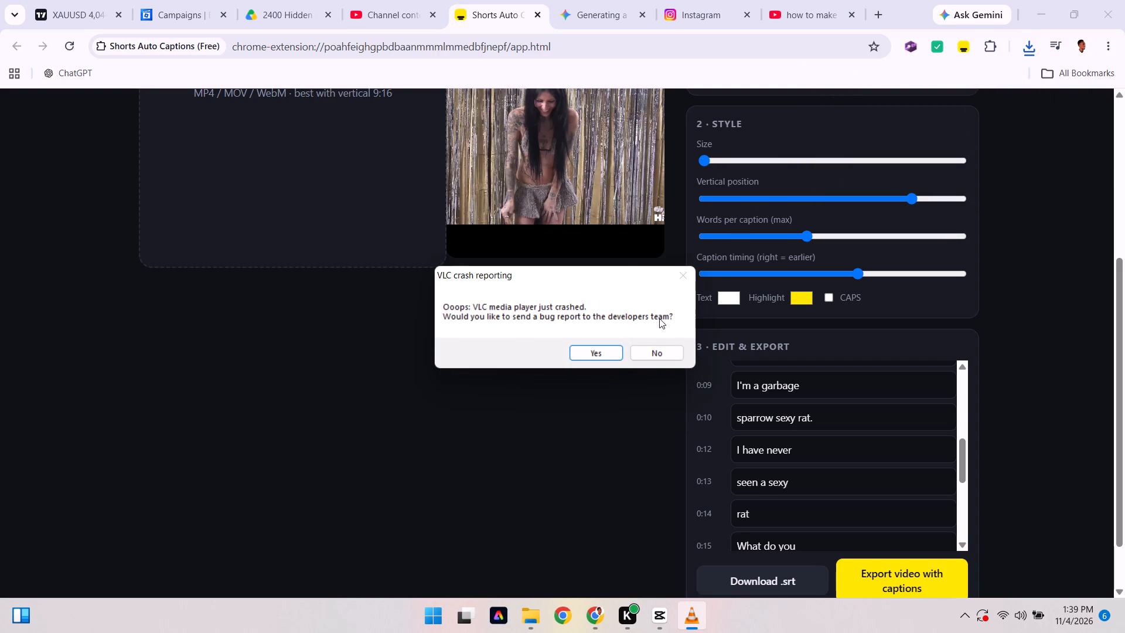
left_click(608, 348)
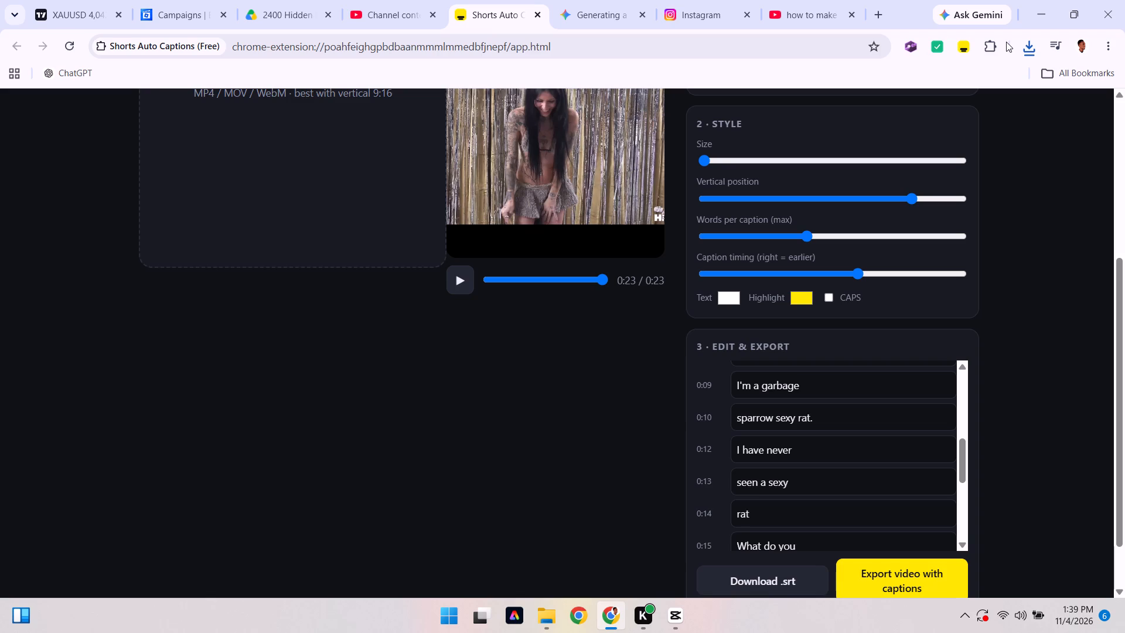
Reopen halloweon clip2-captioned.mp4 from the recent downloads and watch it in VLC media player.
left_click(993, 49)
left_click(993, 49)
left_click(1025, 47)
double_click(953, 115)
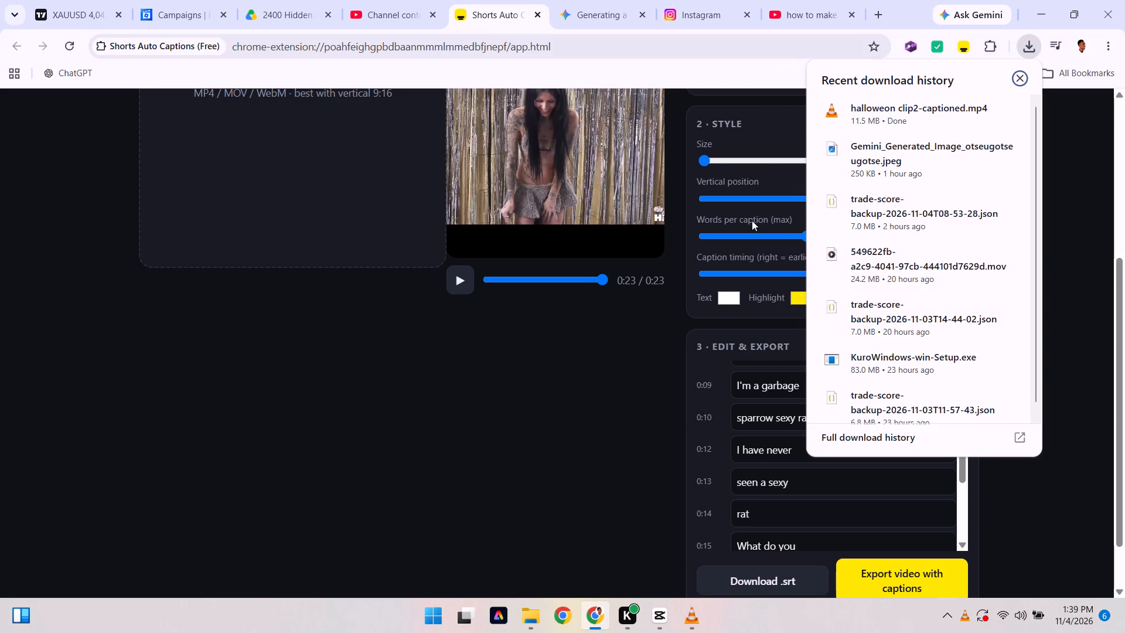
left_click(694, 618)
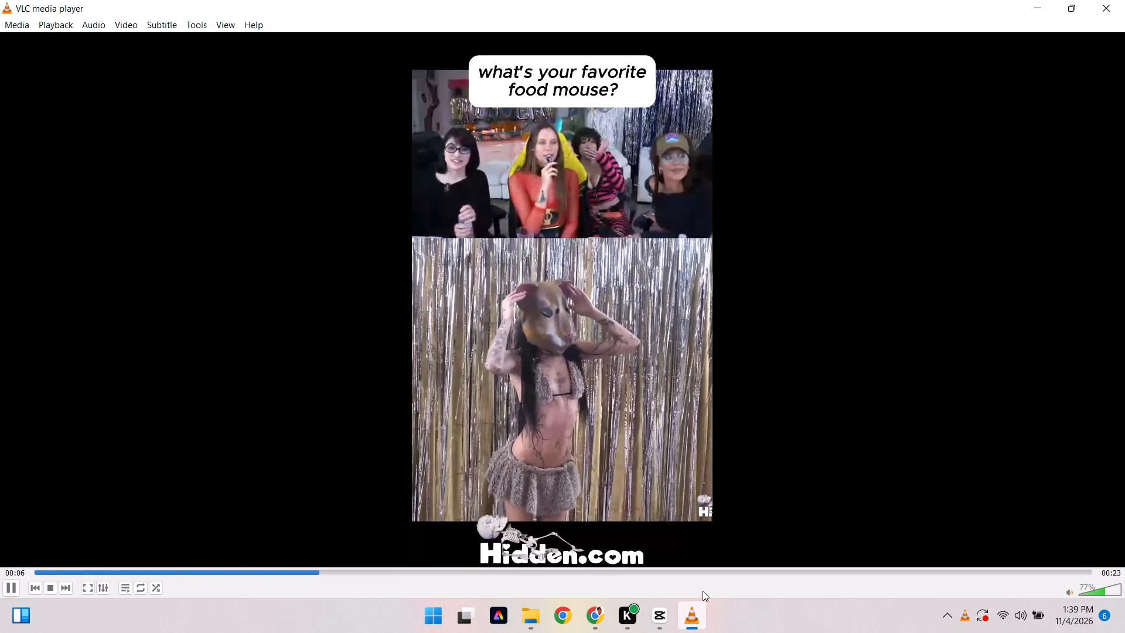
Close the video player and start a new export of the clip with captions in Shorts Auto Captions.
left_click(1114, 0)
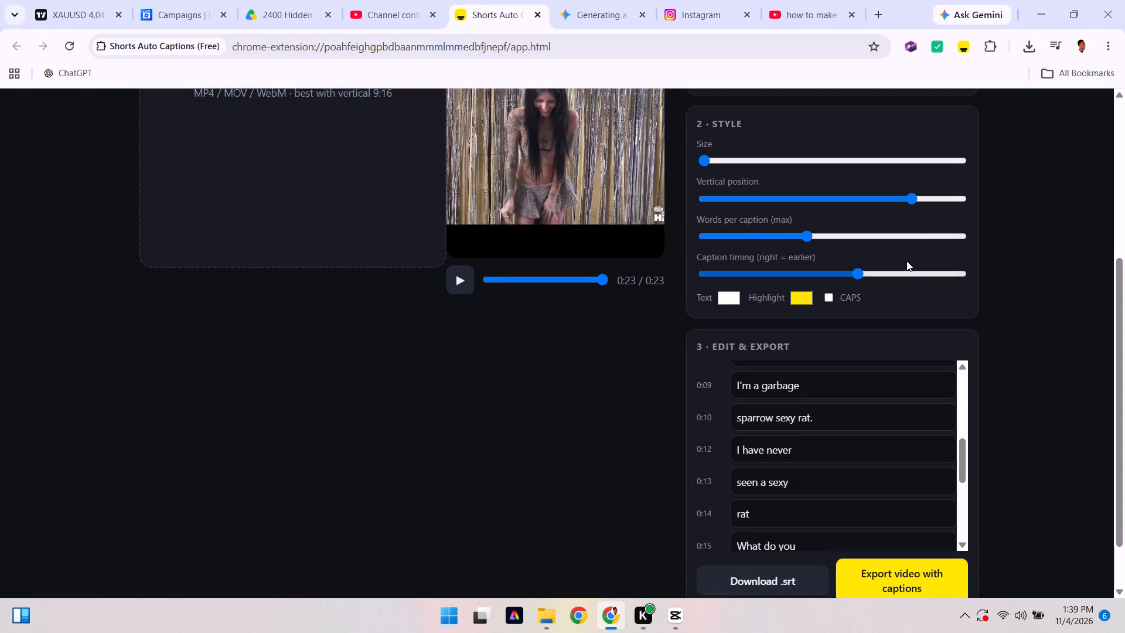
scroll(906, 261, "up", 7)
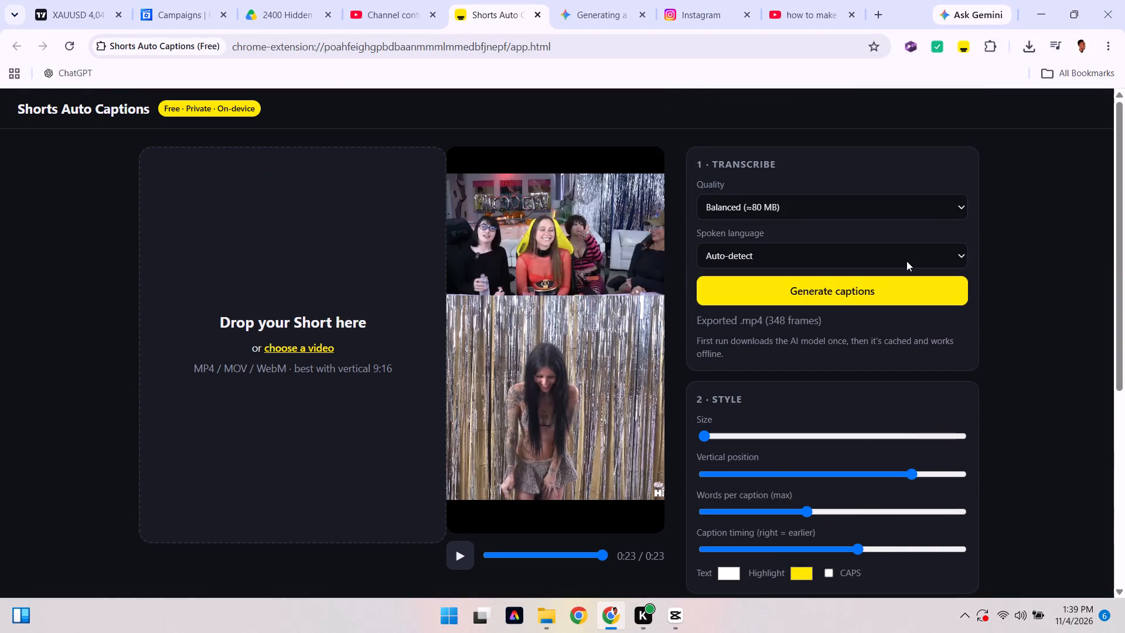
scroll(885, 337, "down", 5)
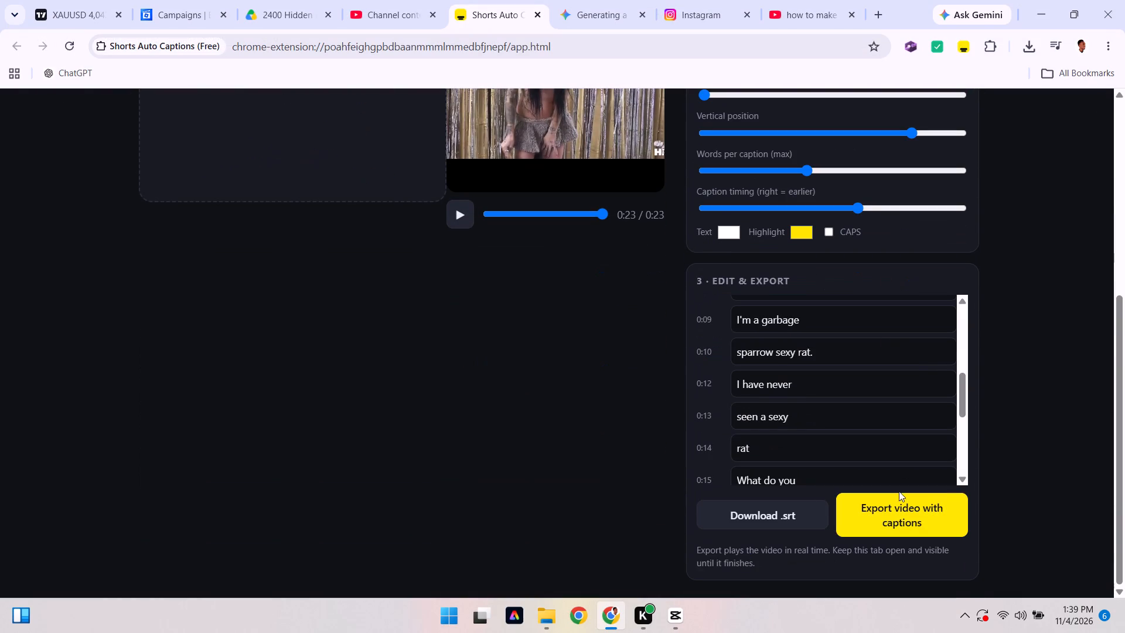
left_click(894, 512)
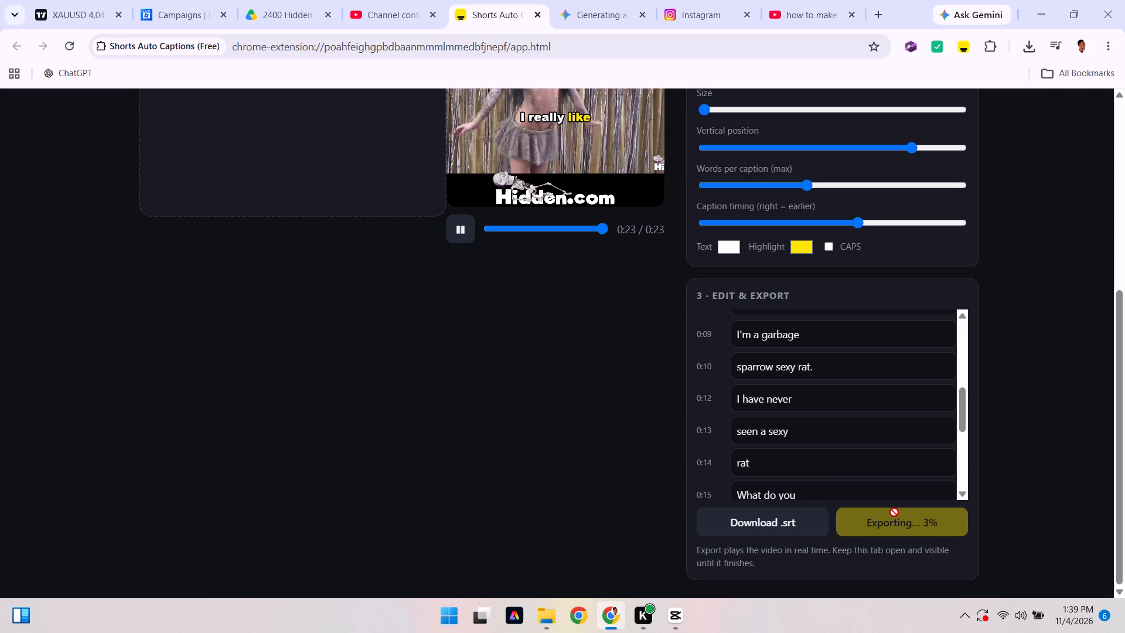
Download the clip's captions as an .srt file.
left_click(791, 523)
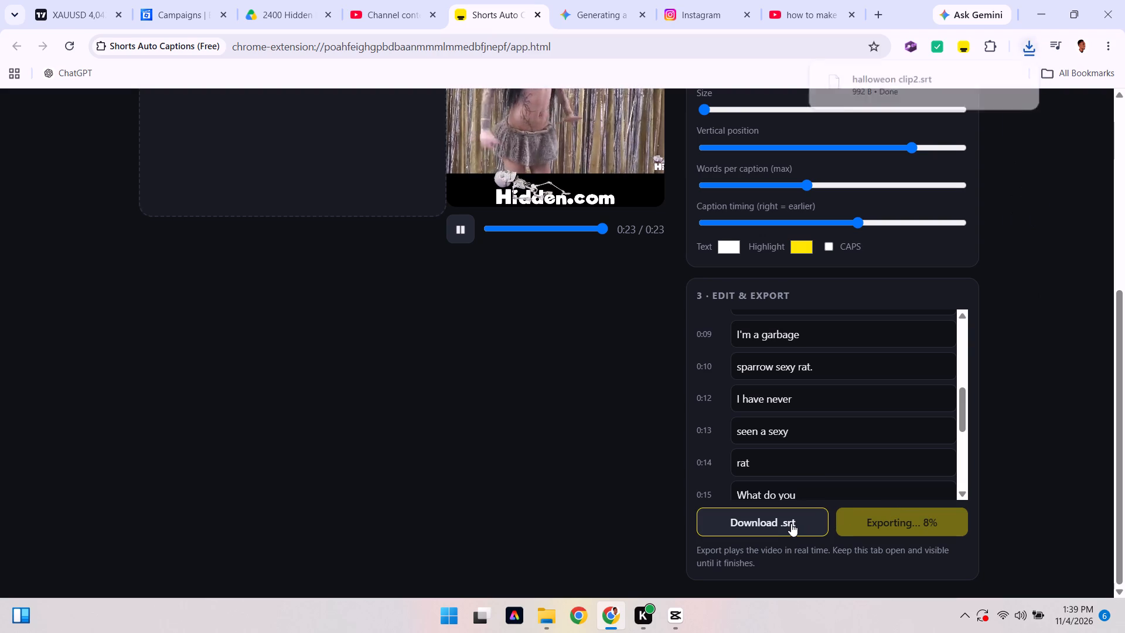
Switch to CapCut, import halloweon clip2.srt from Downloads as a caption file, and add it to the timeline.
left_click(680, 608)
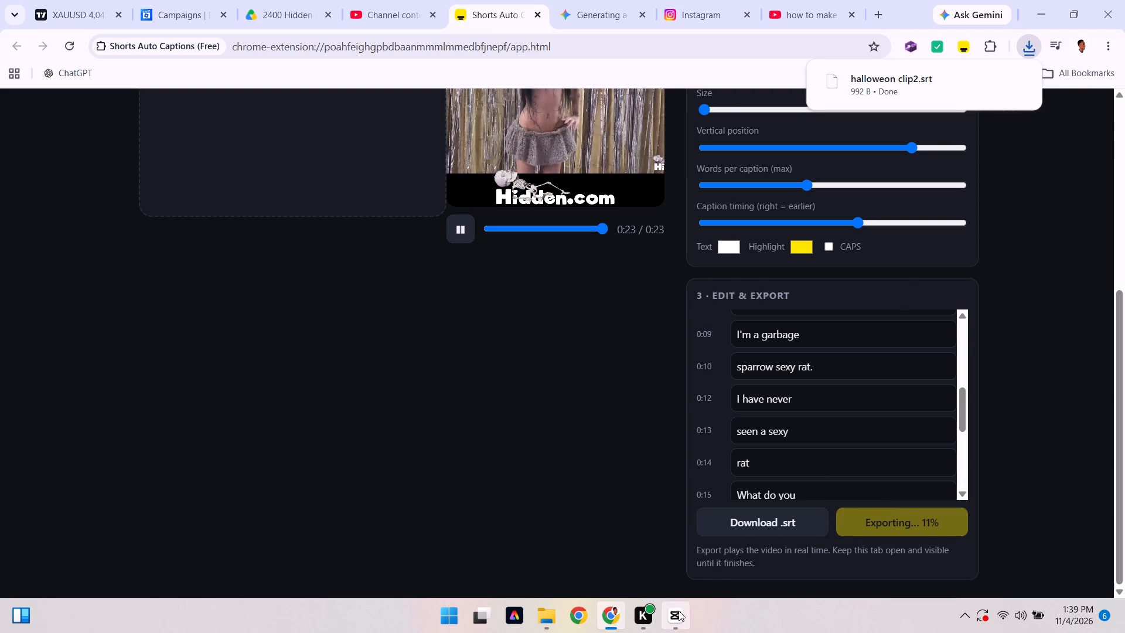
left_click(673, 615)
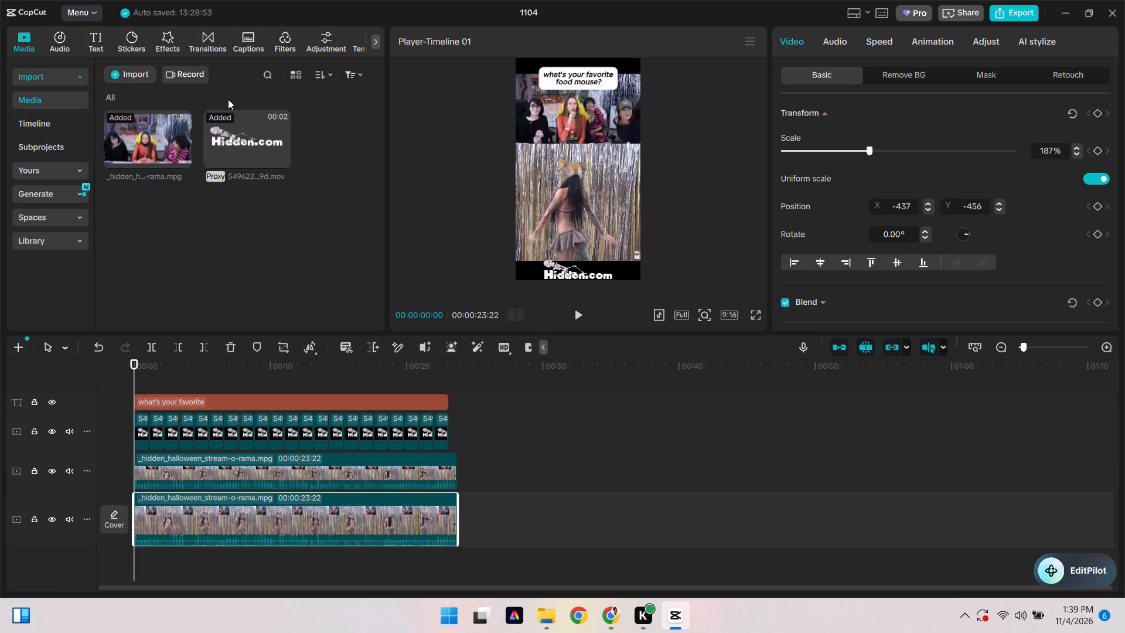
left_click(246, 40)
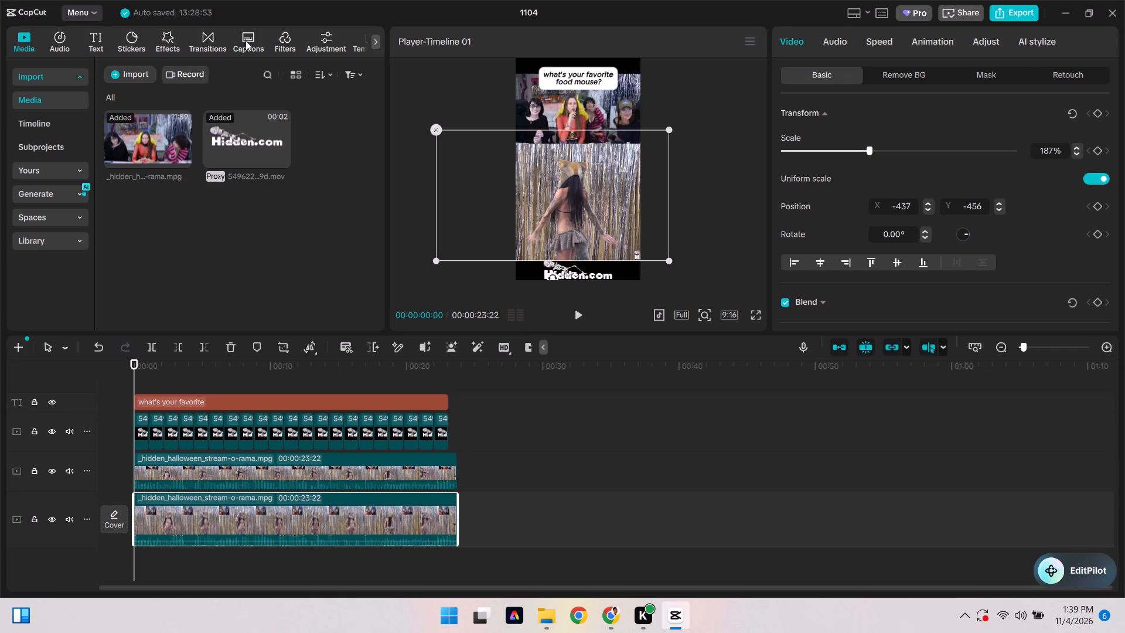
triple_click(246, 40)
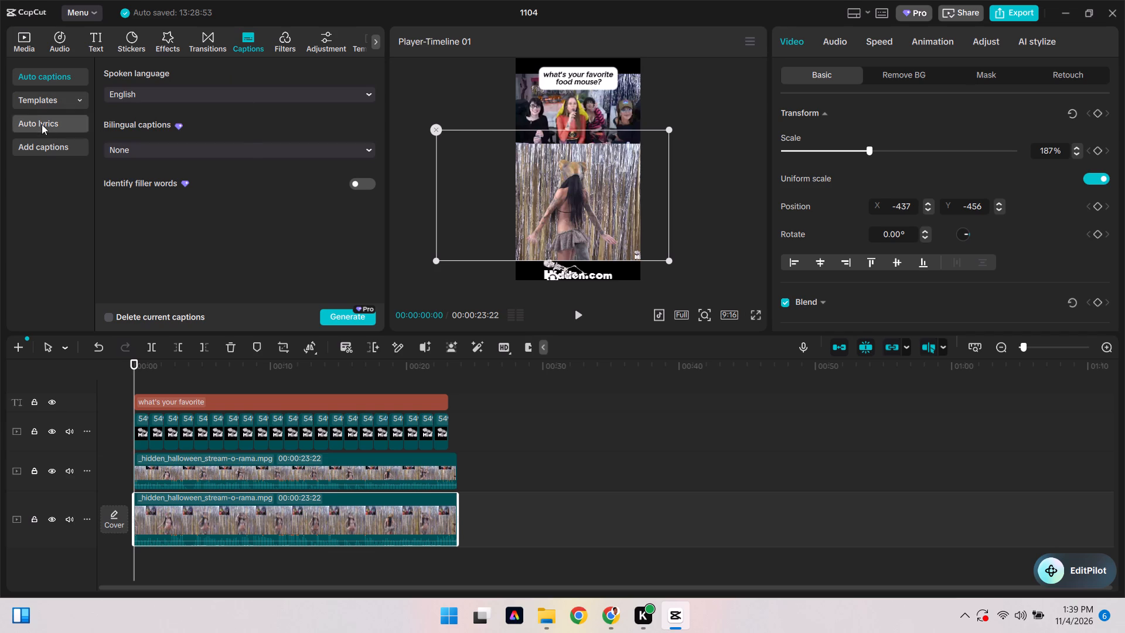
left_click(55, 144)
left_click(254, 94)
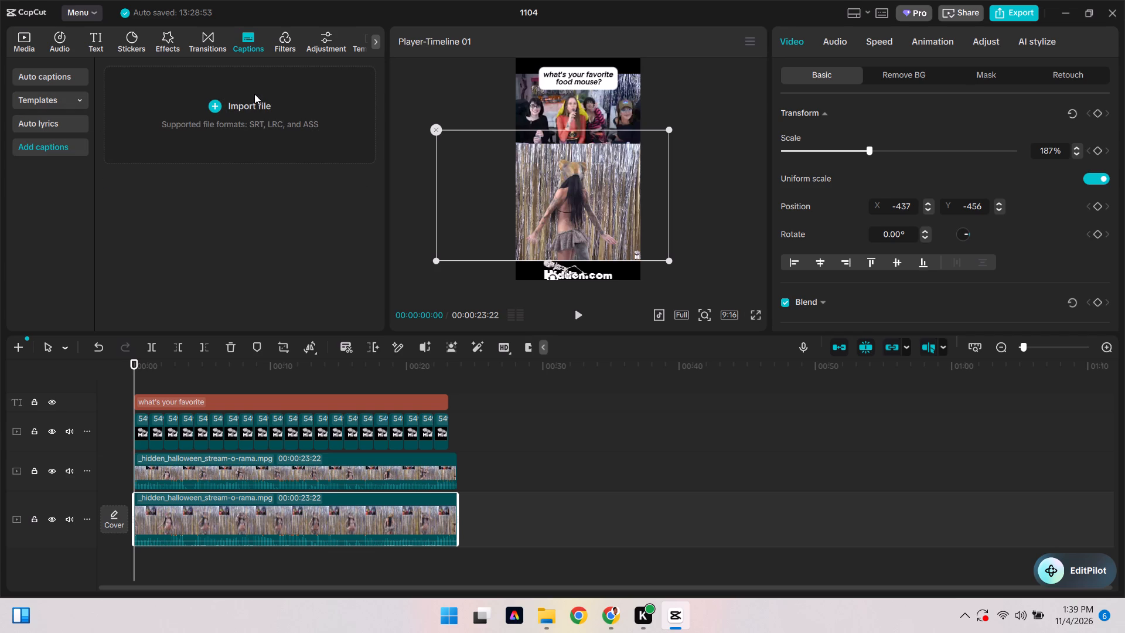
left_click(213, 136)
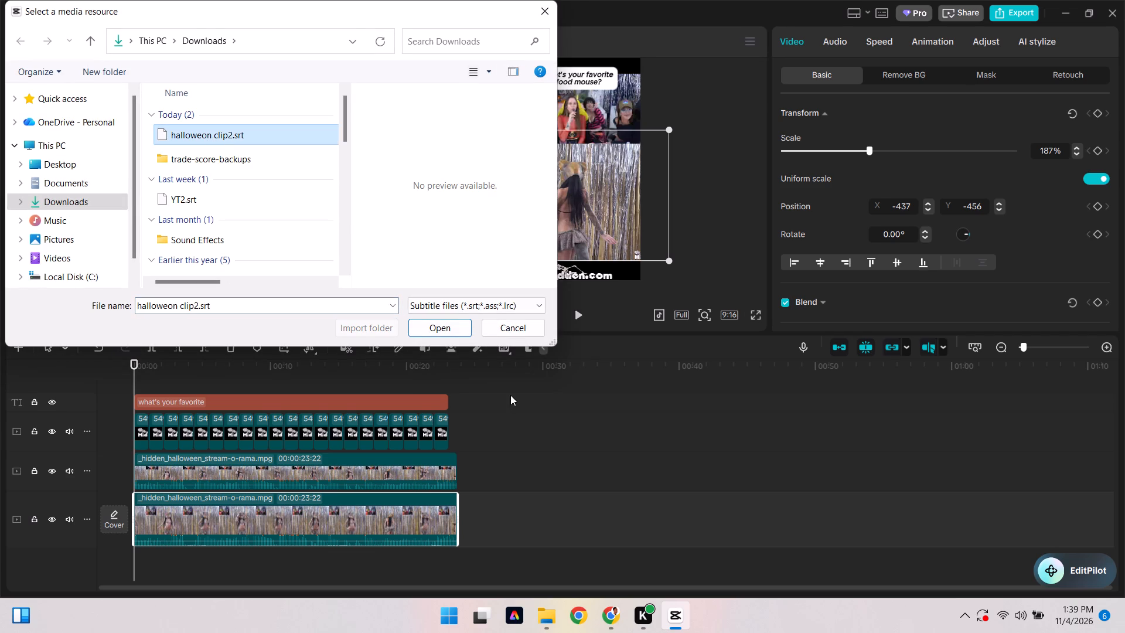
left_click(443, 333)
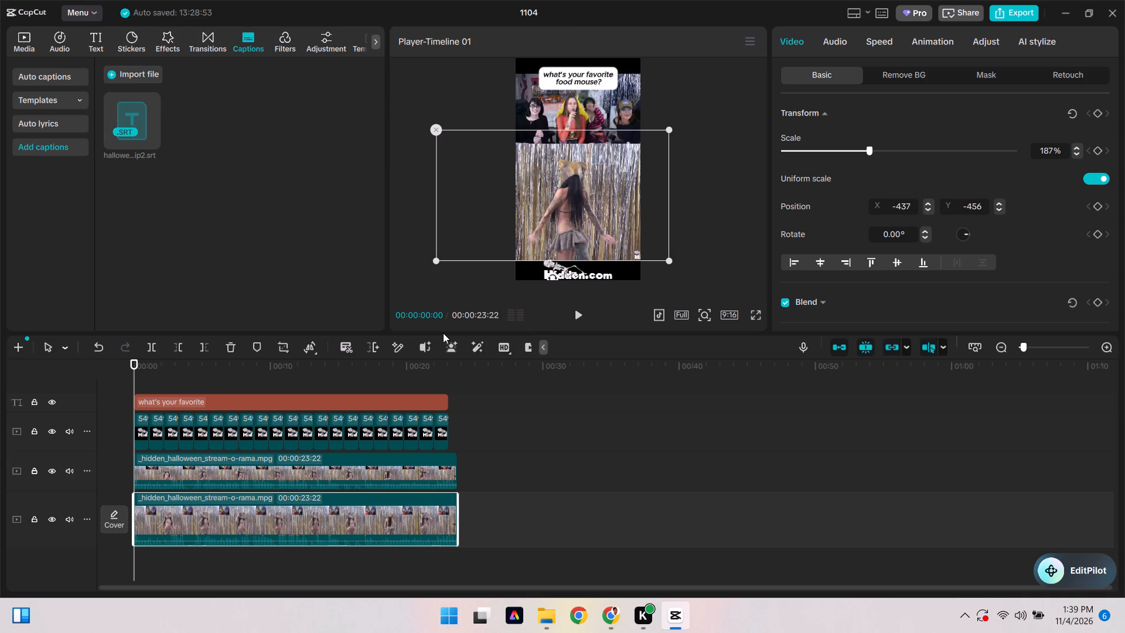
left_click(131, 139)
left_click(148, 138)
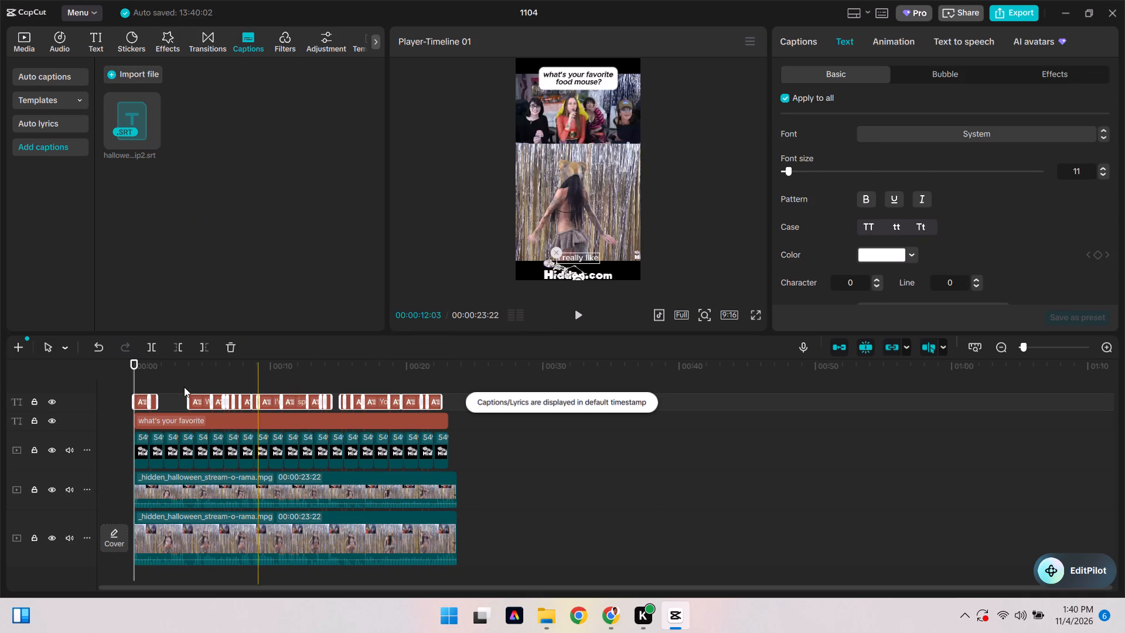
Preview the imported captions and move them up to just above the Hidden.com logo, at about Y -1289.
key("space")
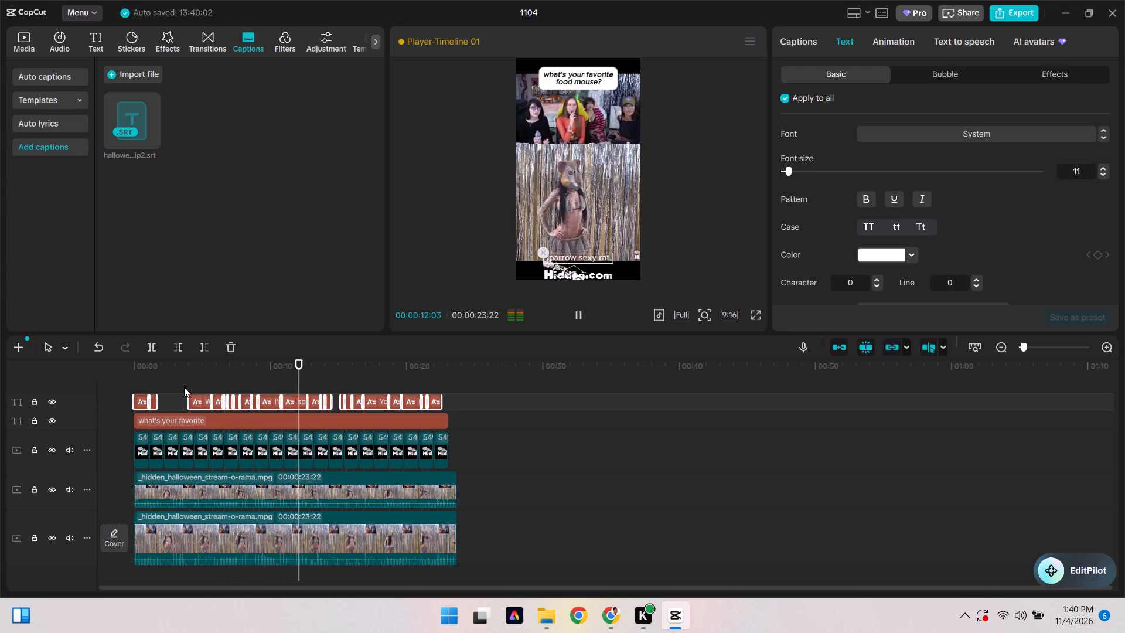
key("space")
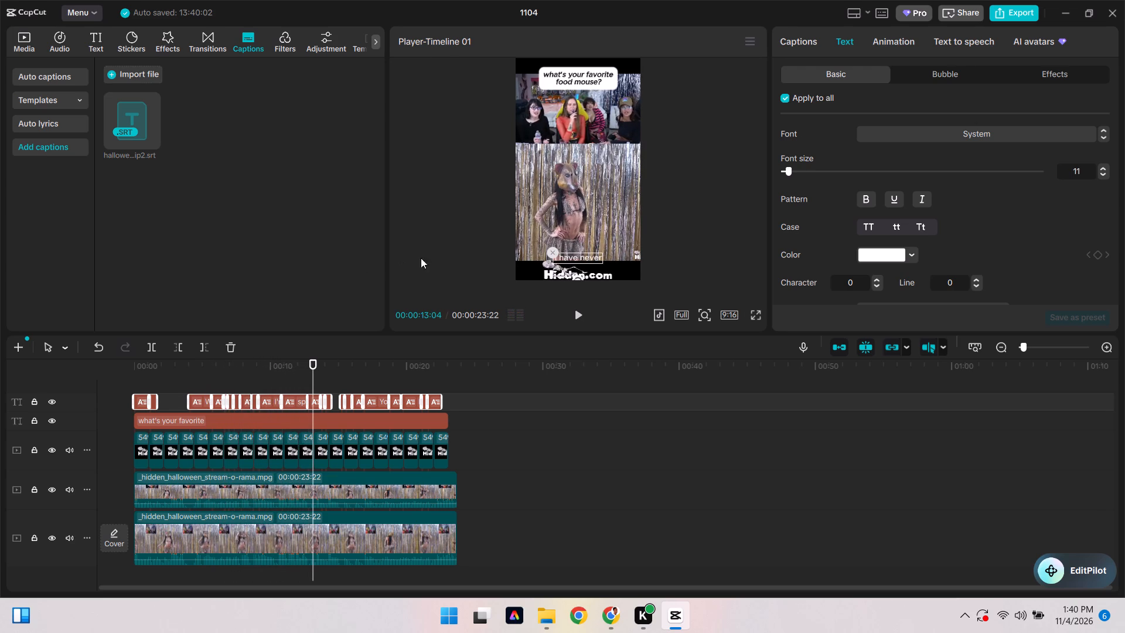
left_click_drag(574, 257, 574, 245)
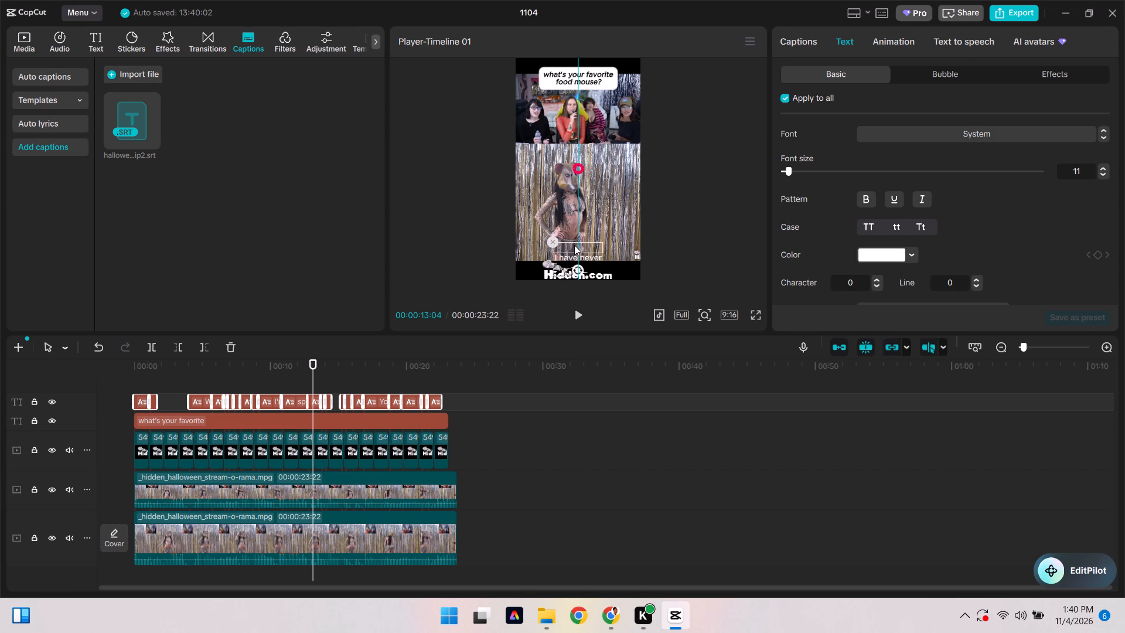
left_click_drag(574, 245, 574, 242)
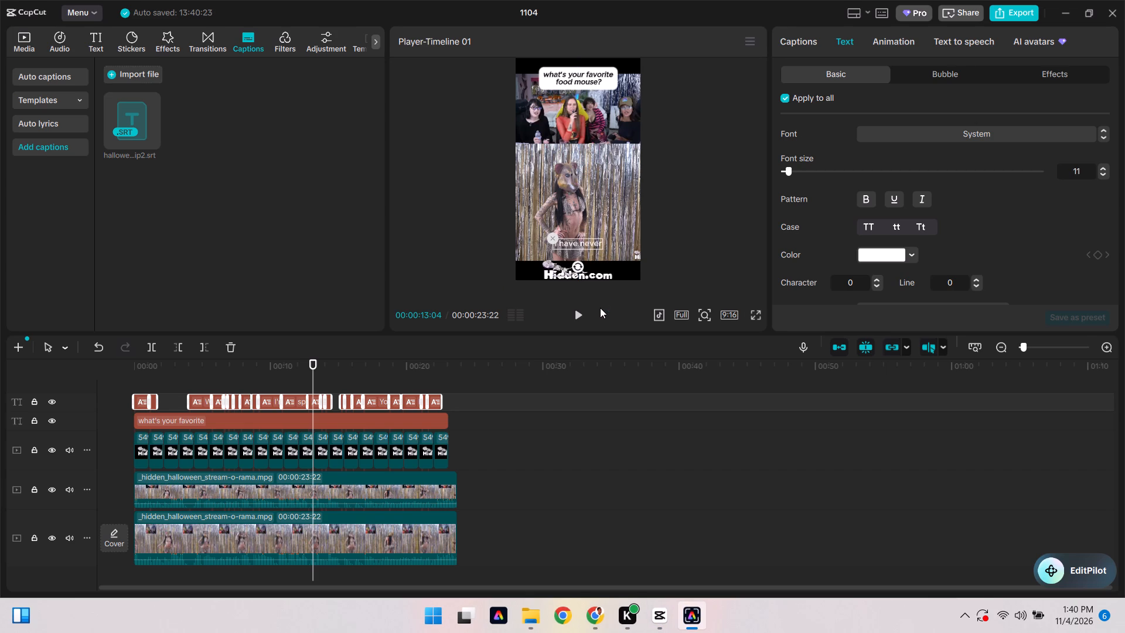
left_click(703, 630)
left_click(960, 40)
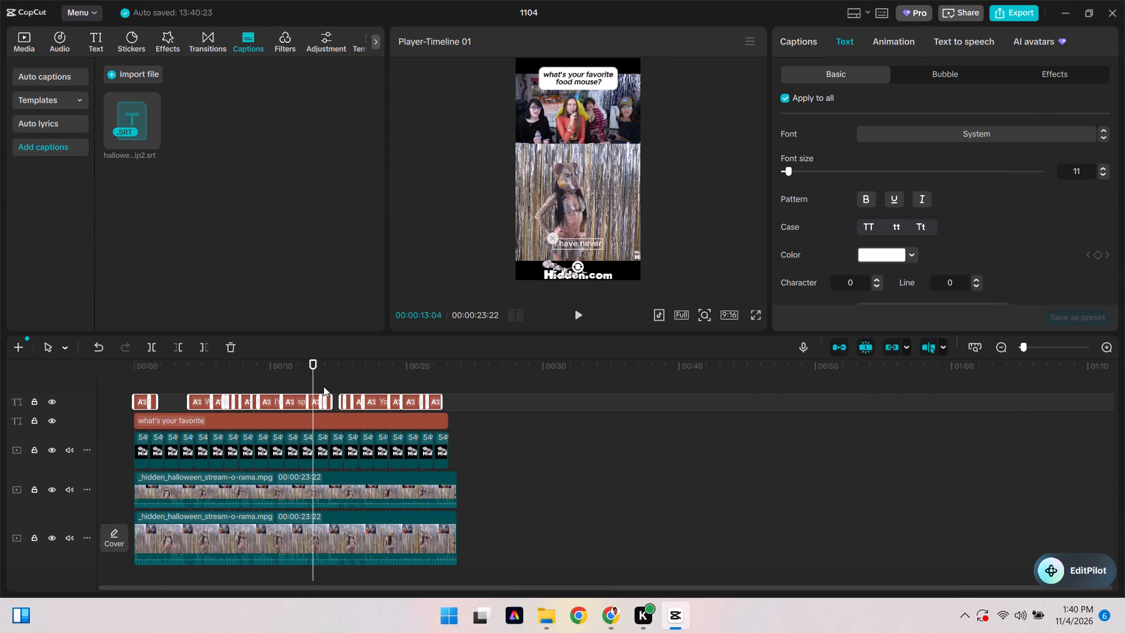
Play the timeline from the beginning to check the captions' placement and timing.
left_click_drag(313, 373, 1, 390)
key("space")
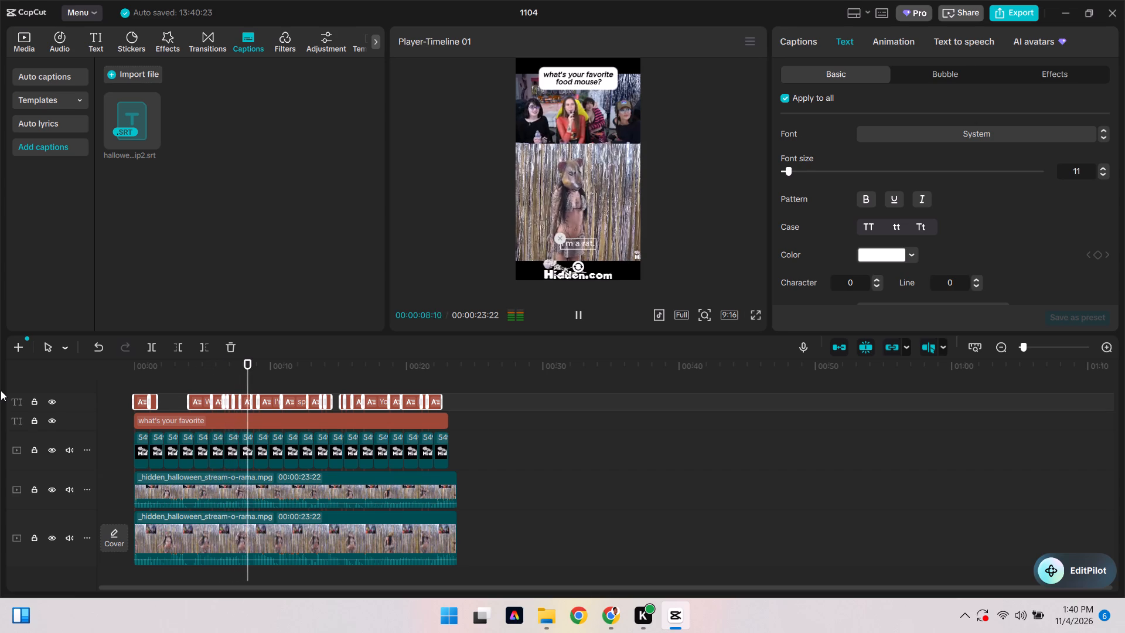
key("space")
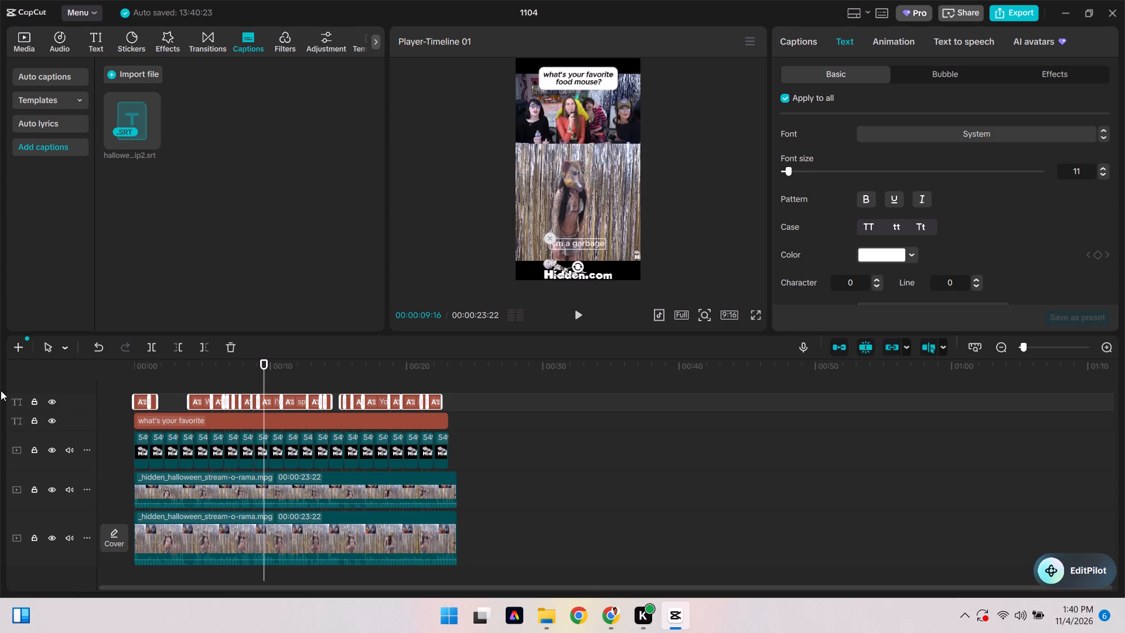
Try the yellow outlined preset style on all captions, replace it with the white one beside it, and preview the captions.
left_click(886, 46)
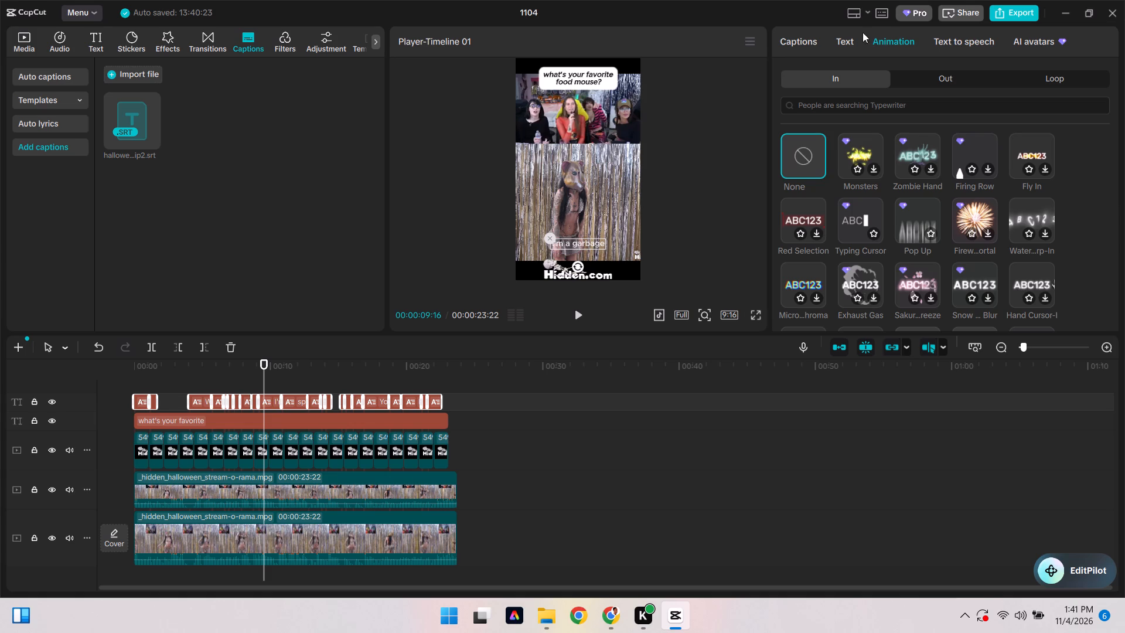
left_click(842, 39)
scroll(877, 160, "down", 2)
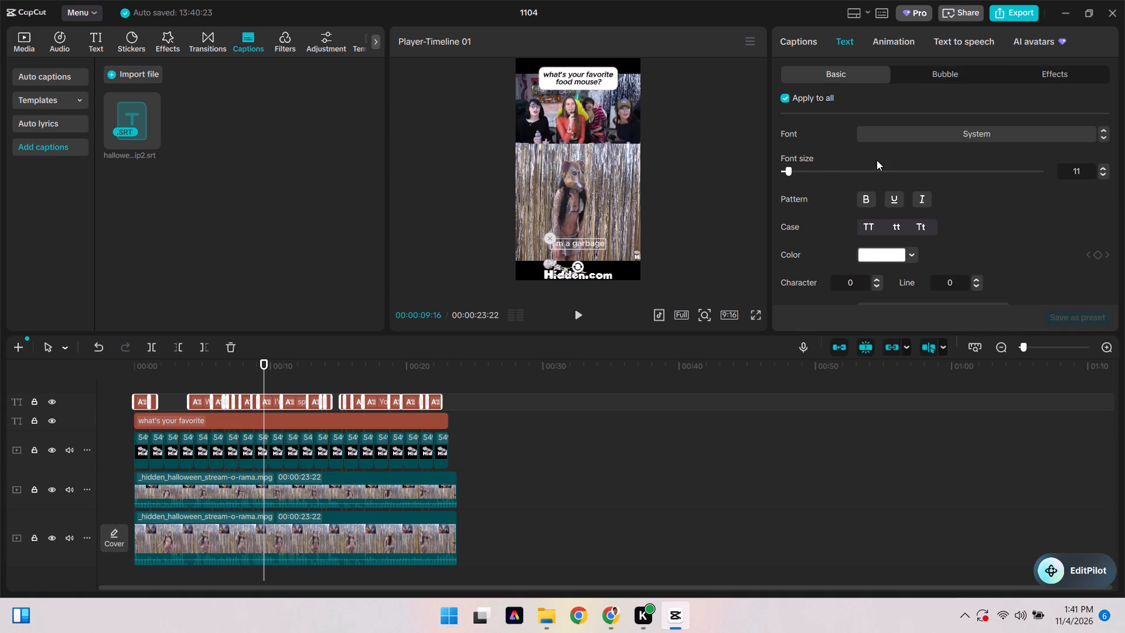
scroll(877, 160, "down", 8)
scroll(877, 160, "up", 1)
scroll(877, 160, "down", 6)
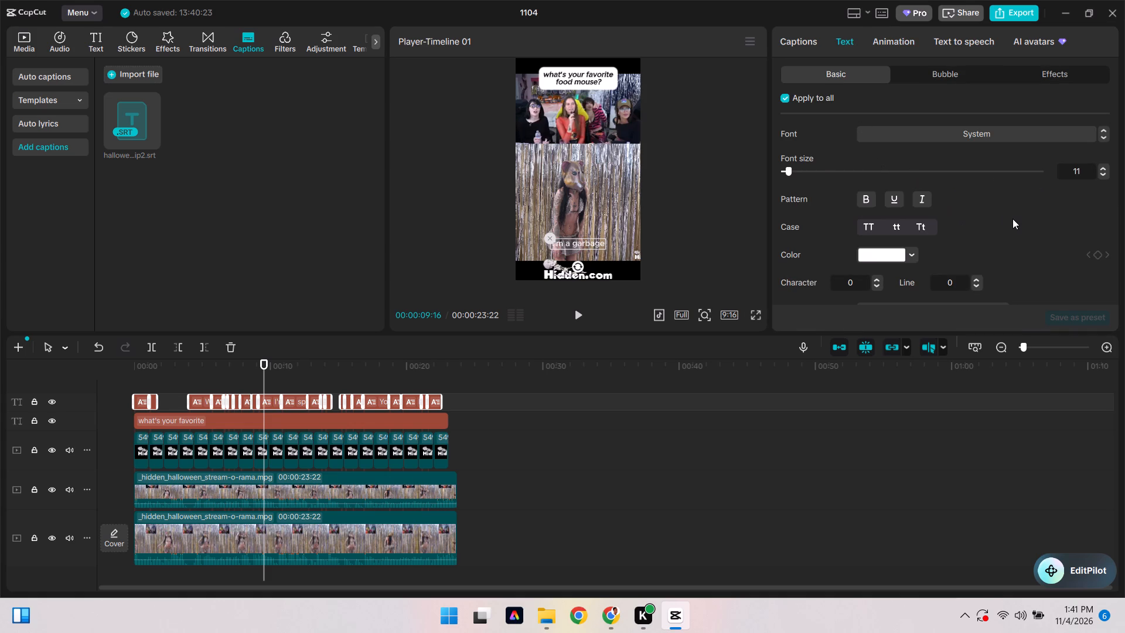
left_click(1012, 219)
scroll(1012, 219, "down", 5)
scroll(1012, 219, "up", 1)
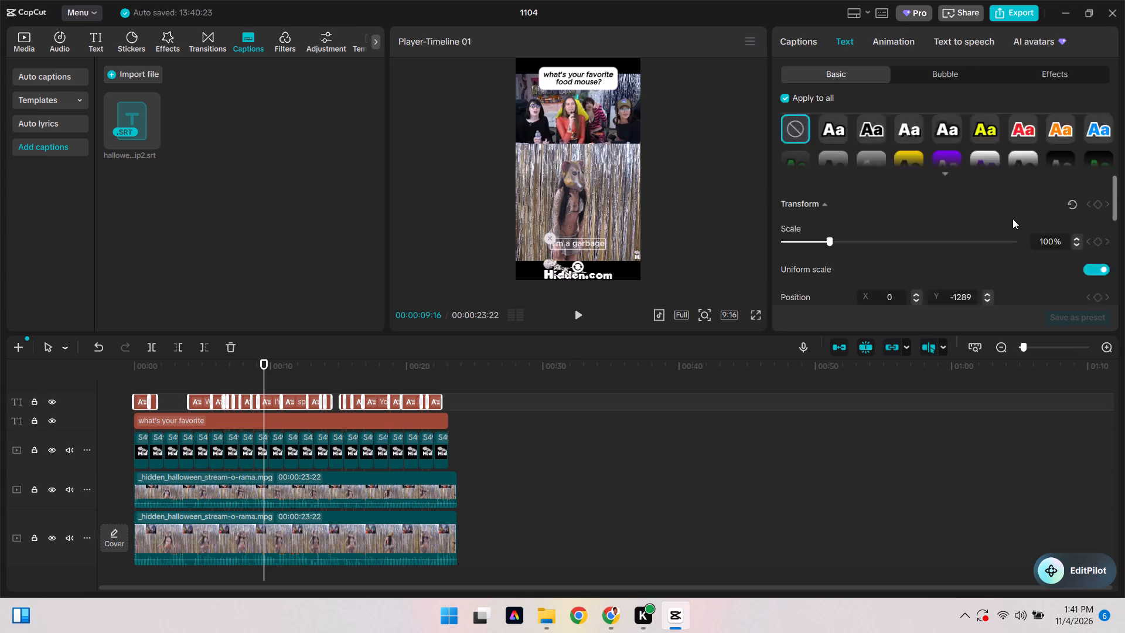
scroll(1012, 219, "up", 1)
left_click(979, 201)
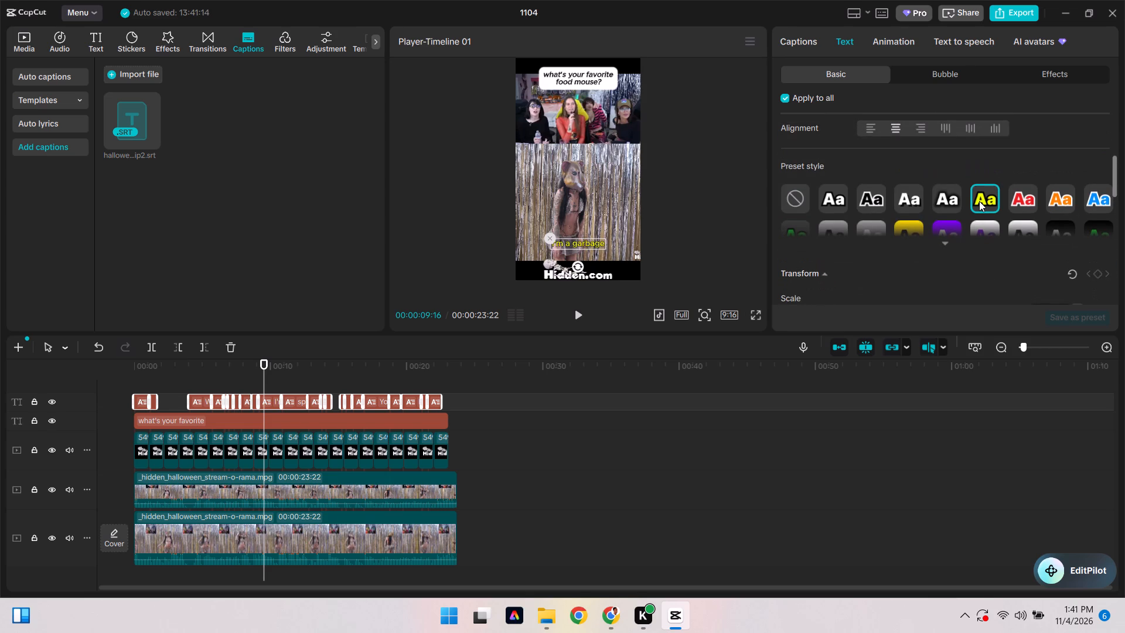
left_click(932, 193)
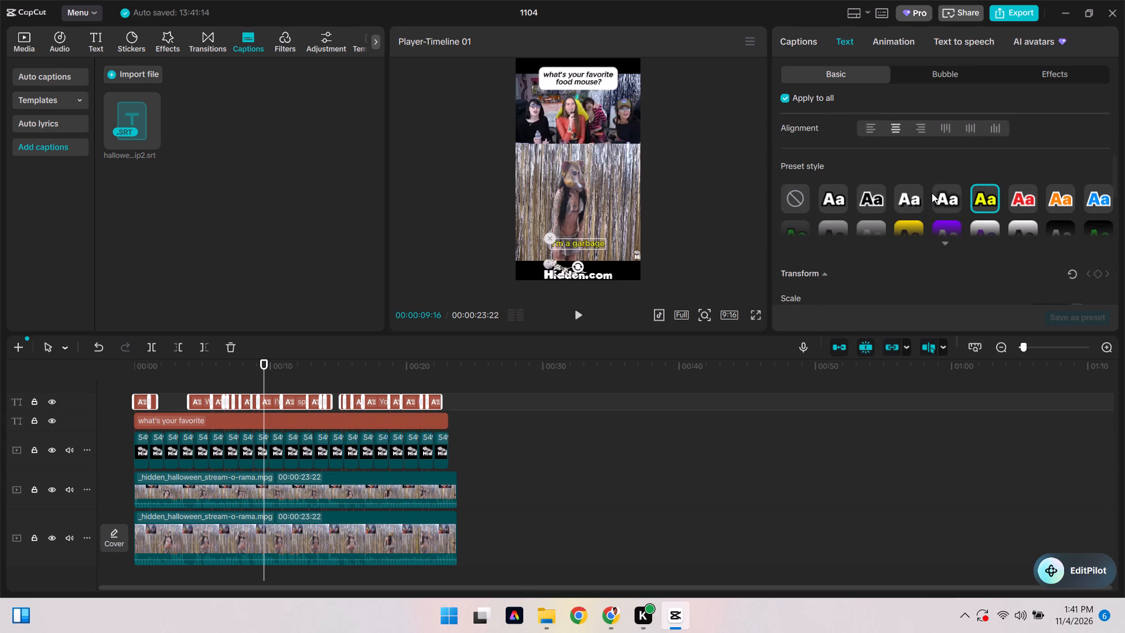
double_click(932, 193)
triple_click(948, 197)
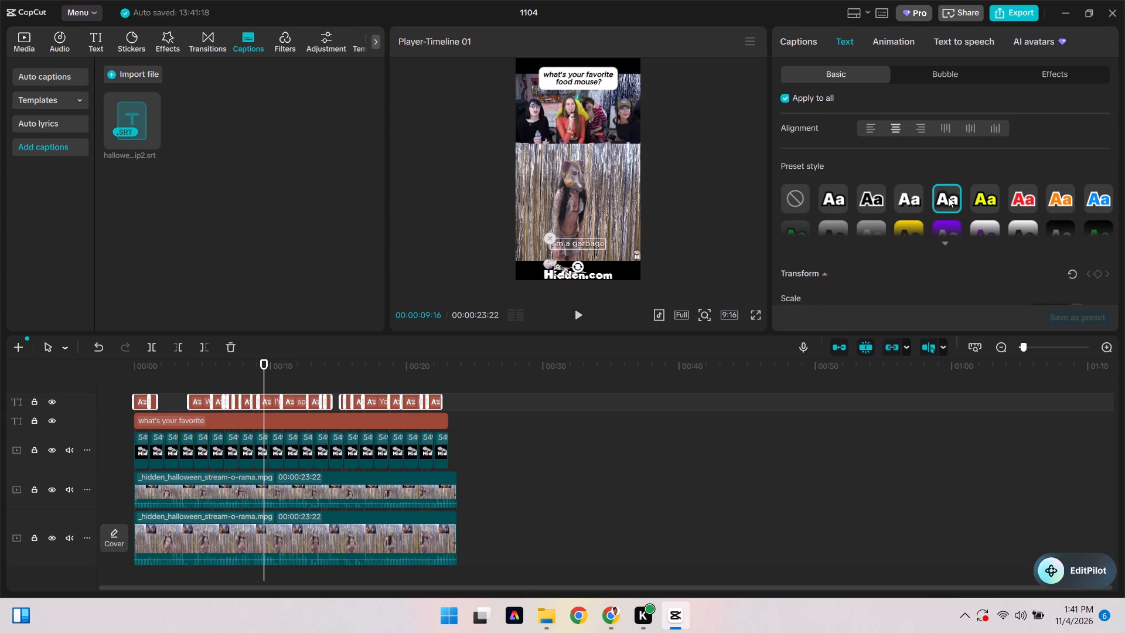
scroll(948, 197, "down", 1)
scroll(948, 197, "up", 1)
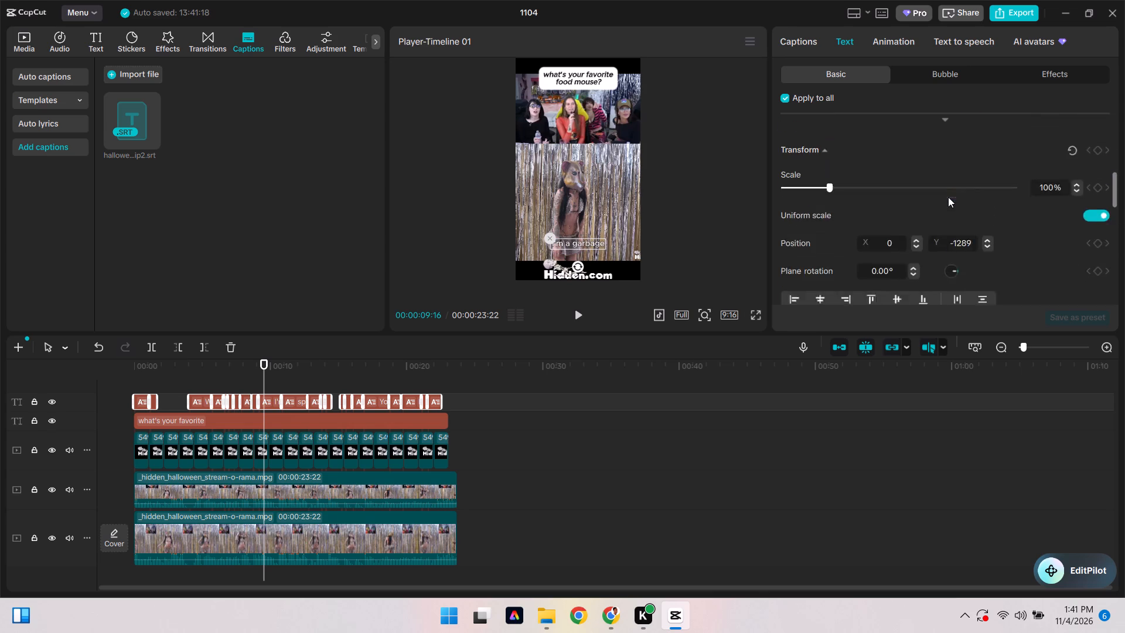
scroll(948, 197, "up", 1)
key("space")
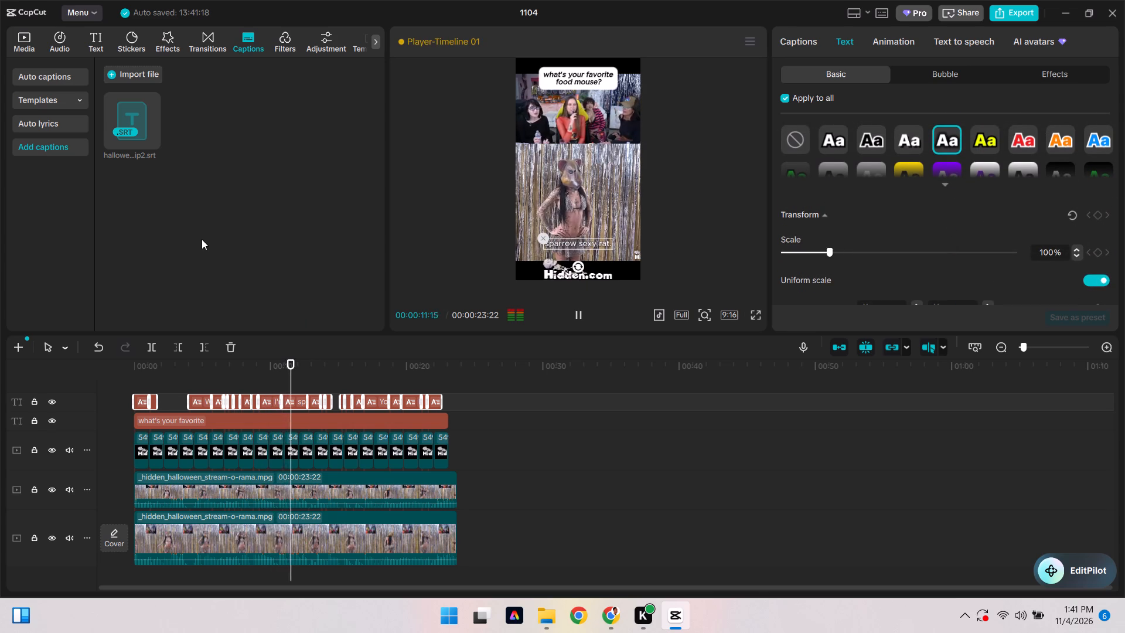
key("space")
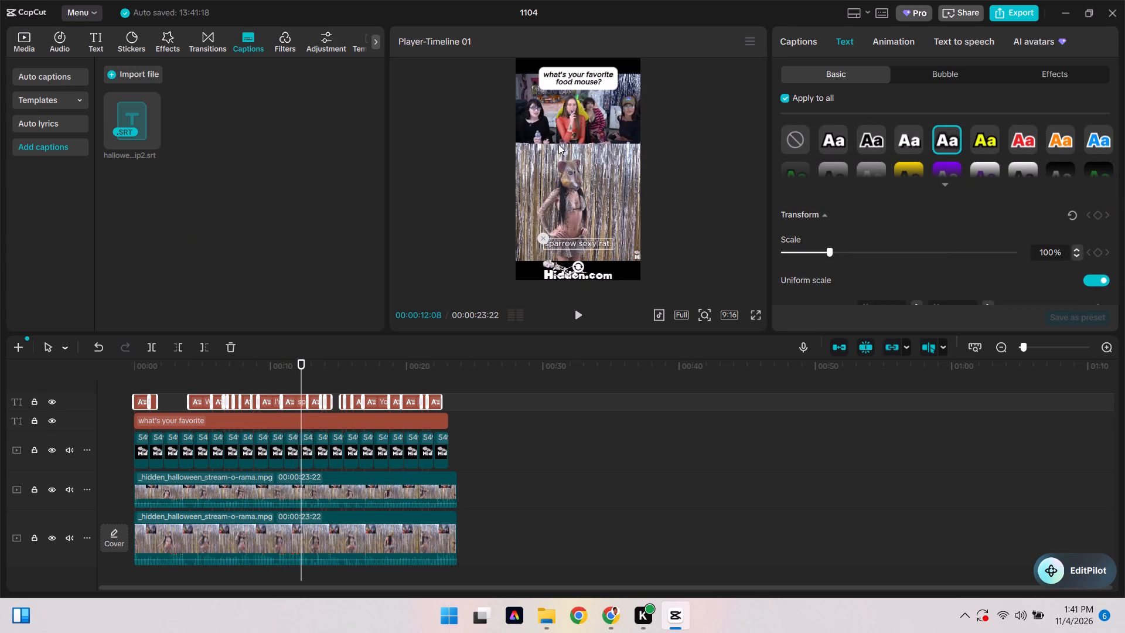
Expand the preset styles, apply the white text on light grey background preset to all captions, and preview them.
left_click(940, 180)
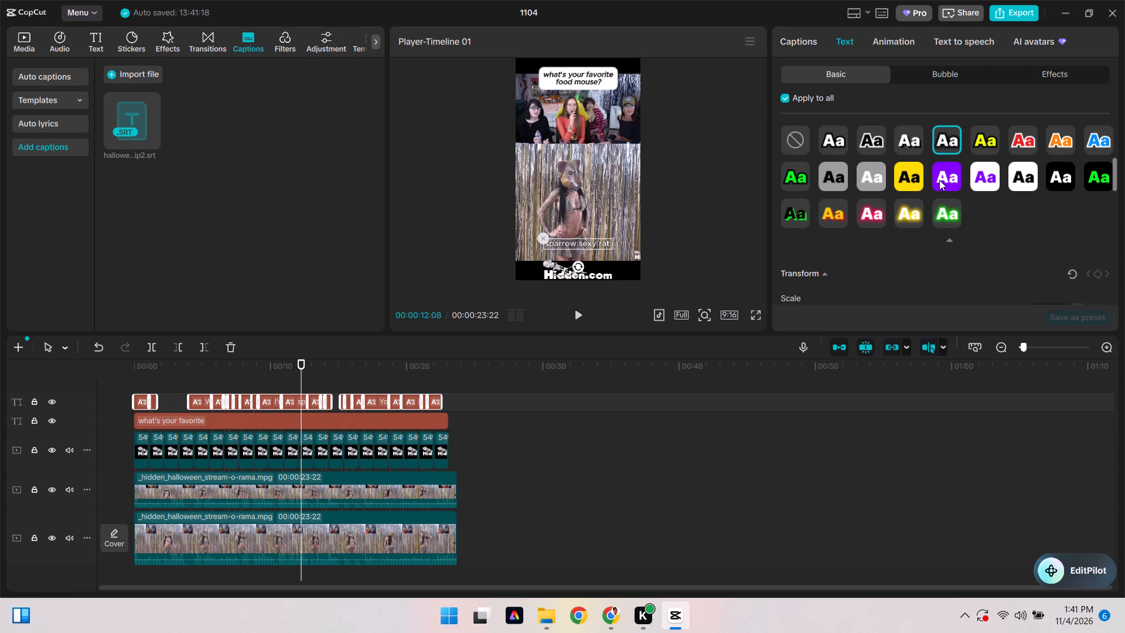
left_click(859, 170)
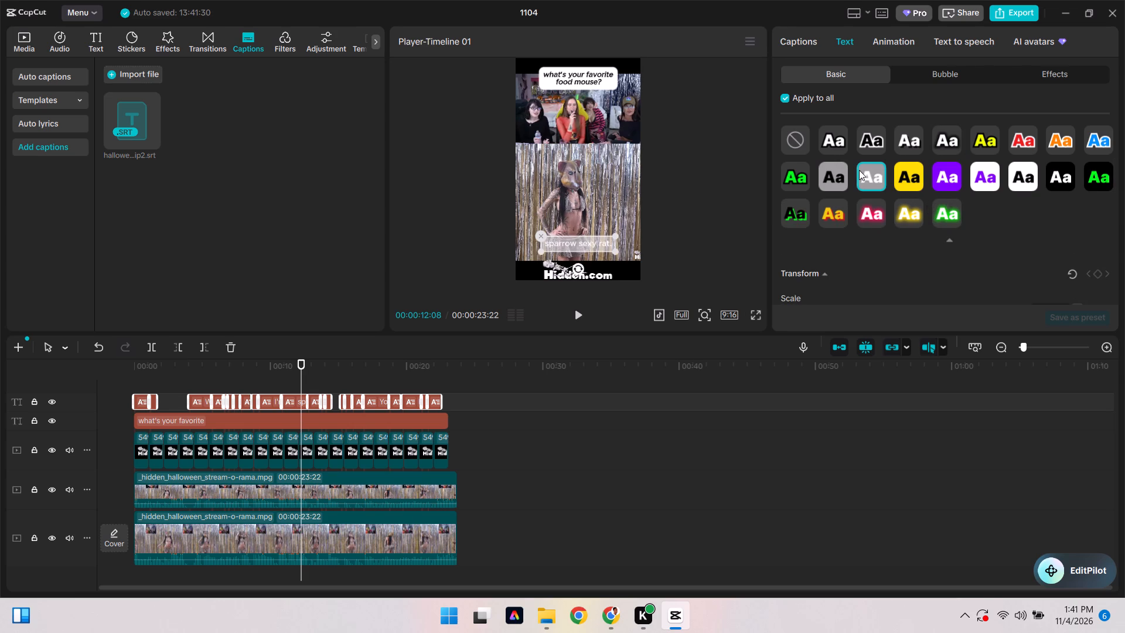
key("space")
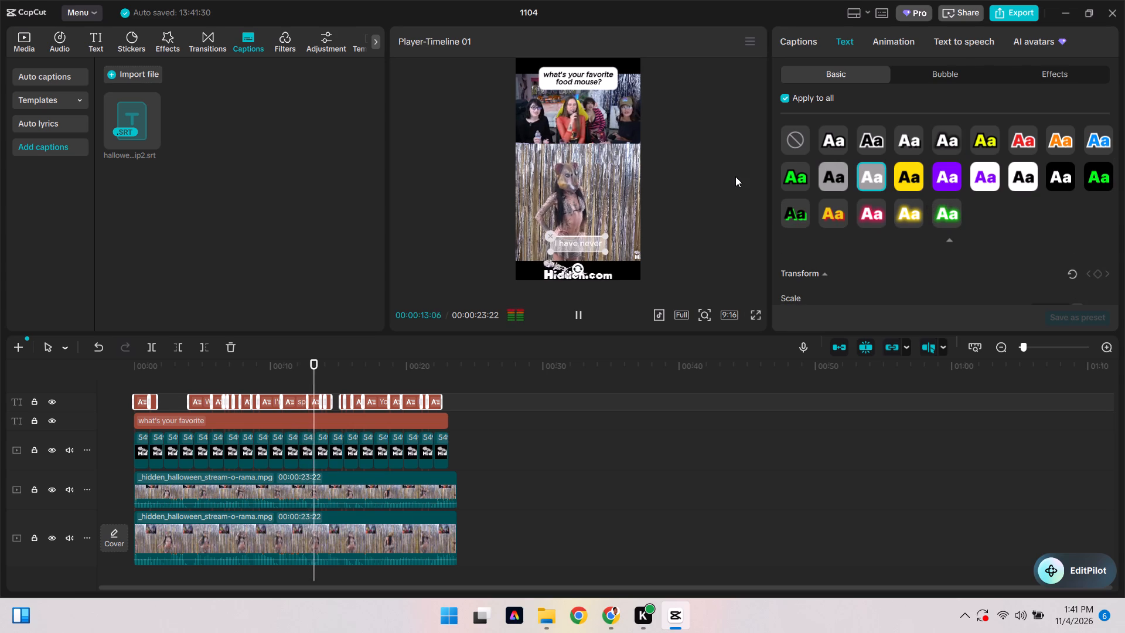
key("space")
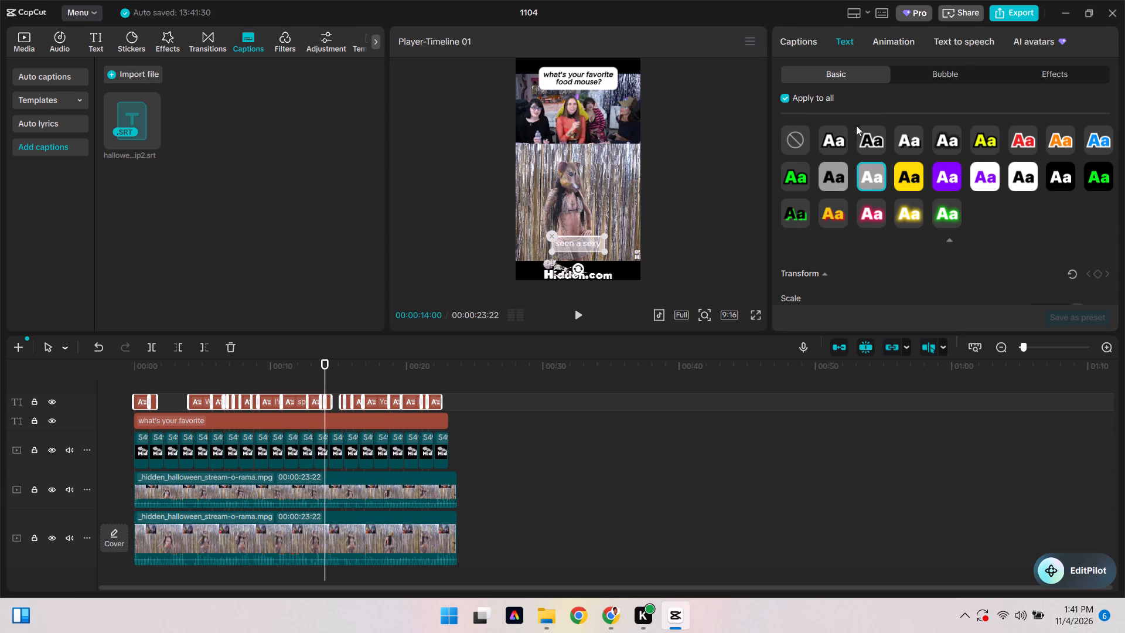
Apply the first preset text style, directly after the no-style option, to all captions and preview them.
left_click(836, 136)
key("space")
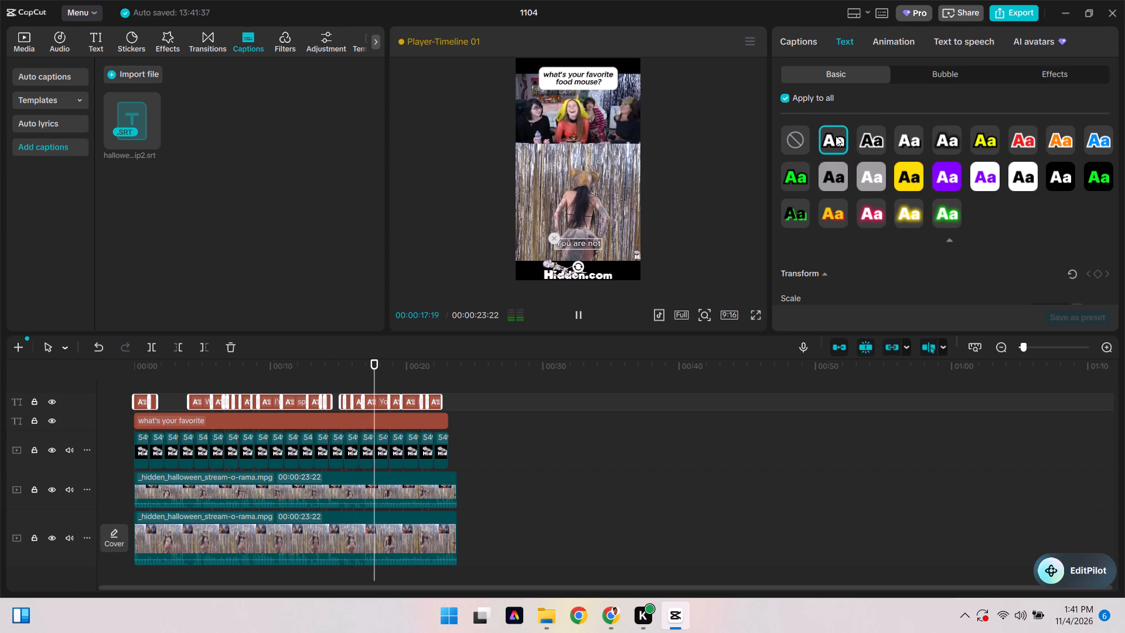
key("space")
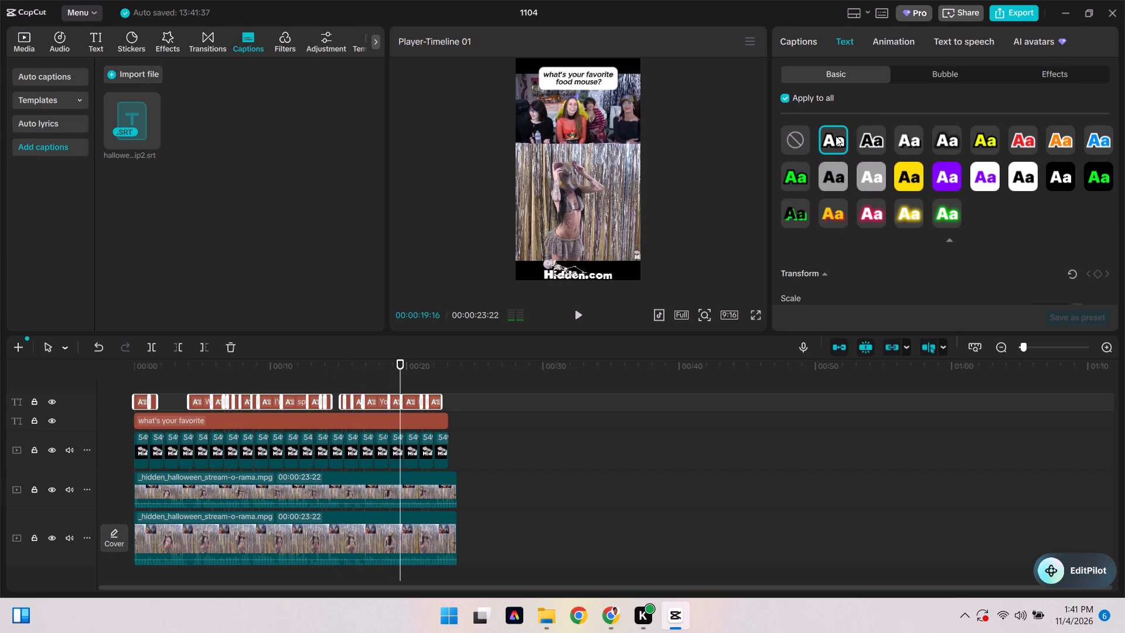
Name the export clip2, start exporting the video, and stop that export to return to its settings.
left_click(1018, 15)
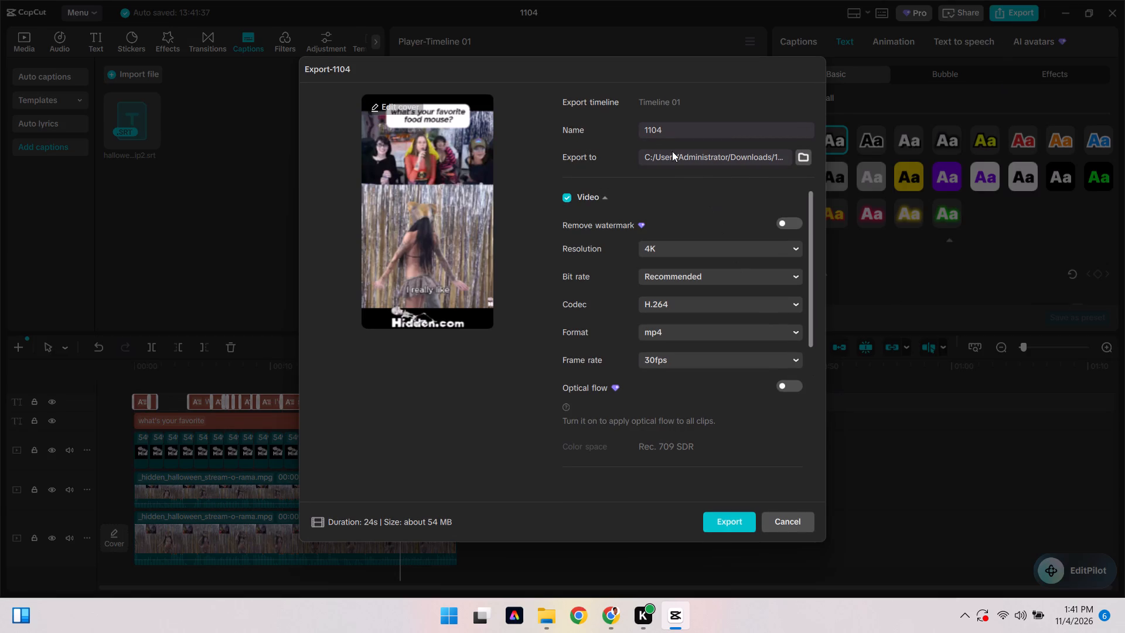
triple_click(662, 130)
type("clip2")
key("Return")
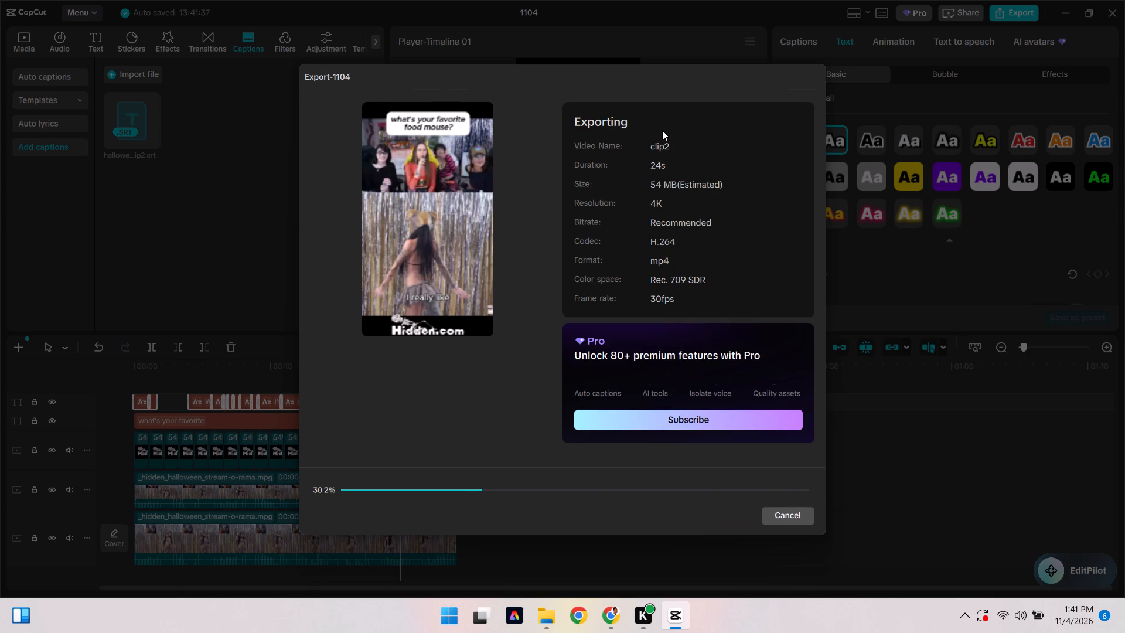
left_click(782, 516)
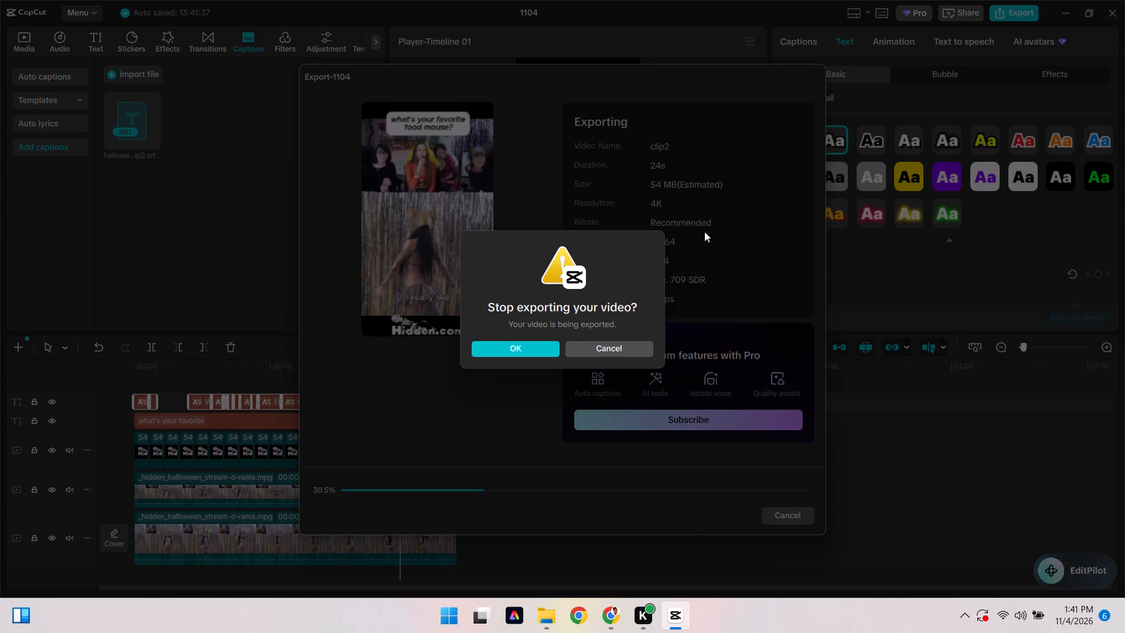
left_click(530, 352)
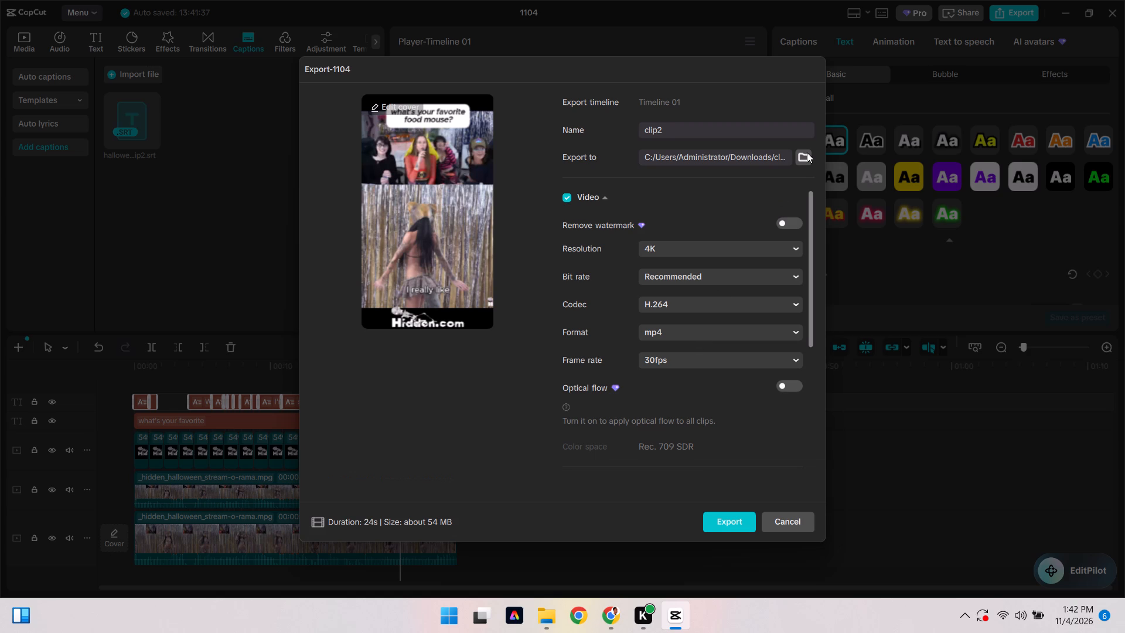
Choose the Downloads folder as the export destination and start exporting clip2 again.
left_click(807, 152)
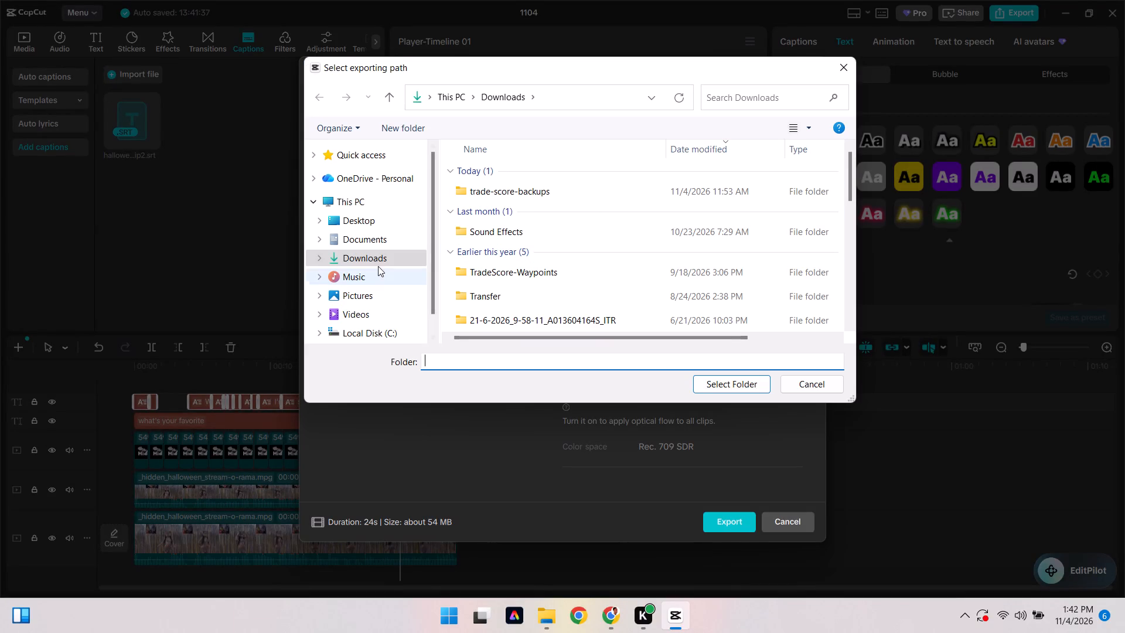
left_click(374, 258)
left_click(729, 383)
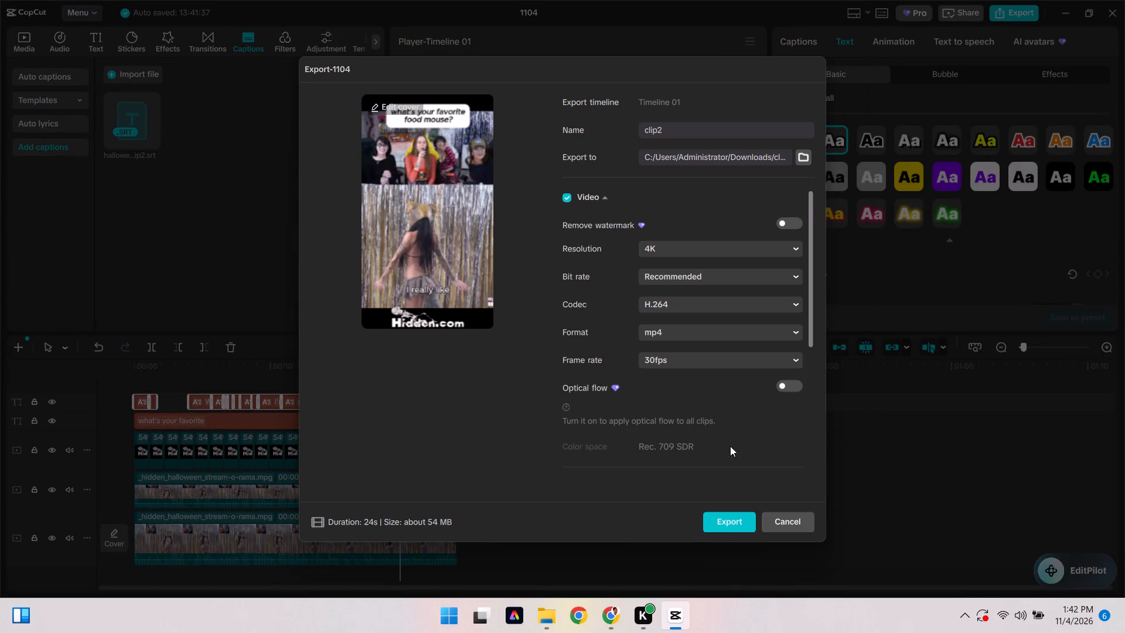
left_click(719, 513)
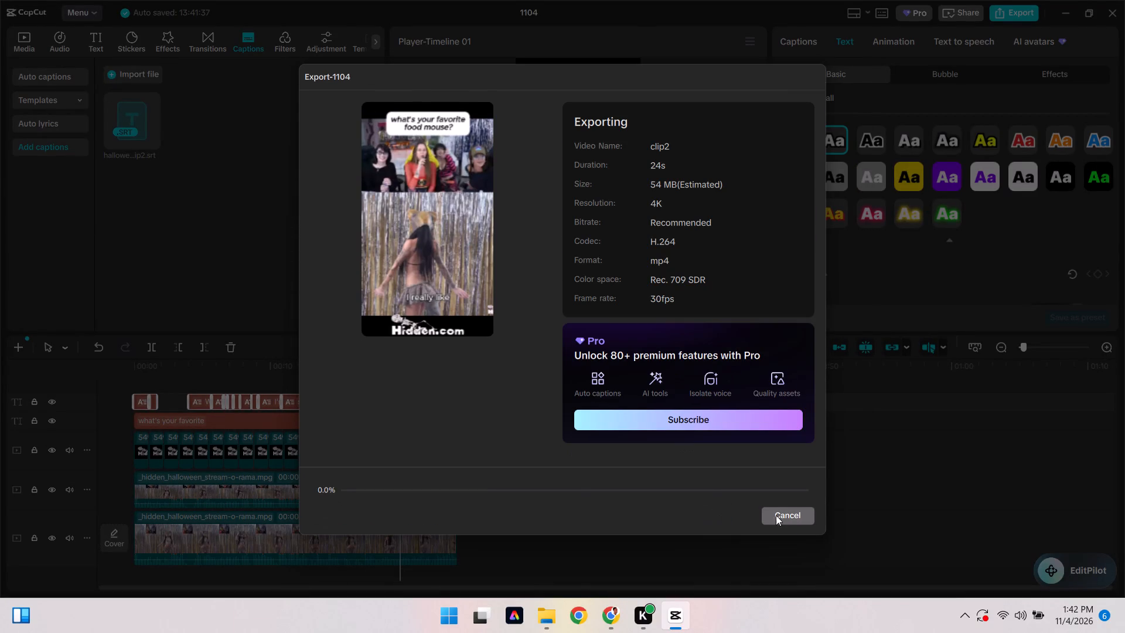
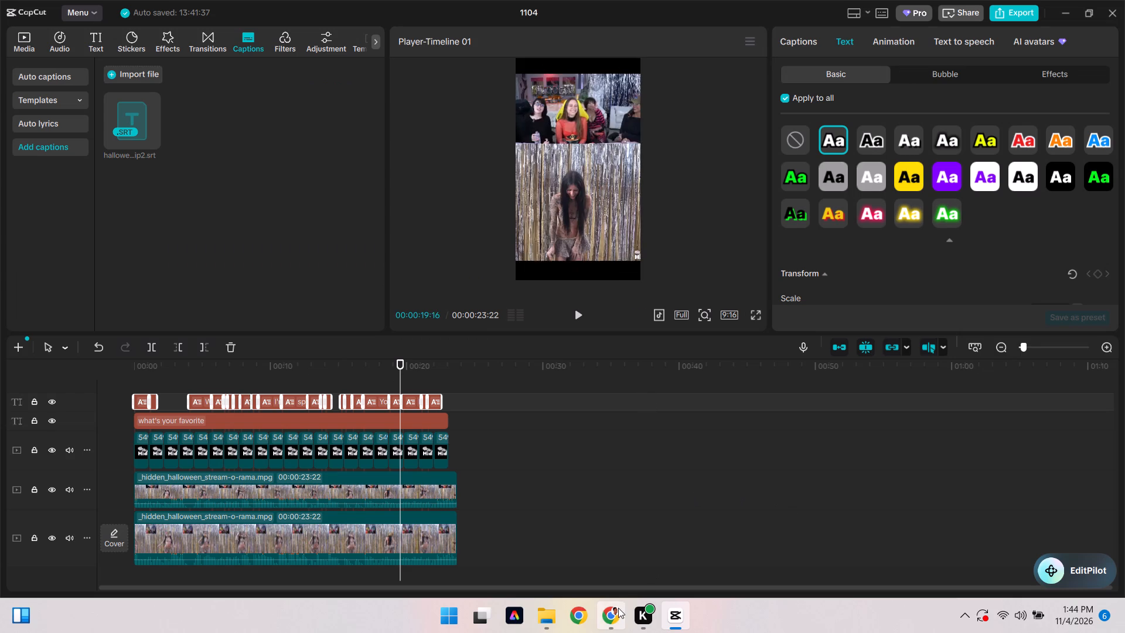
Open the exported video clip2 from the Downloads folder in VLC and watch how its captions appear.
left_click(618, 608)
left_click(618, 608)
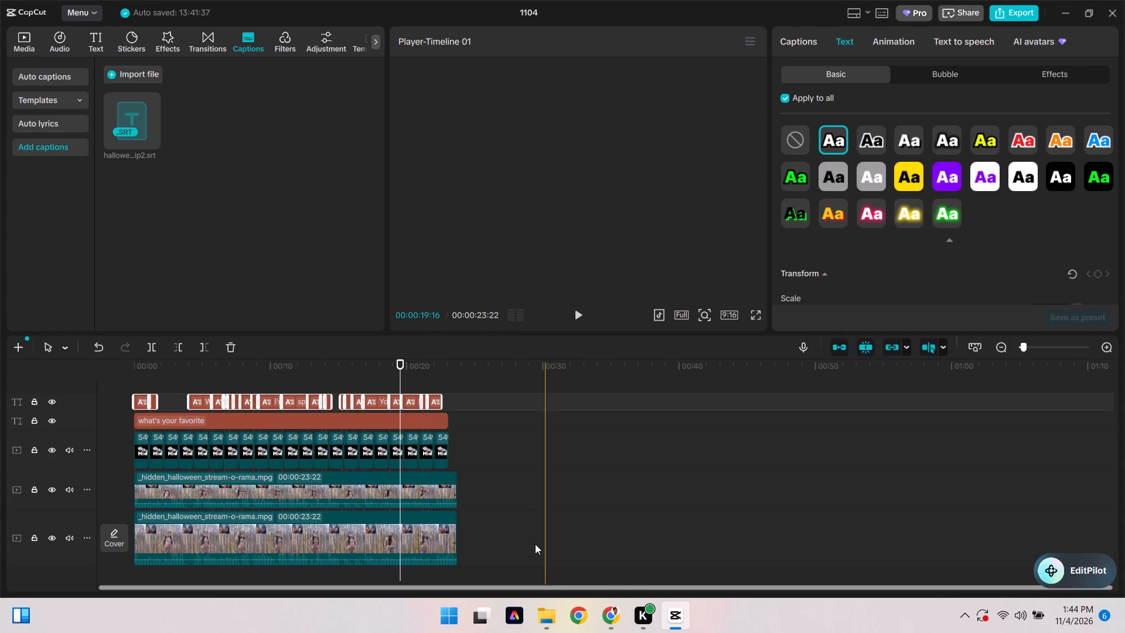
left_click(552, 627)
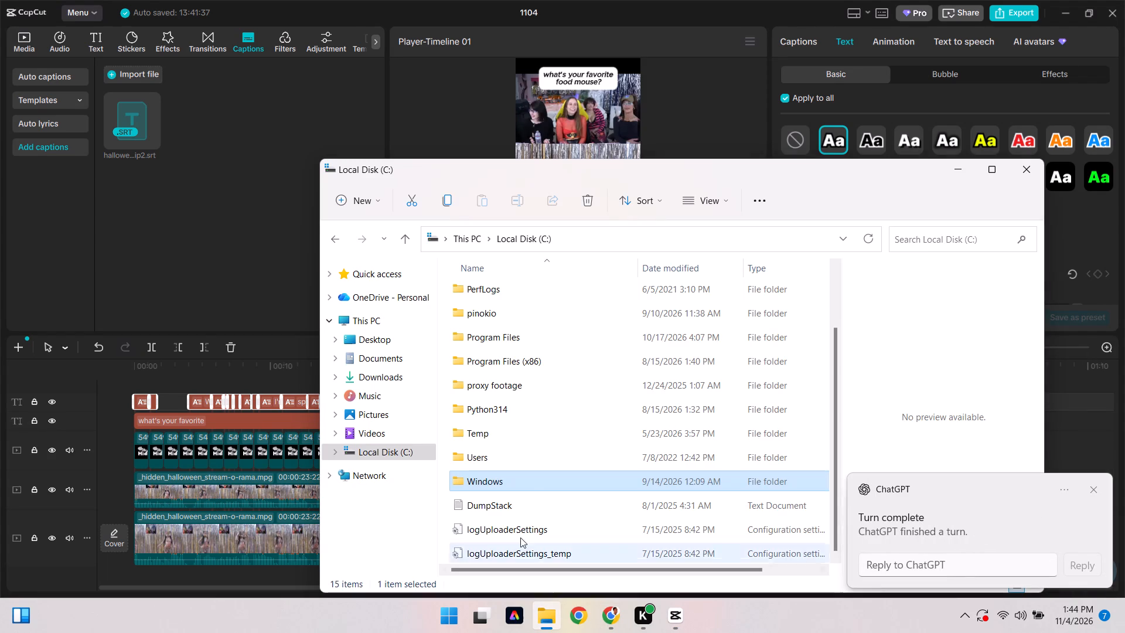
left_click(404, 373)
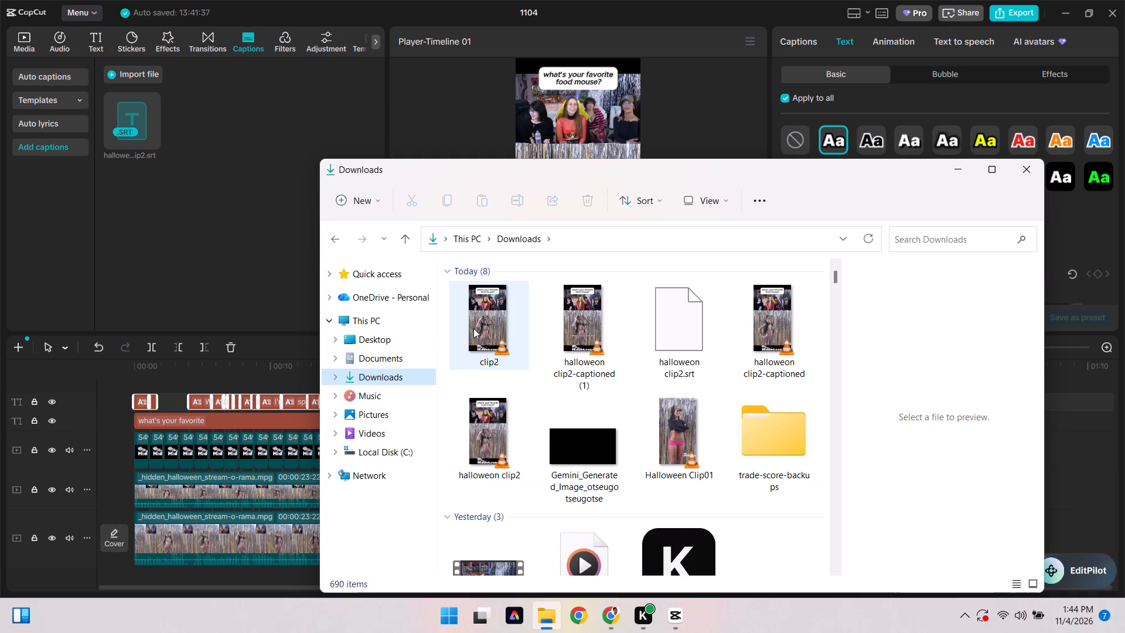
double_click(478, 327)
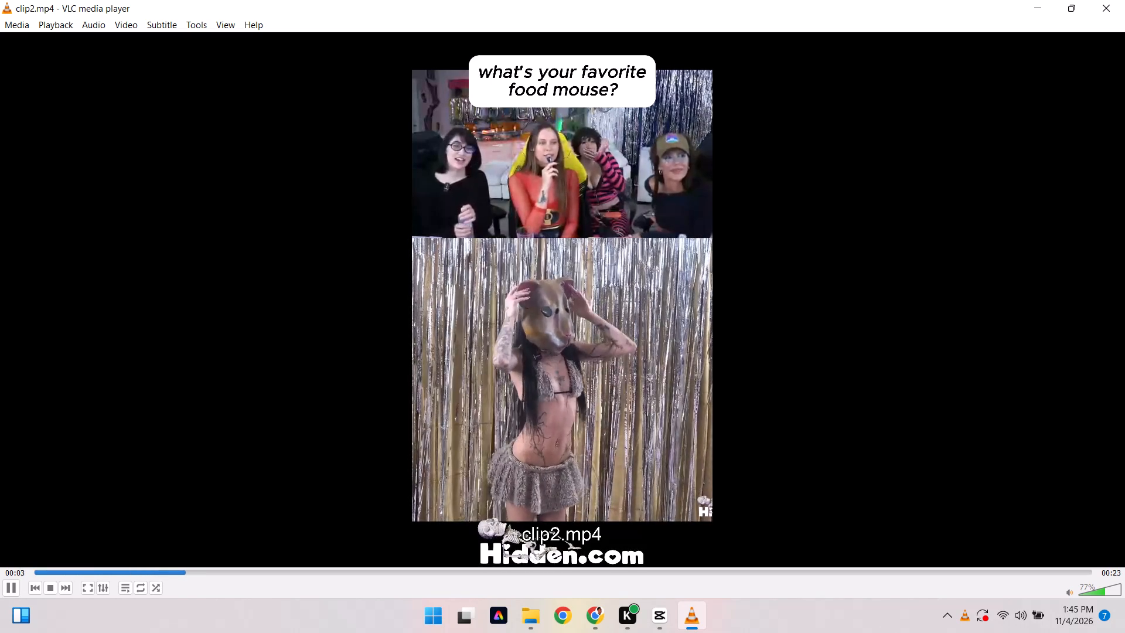
key("space")
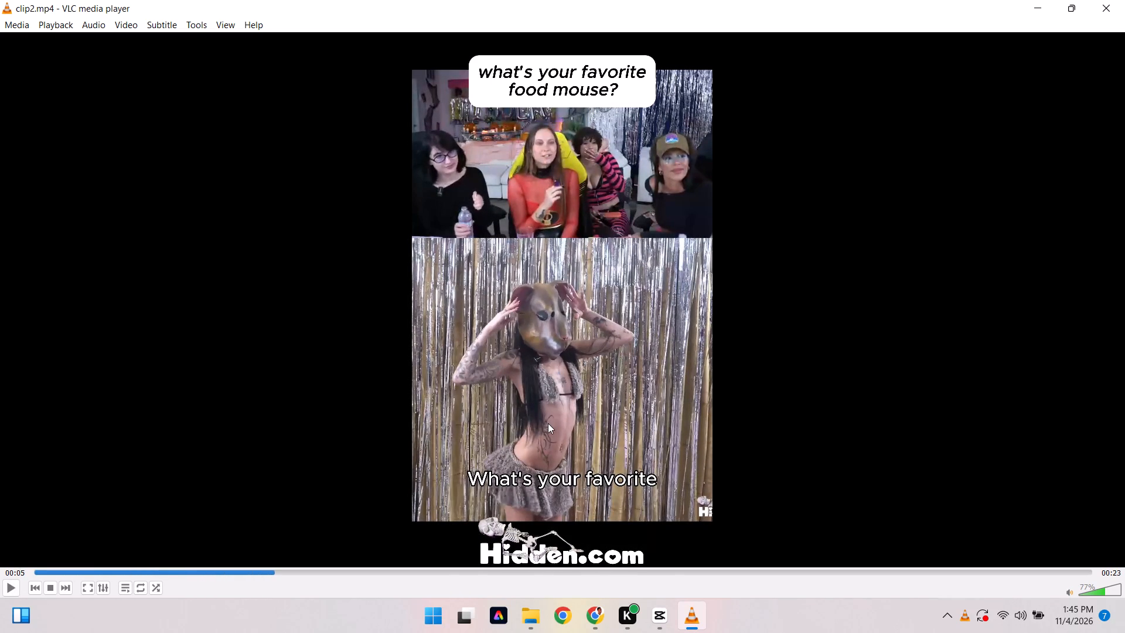
Return to CapCut, preview the timeline from the start, and set the font size of all captions to 10.
left_click(669, 629)
left_click_drag(401, 372, 343, 356)
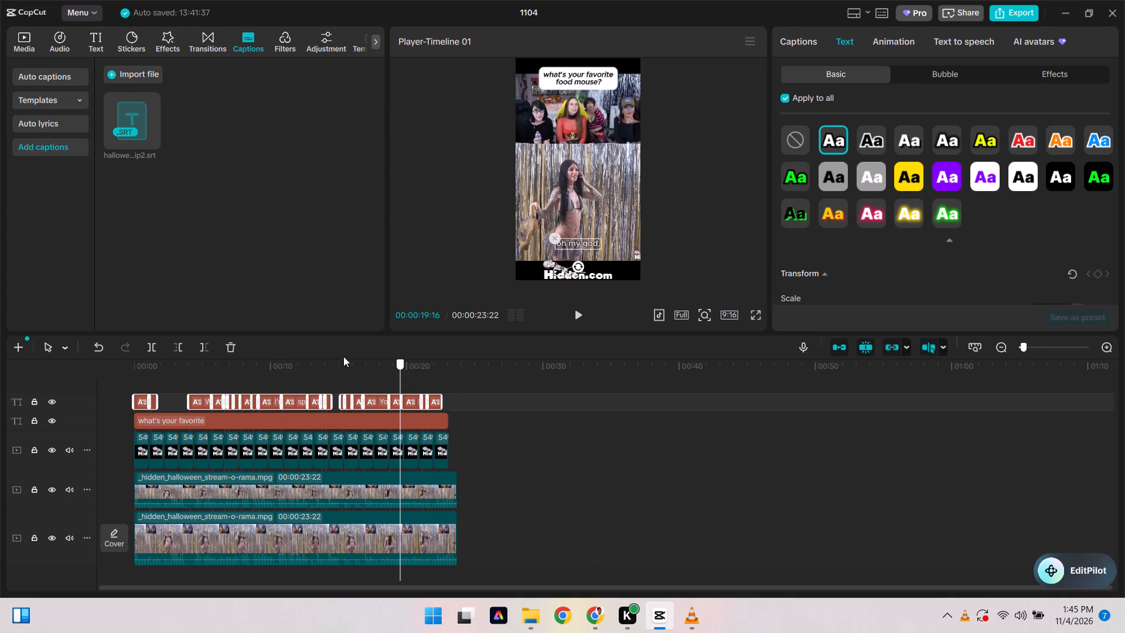
left_click_drag(343, 356, 98, 330)
key("space")
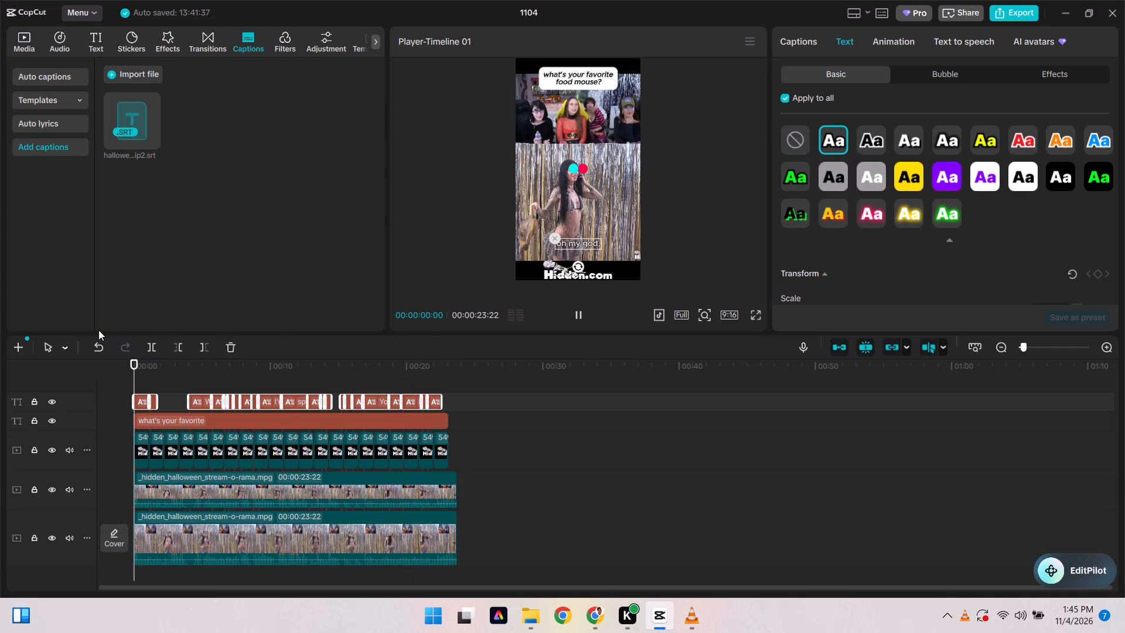
key("space")
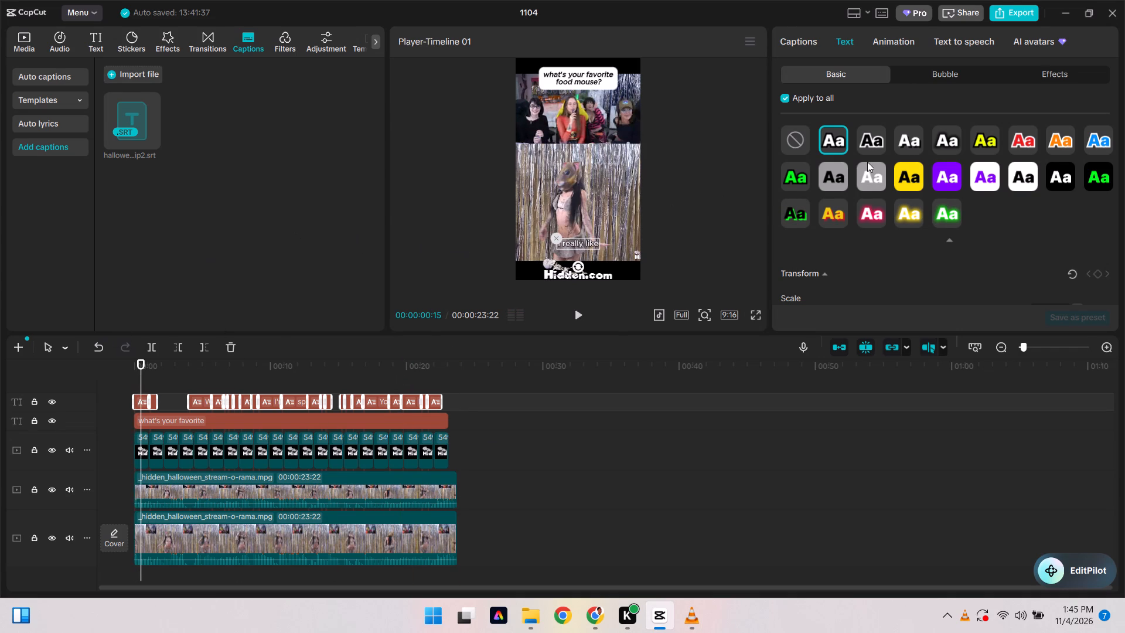
scroll(867, 162, "up", 2)
scroll(917, 232, "up", 2)
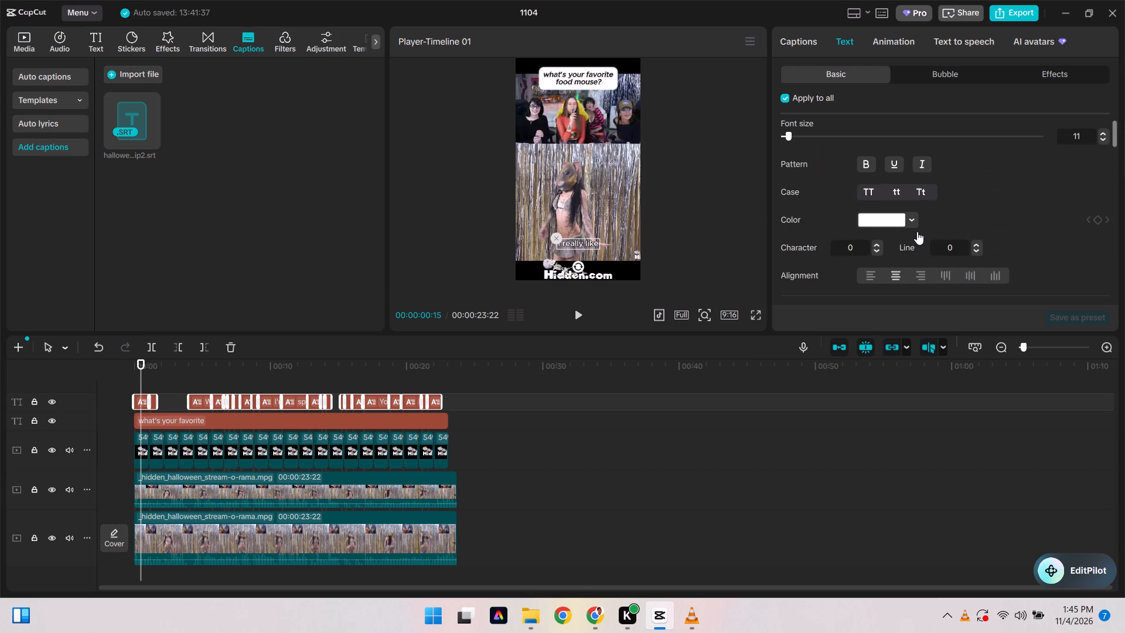
left_click(1104, 141)
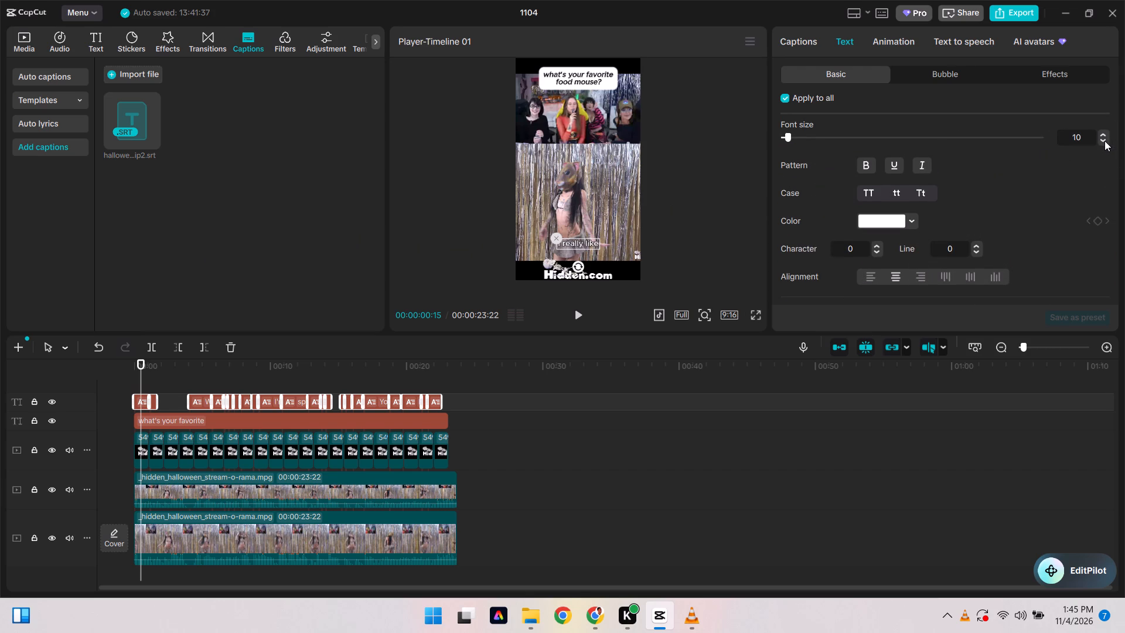
left_click(1104, 141)
left_click(1104, 133)
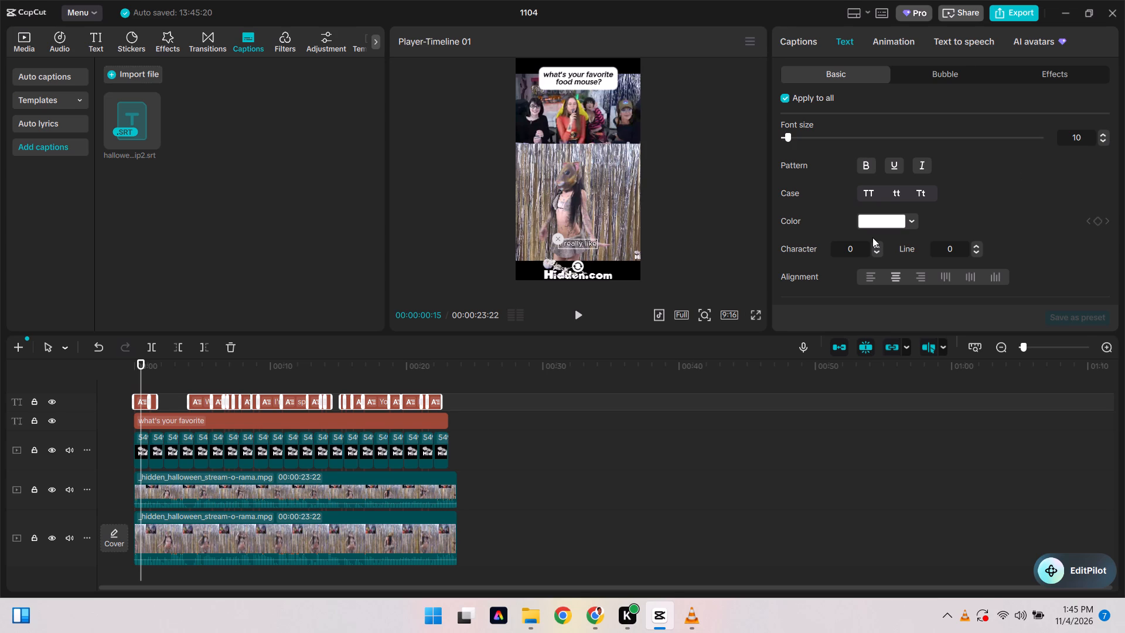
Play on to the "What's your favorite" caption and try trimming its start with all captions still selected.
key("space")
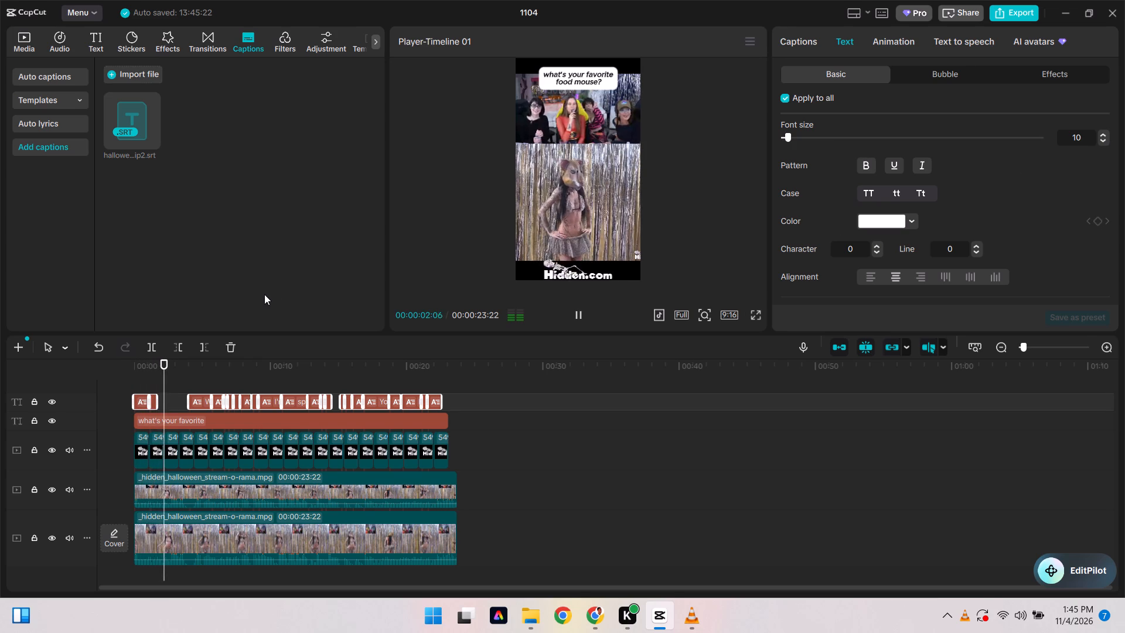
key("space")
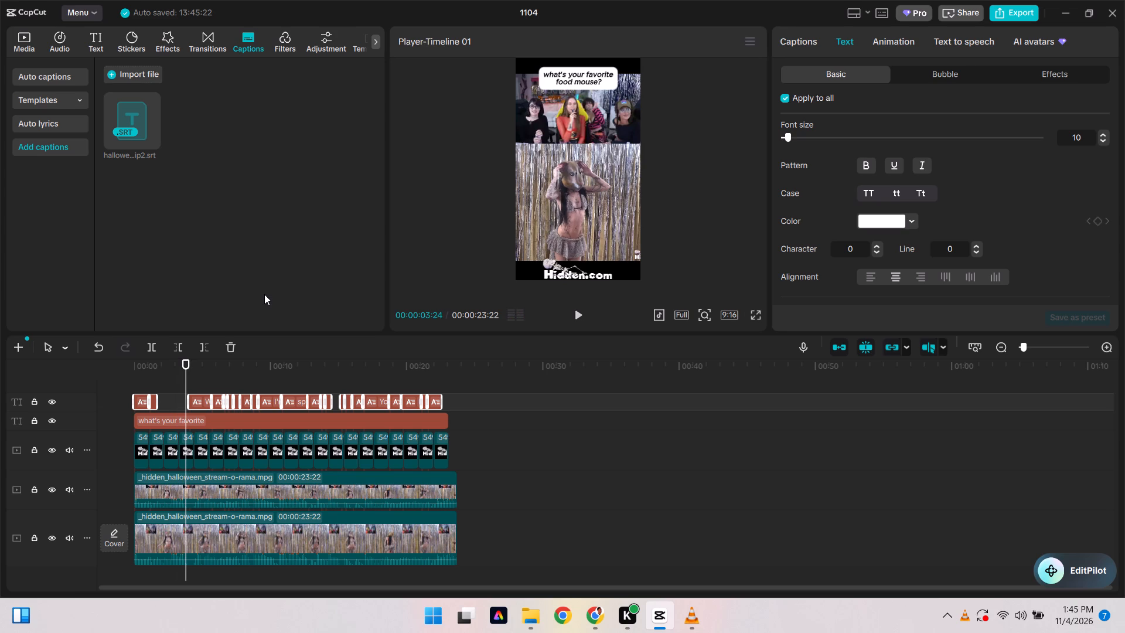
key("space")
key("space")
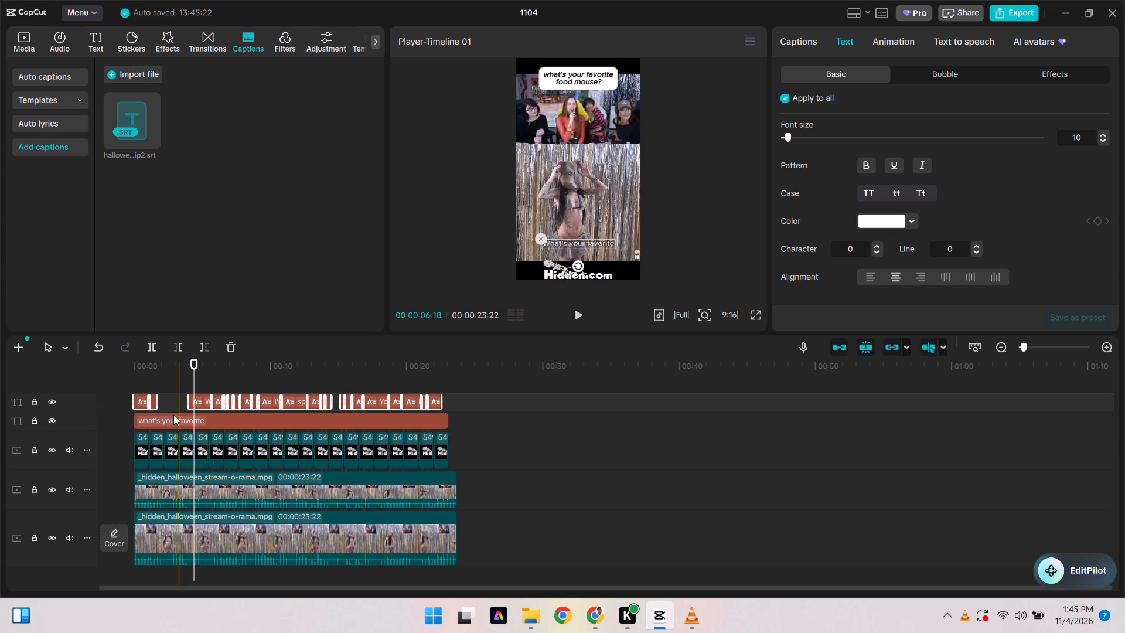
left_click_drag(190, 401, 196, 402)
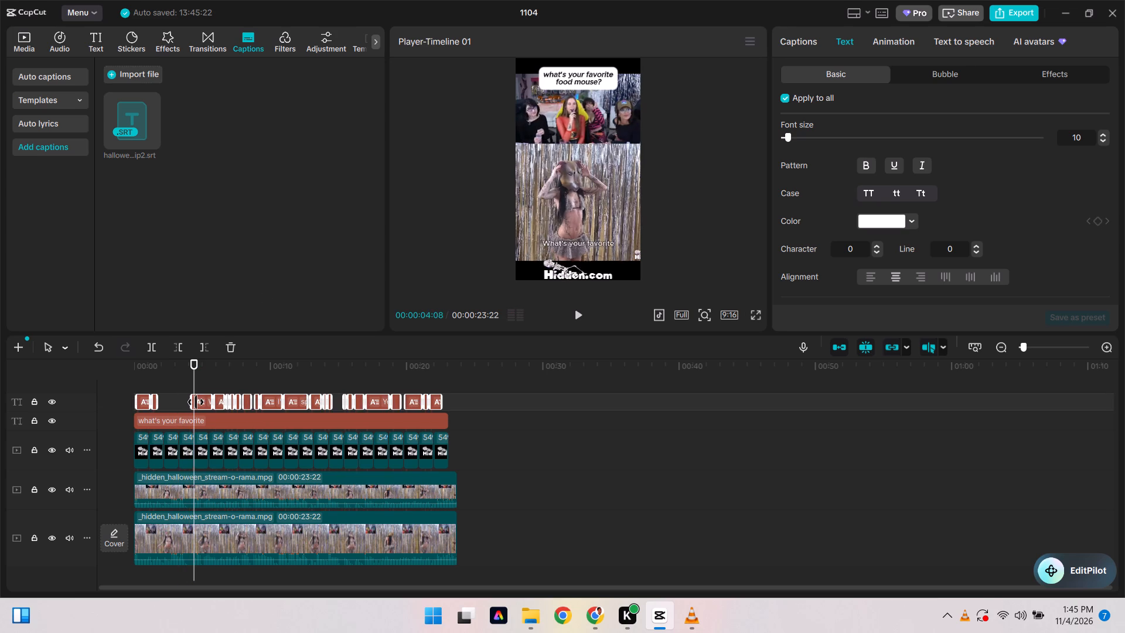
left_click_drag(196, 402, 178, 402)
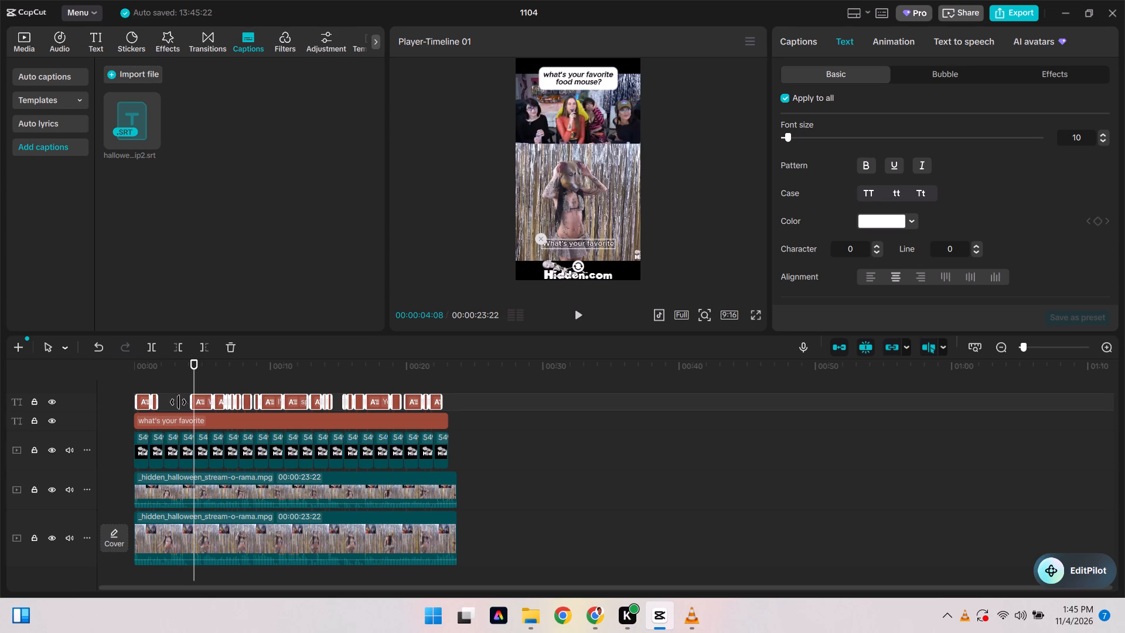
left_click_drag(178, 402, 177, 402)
Deselect the captions and trim only the "What's your favorite" caption so it starts at about 5 seconds, checking against playback.
left_click(177, 402)
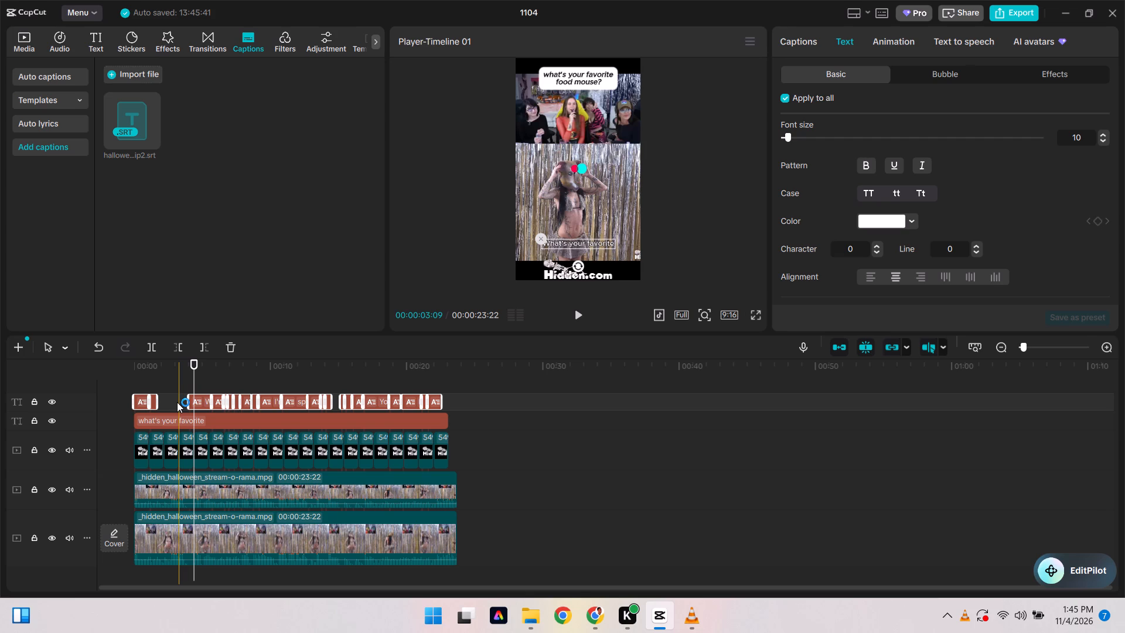
left_click(196, 401)
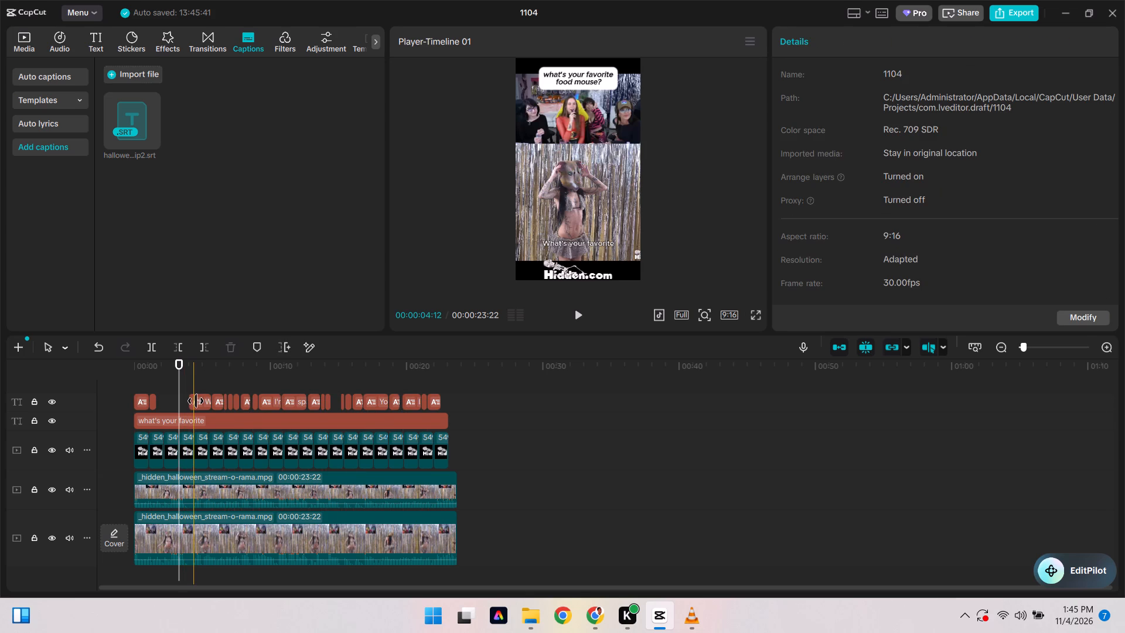
left_click(189, 404)
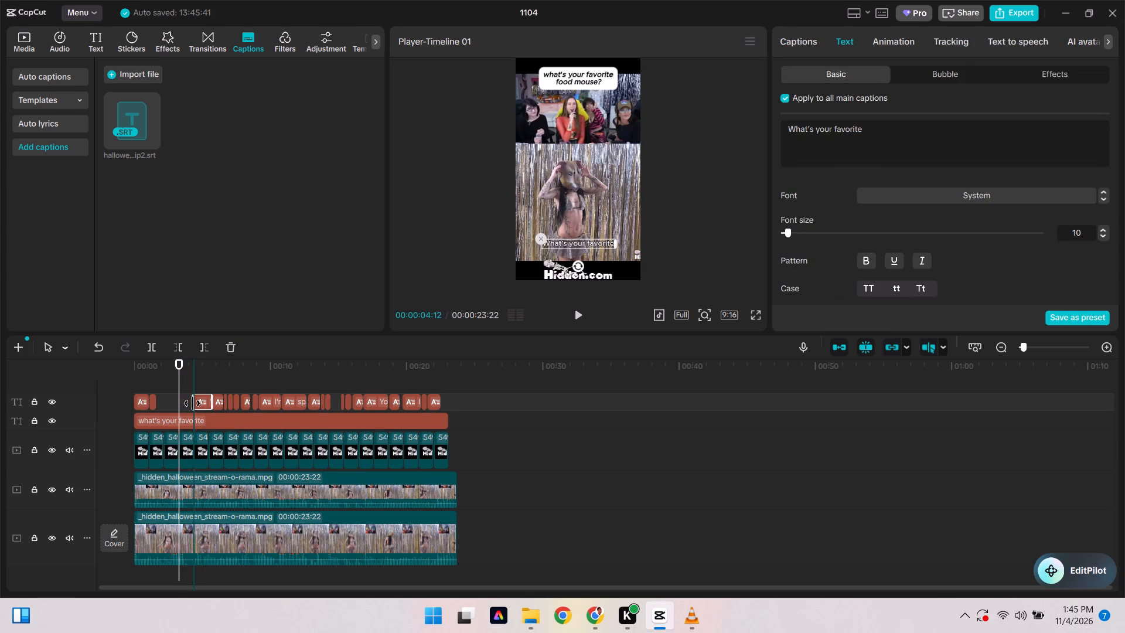
key("space")
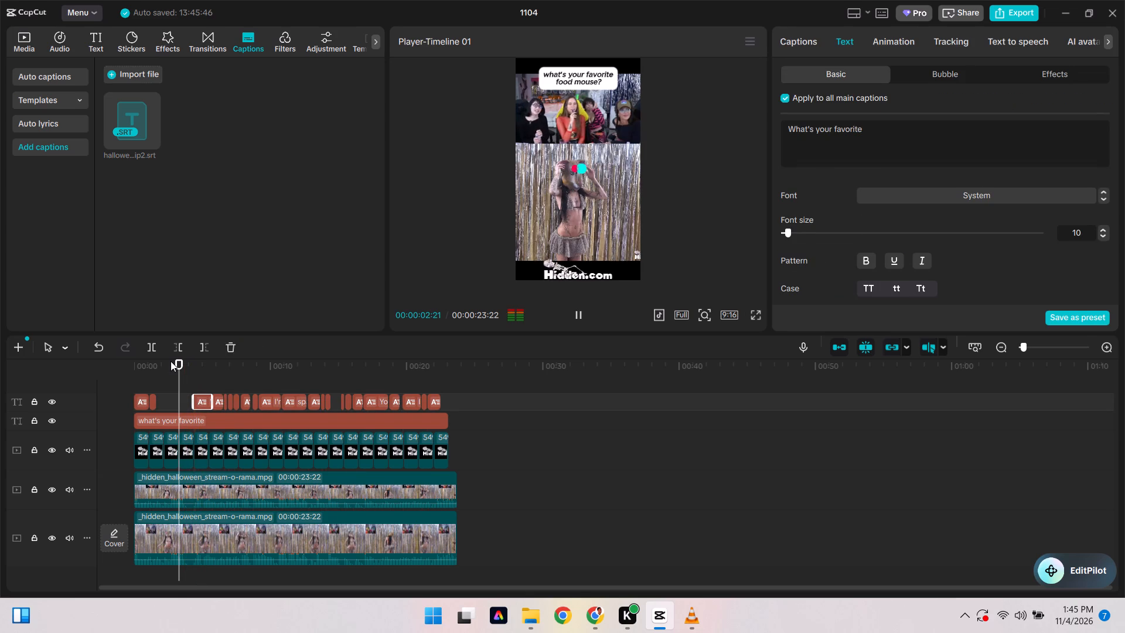
key("space")
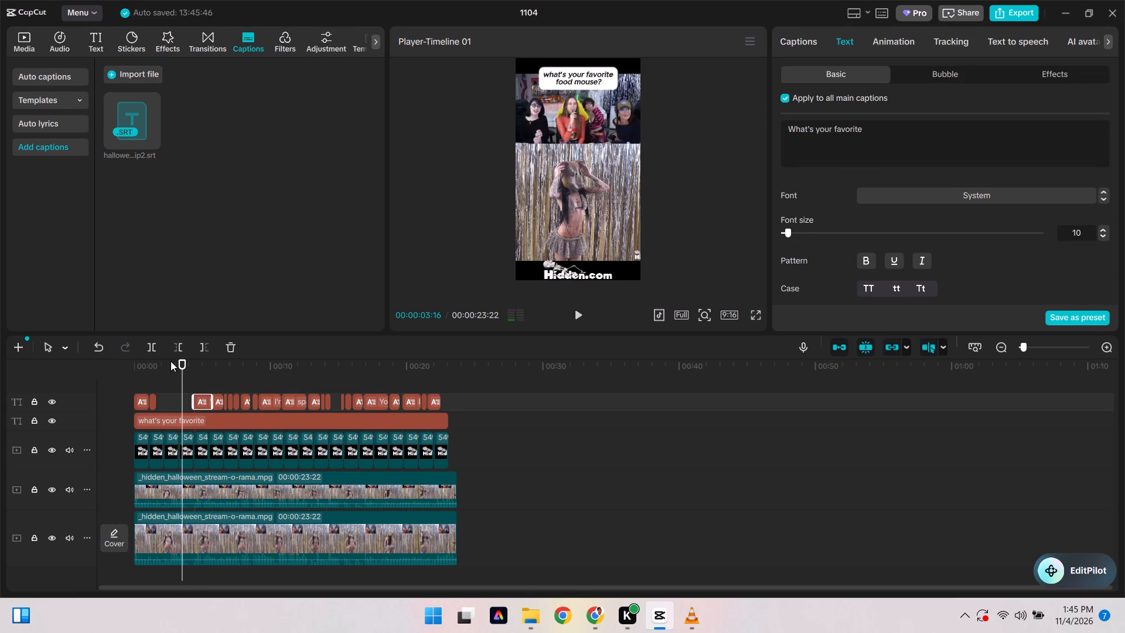
key("space")
key("space")
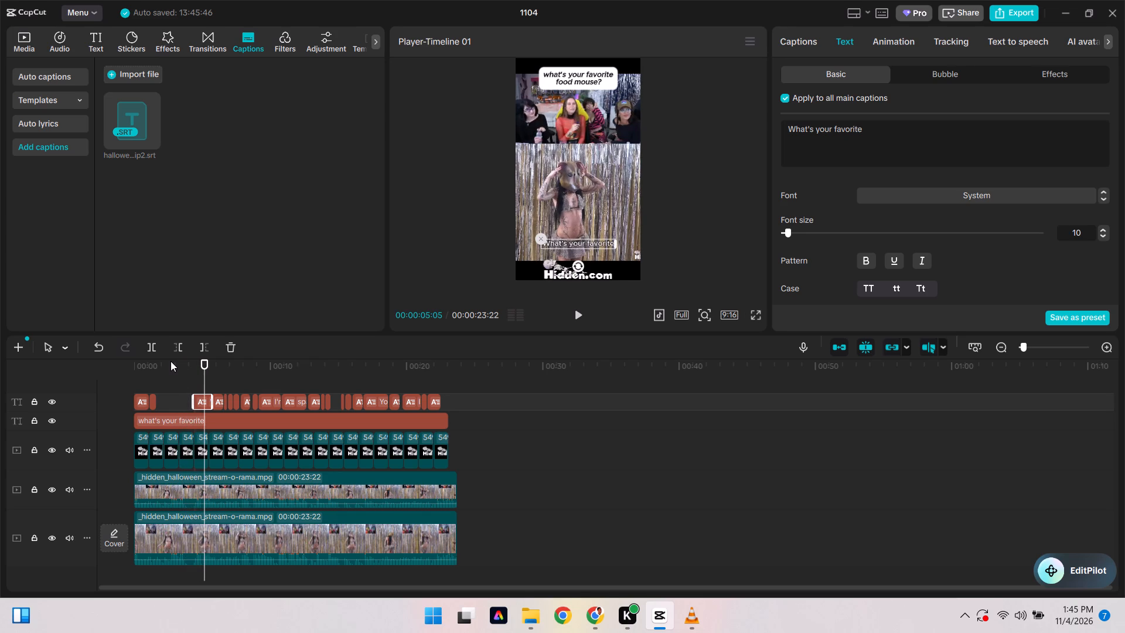
left_click_drag(192, 397, 204, 402)
left_click_drag(204, 402, 200, 403)
Play the timeline from 00:00:03:09 to check the timing of the "What's your favorite" caption.
left_click_drag(203, 375, 179, 377)
key("space")
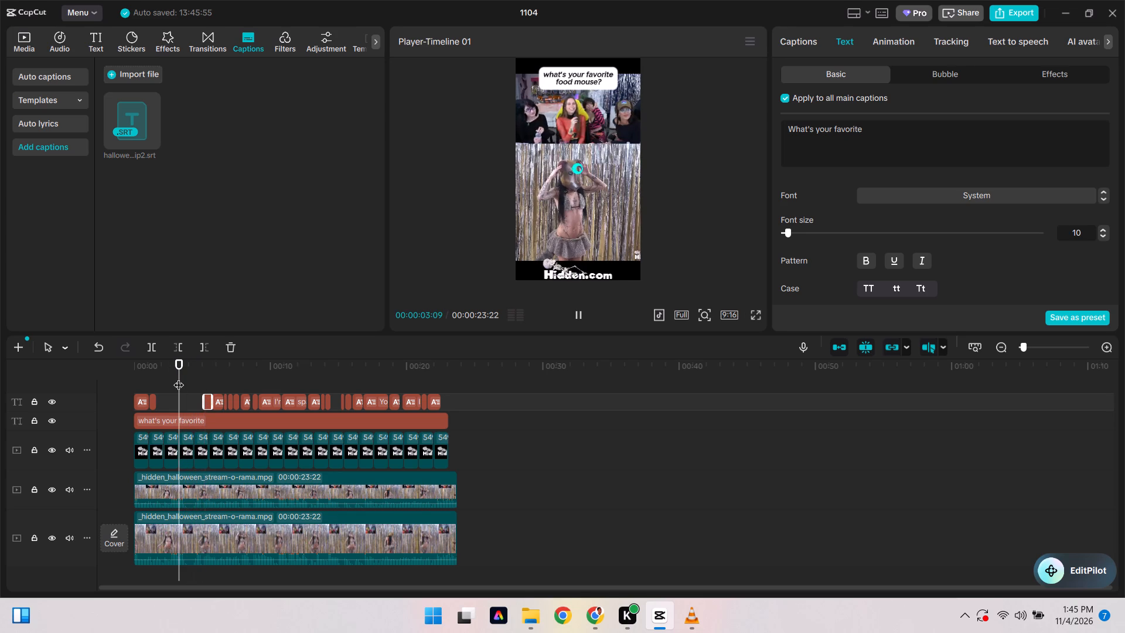
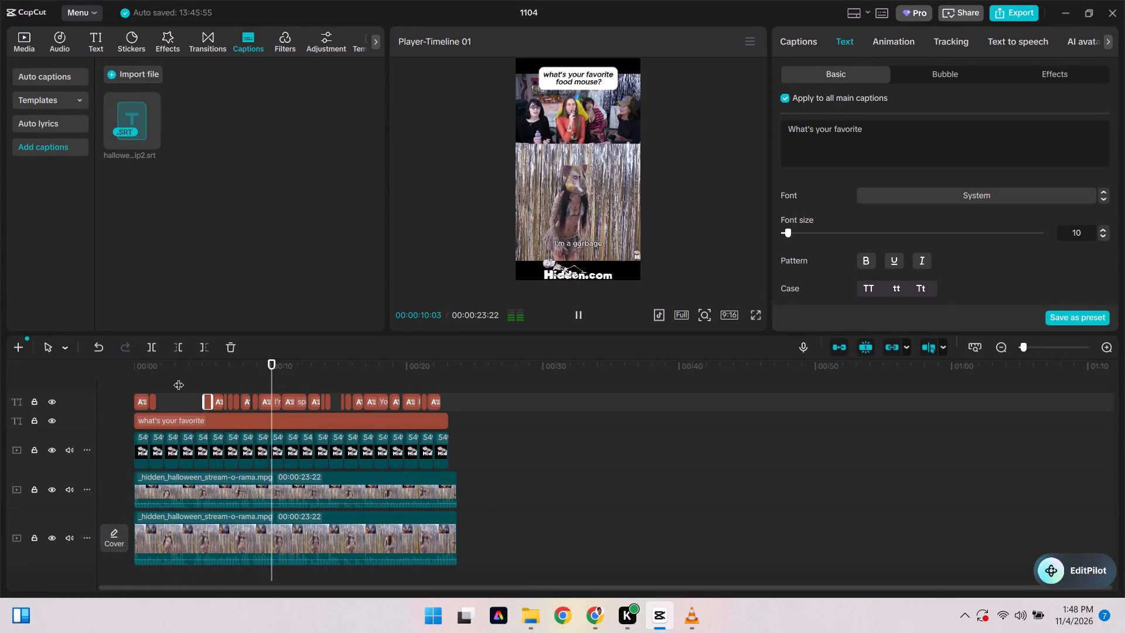
Play the rest of the timeline through to its end to review the remaining captions.
key("space")
key("space")
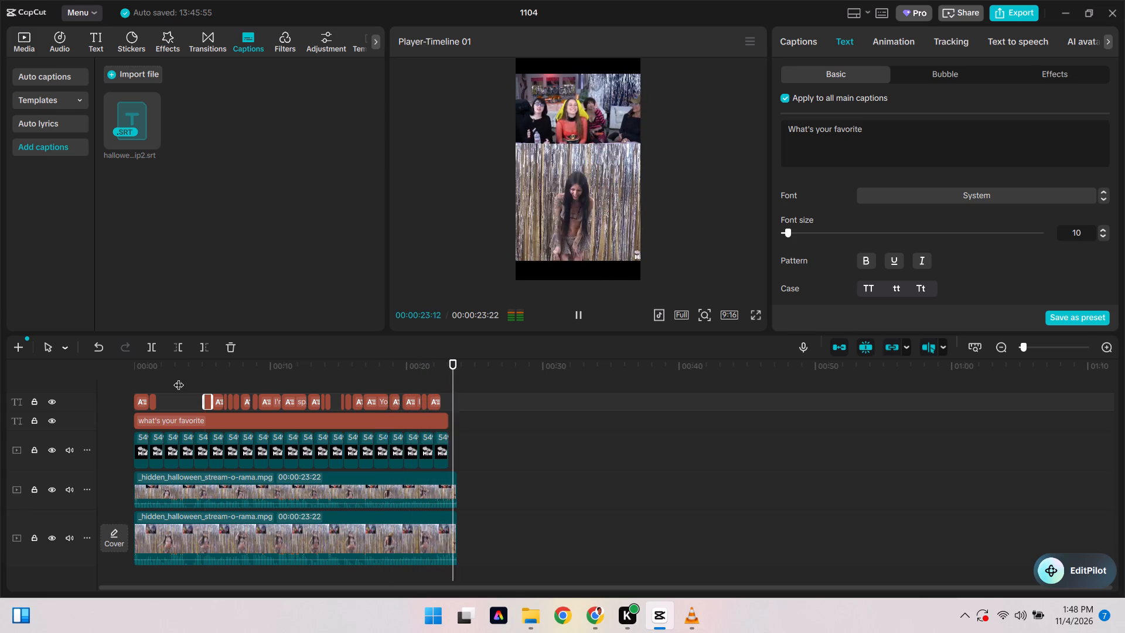
Export the timeline as 1104 in 4K, H.264, mp4 at 30fps.
left_click(997, 8)
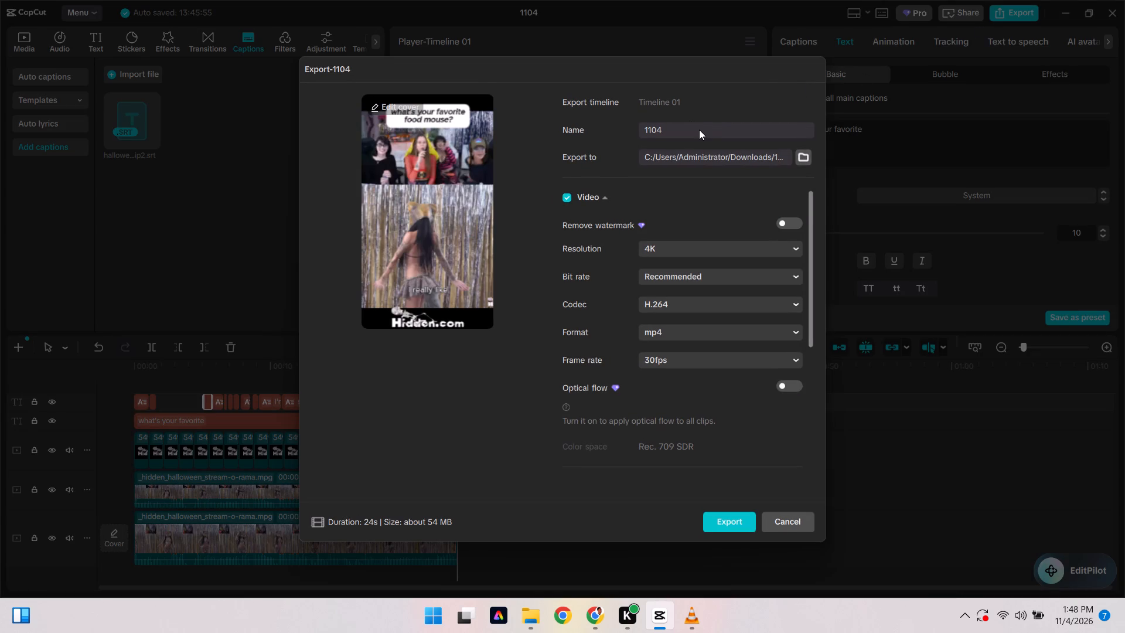
left_click(699, 130)
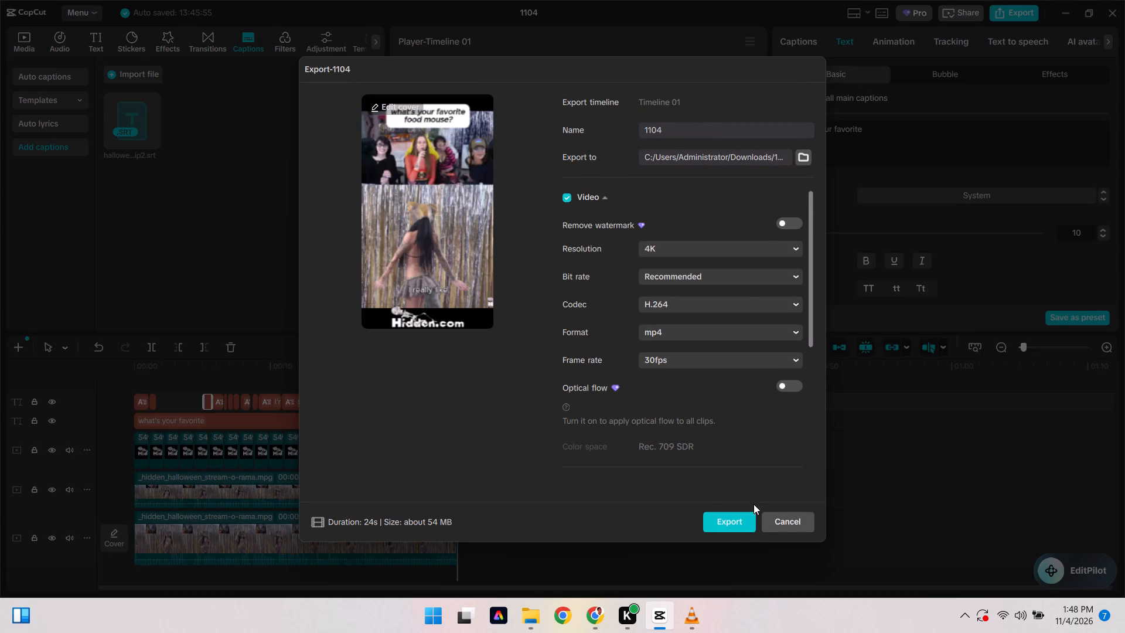
left_click(749, 513)
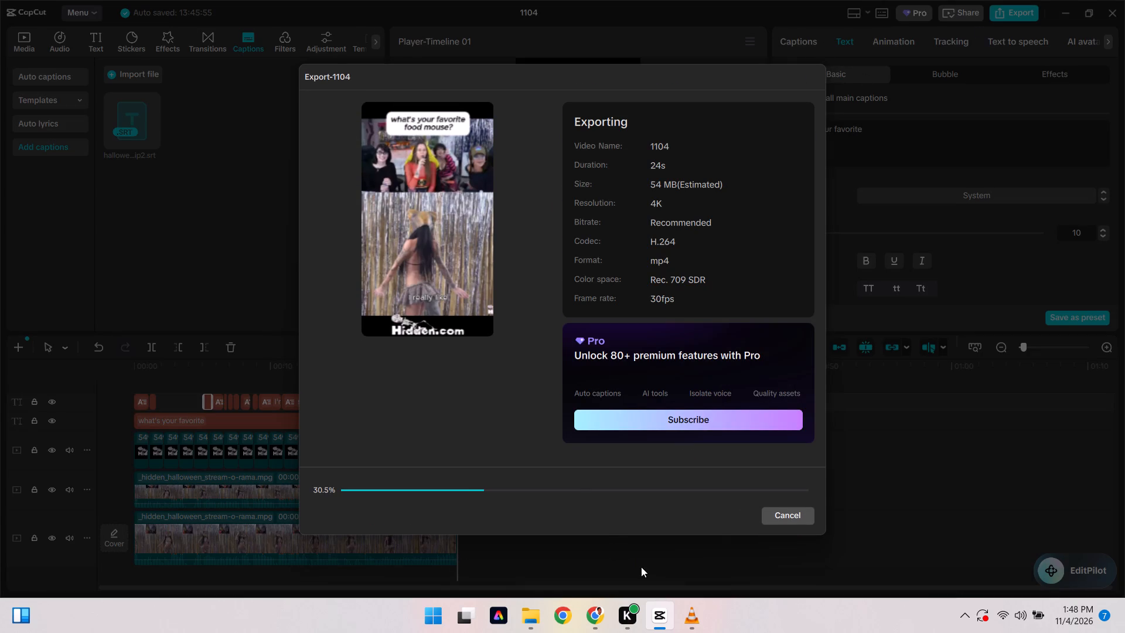
Switch to VLC, resume the earlier clip2.mp4 to review it, and close the player.
left_click(700, 629)
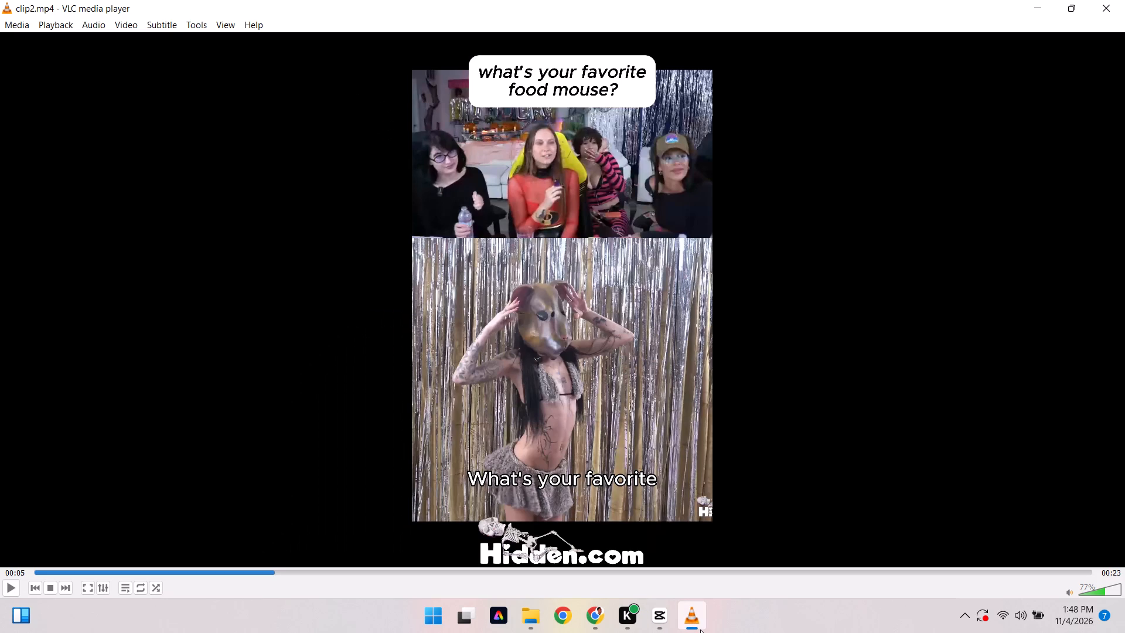
key("space")
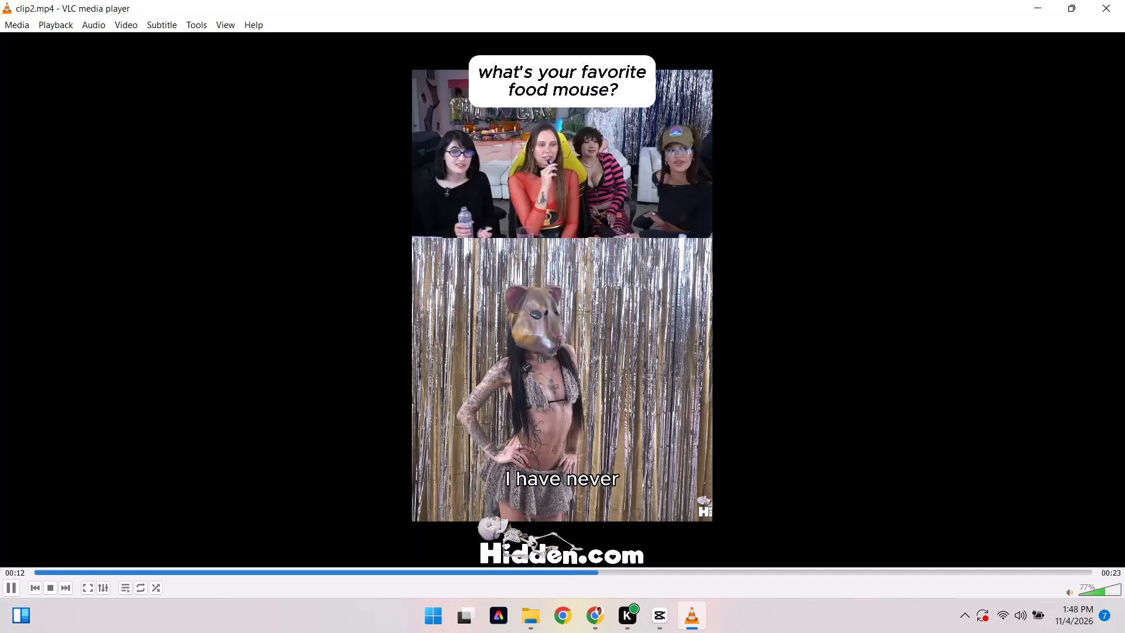
left_click(1123, 0)
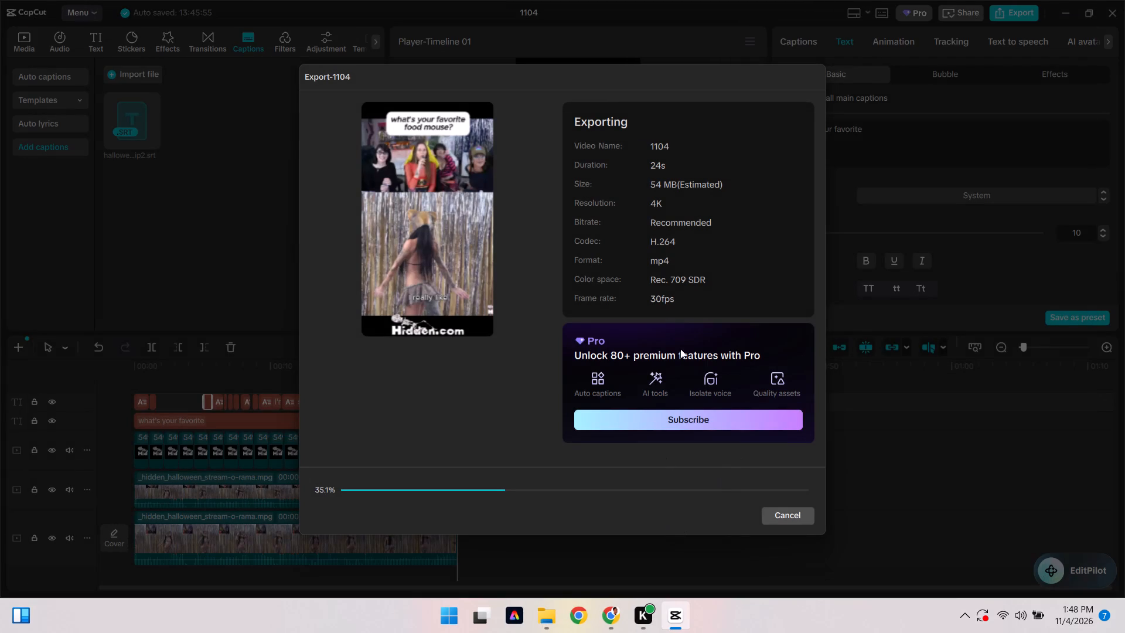
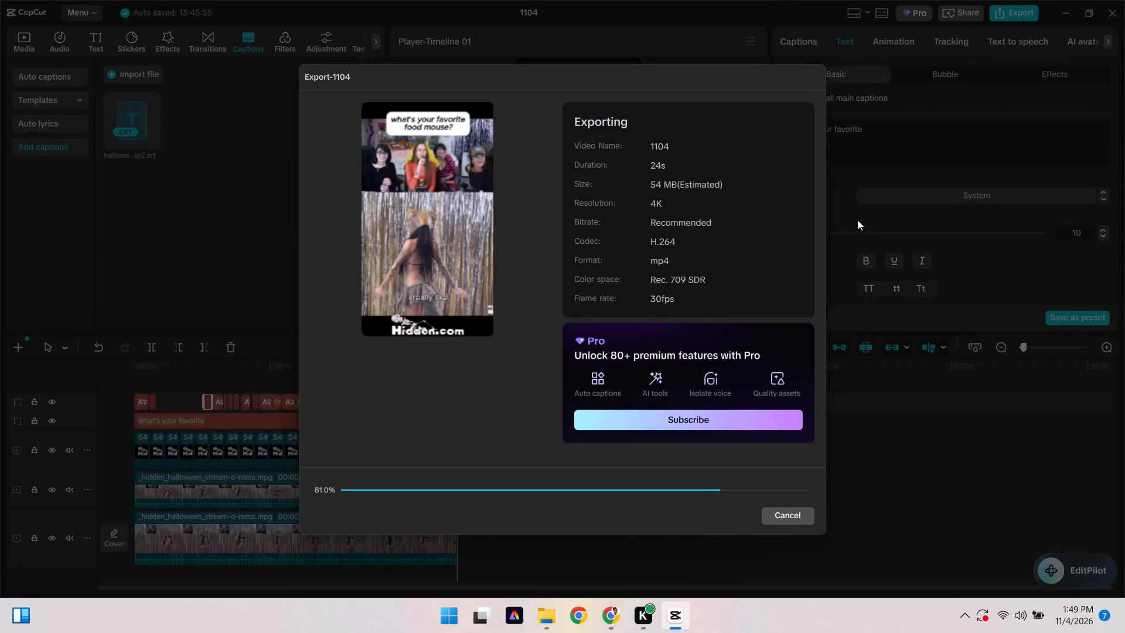
Switch from CapCut to the already open Chrome browser window.
left_click(620, 613)
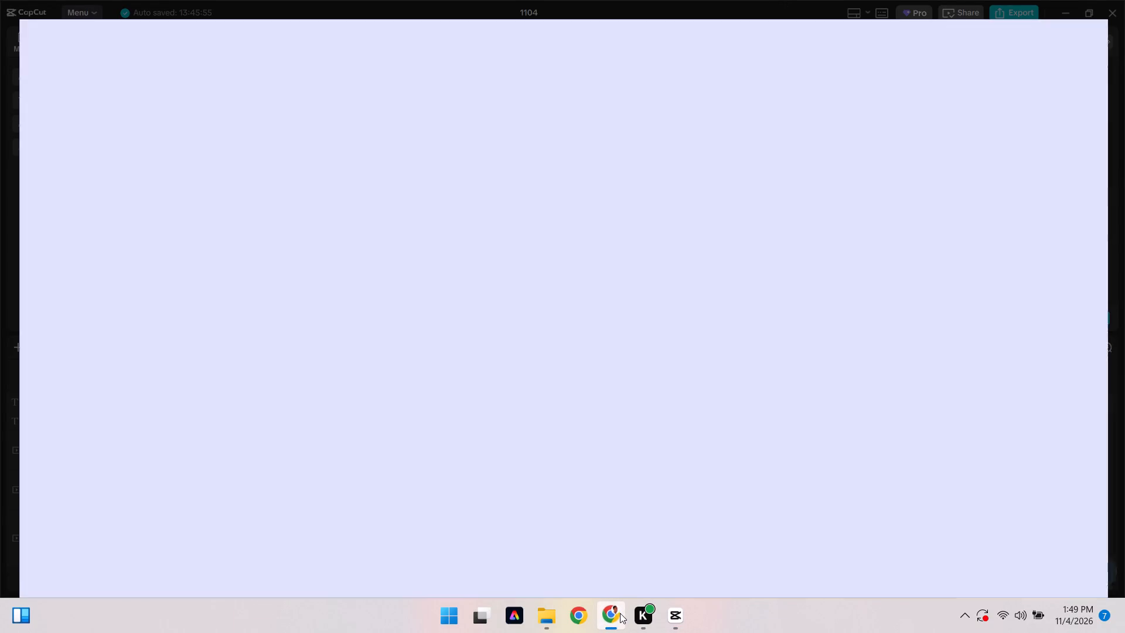
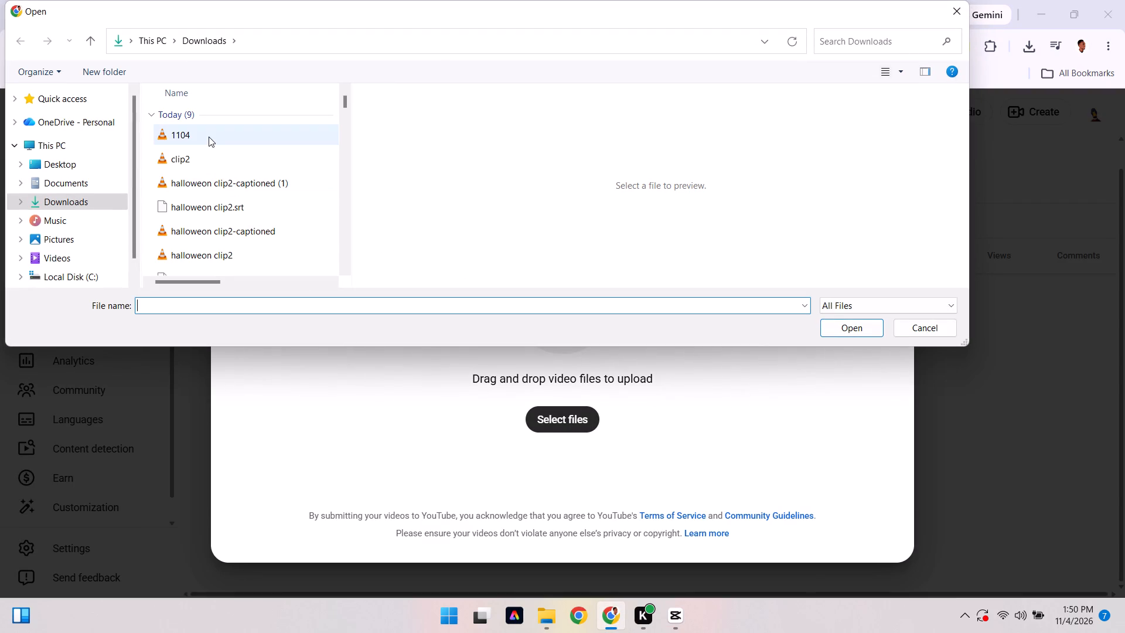
left_click(833, 325)
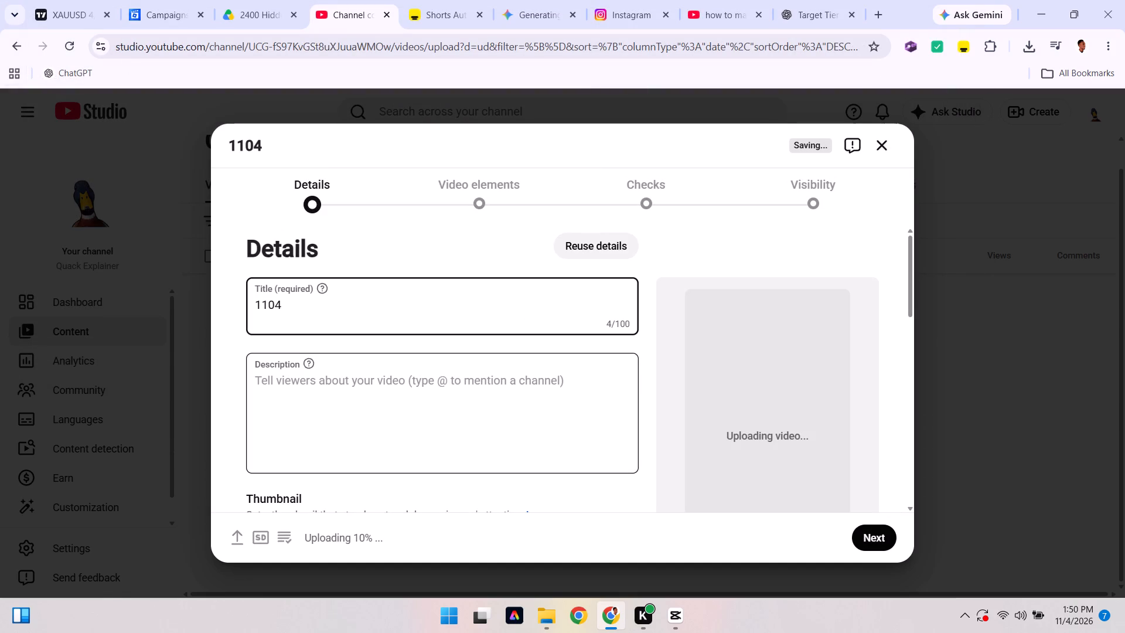
Clear the prefilled title of the uploaded video.
key("ctrl+a")
key("BackSpace")
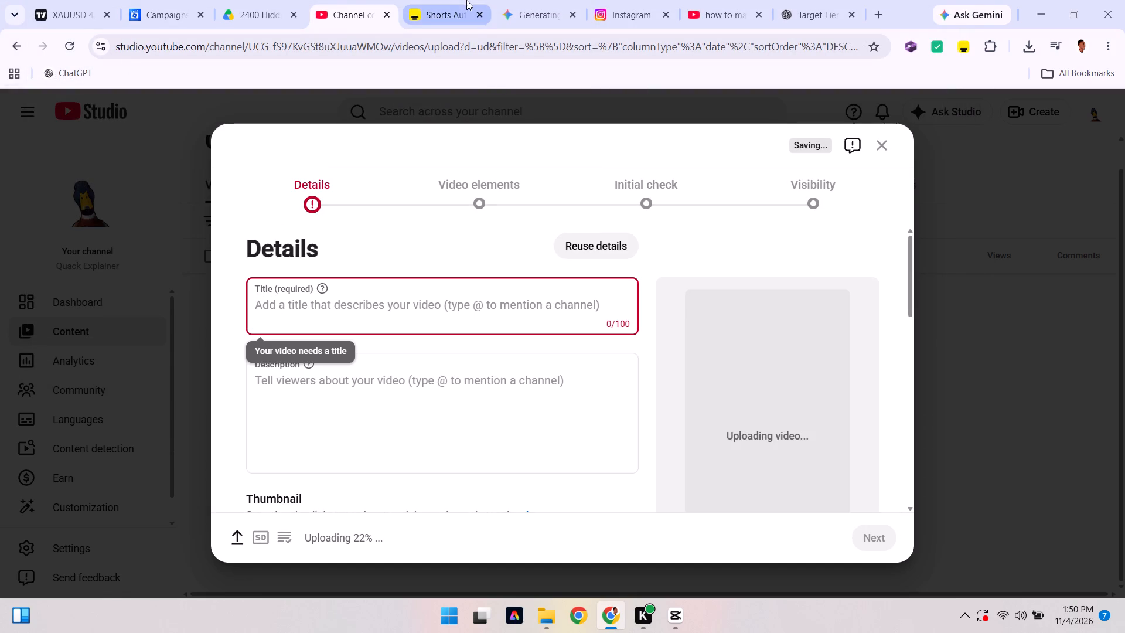
Copy the hashtags #hidden #halloween #costumecontest #kickclips from the Whop campaign brief into the YouTube video's description.
left_click(172, 0)
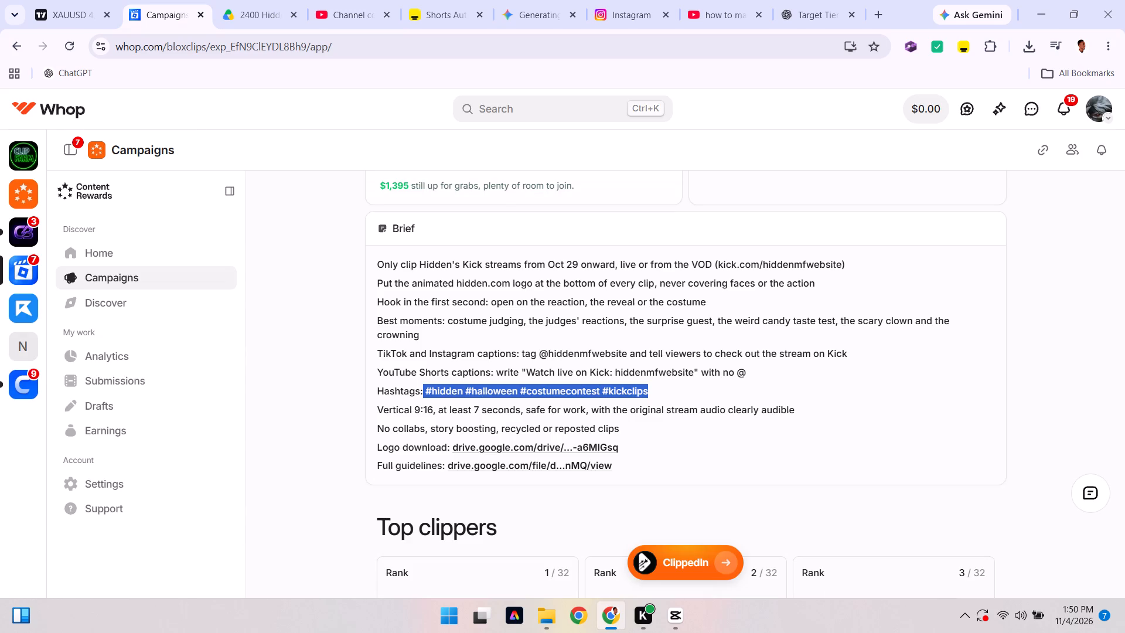
key("ctrl+c")
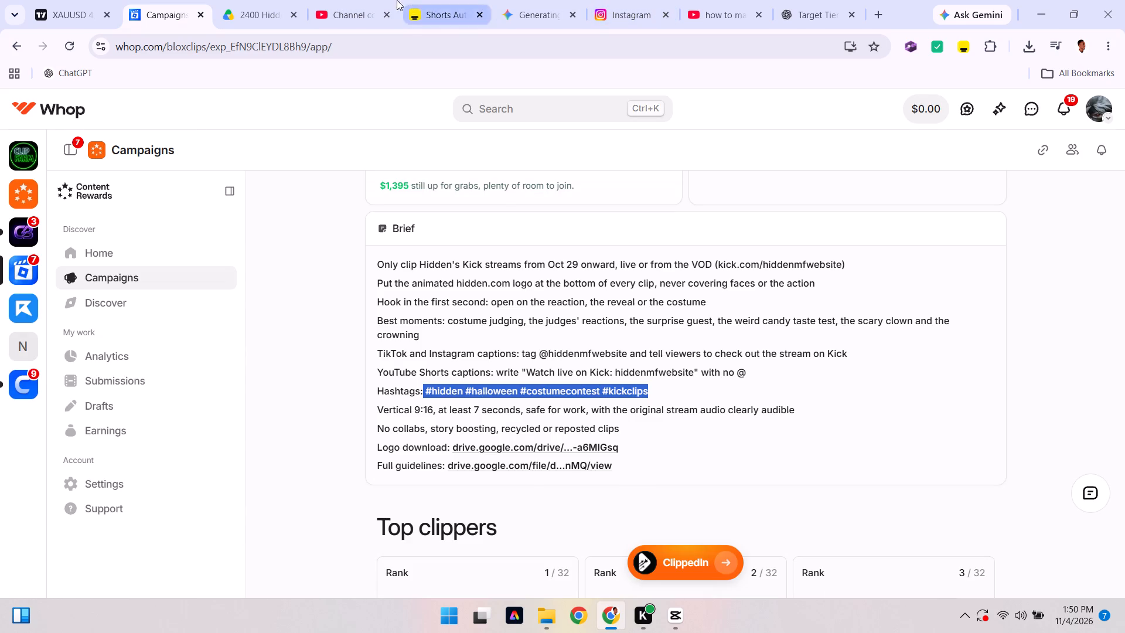
left_click(366, 0)
left_click(373, 436)
key("ctrl+v")
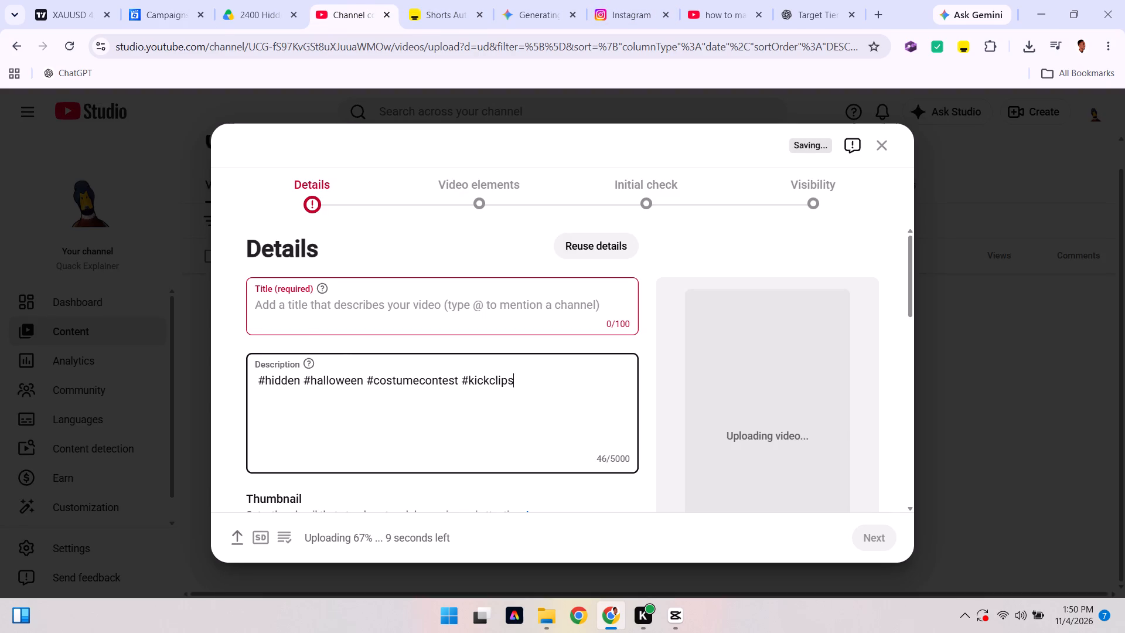
Copy "Watch live on Kick: hiddenmfwebsite" from the Whop campaign brief and paste it as the YouTube video's title.
left_click(296, 322)
left_click(184, 1)
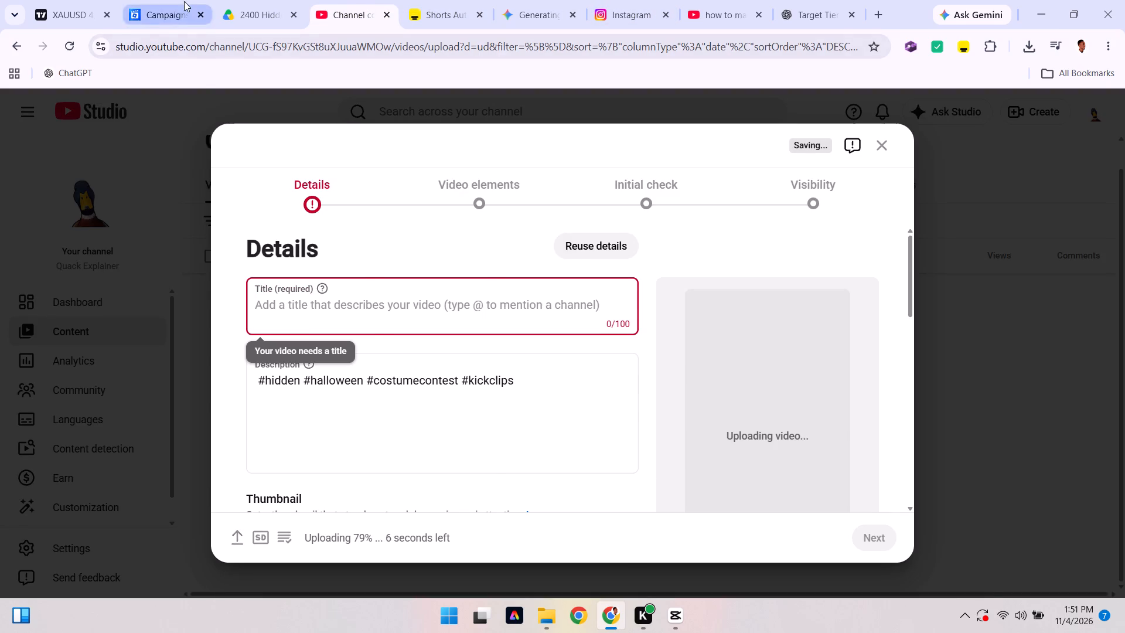
left_click_drag(529, 368, 692, 375)
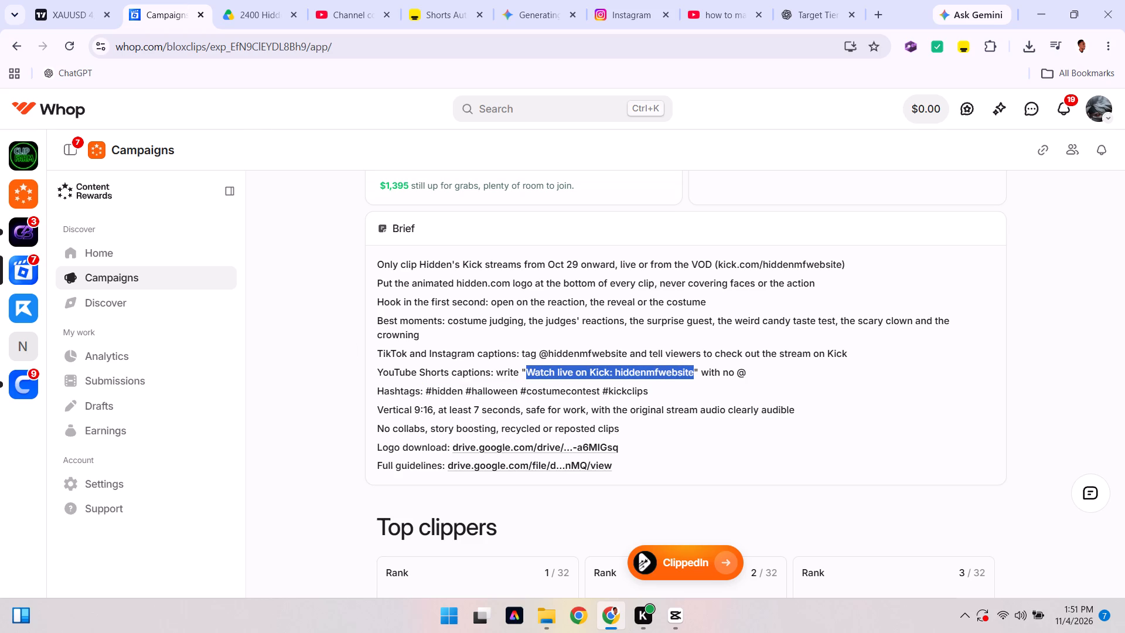
left_click_drag(692, 375, 692, 374)
key("ctrl+c")
key("ctrl+c")
key("ctrl+c")
key("ctrl+c")
left_click(348, 0)
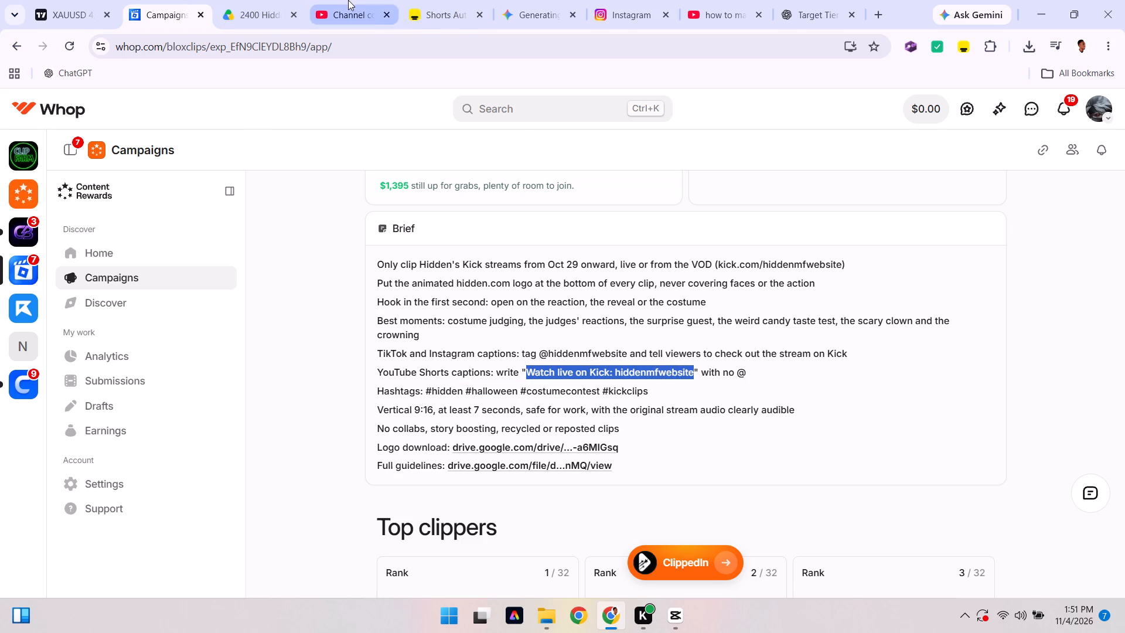
left_click(297, 314)
key("ctrl+v")
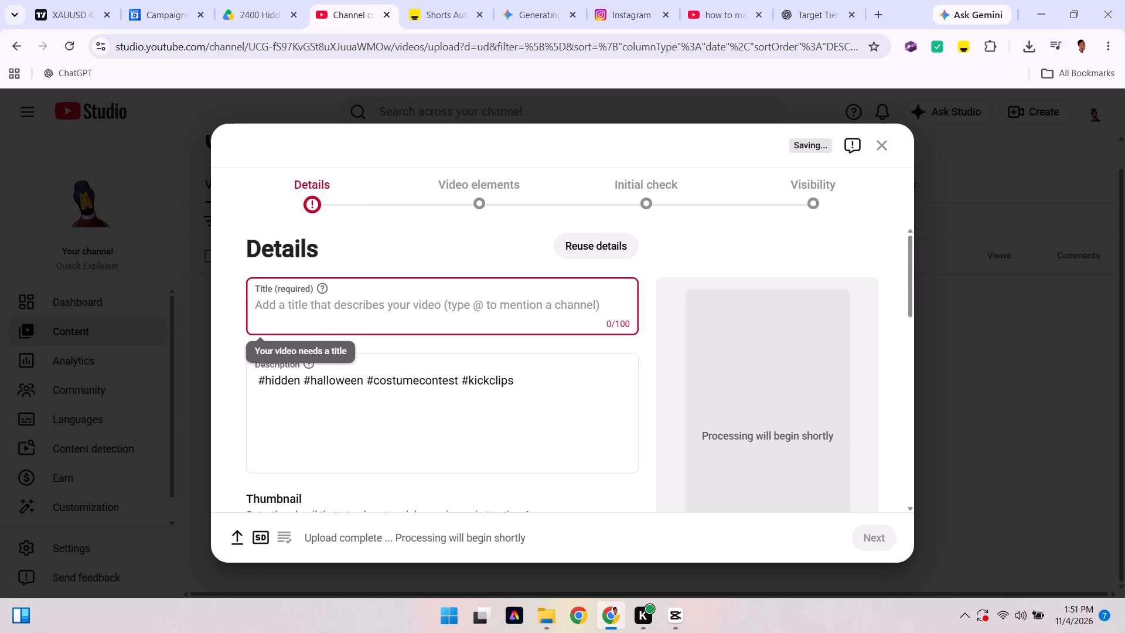
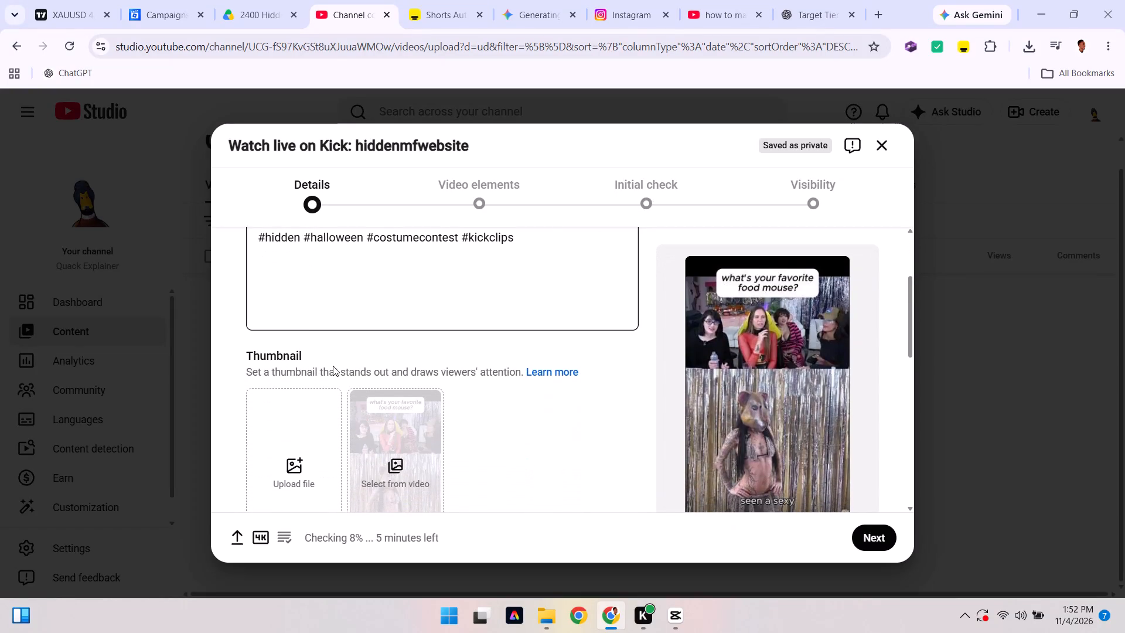
Set the video's thumbnail to the third suggested frame, showing the contestant unmasked and holding the mask.
left_click(407, 464)
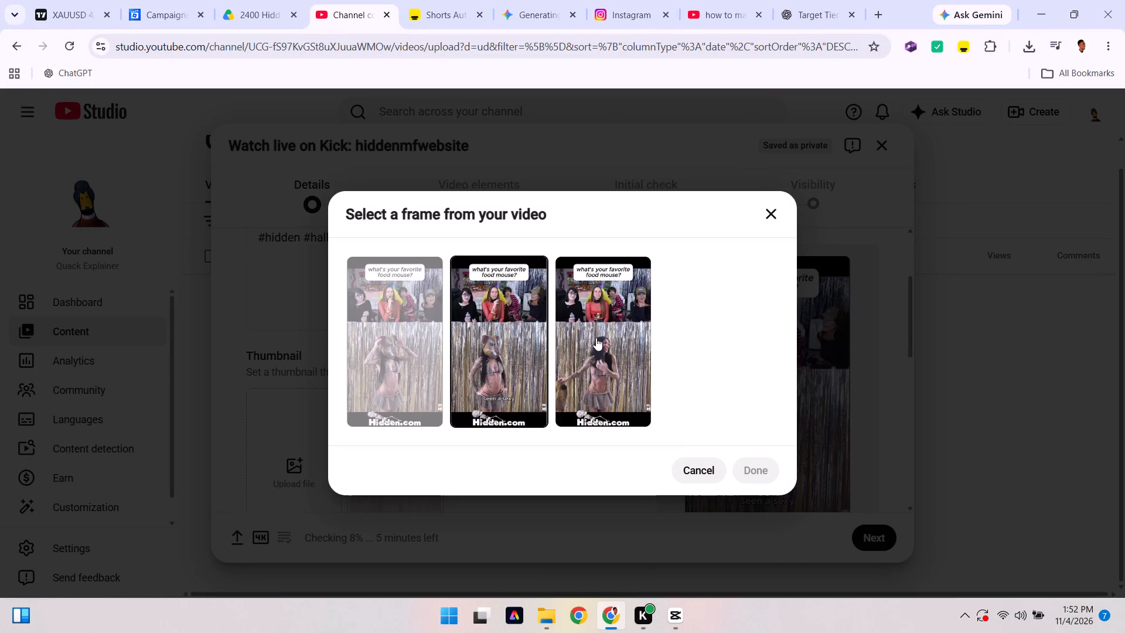
left_click(602, 357)
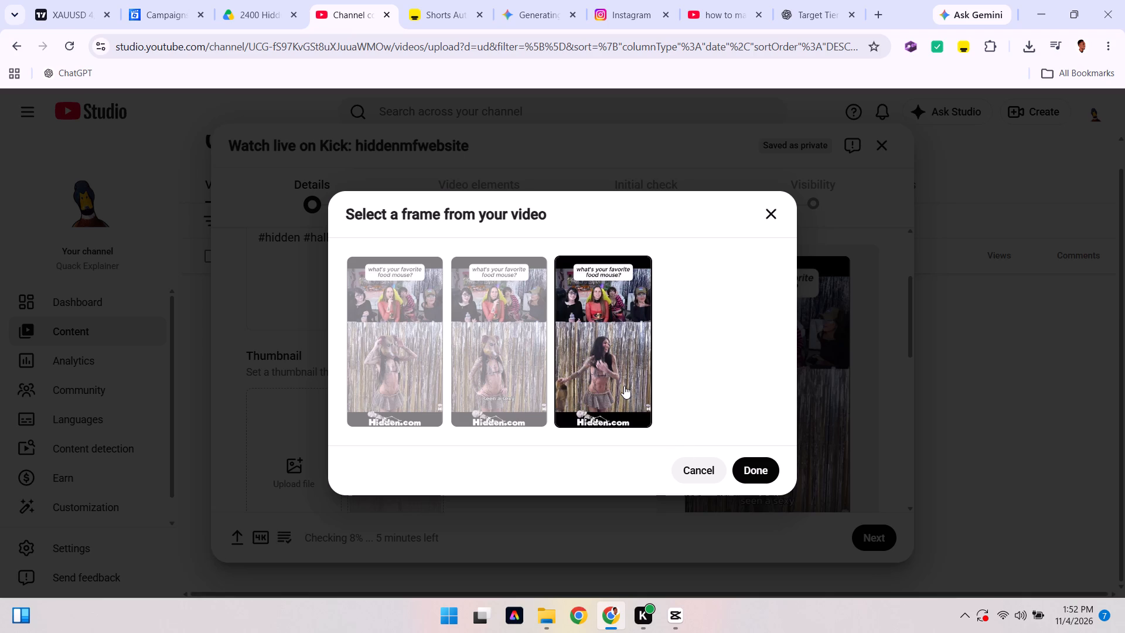
left_click(624, 386)
left_click(757, 465)
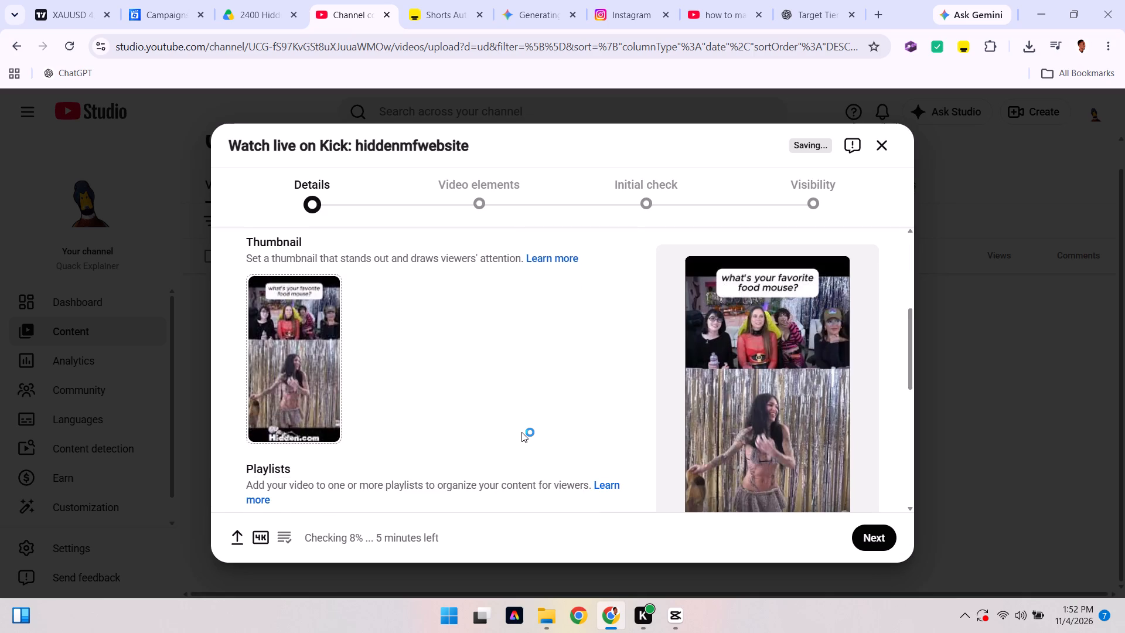
Review the remaining upload details, including playlist and audience settings, and play the video preview.
scroll(521, 427, "down", 5)
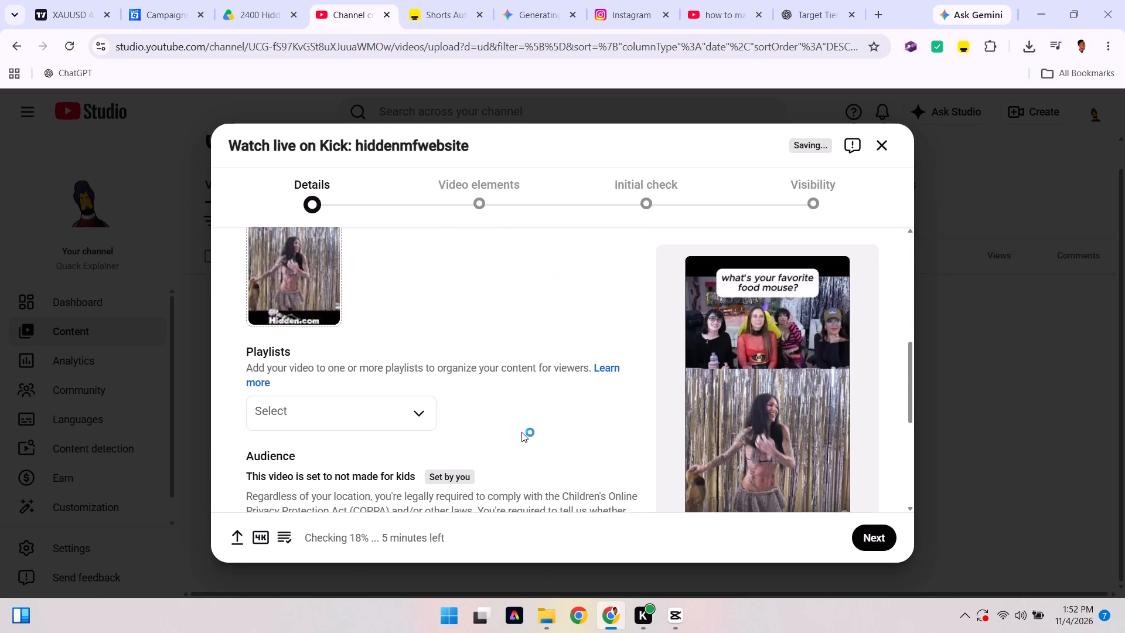
scroll(521, 427, "down", 6)
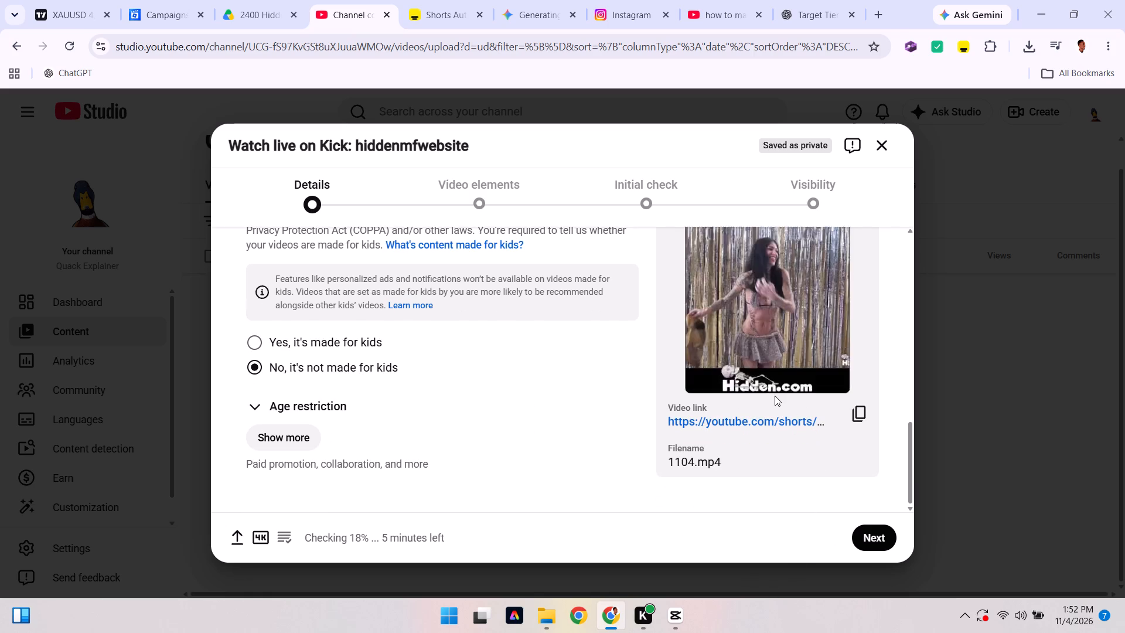
scroll(775, 396, "up", 2)
left_click(696, 504)
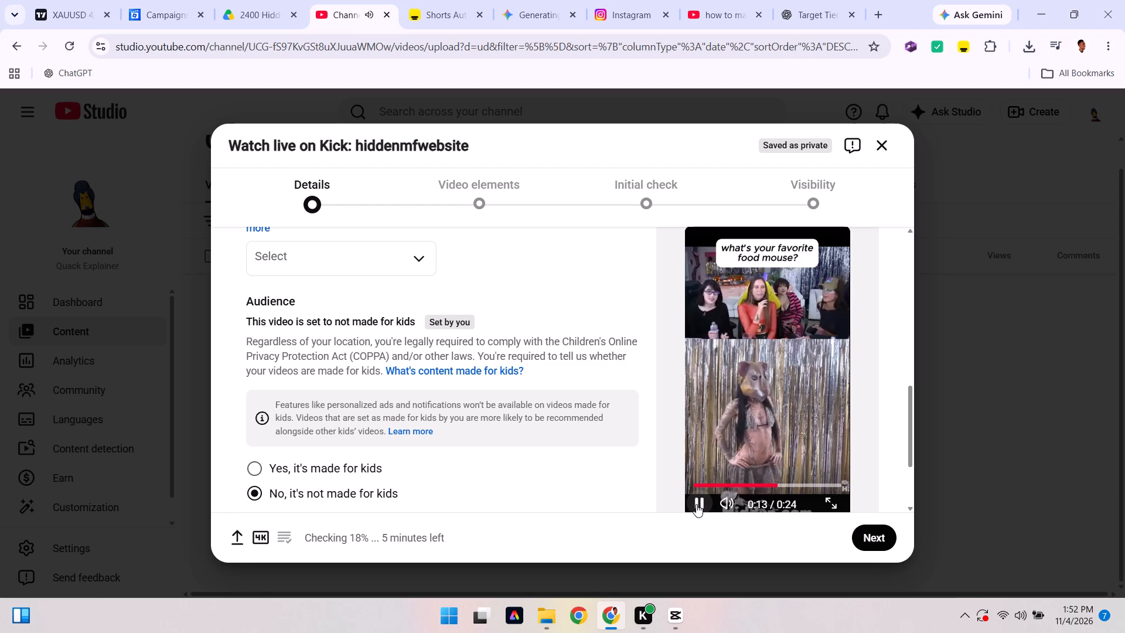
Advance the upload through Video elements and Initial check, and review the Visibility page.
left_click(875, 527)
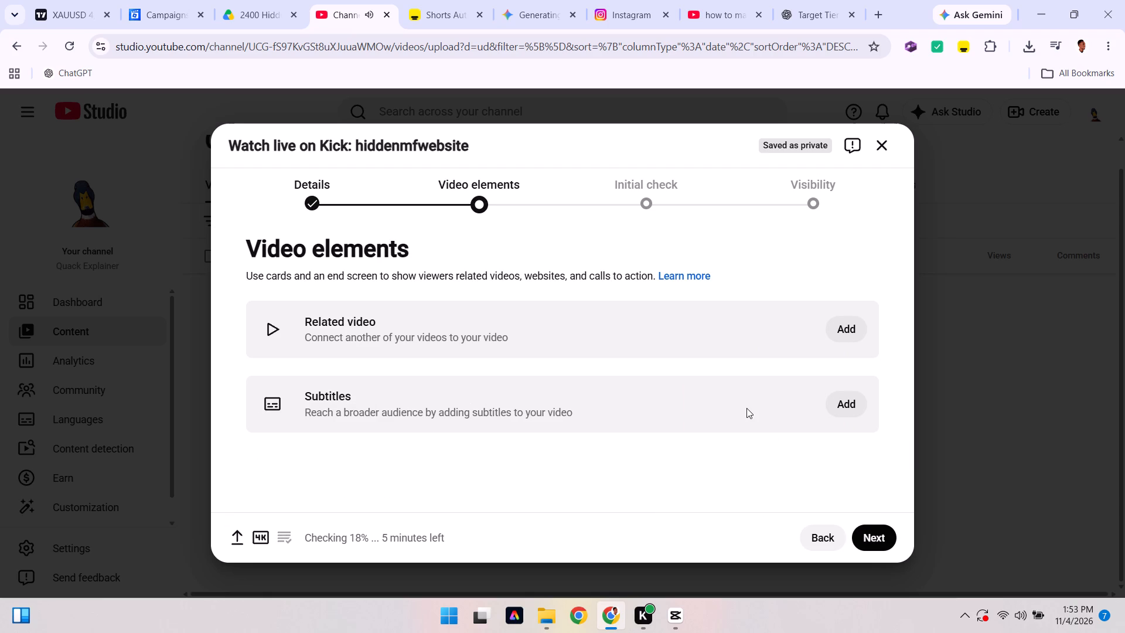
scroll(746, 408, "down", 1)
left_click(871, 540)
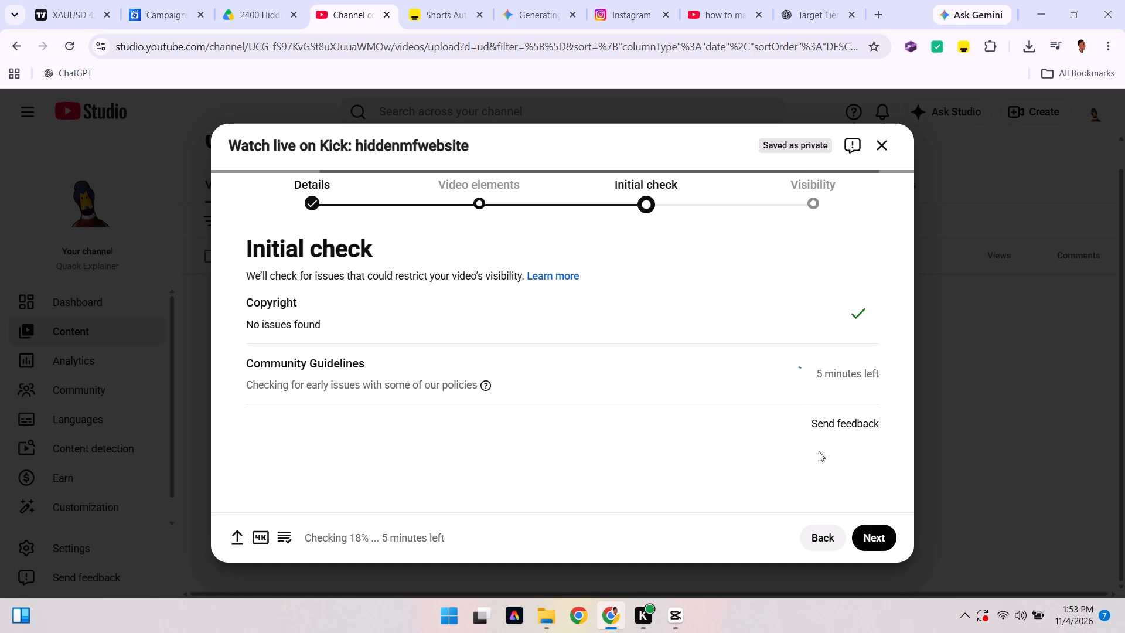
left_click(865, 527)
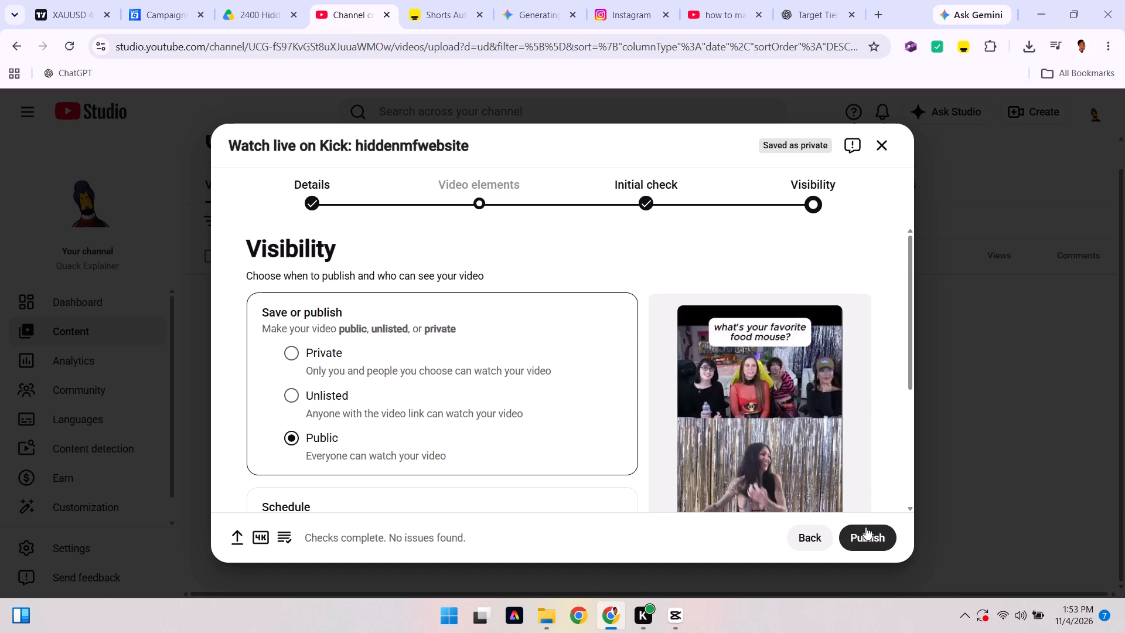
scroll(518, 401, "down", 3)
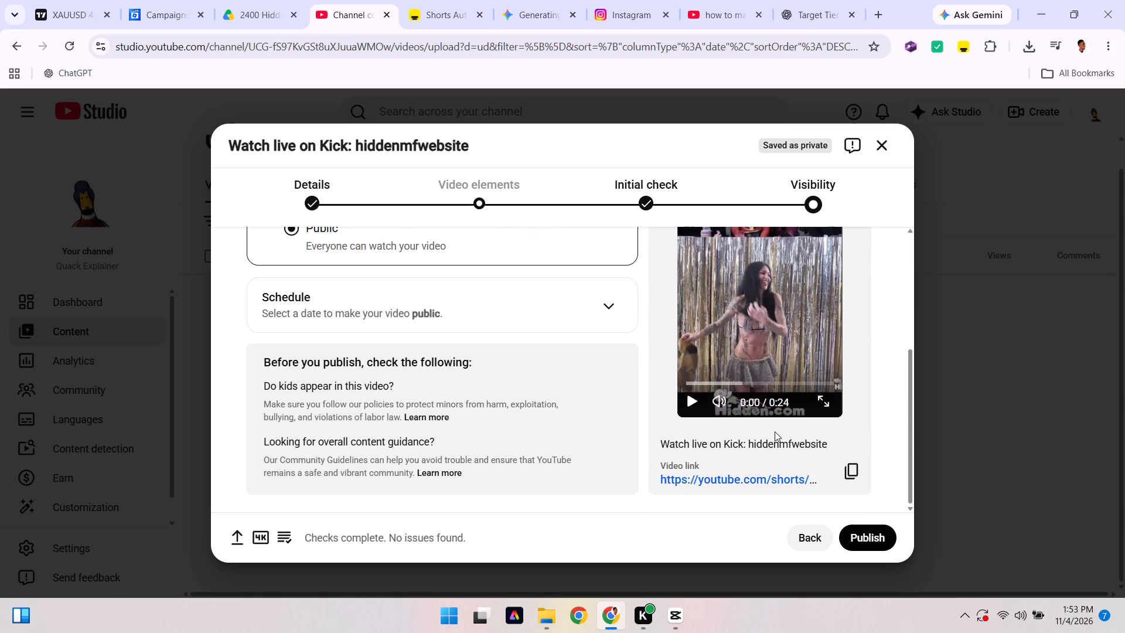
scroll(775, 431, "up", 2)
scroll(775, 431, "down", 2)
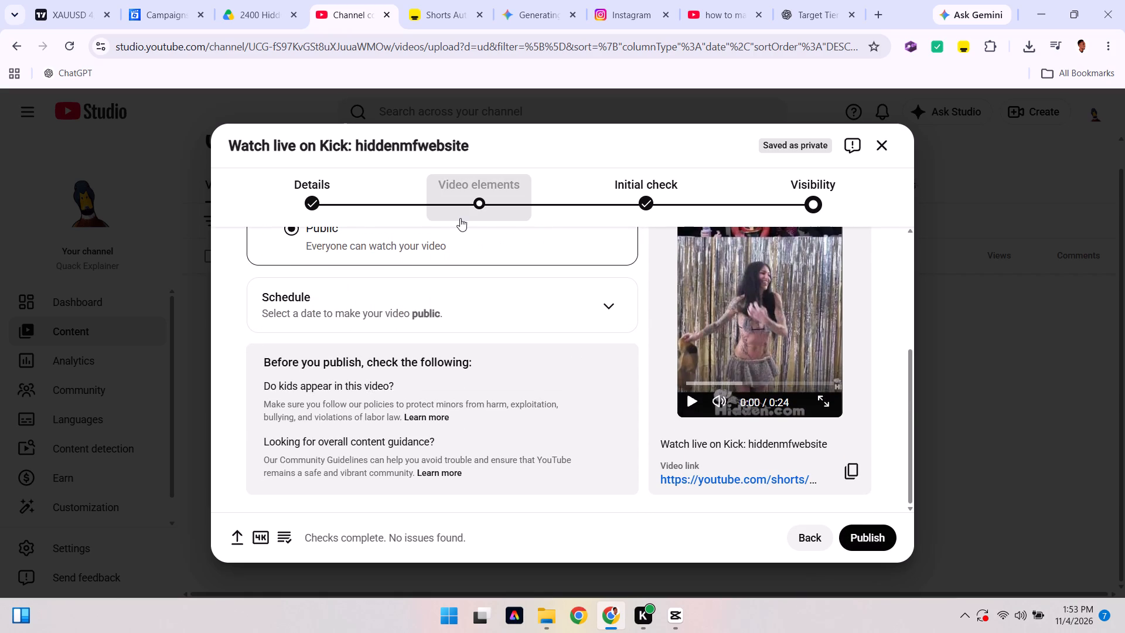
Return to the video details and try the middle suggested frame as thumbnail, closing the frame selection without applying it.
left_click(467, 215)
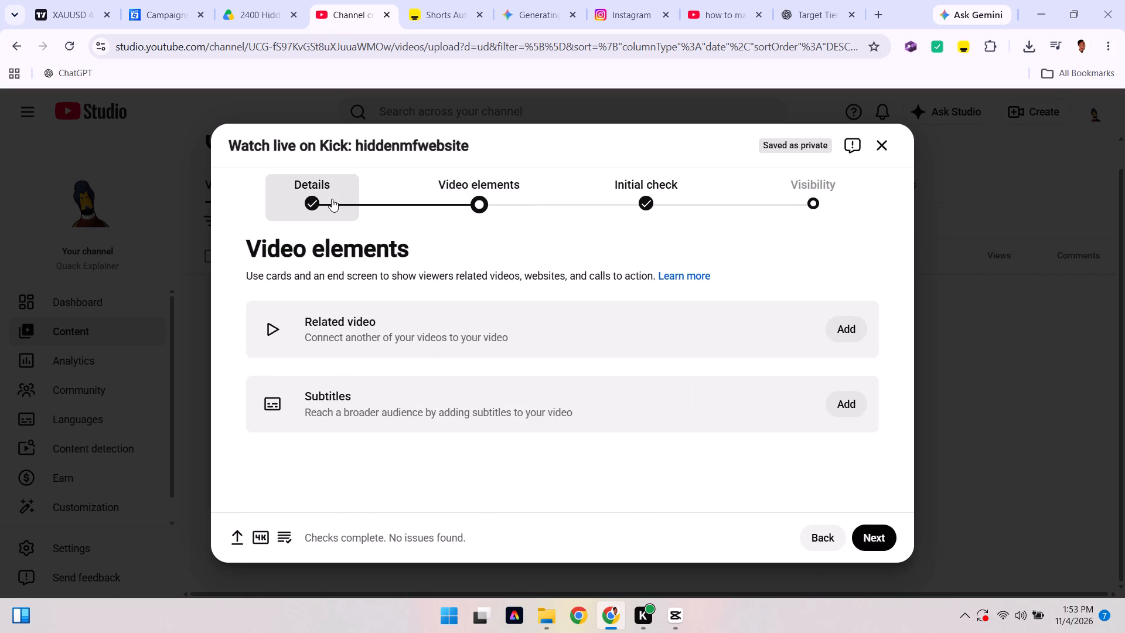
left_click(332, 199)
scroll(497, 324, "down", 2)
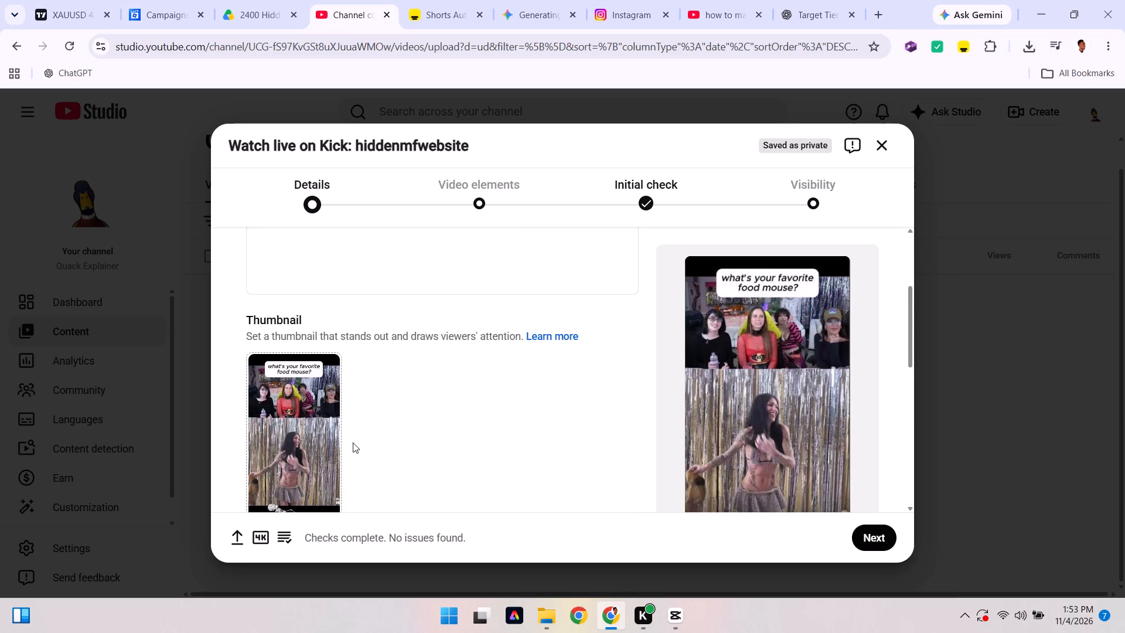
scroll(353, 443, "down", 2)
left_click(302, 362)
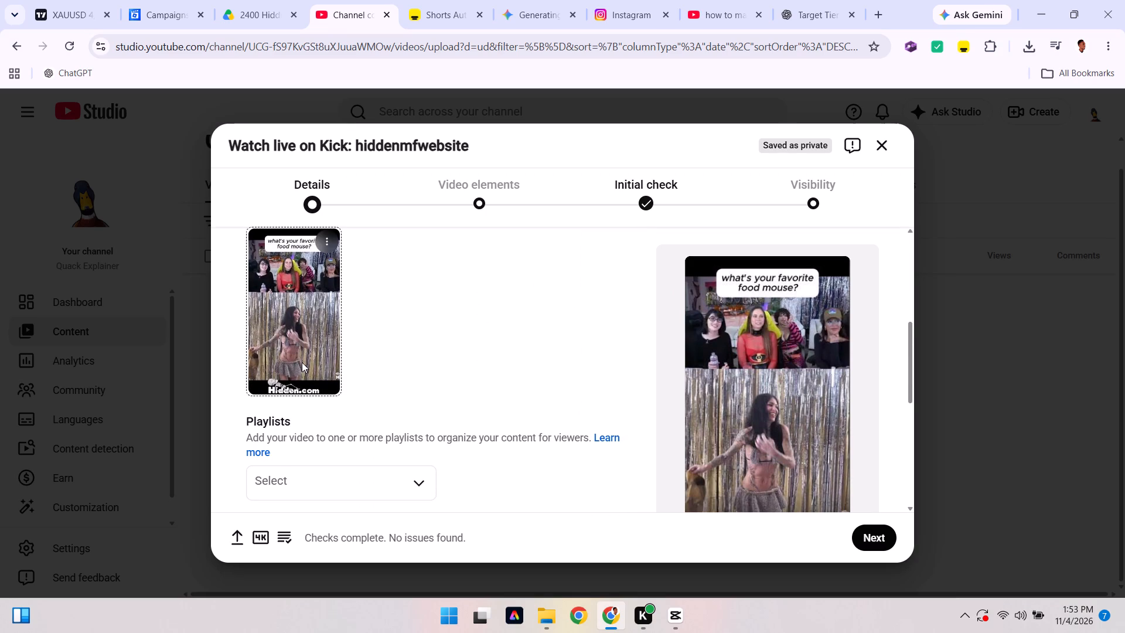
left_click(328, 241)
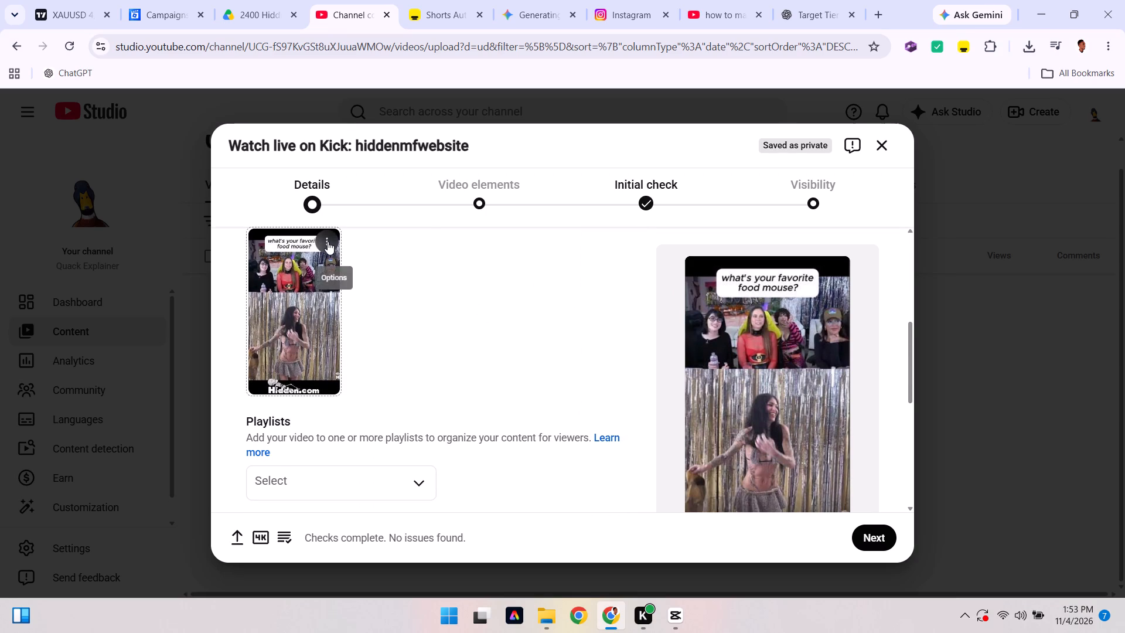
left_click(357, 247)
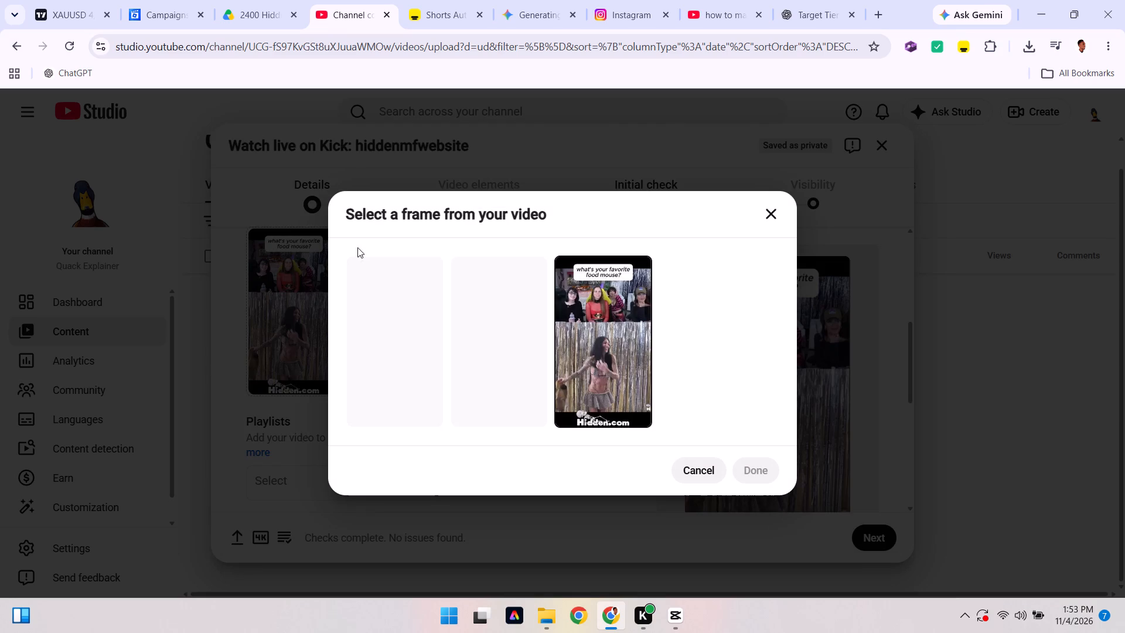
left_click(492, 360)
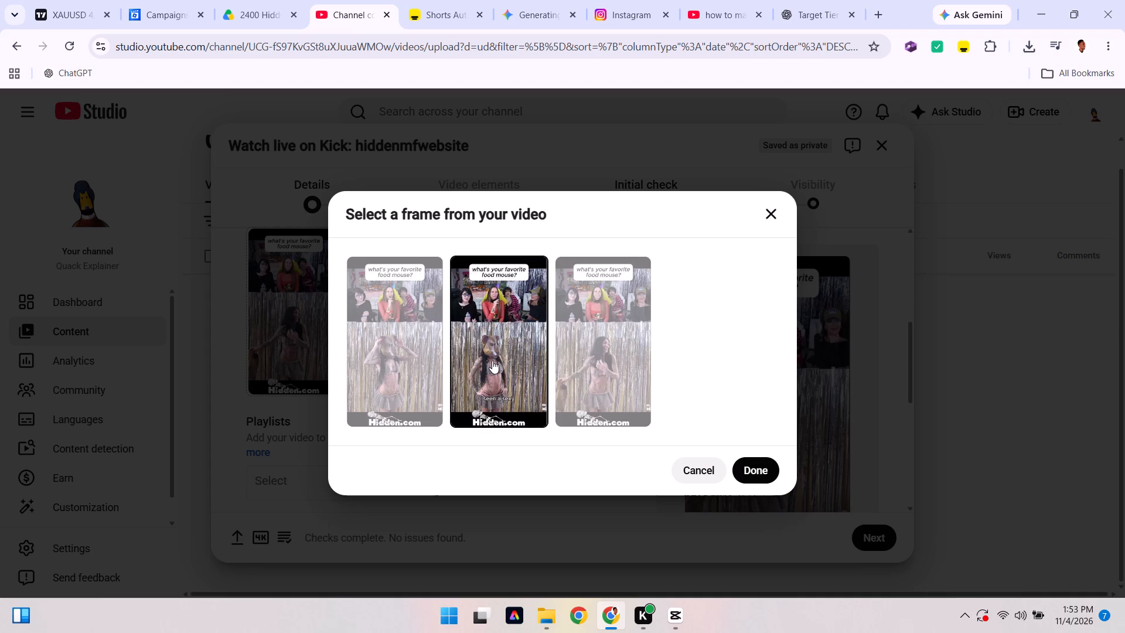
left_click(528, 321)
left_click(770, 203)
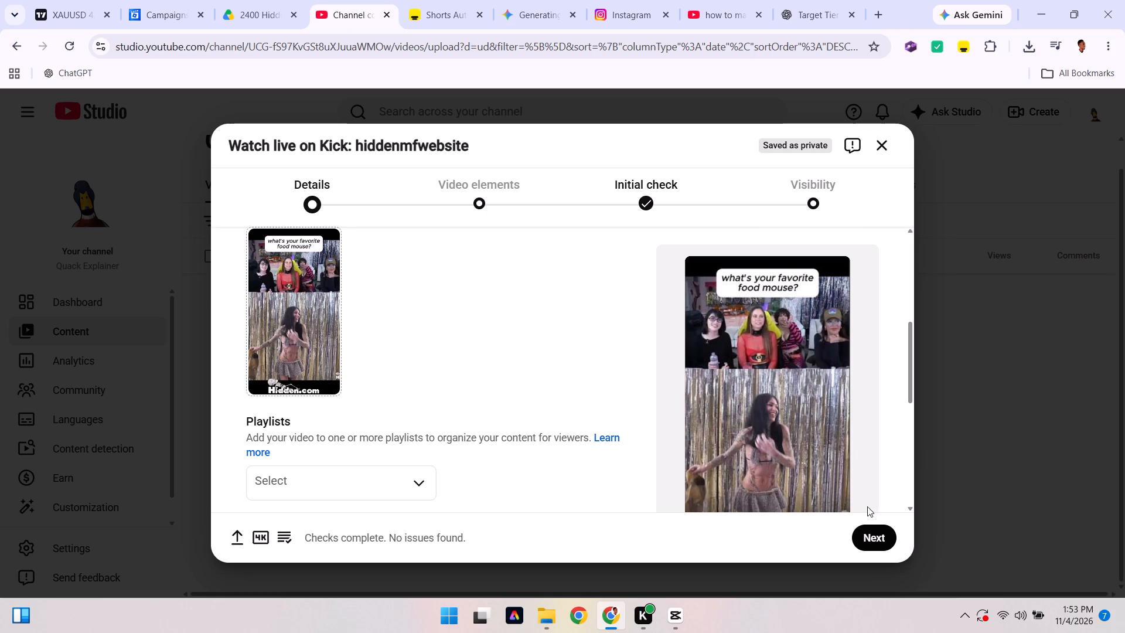
Advance the upload to the Visibility page and publish the video as Public.
left_click(880, 542)
left_click(880, 542)
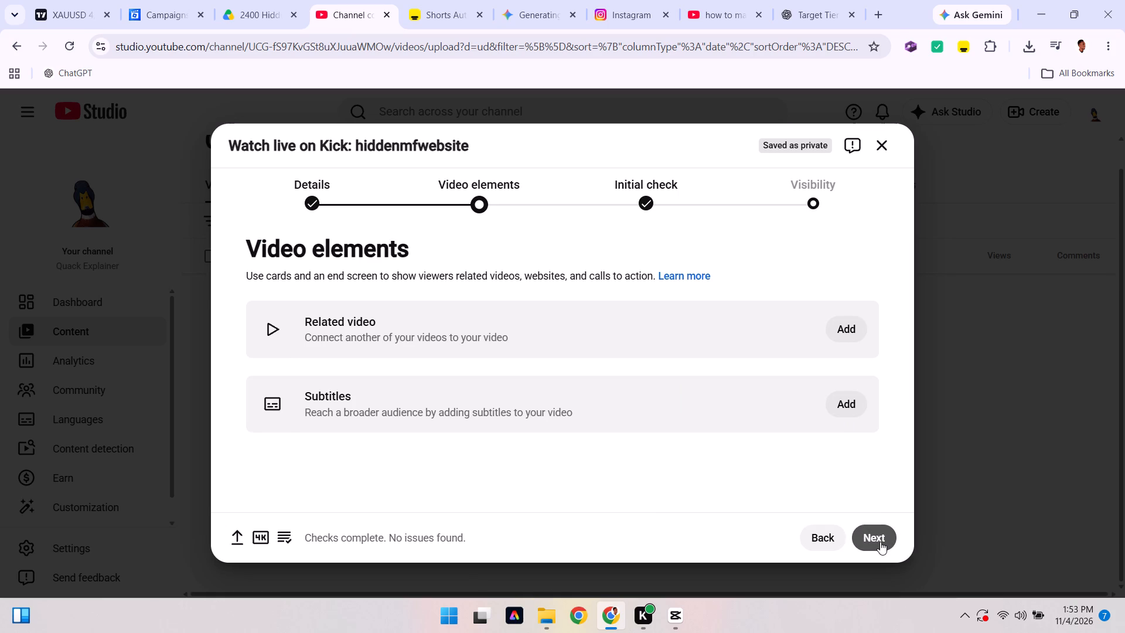
left_click(880, 542)
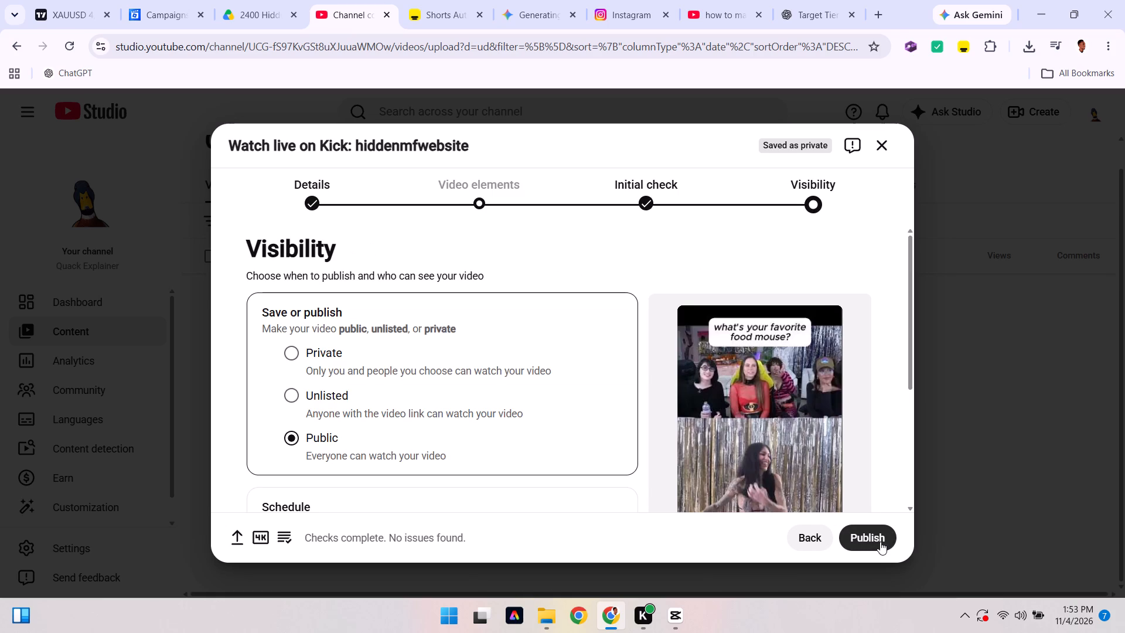
scroll(845, 460, "down", 3)
left_click(857, 537)
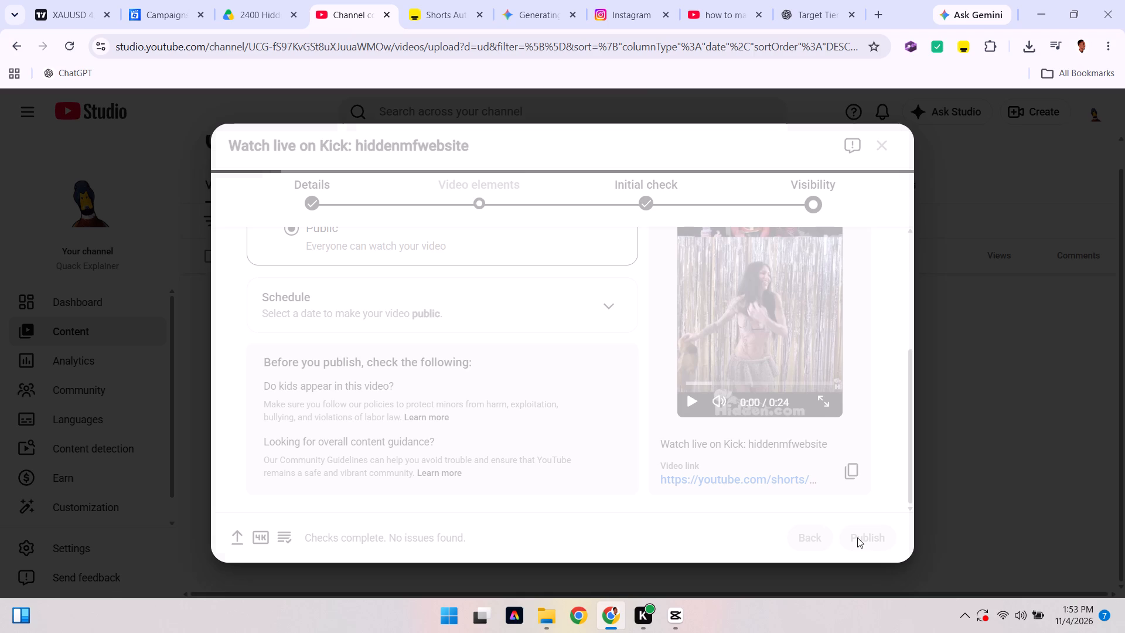
Copy the published Short's share link.
scroll(628, 333, "up", 1)
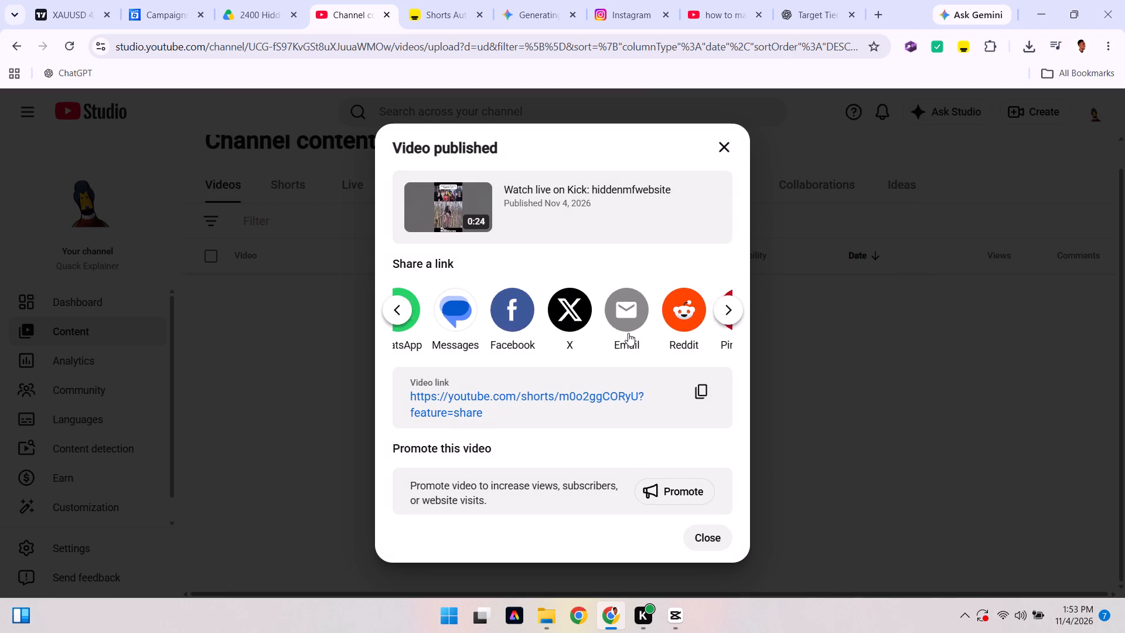
scroll(628, 333, "up", 1)
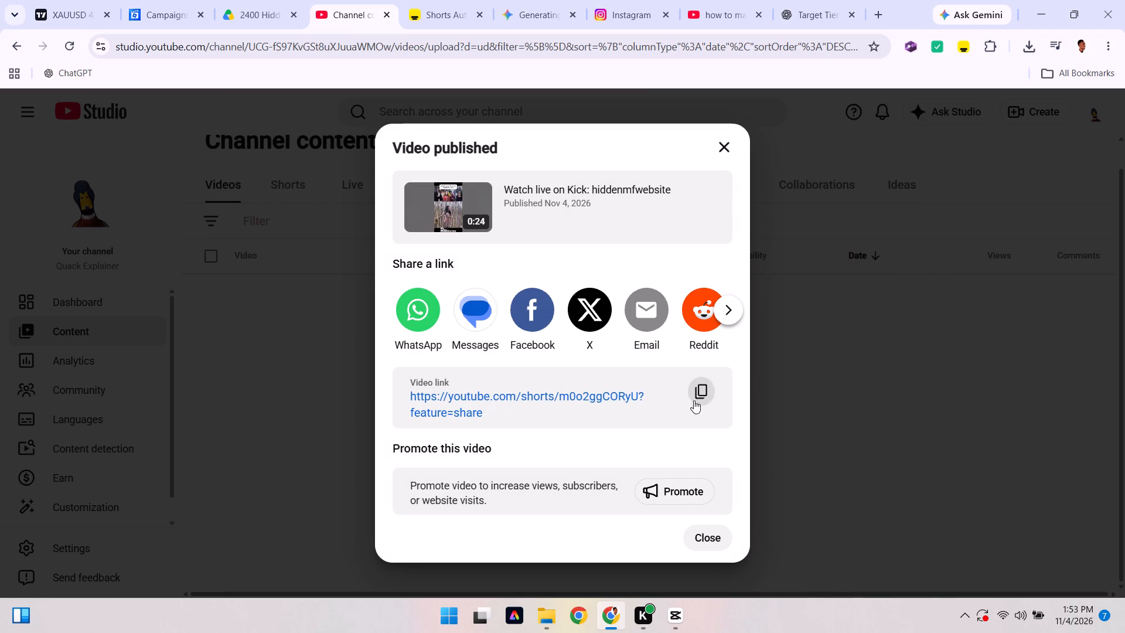
left_click(704, 389)
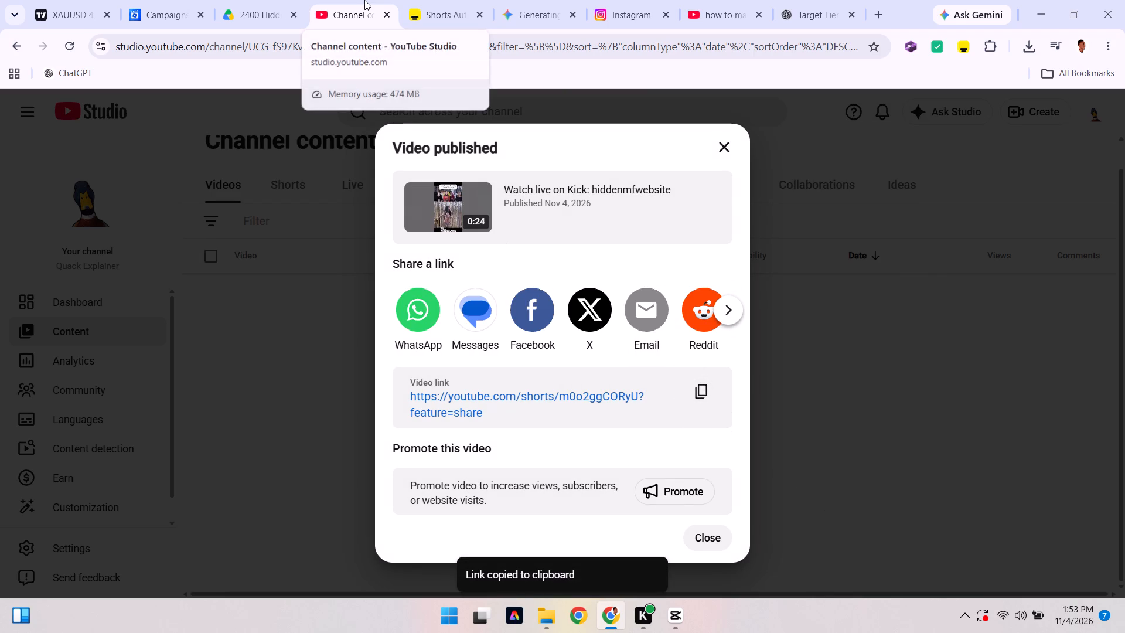
Open the clip submission form of Whop's $2,400 Hidden Stream Campaign and paste the copied YouTube Shorts link.
left_click(227, 0)
left_click(185, 3)
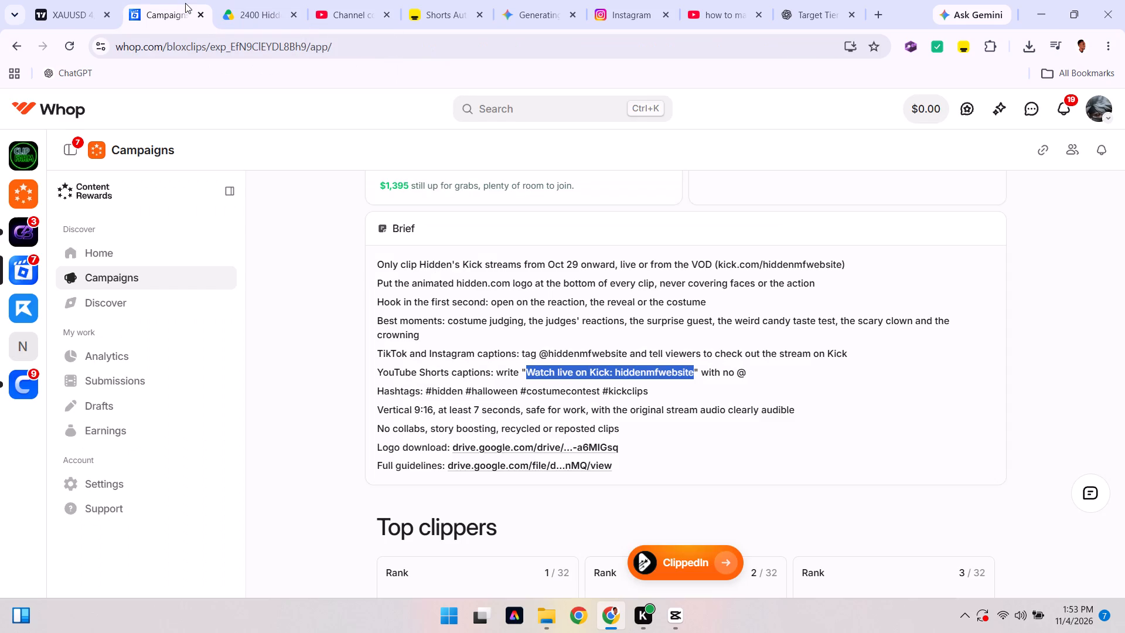
scroll(454, 318, "down", 3)
scroll(454, 318, "up", 2)
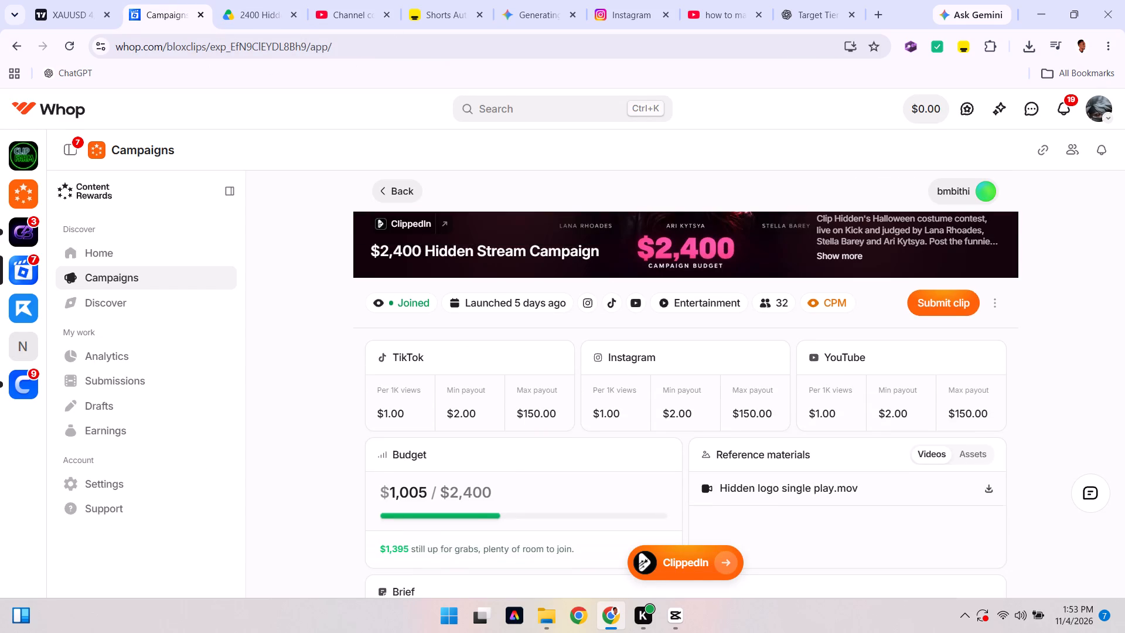
left_click(939, 309)
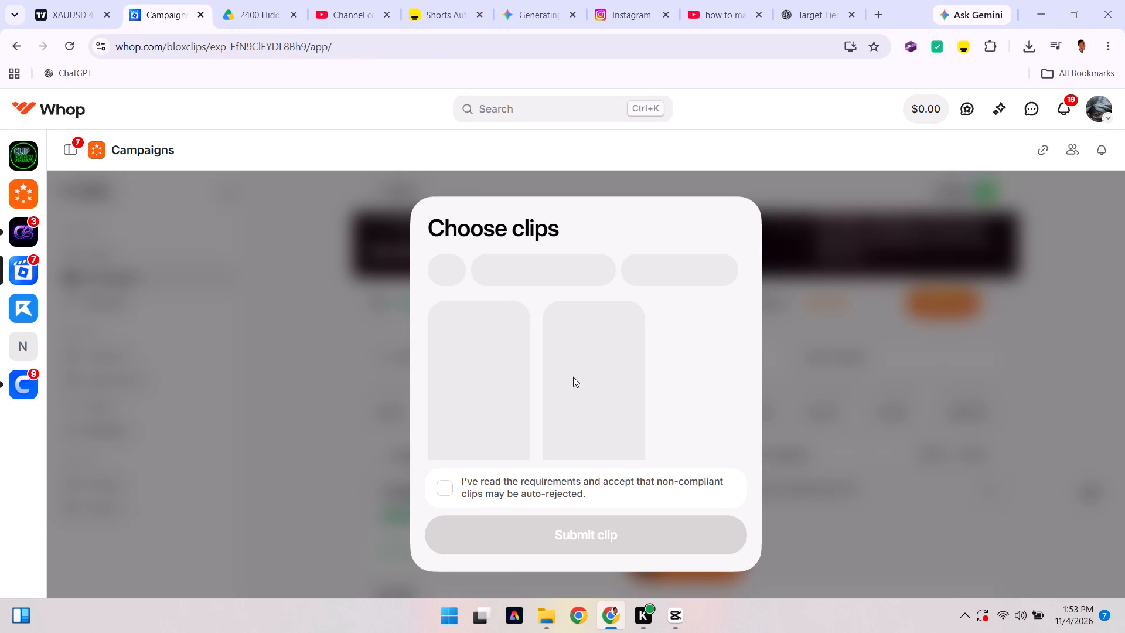
scroll(573, 377, "down", 1)
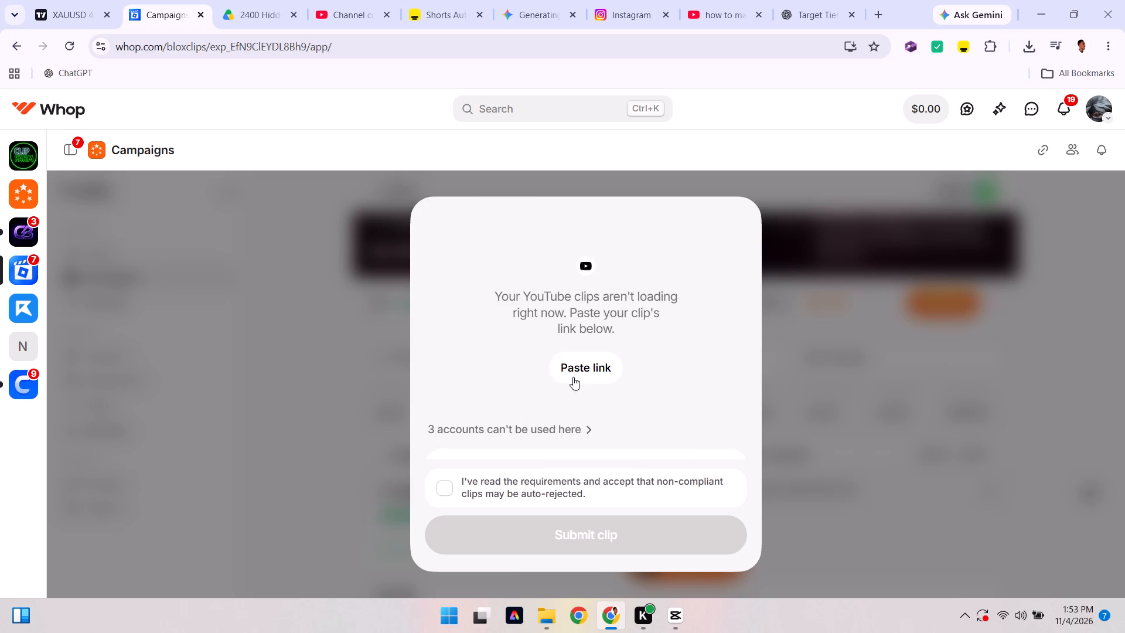
scroll(573, 377, "down", 1)
left_click(574, 331)
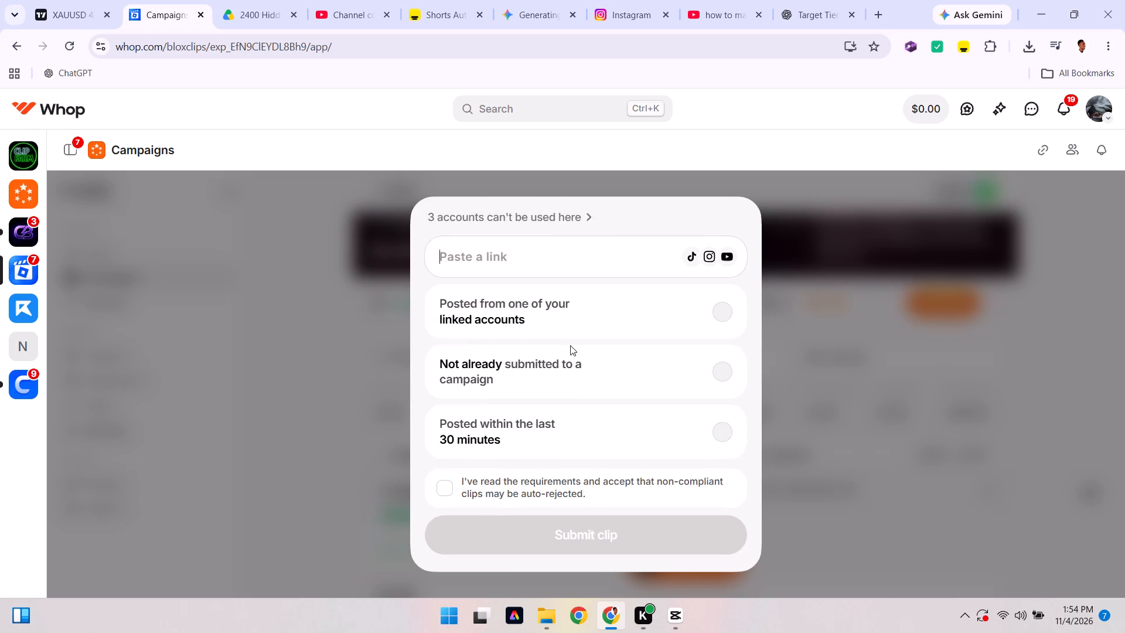
left_click(502, 245)
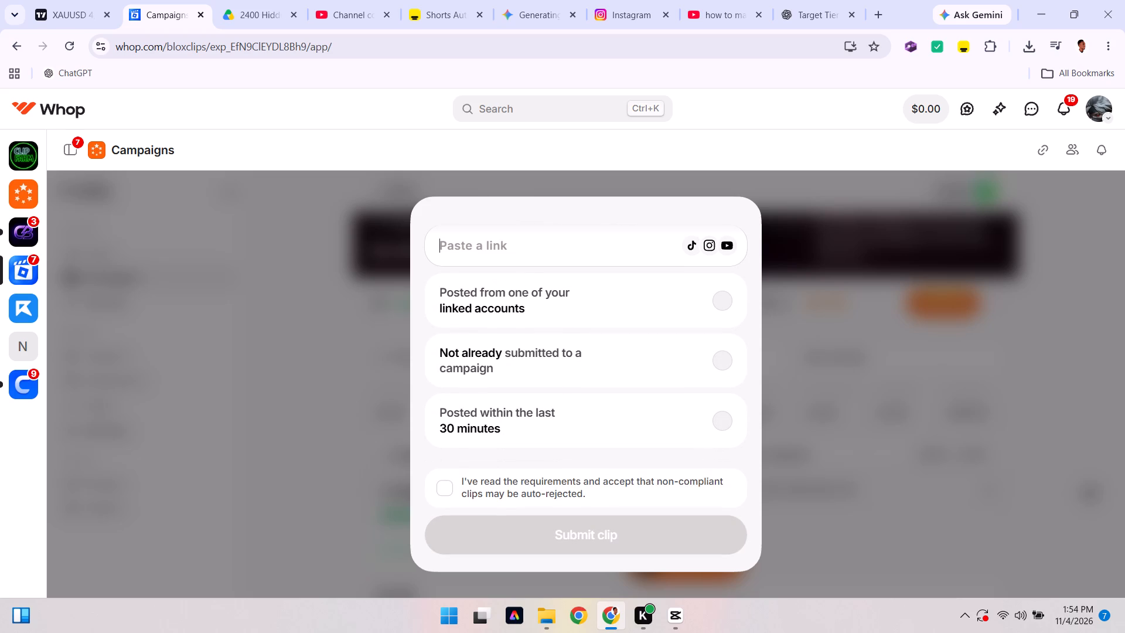
key("ctrl+v")
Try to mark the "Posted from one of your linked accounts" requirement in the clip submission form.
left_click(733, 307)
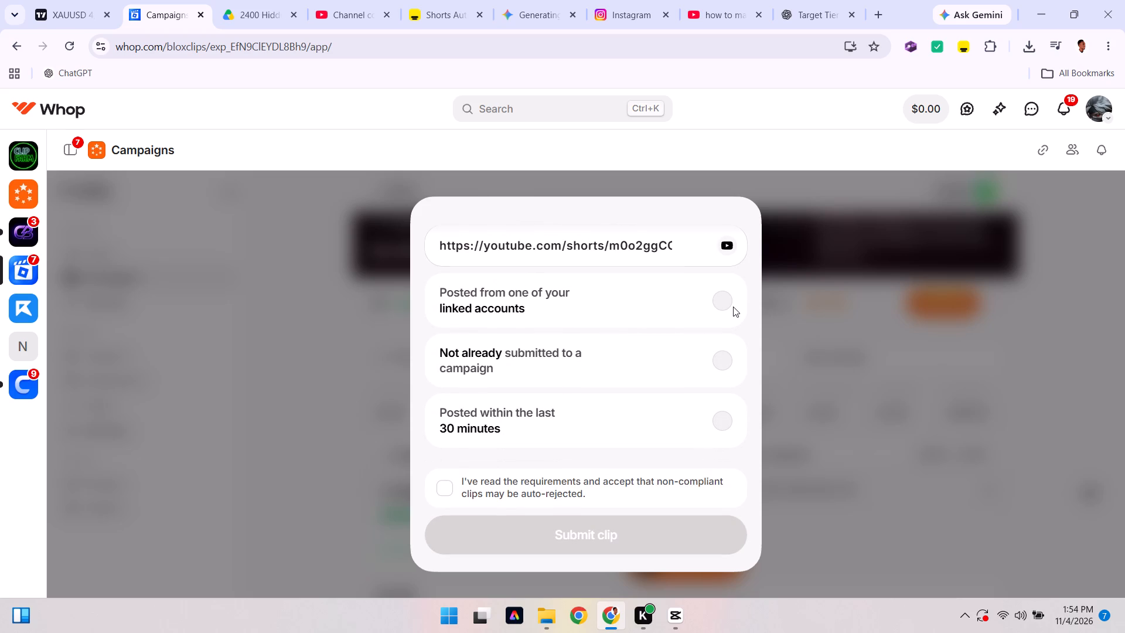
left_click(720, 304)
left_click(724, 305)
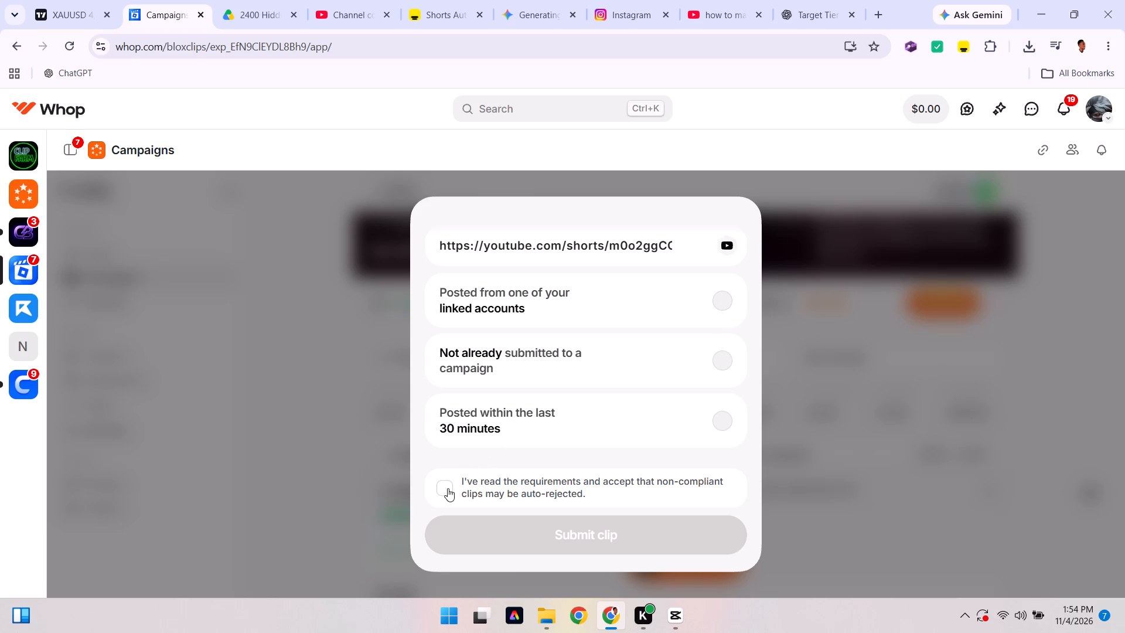
Accept the campaign requirements, submit the YouTube Shorts clip to the $2,400 Hidden Stream Campaign, and return to the campaign page.
left_click(448, 488)
left_click(537, 539)
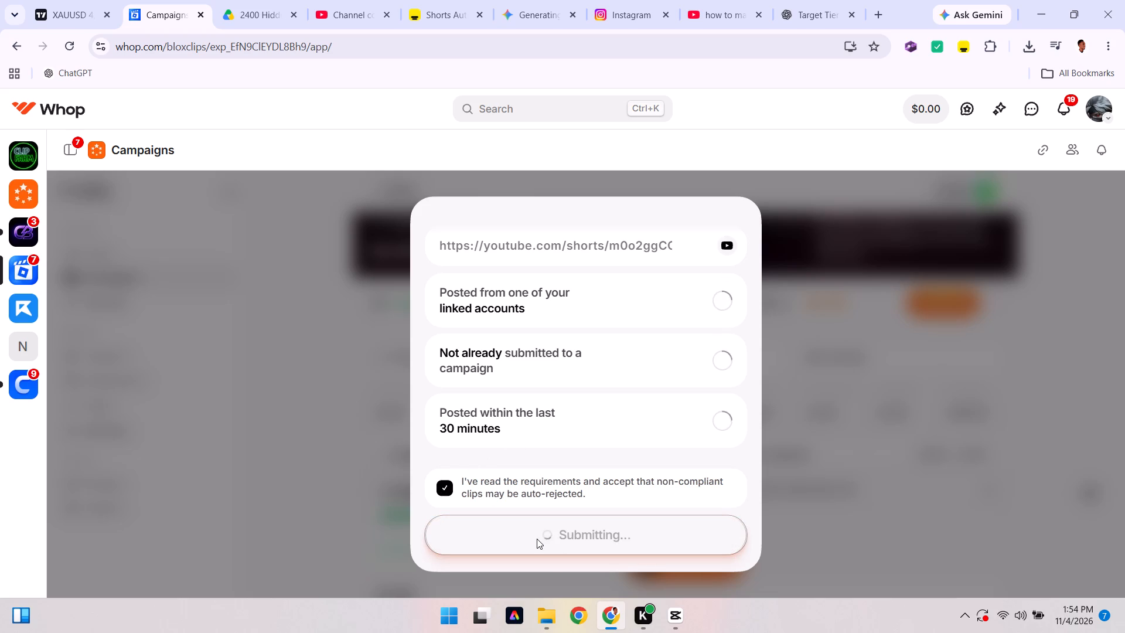
scroll(537, 539, "down", 3)
scroll(537, 404, "down", 2)
scroll(537, 404, "up", 1)
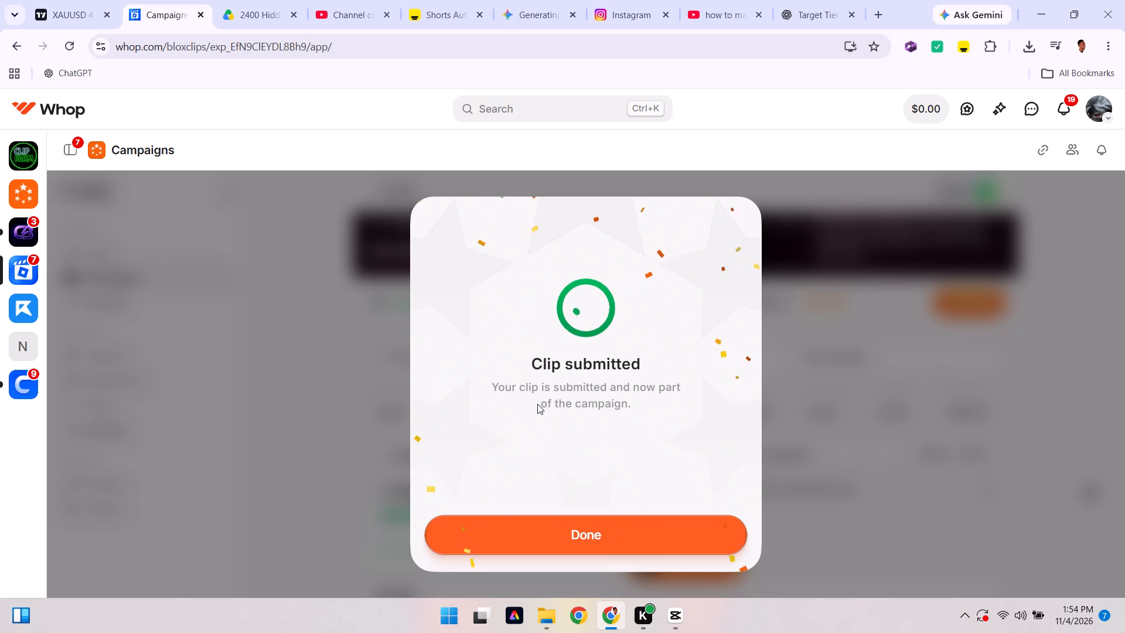
scroll(537, 404, "up", 1)
left_click(588, 518)
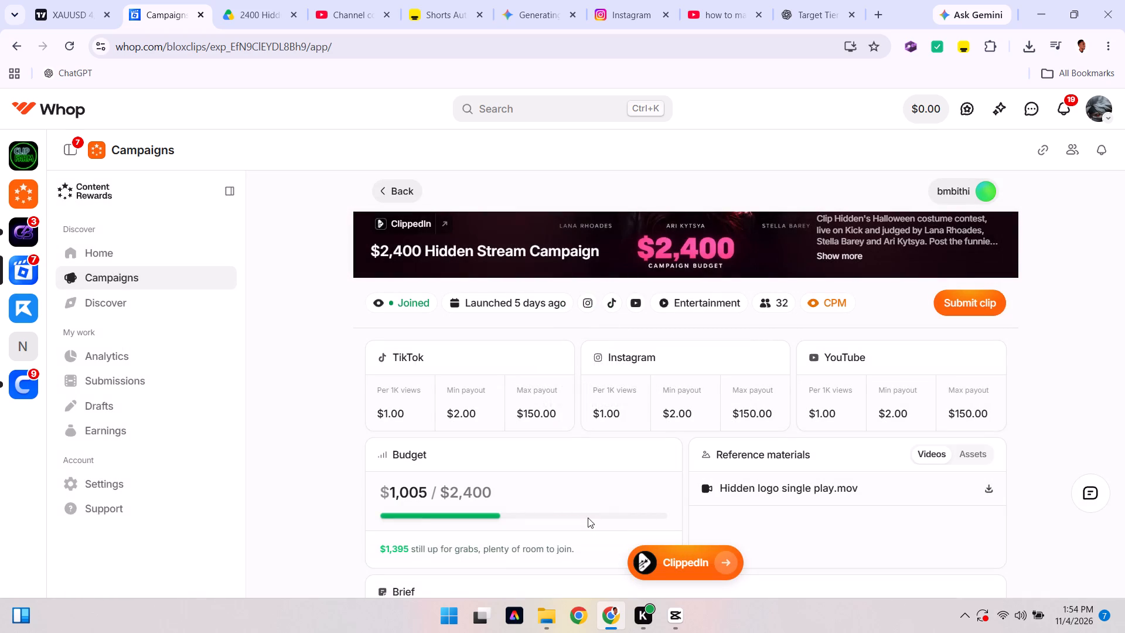
scroll(540, 384, "up", 3)
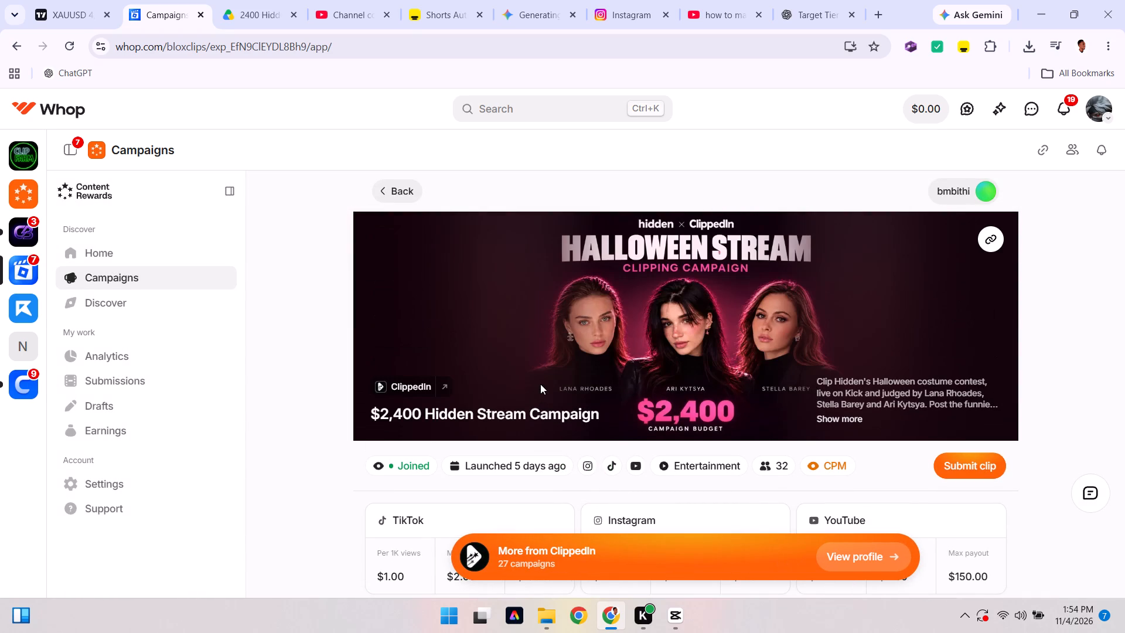